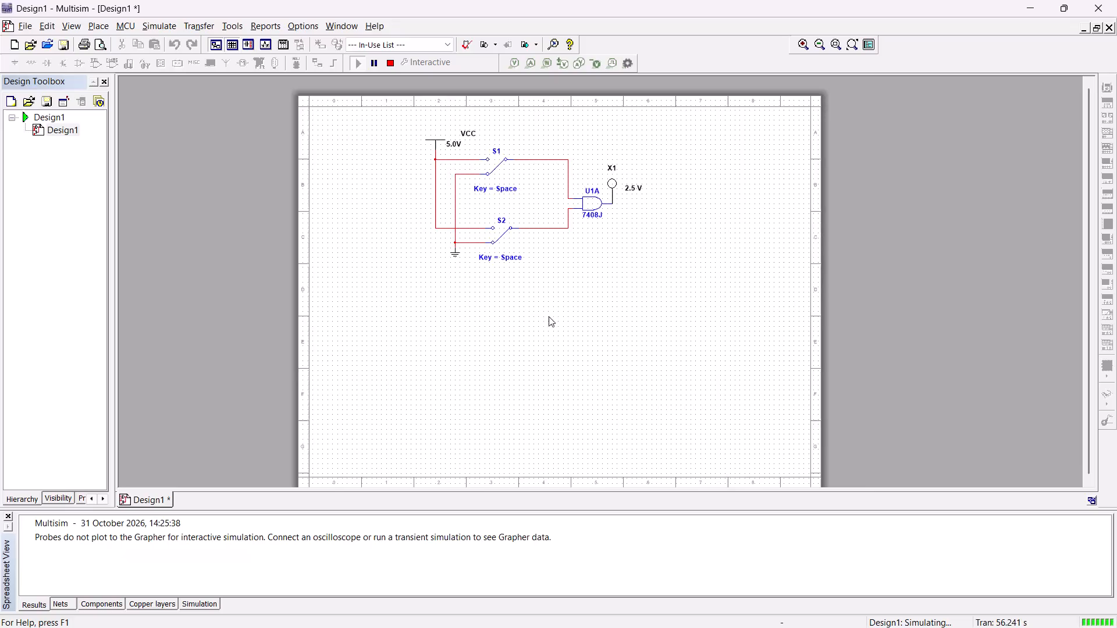
Stop the running simulation and delete the entire existing AND-gate circuit from the sheet.
{"action": "scroll", "coordinate": [543, 311], "scroll_direction": "up", "scroll_amount": 1}
{"action": "middle_click_drag", "start_coordinate": [543, 311], "coordinate": [548, 347]}
{"action": "left_click_drag", "start_coordinate": [376, 115], "coordinate": [563, 304]}
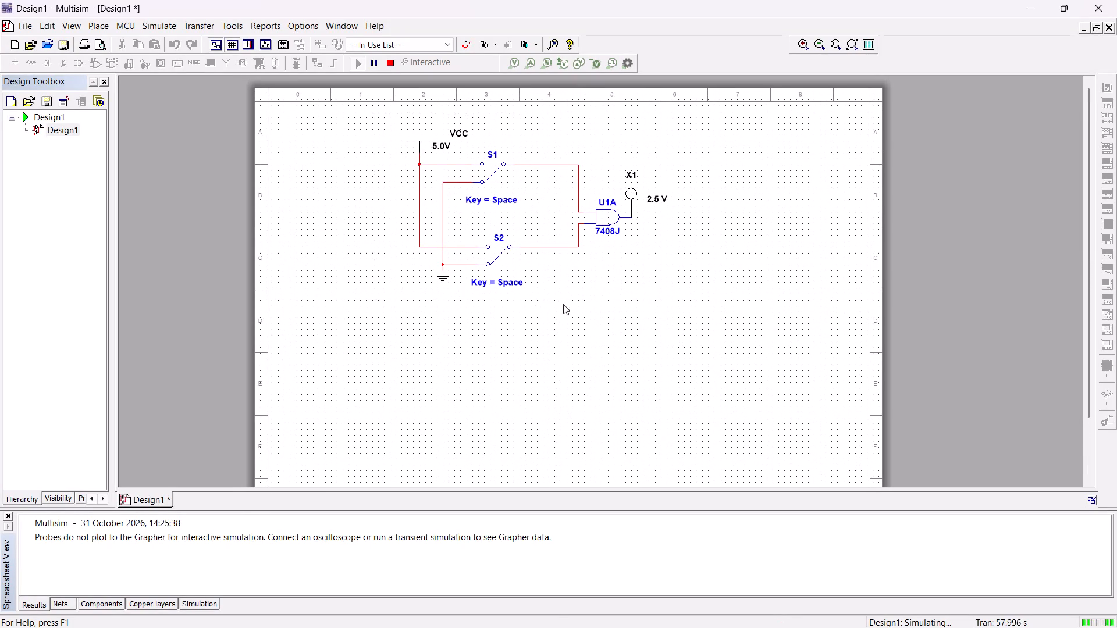
{"action": "left_click_drag", "start_coordinate": [563, 304], "coordinate": [680, 303]}
{"action": "key", "text": "Delete"}
{"action": "key", "text": "Delete"}
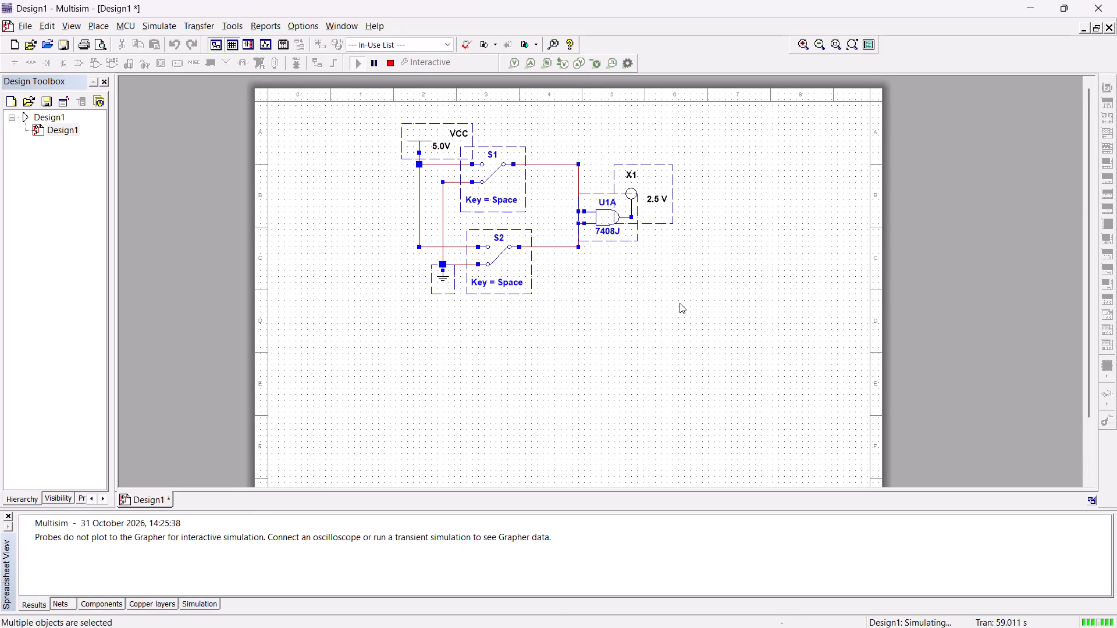
{"action": "key", "text": "Delete"}
{"action": "key", "text": "Delete"}
{"action": "key", "text": "Delete"}
{"action": "key", "text": "Delete"}
{"action": "key", "text": "Delete"}
{"action": "key", "text": "Delete"}
{"action": "key", "text": "Delete"}
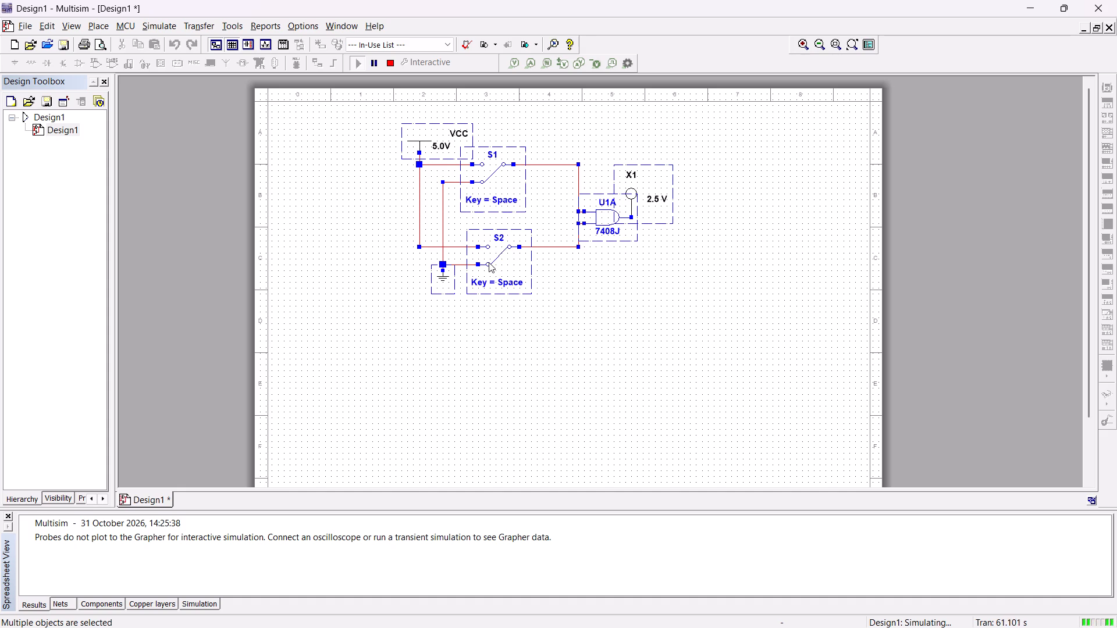
{"action": "key", "text": "Delete"}
{"action": "key", "text": "Delete"}
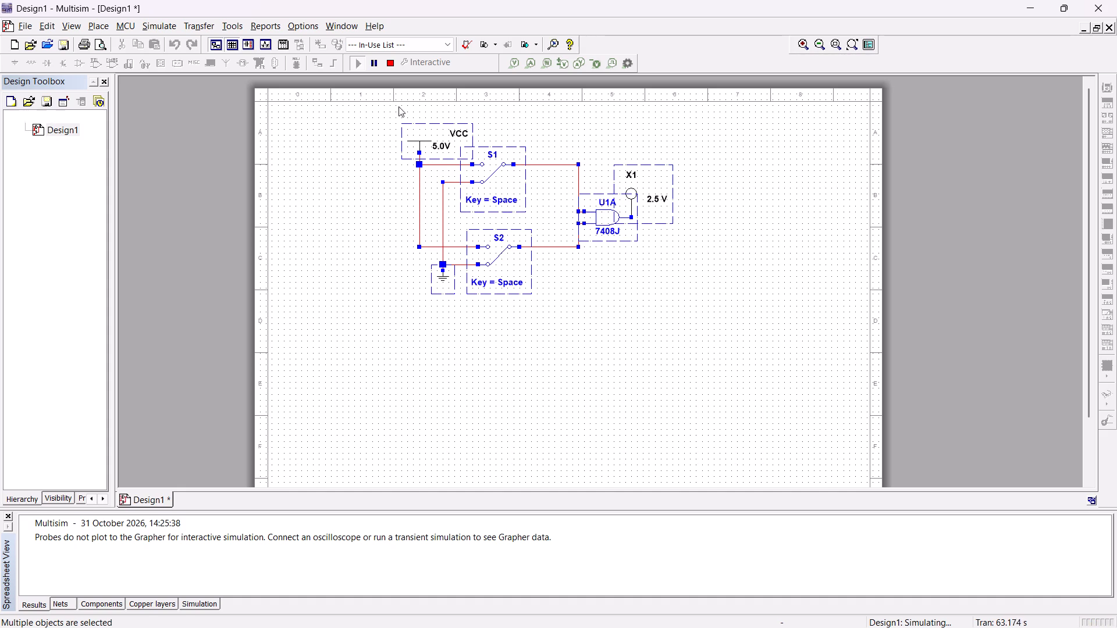
{"action": "left_click", "coordinate": [375, 63]}
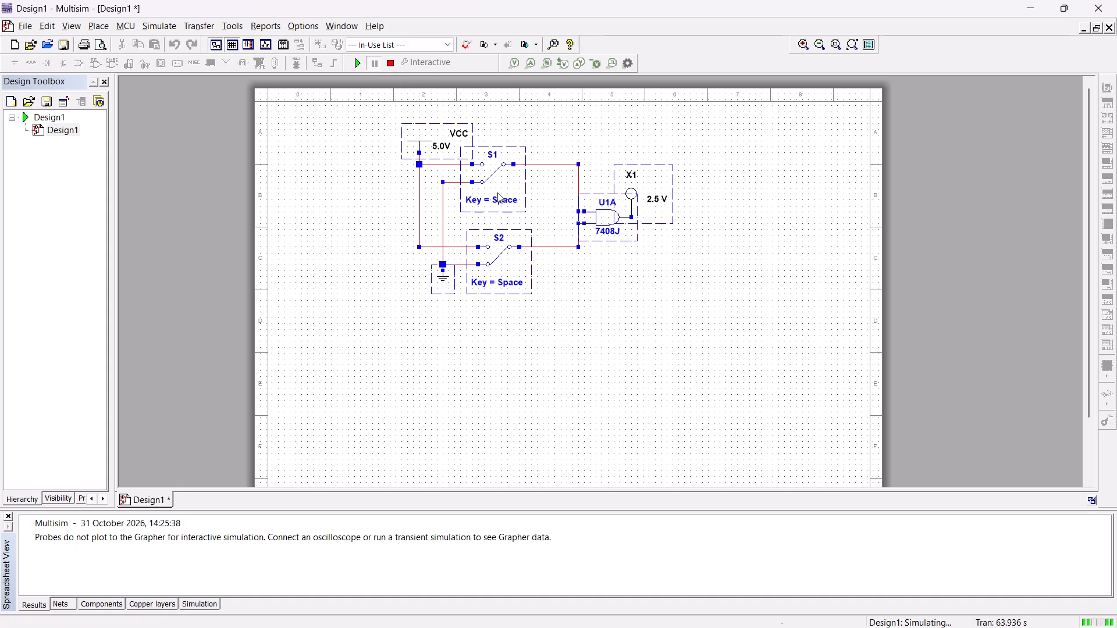
{"action": "key", "text": "Delete"}
{"action": "key", "text": "Delete"}
{"action": "key", "text": "Delete"}
{"action": "left_click", "coordinate": [392, 62]}
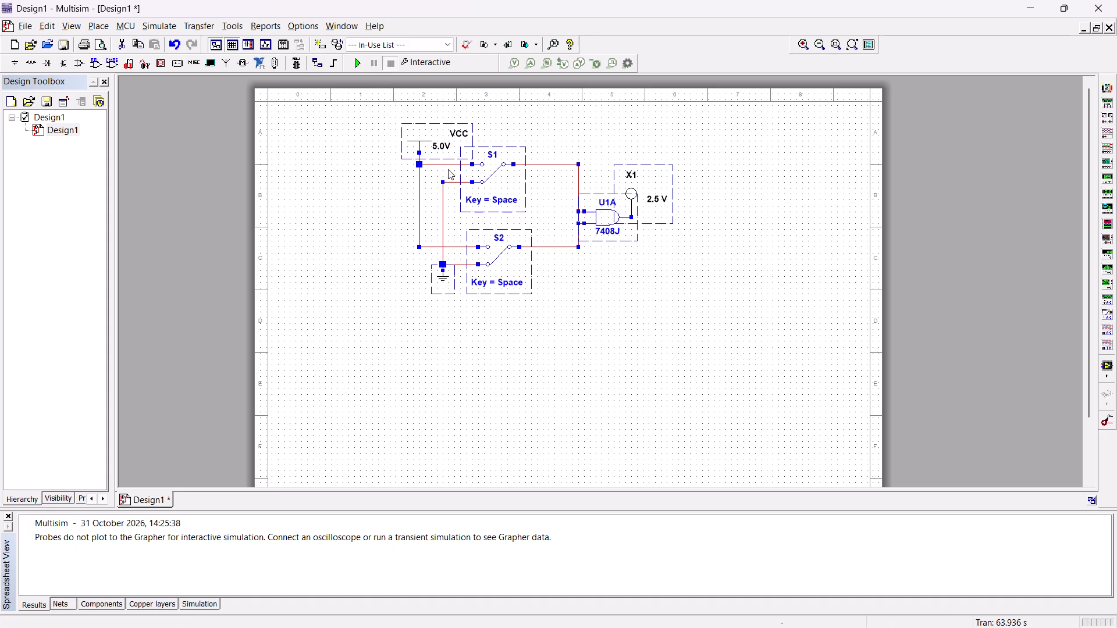
{"action": "key", "text": "Delete"}
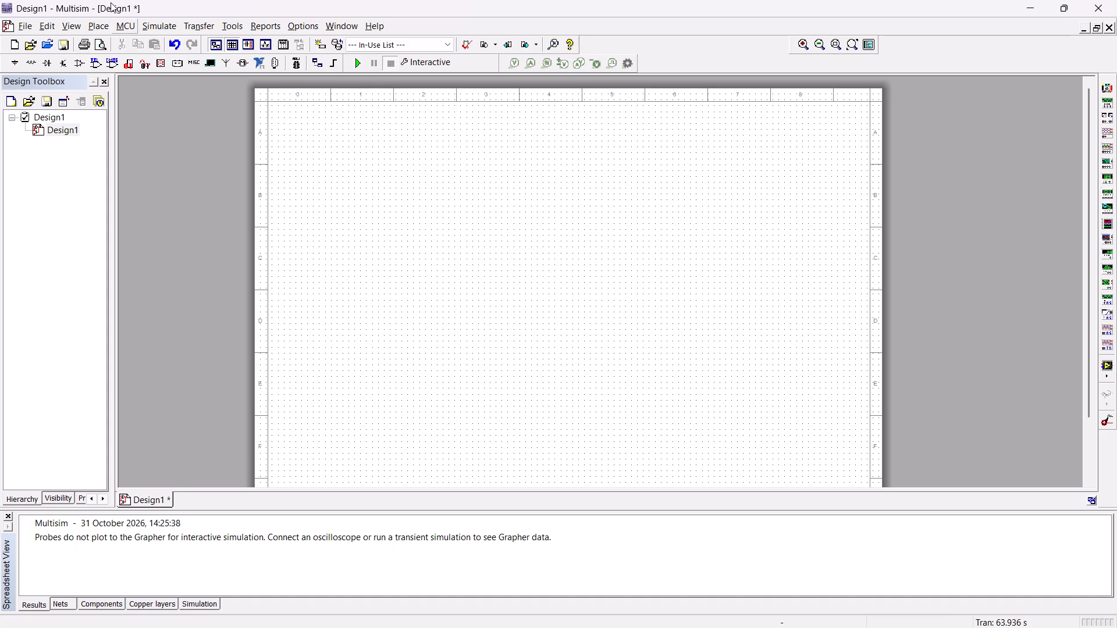
Place a VCC source near the sheet's upper left and an analog GROUND below it, both from the POWER_SOURCES family.
{"action": "left_click", "coordinate": [11, 65]}
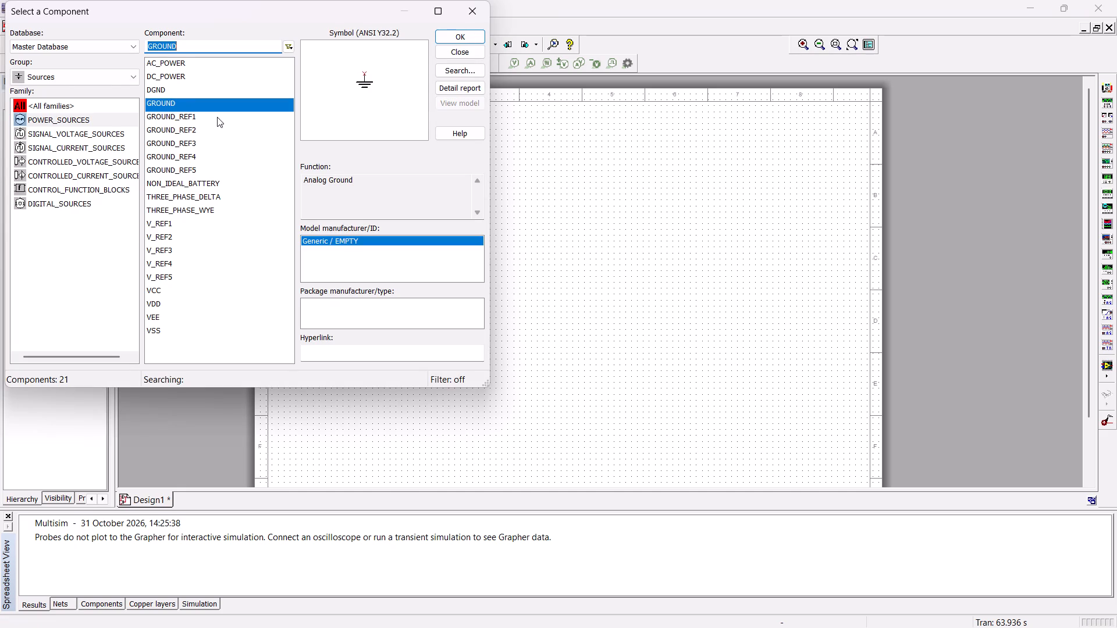
{"action": "left_click", "coordinate": [162, 286]}
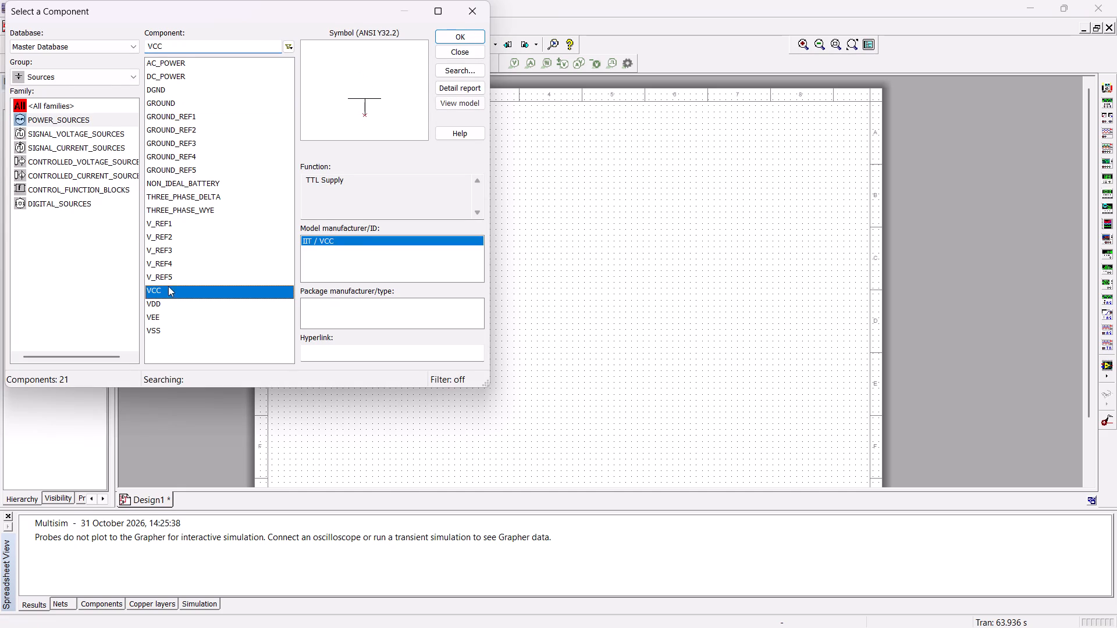
{"action": "left_click", "coordinate": [454, 37]}
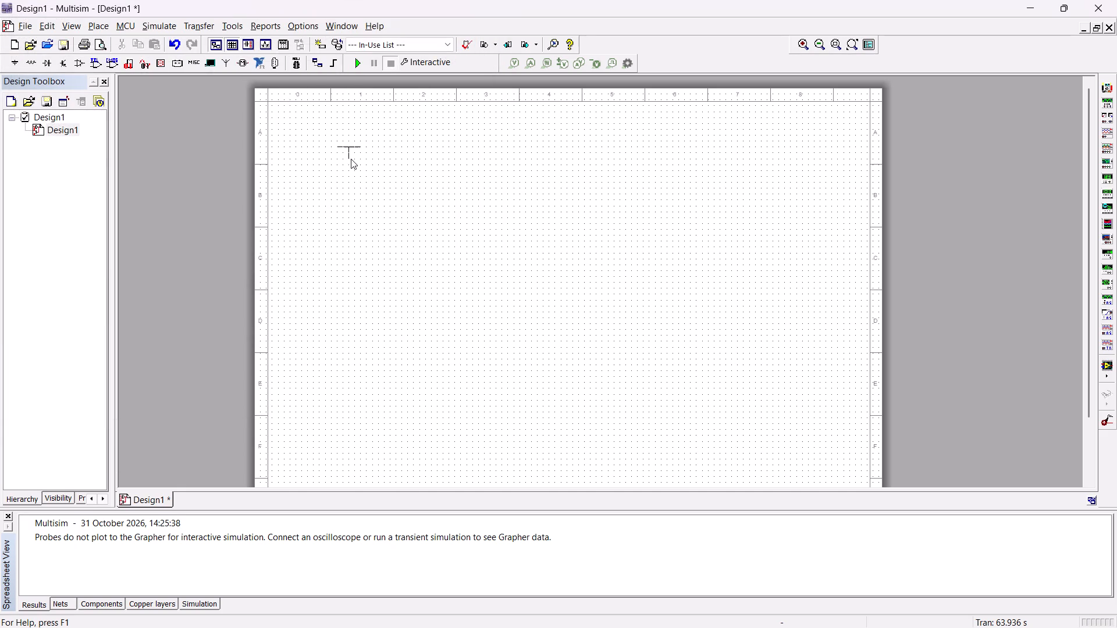
{"action": "left_click", "coordinate": [351, 159]}
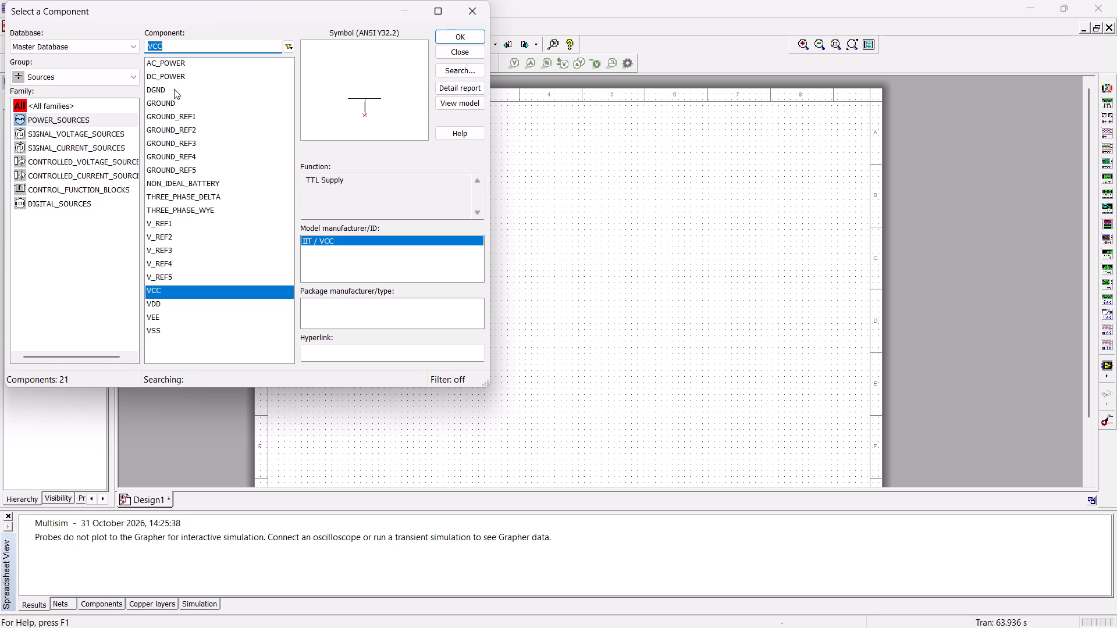
{"action": "left_click", "coordinate": [163, 105]}
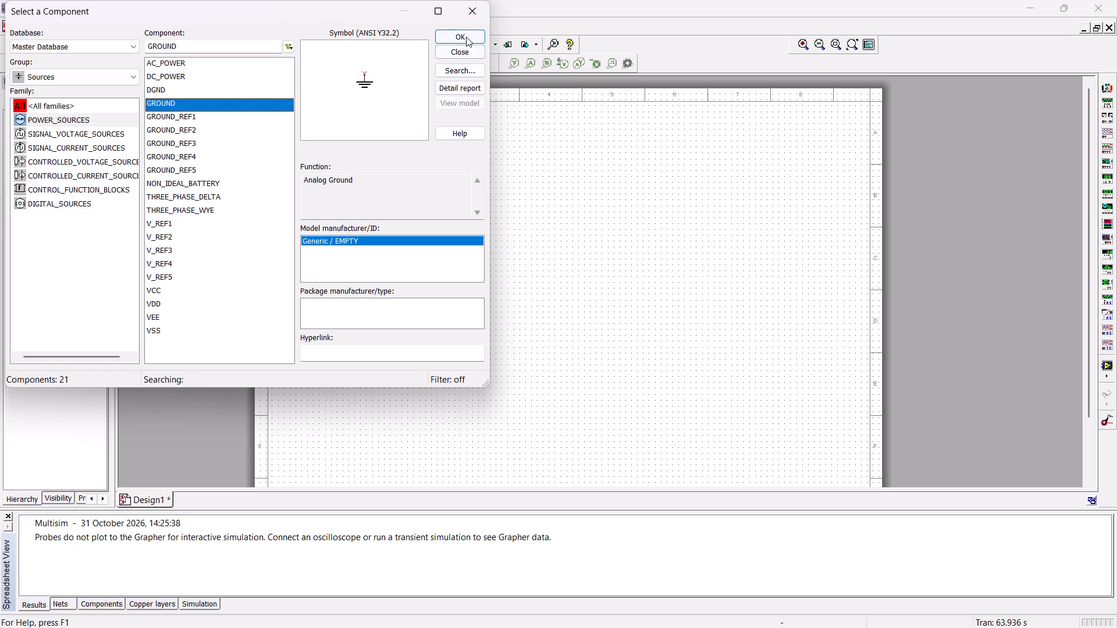
{"action": "left_click", "coordinate": [465, 35]}
{"action": "left_click", "coordinate": [370, 311]}
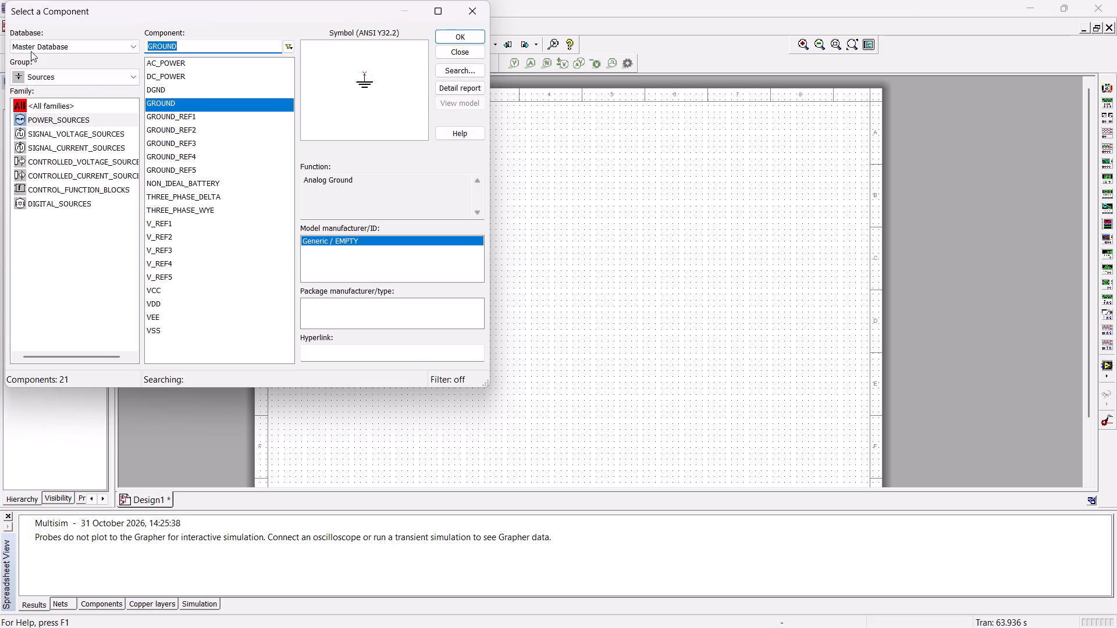
Place two SPDT switches from the Basic group, one above the other, between the power sources and the sheet's centre.
{"action": "left_click", "coordinate": [81, 76]}
{"action": "left_click", "coordinate": [65, 118]}
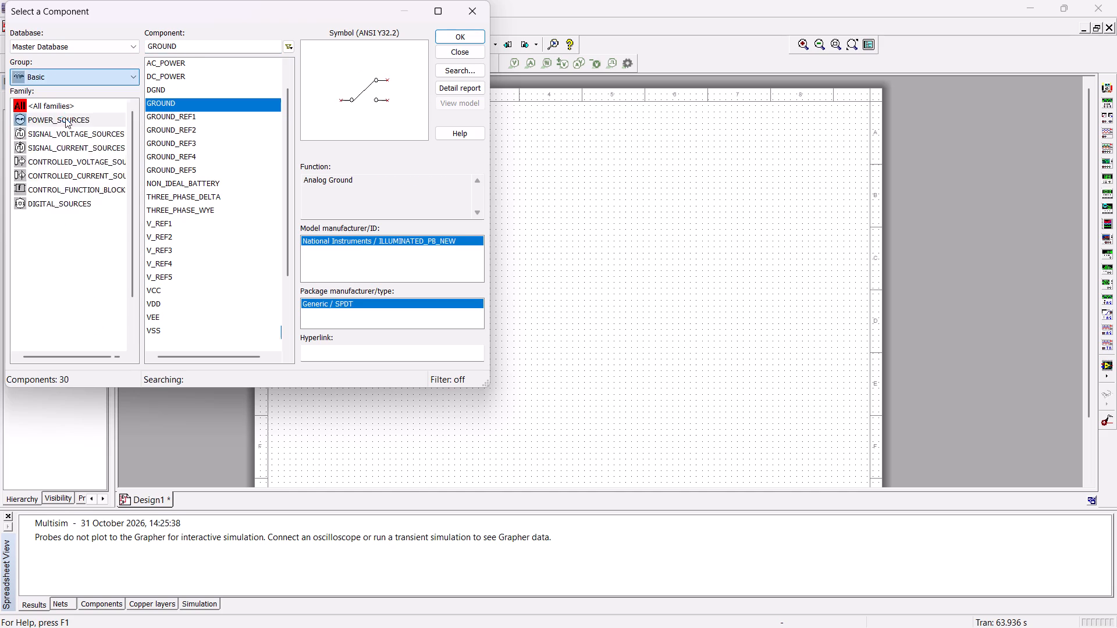
{"action": "left_click", "coordinate": [452, 37]}
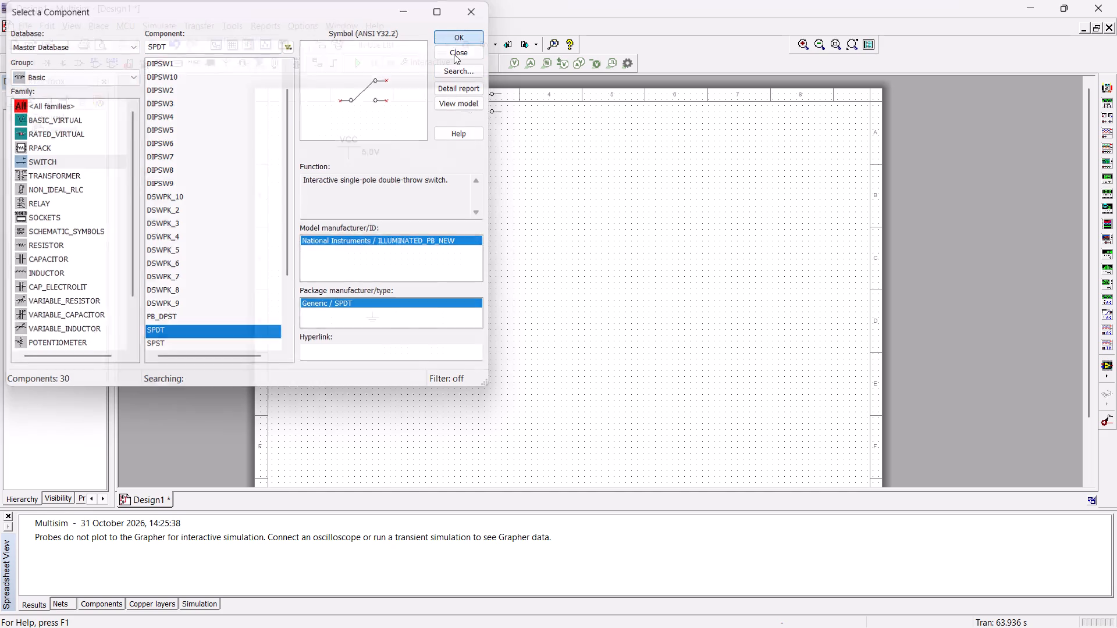
{"action": "left_click", "coordinate": [434, 192]}
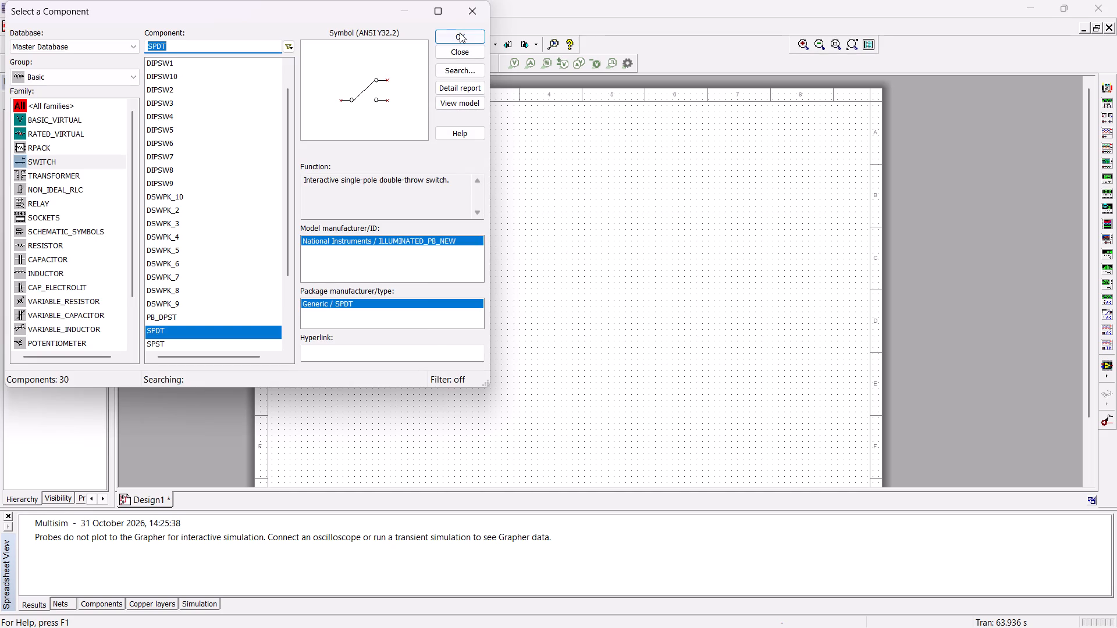
{"action": "left_click", "coordinate": [460, 33]}
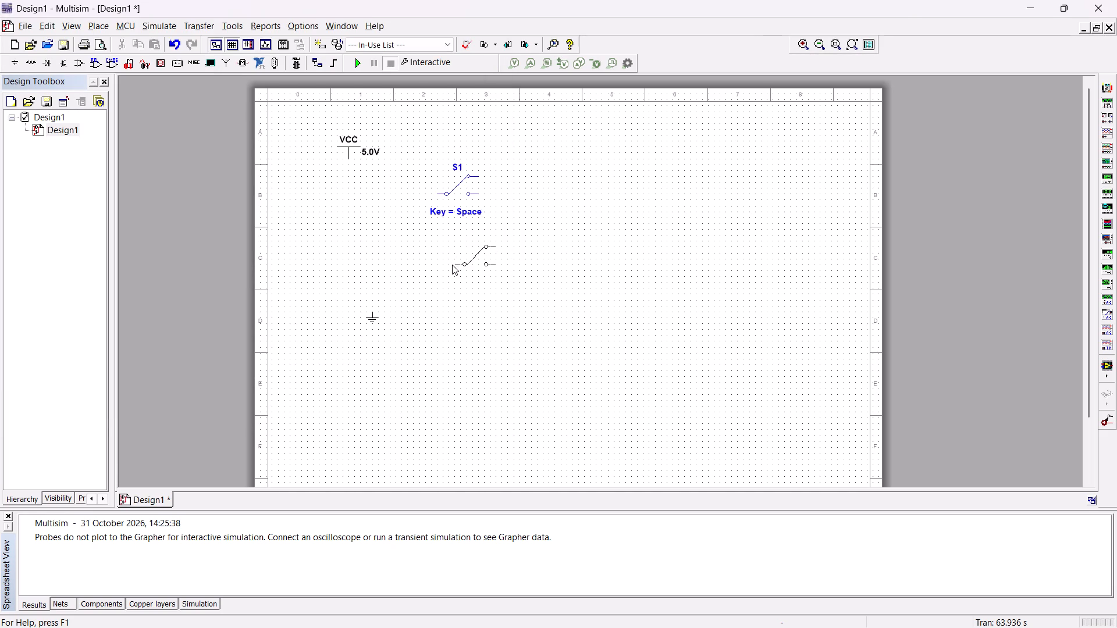
{"action": "left_click", "coordinate": [452, 265]}
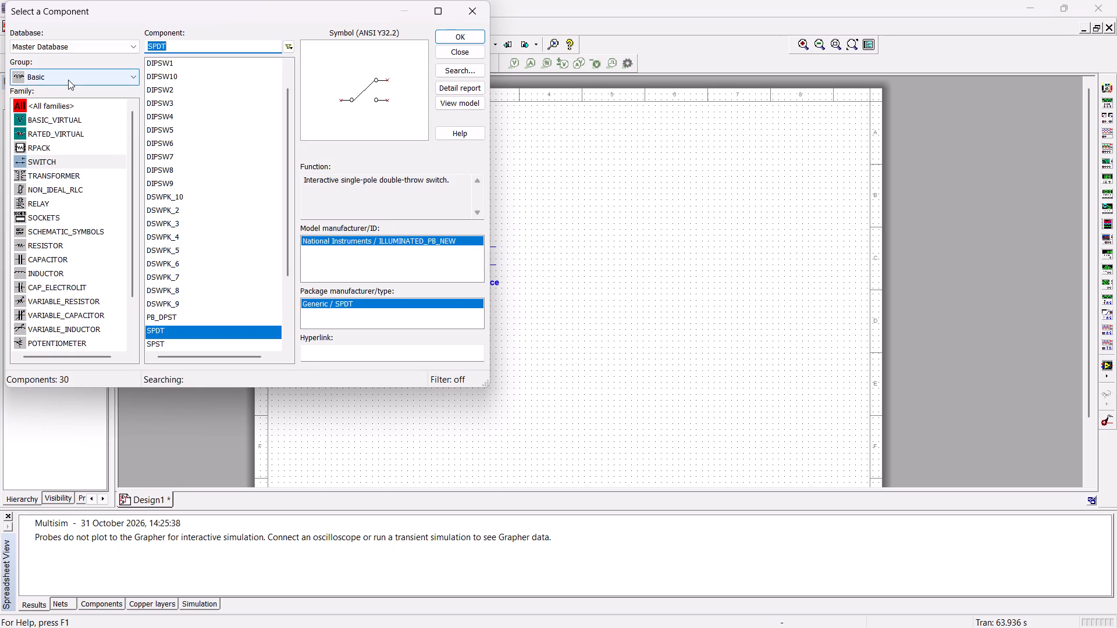
Place gate A of a 7408J two-input AND from the TTL group beside the switches, without adding further gates.
{"action": "left_click", "coordinate": [68, 80]}
{"action": "left_click", "coordinate": [72, 173]}
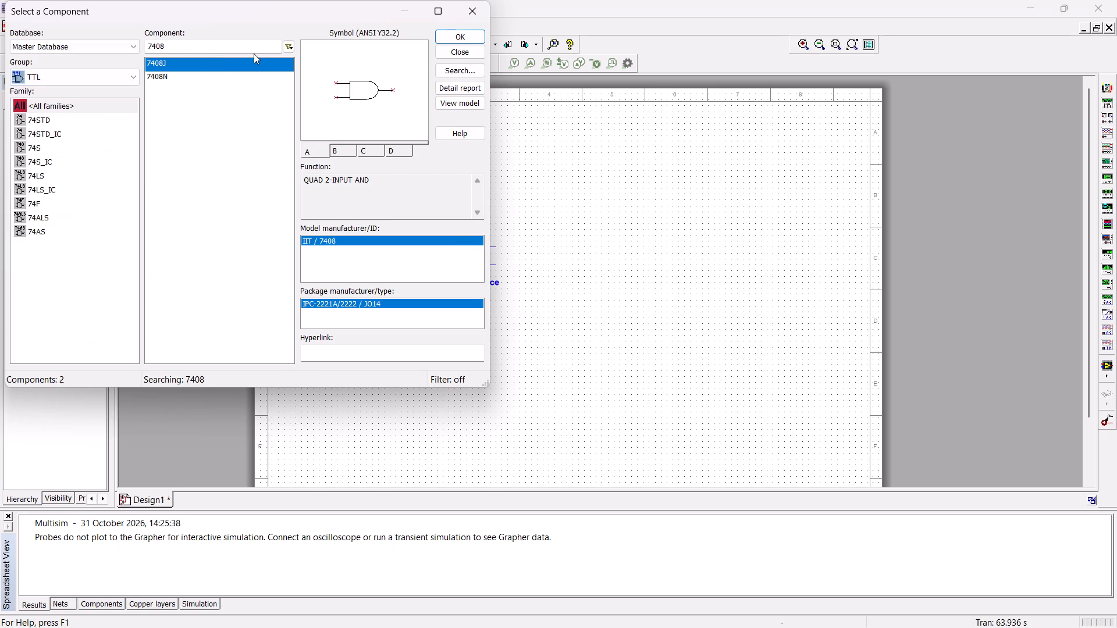
{"action": "left_click", "coordinate": [457, 38]}
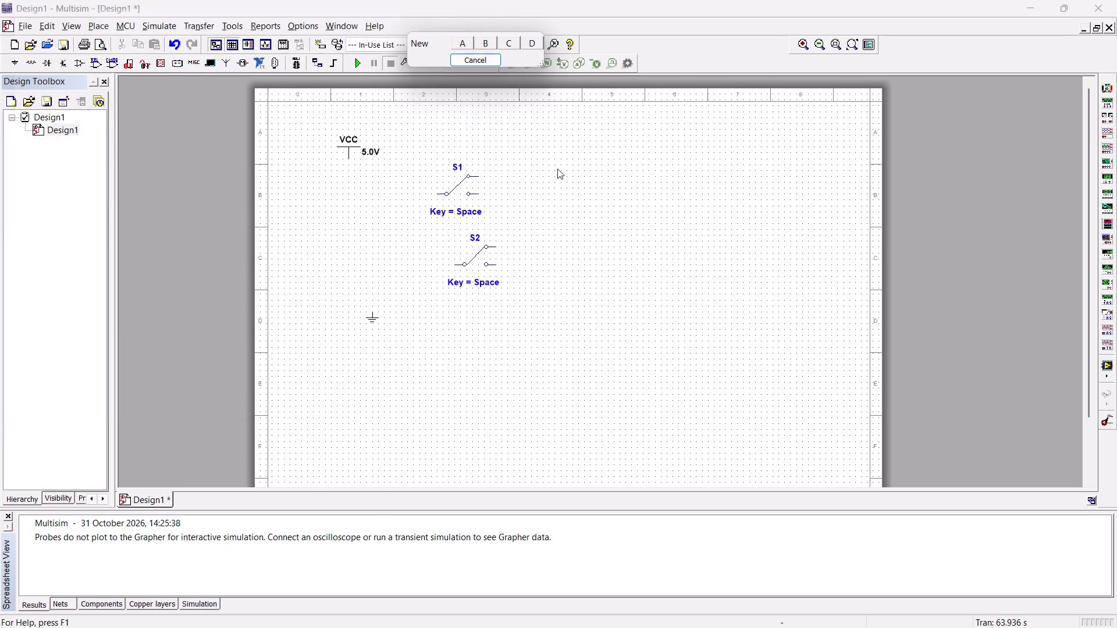
{"action": "left_click_drag", "start_coordinate": [467, 43], "coordinate": [472, 49]}
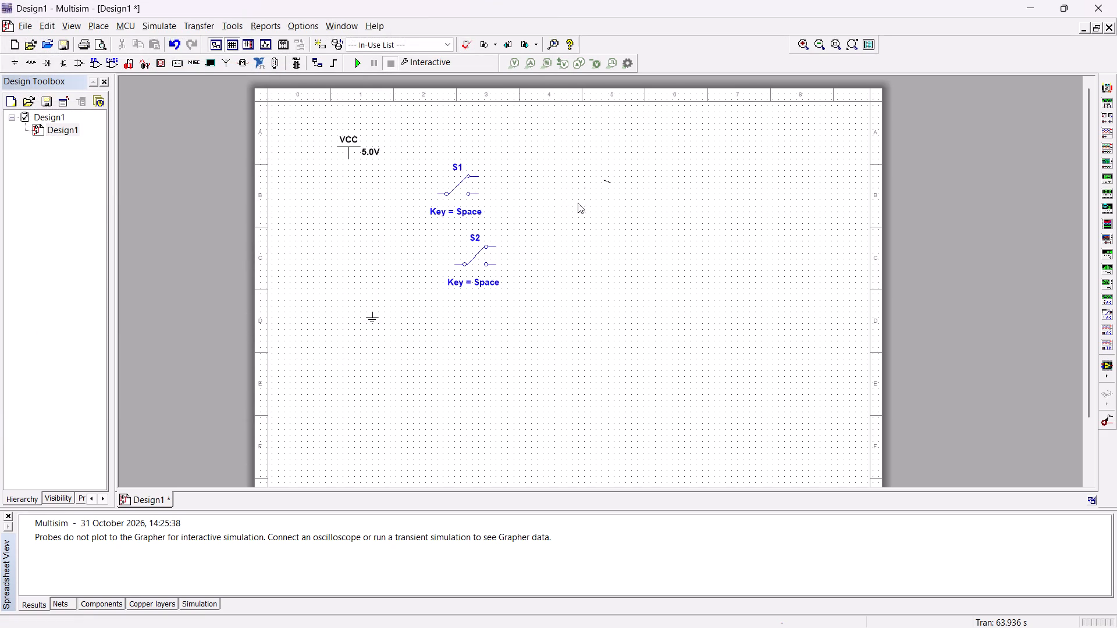
{"action": "left_click", "coordinate": [546, 222]}
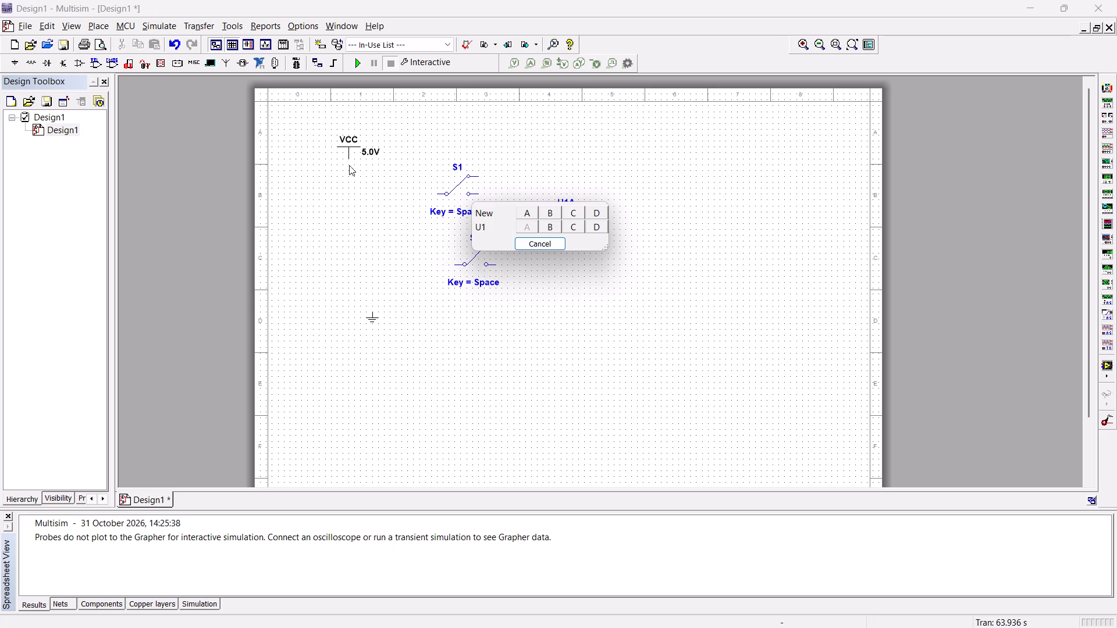
{"action": "left_click", "coordinate": [528, 245]}
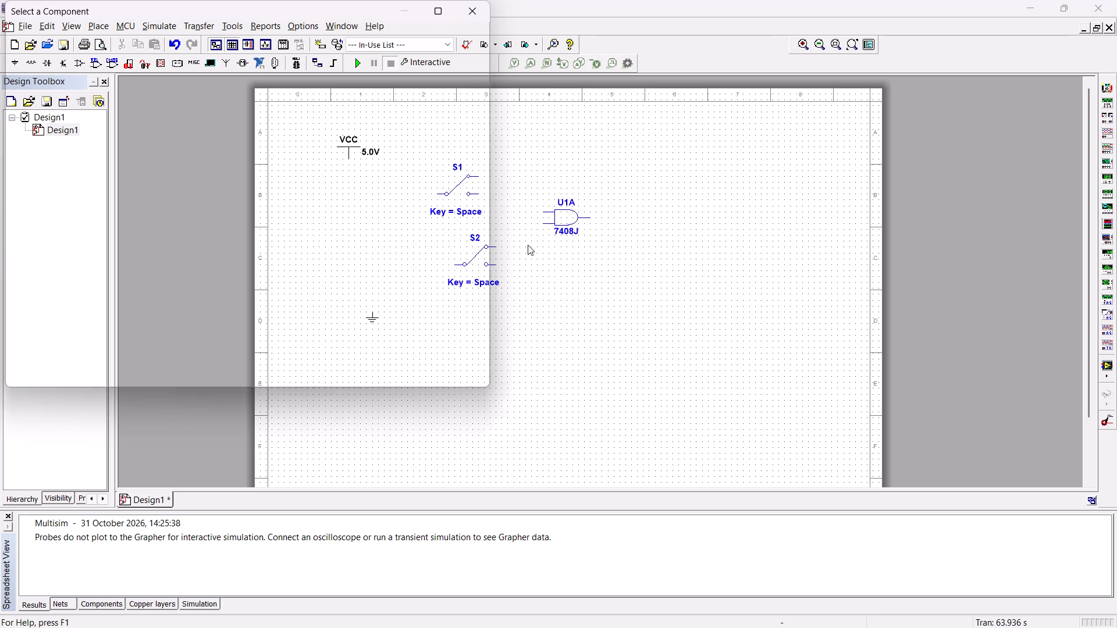
Place a PROBE_DIG_GREEN indicator beyond the AND gate's output and finish component placement.
{"action": "left_click", "coordinate": [51, 79]}
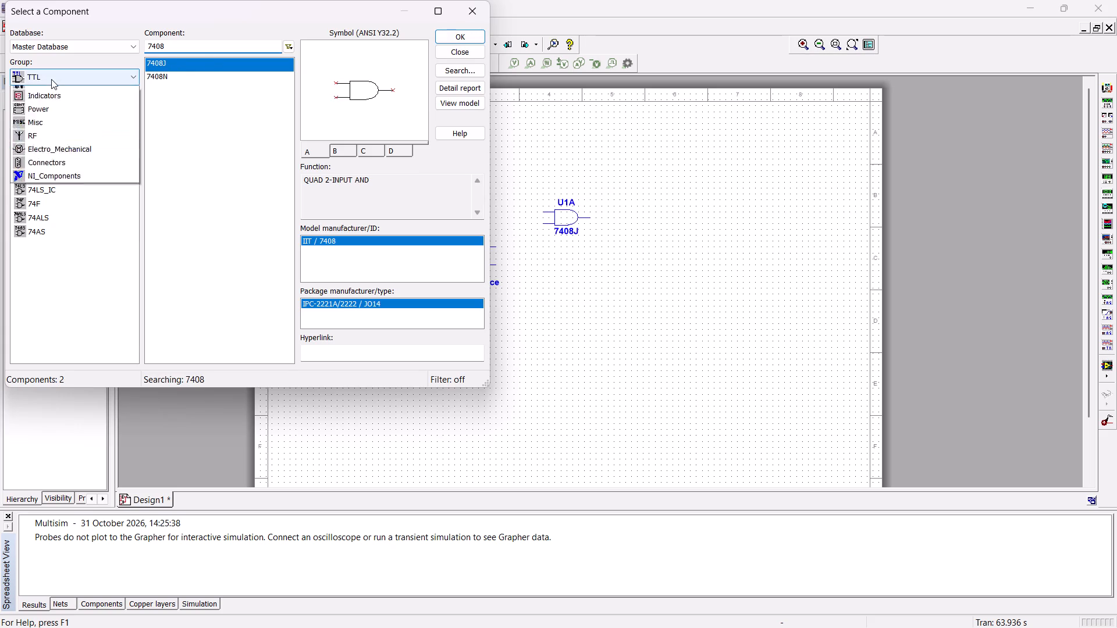
{"action": "left_click", "coordinate": [61, 247]}
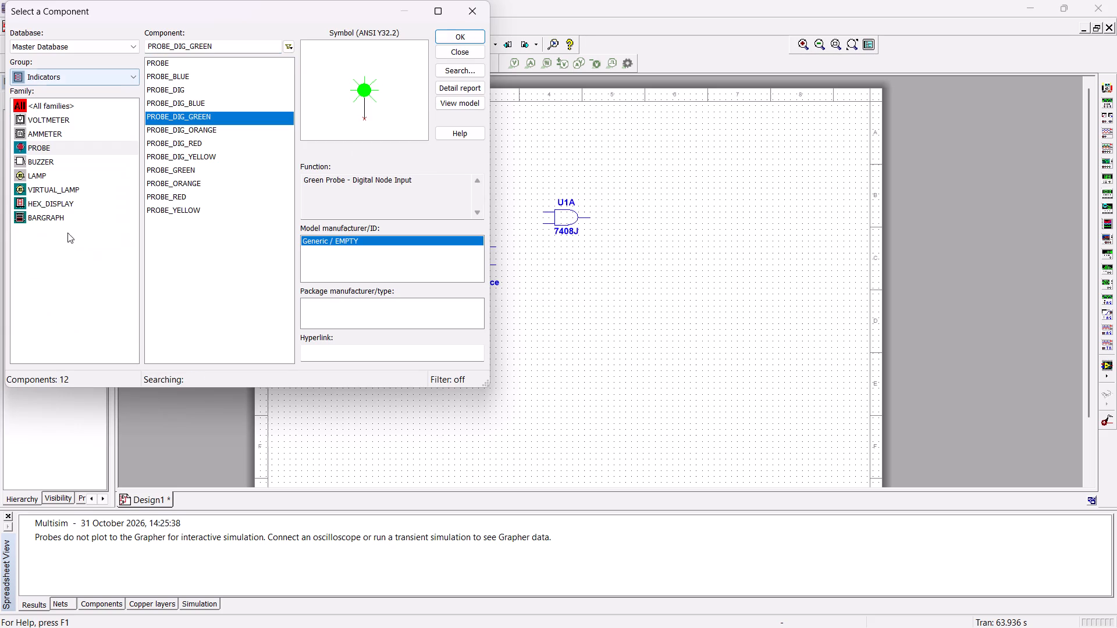
{"action": "left_click", "coordinate": [476, 35]}
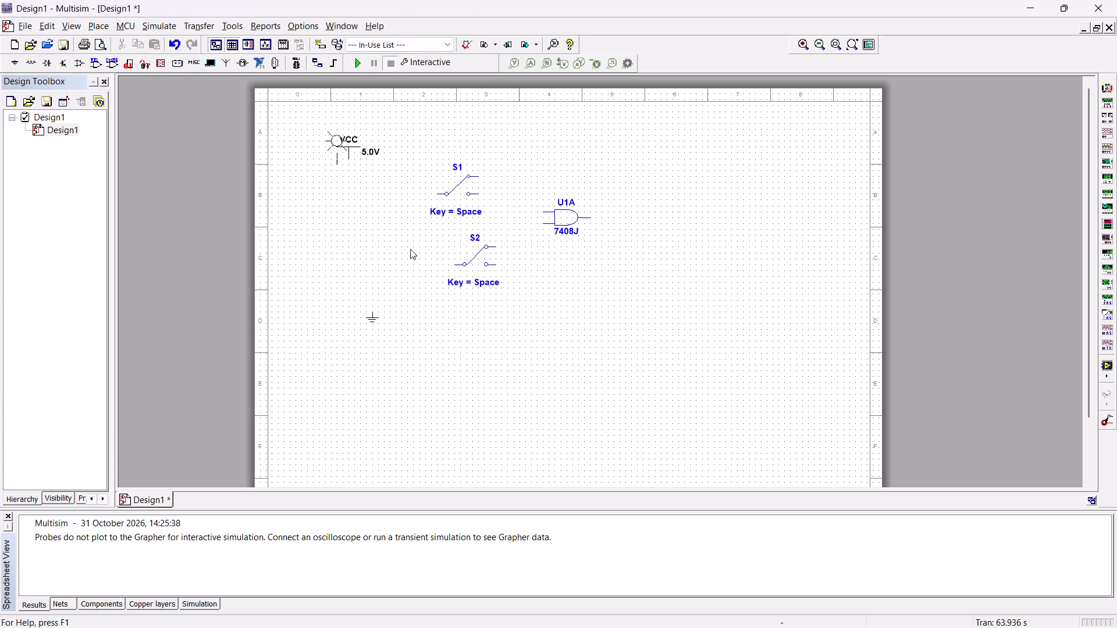
{"action": "left_click", "coordinate": [633, 210]}
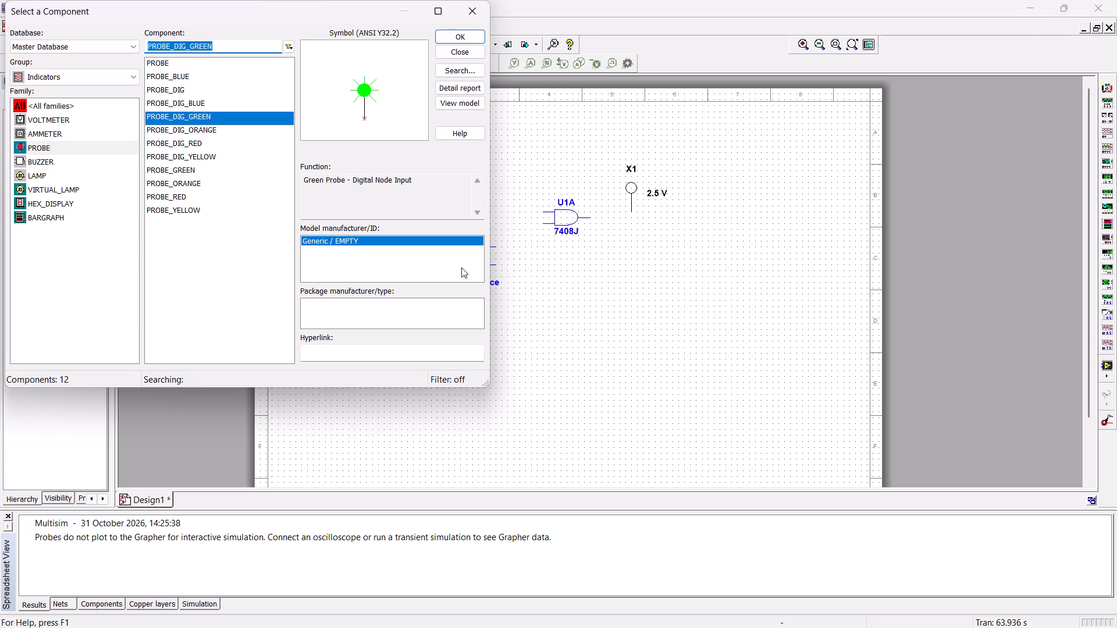
{"action": "left_click", "coordinate": [474, 6]}
Rotate switches S1 and S2 by 180° each so their single common terminals face the AND gate.
{"action": "left_click", "coordinate": [440, 178]}
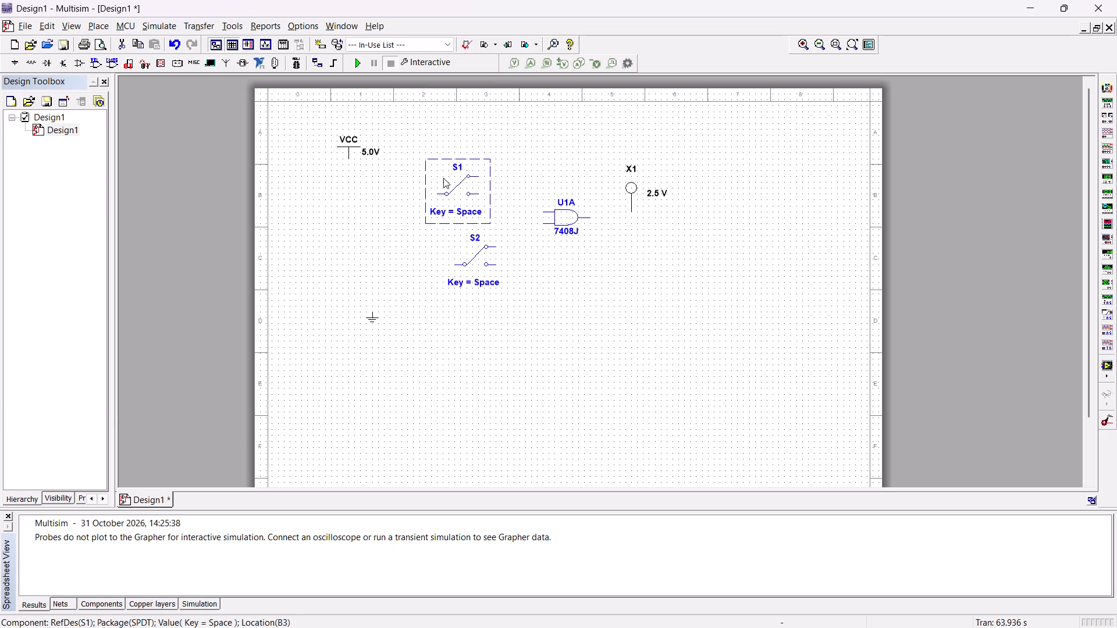
{"action": "key", "text": "ctrl+r"}
{"action": "key", "text": "ctrl+r"}
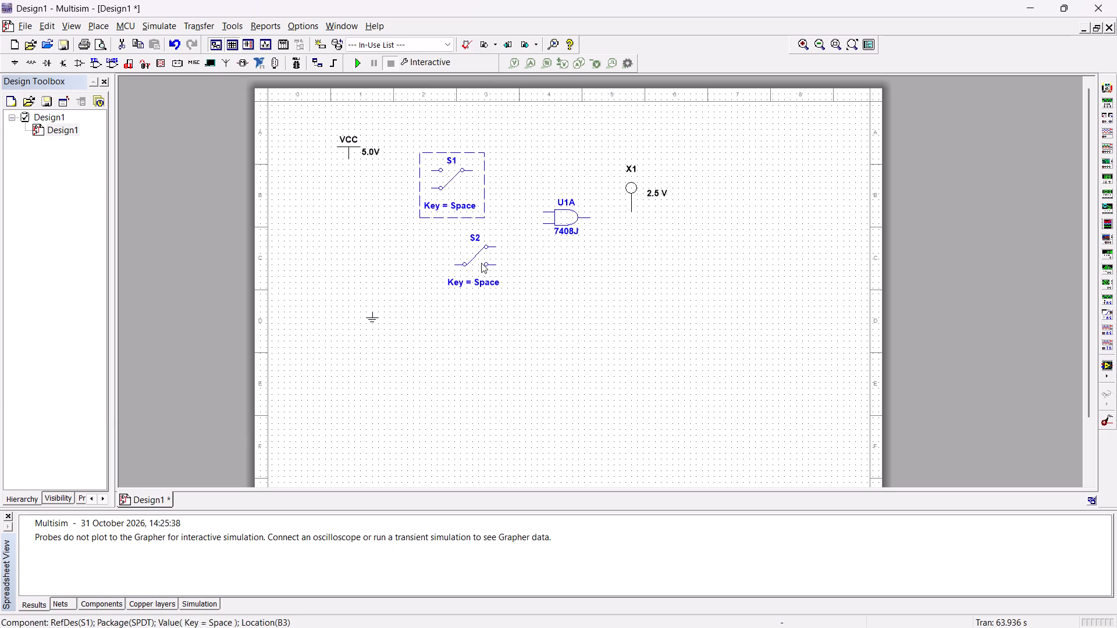
{"action": "left_click", "coordinate": [457, 242]}
{"action": "key", "text": "ctrl+r"}
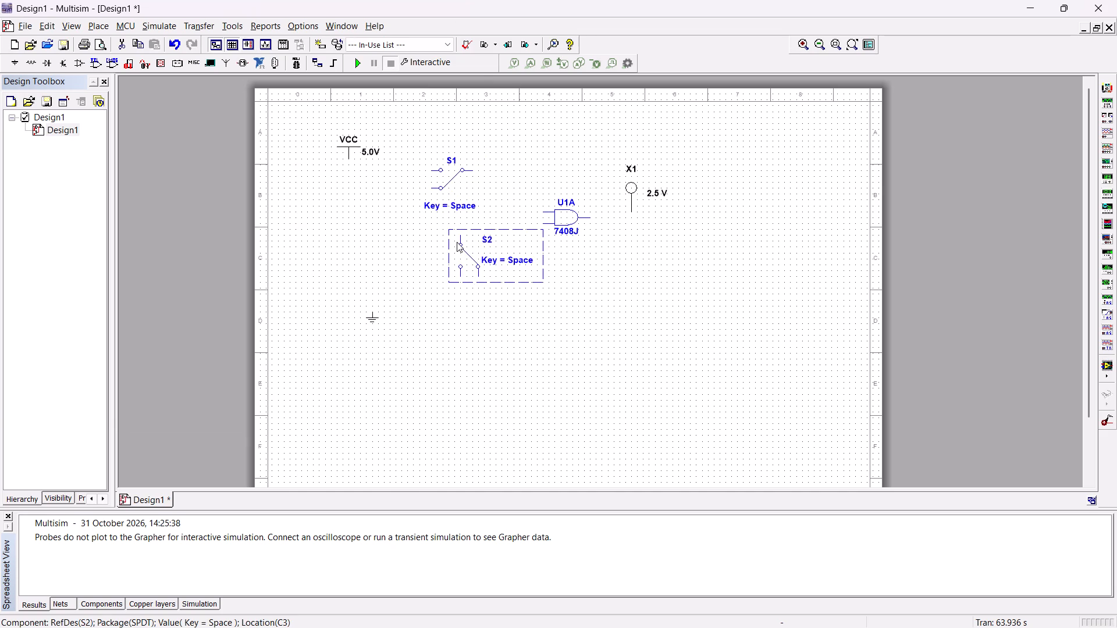
{"action": "key", "text": "ctrl+r"}
{"action": "left_click", "coordinate": [481, 312]}
Wire the common terminals of S2 and S1 to the AND gate's lower and upper inputs, and its output to probe X1.
{"action": "left_click", "coordinate": [488, 240]}
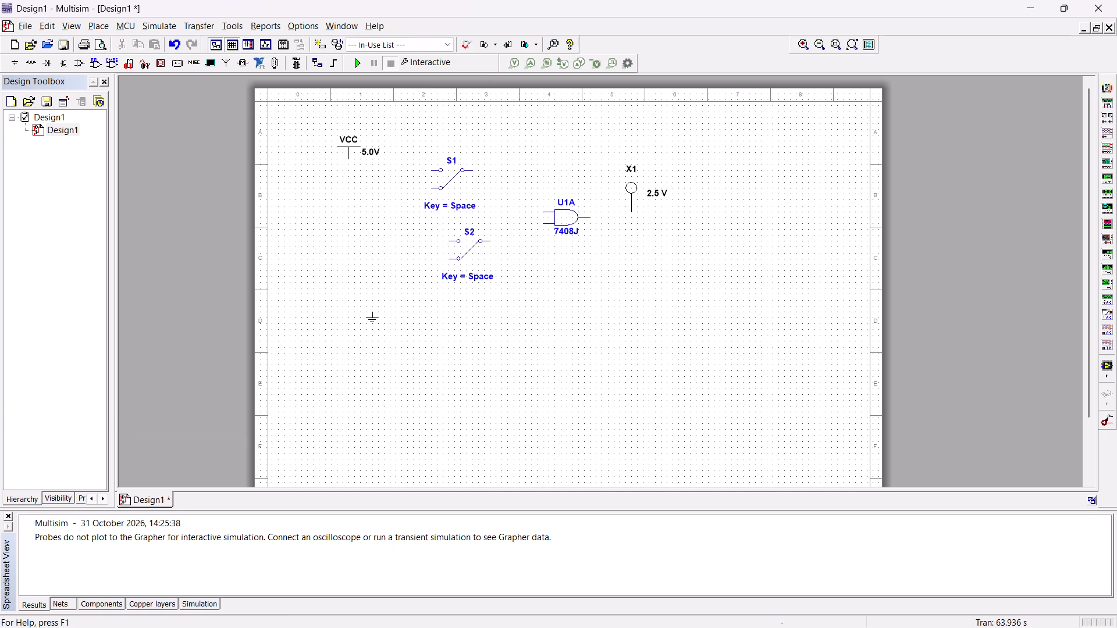
{"action": "left_click", "coordinate": [545, 224]}
{"action": "left_click", "coordinate": [471, 169]}
{"action": "left_click", "coordinate": [542, 212]}
{"action": "left_click", "coordinate": [588, 217]}
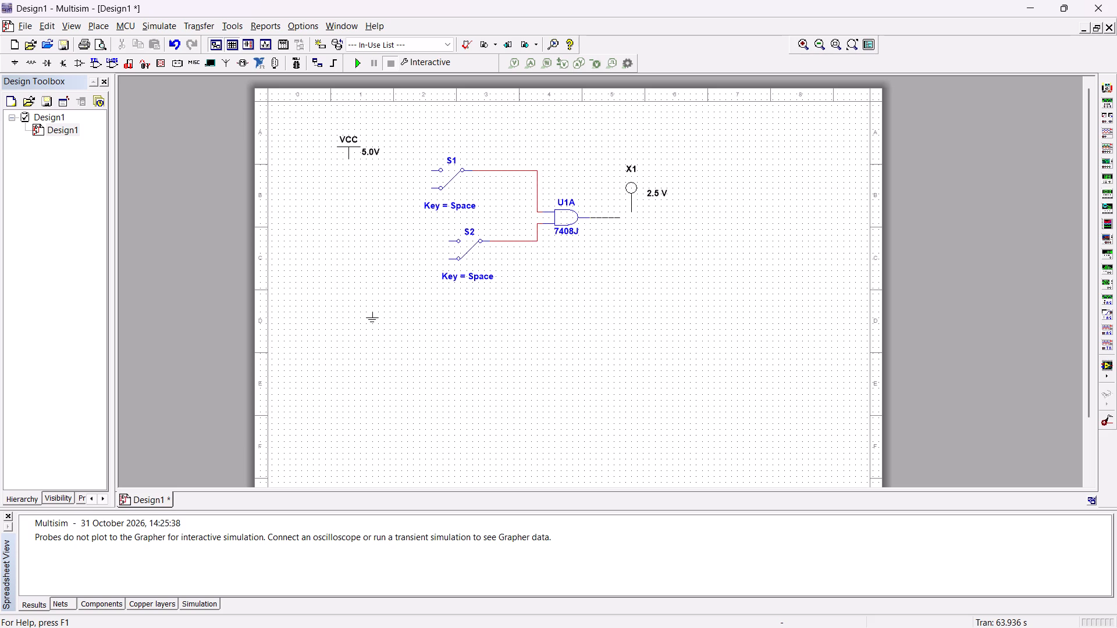
{"action": "left_click", "coordinate": [632, 210]}
Wire VCC to the upper throw contacts of S1 and S2, and ground to their lower throw contacts.
{"action": "left_click", "coordinate": [350, 159]}
{"action": "left_click", "coordinate": [429, 172]}
{"action": "left_click_drag", "start_coordinate": [450, 241], "coordinate": [444, 241]}
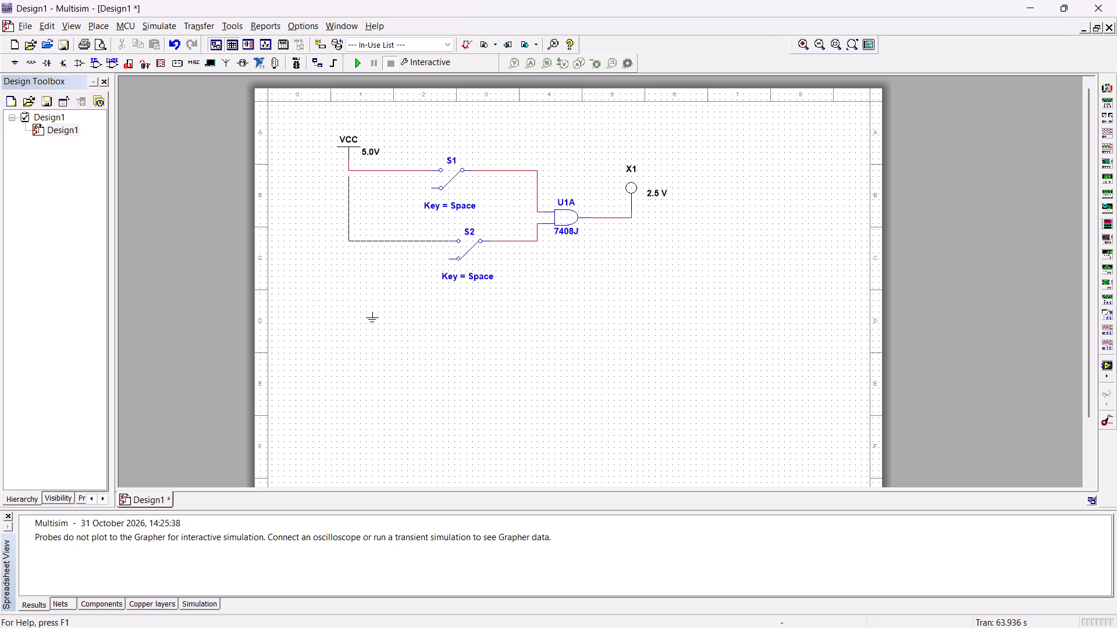
{"action": "left_click", "coordinate": [350, 172]}
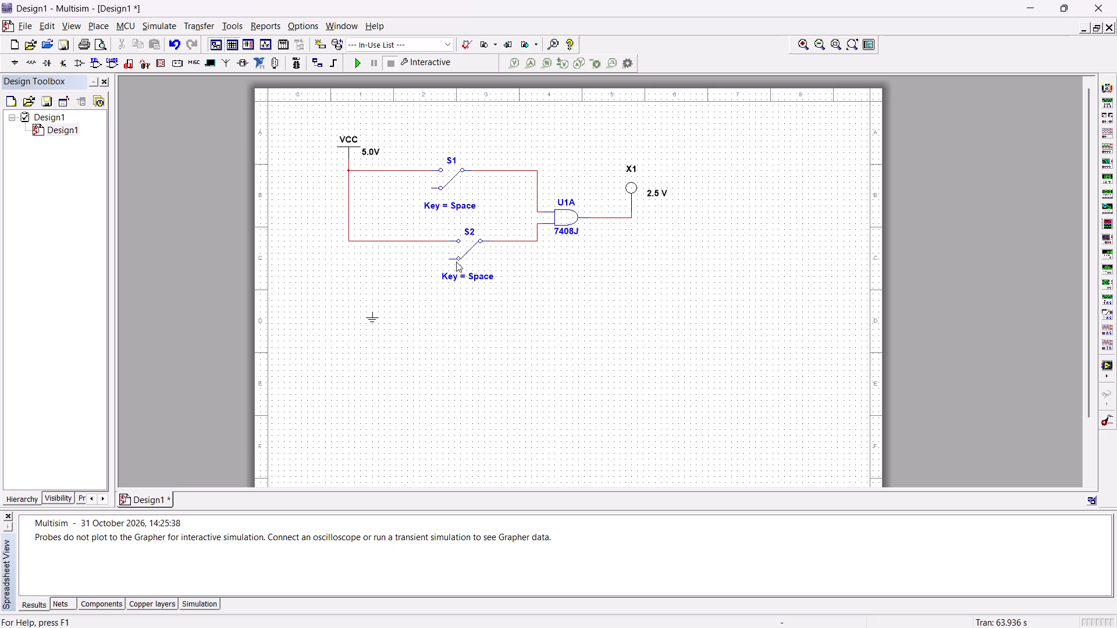
{"action": "left_click", "coordinate": [447, 258]}
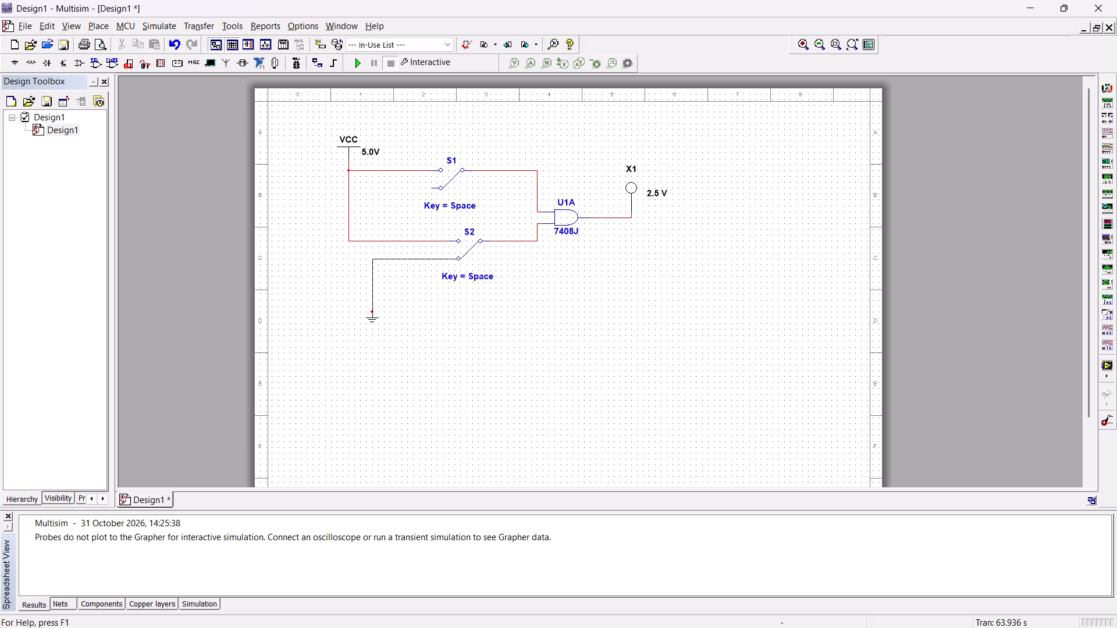
{"action": "left_click", "coordinate": [372, 313]}
{"action": "left_click", "coordinate": [430, 188]}
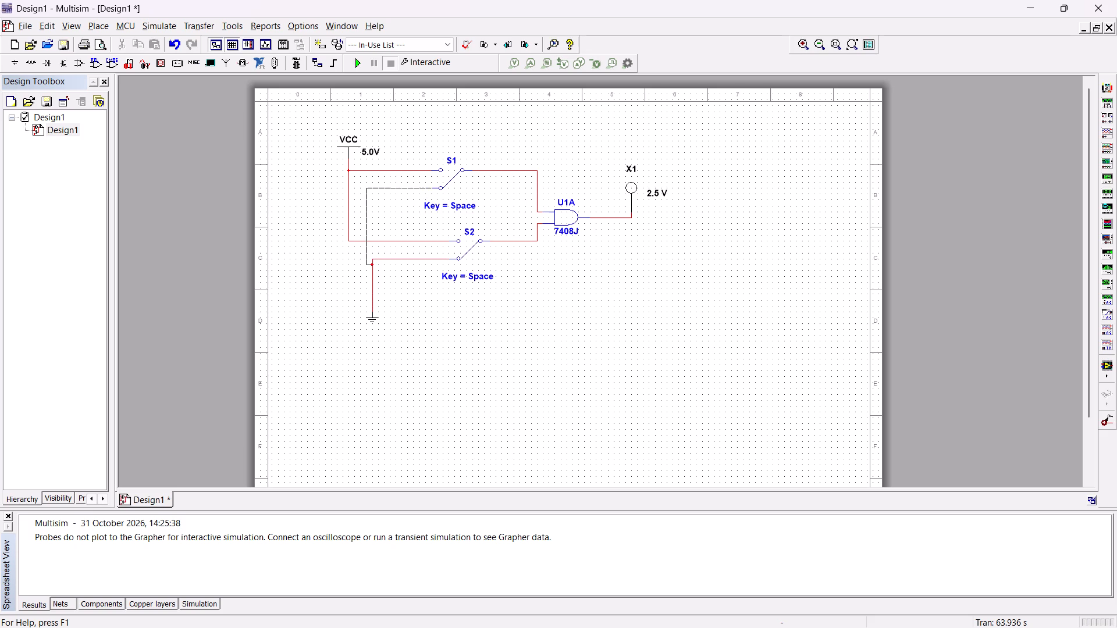
{"action": "left_click", "coordinate": [371, 259]}
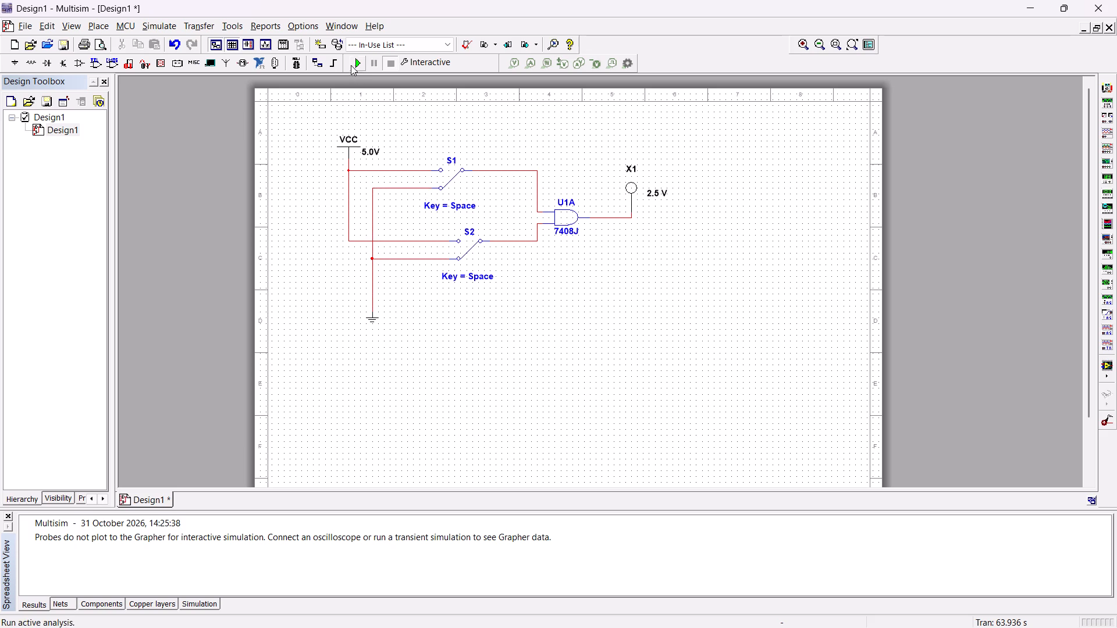
Simulate the AND circuit, switching S1 and S2 to VCC and back to ground to test the probe, and stop the simulation.
{"action": "left_click", "coordinate": [354, 67]}
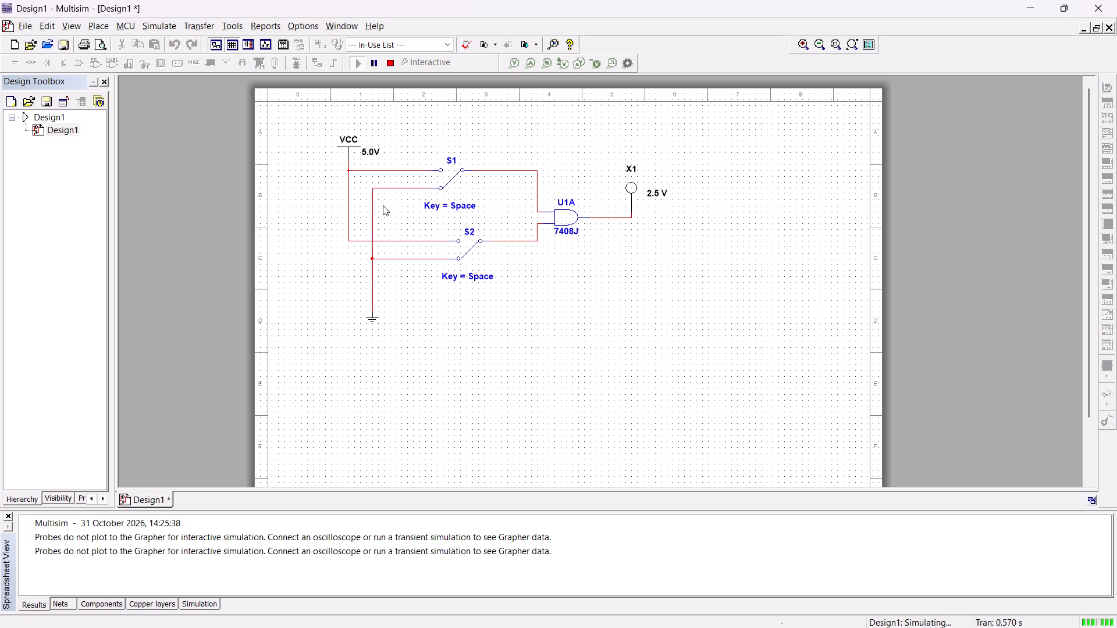
{"action": "left_click", "coordinate": [451, 178]}
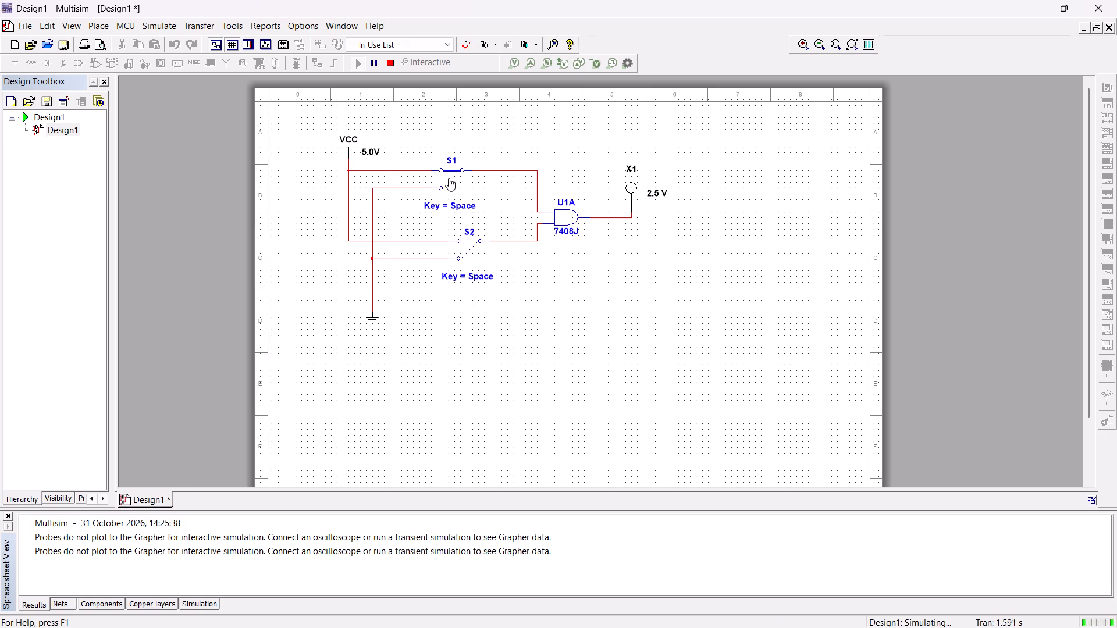
{"action": "left_click", "coordinate": [468, 251]}
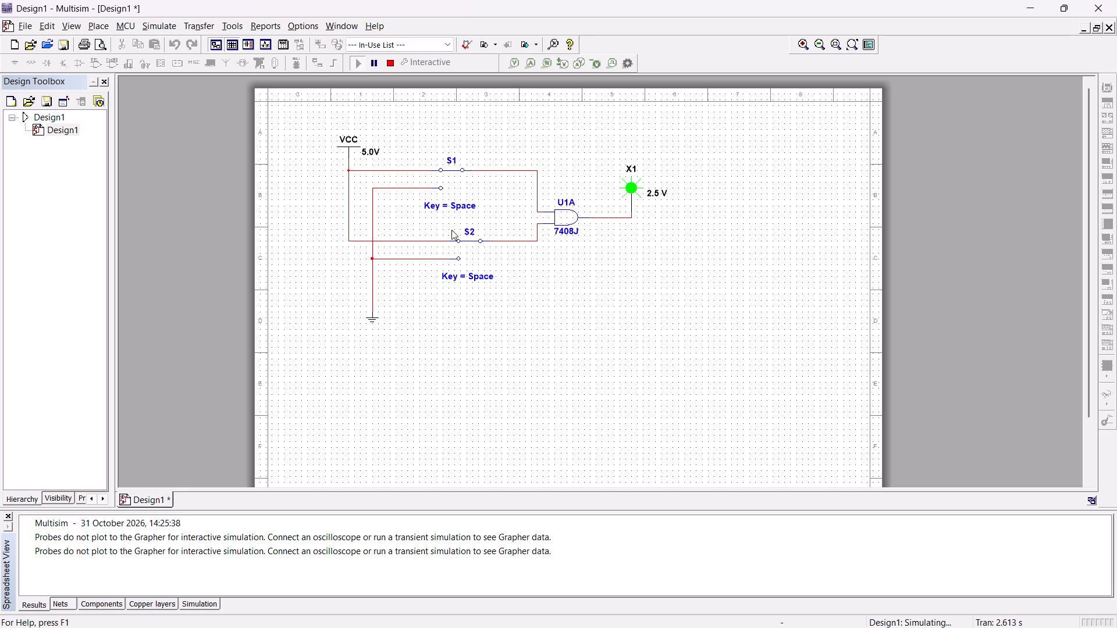
{"action": "left_click", "coordinate": [450, 173]}
{"action": "left_click", "coordinate": [463, 242]}
{"action": "left_click", "coordinate": [528, 346]}
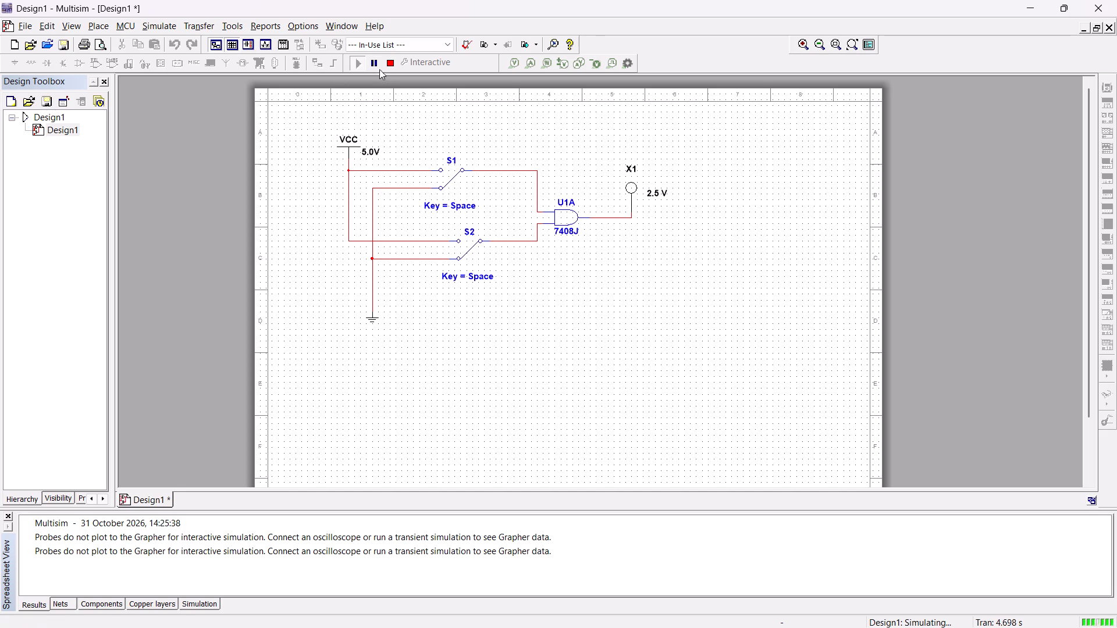
{"action": "left_click", "coordinate": [391, 66]}
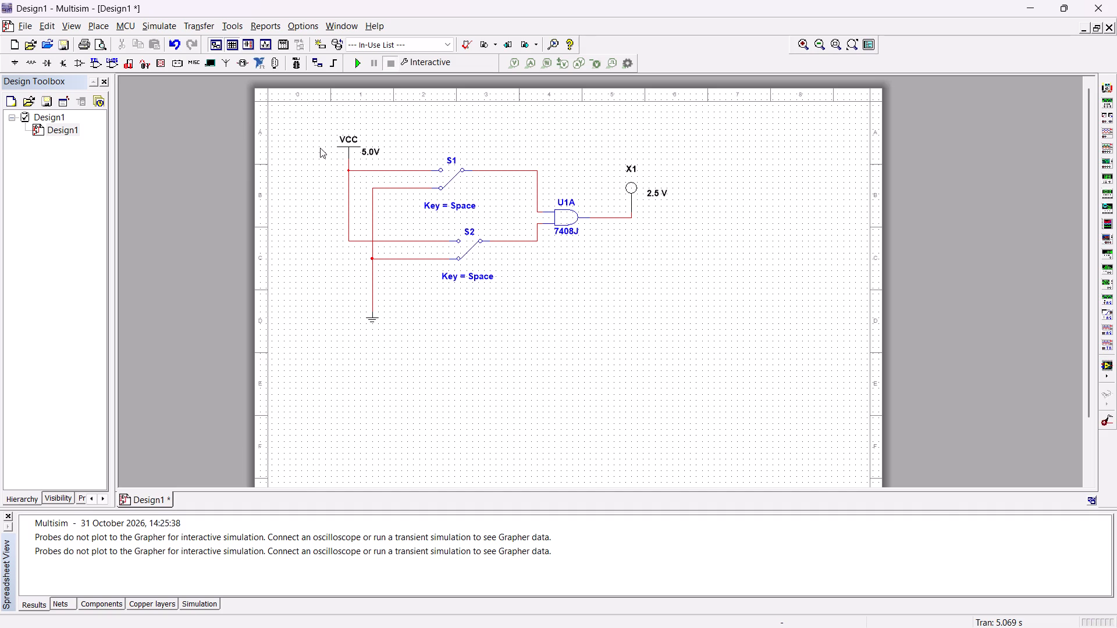
Place a second VCC source and a second GROUND below the AND circuit, with the ground near the sheet's bottom edge.
{"action": "middle_click_drag", "start_coordinate": [464, 364], "coordinate": [441, 238]}
{"action": "scroll", "coordinate": [440, 232], "scroll_direction": "down", "scroll_amount": 1}
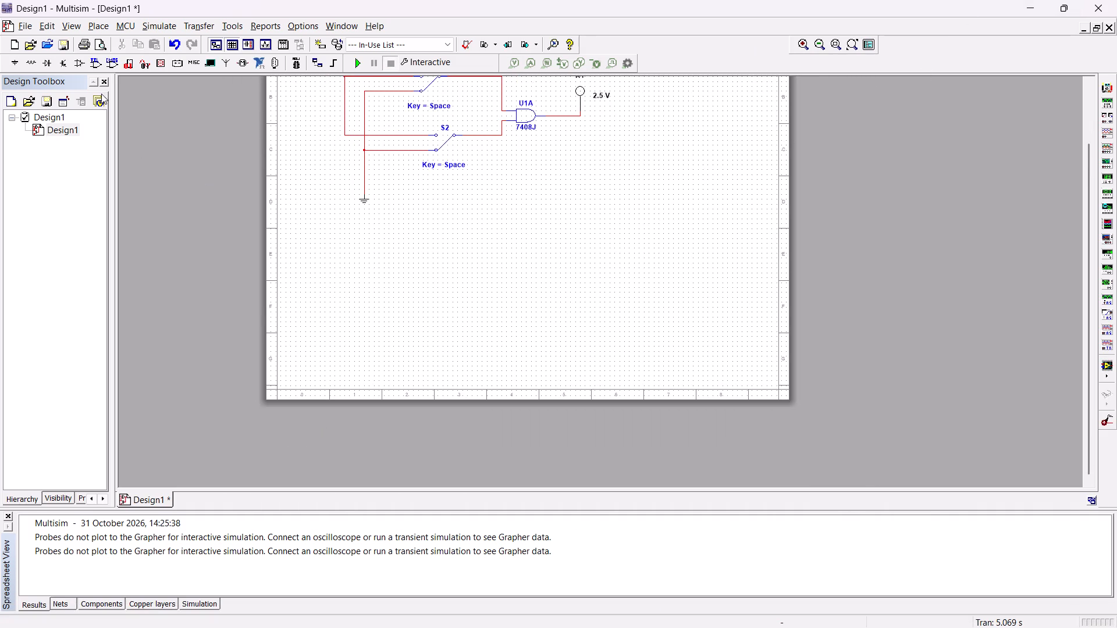
{"action": "left_click", "coordinate": [8, 66]}
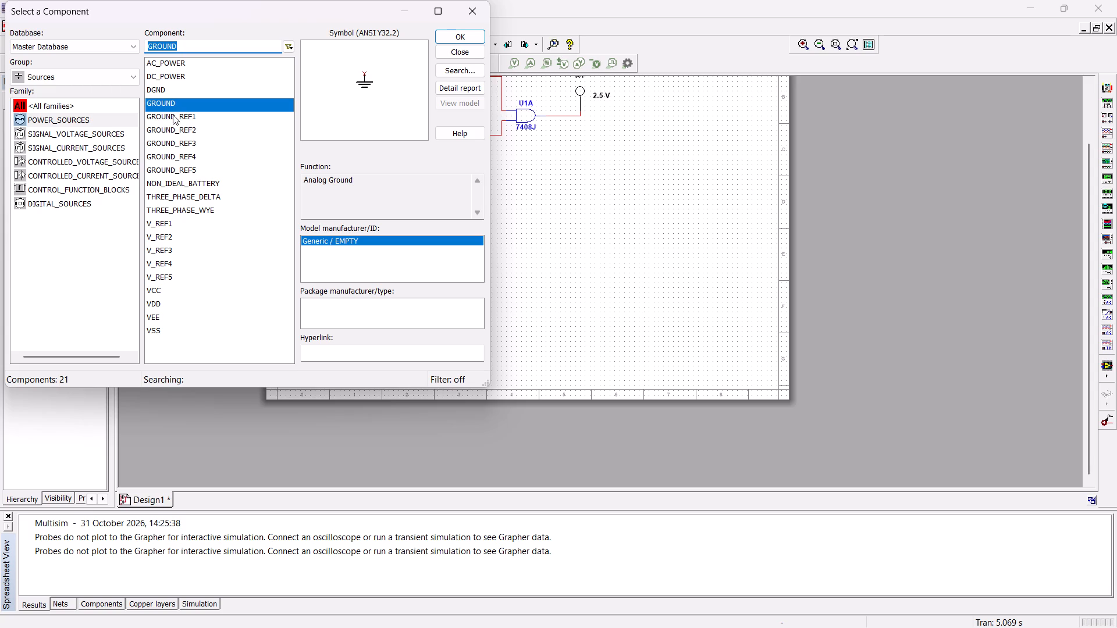
{"action": "left_click", "coordinate": [147, 293]}
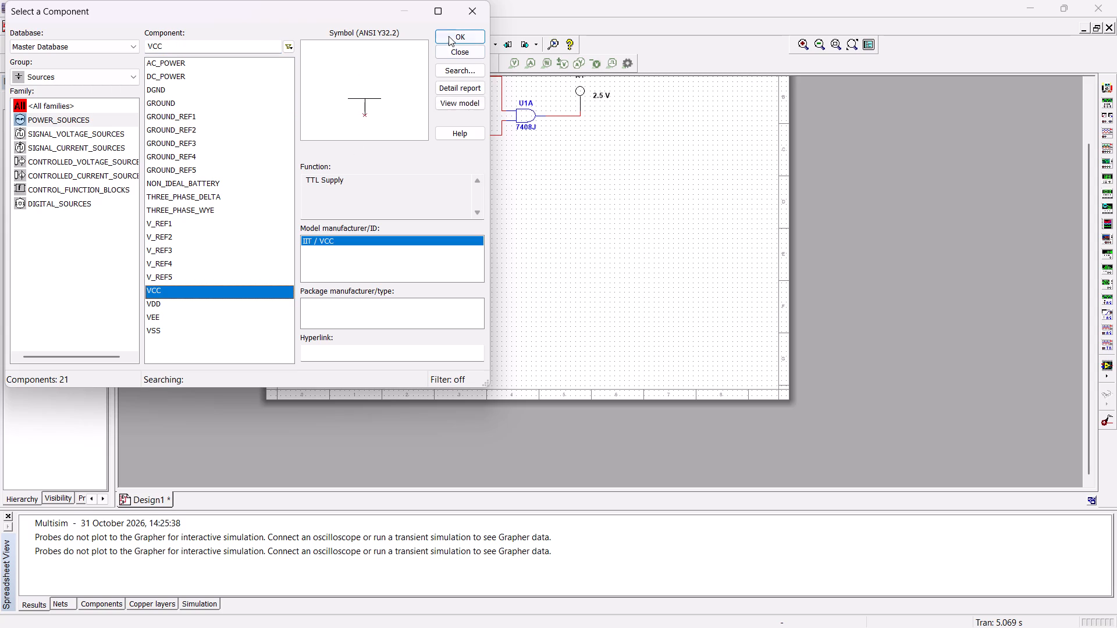
{"action": "left_click", "coordinate": [449, 36]}
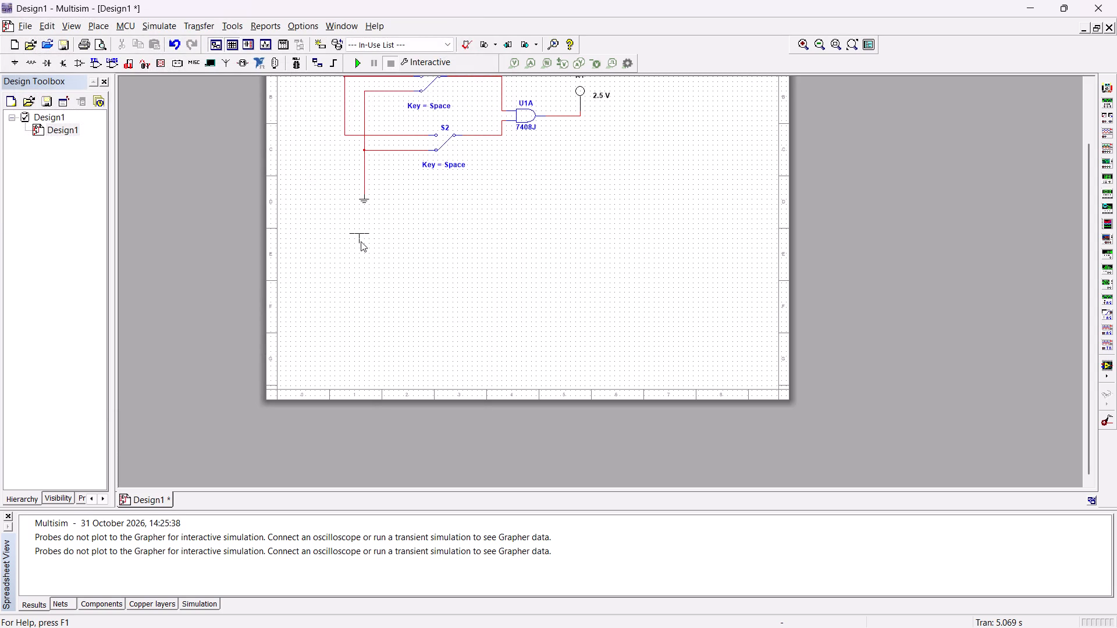
{"action": "left_click", "coordinate": [361, 241]}
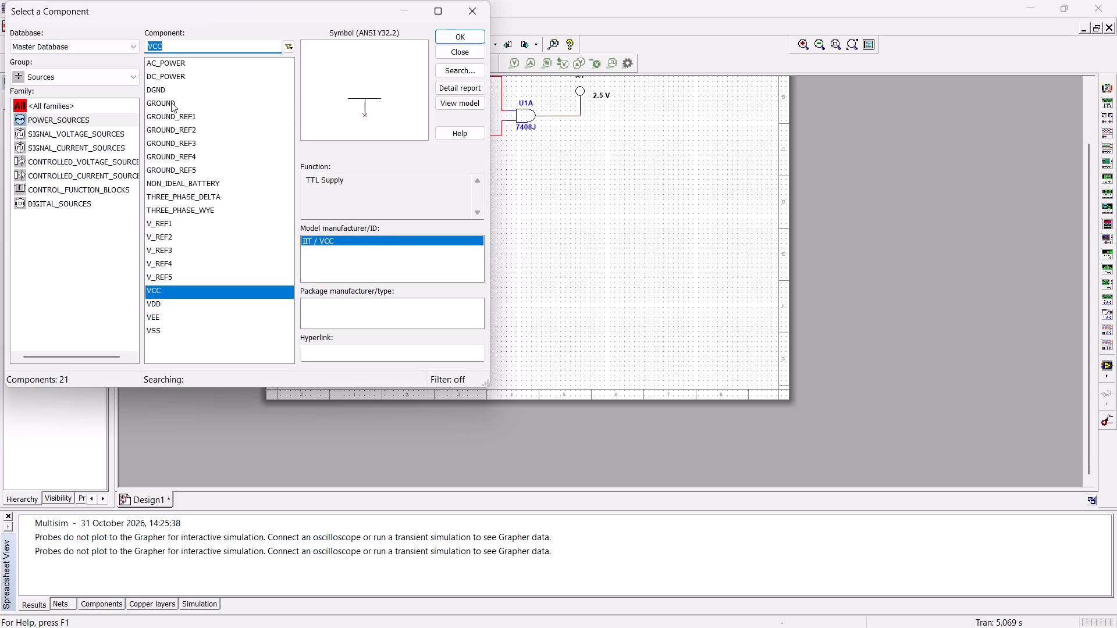
{"action": "left_click", "coordinate": [171, 102]}
{"action": "left_click", "coordinate": [454, 36]}
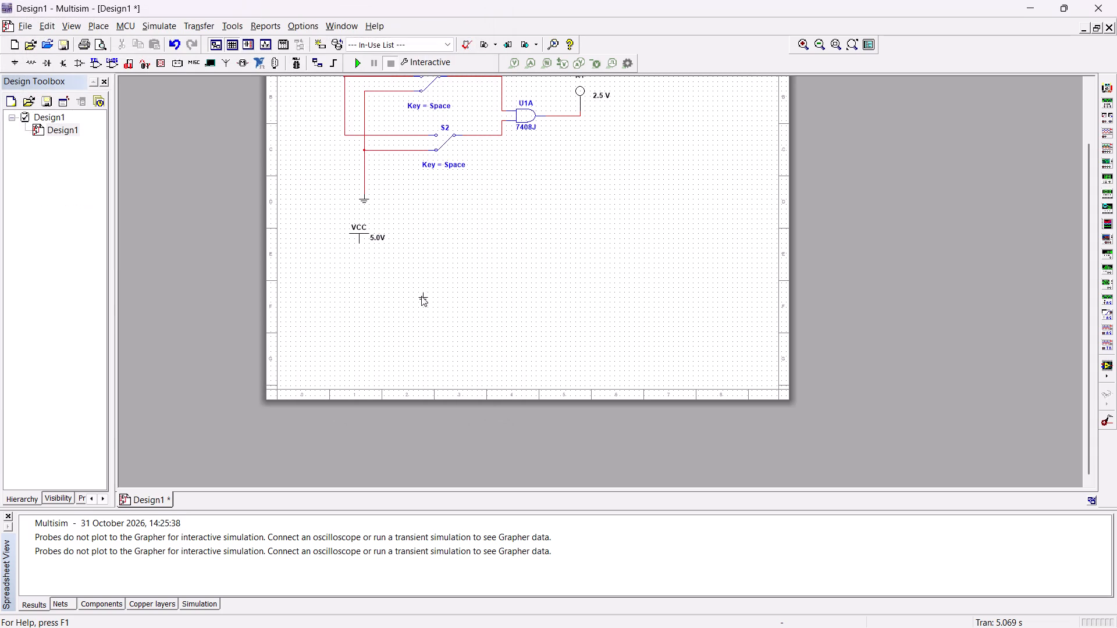
{"action": "left_click", "coordinate": [401, 360]}
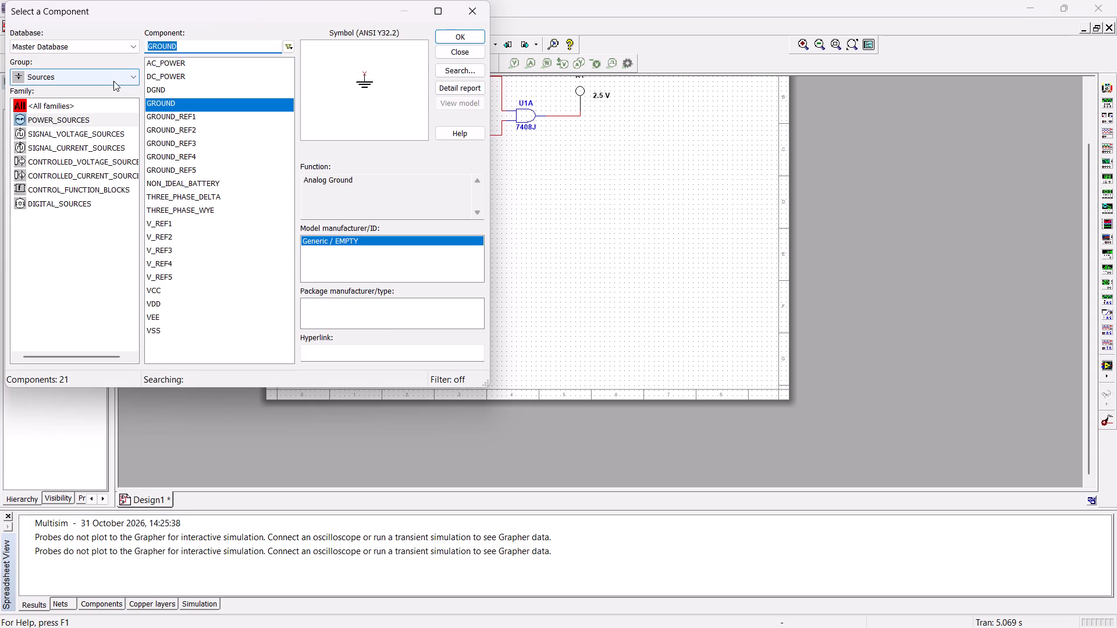
Place two more SPDT switches from the Basic group, one above the other, between the new VCC and ground.
{"action": "left_click", "coordinate": [83, 116]}
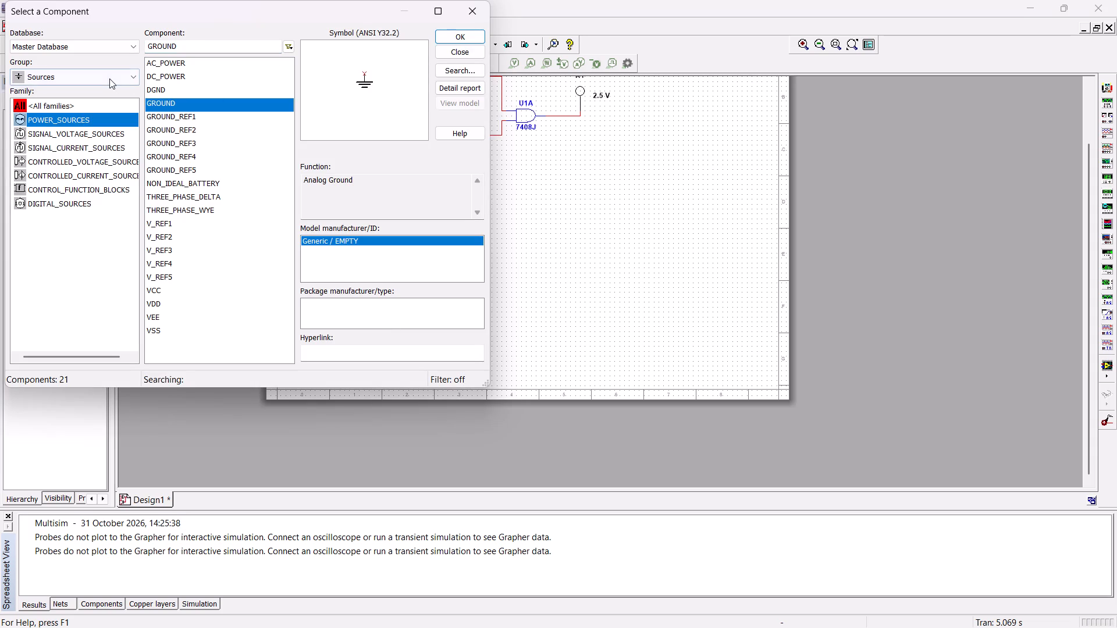
{"action": "left_click", "coordinate": [109, 78]}
{"action": "left_click", "coordinate": [95, 117]}
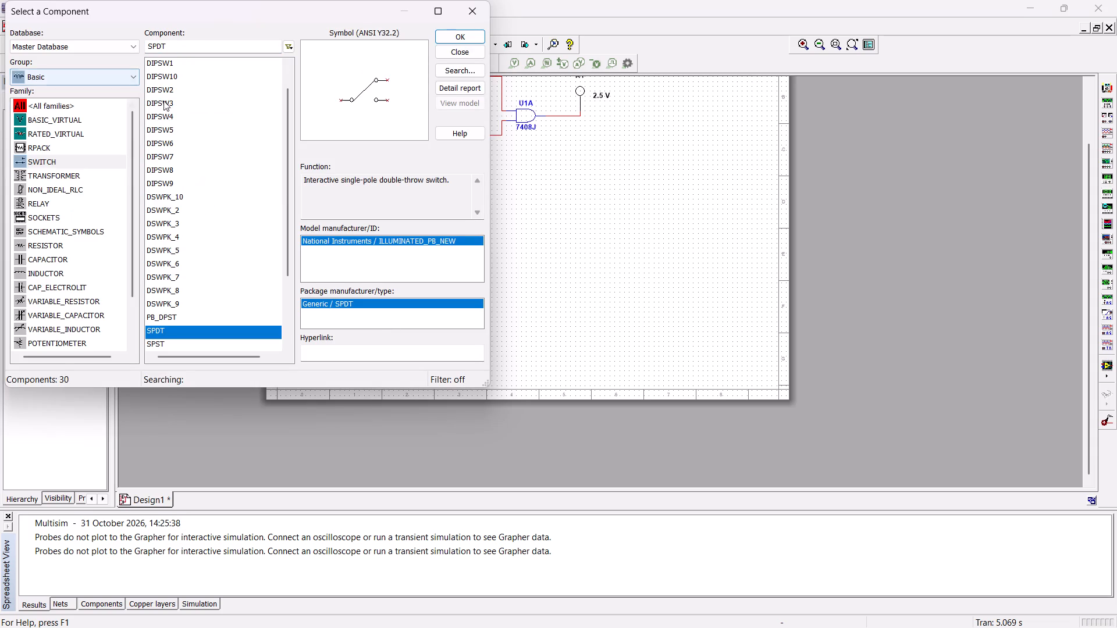
{"action": "left_click", "coordinate": [464, 34]}
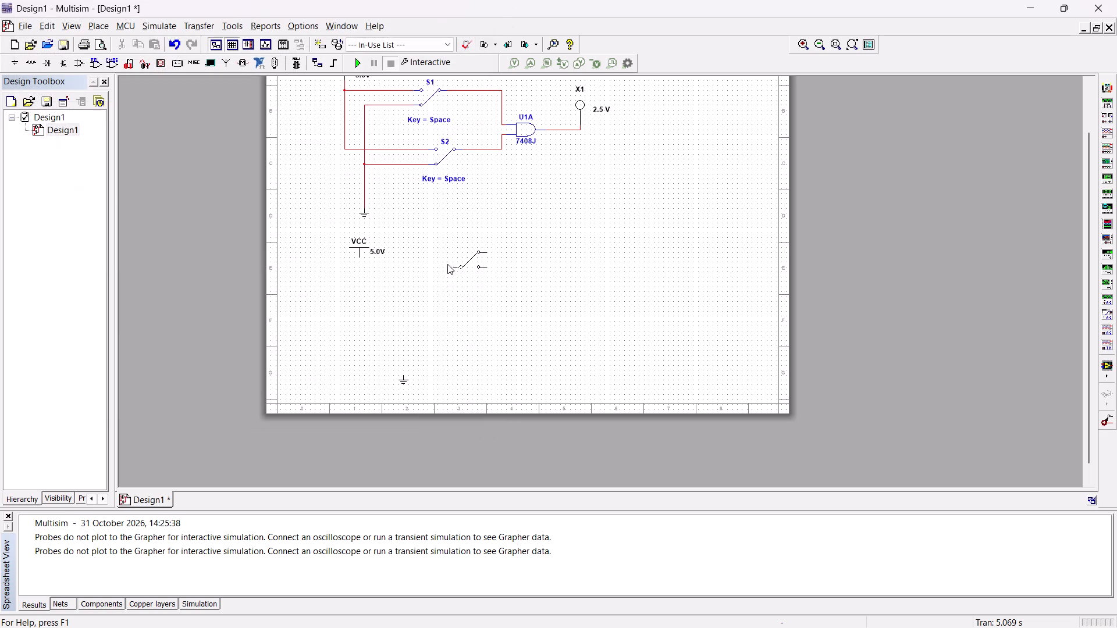
{"action": "left_click", "coordinate": [418, 276]}
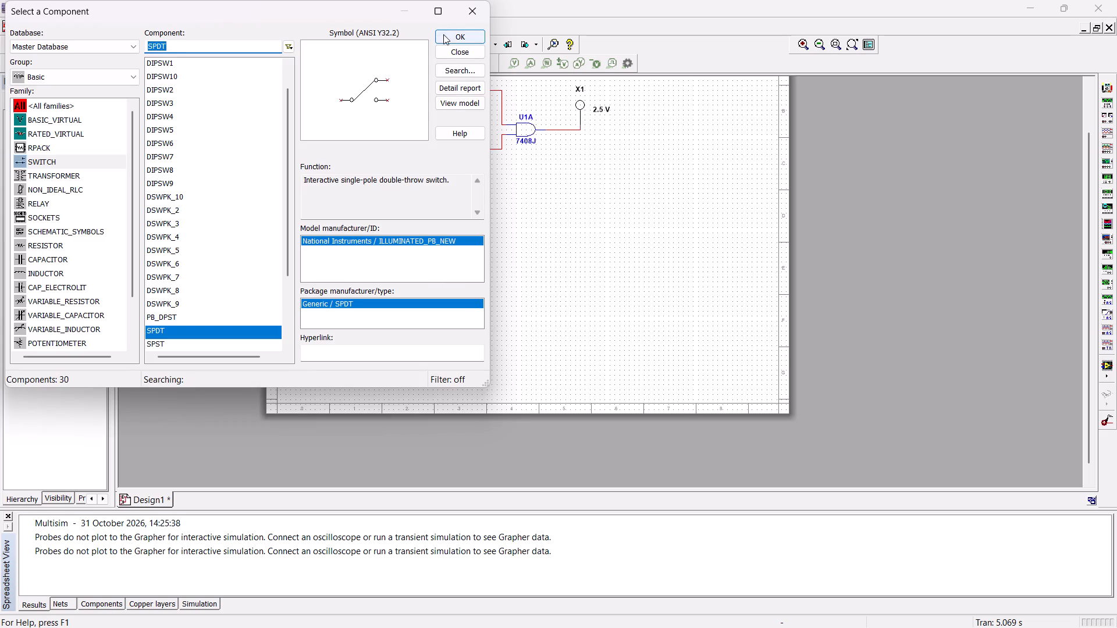
{"action": "left_click", "coordinate": [444, 34]}
{"action": "left_click", "coordinate": [453, 350]}
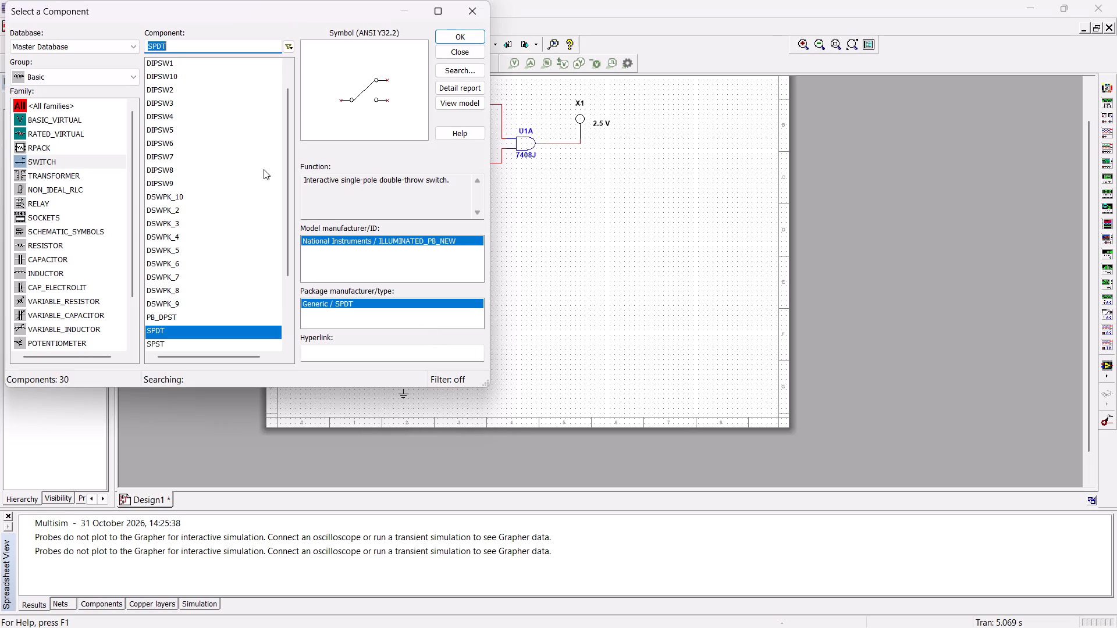
Place section A of a 7432N OR gate from the TTL group between switches S3 and S4, on their output side.
{"action": "left_click", "coordinate": [90, 75]}
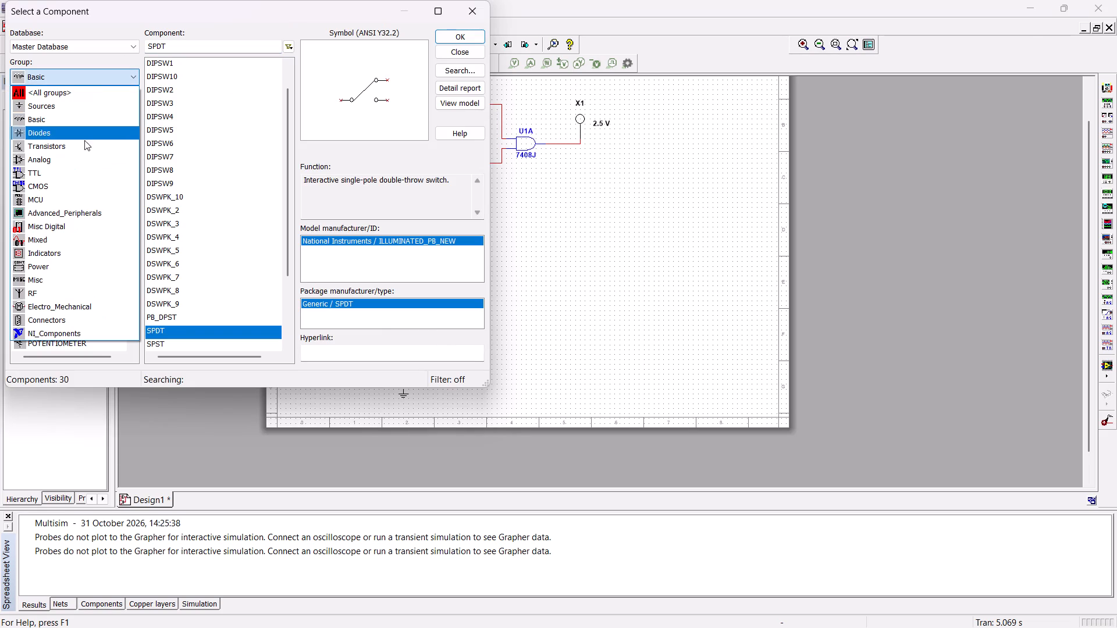
{"action": "left_click", "coordinate": [70, 170]}
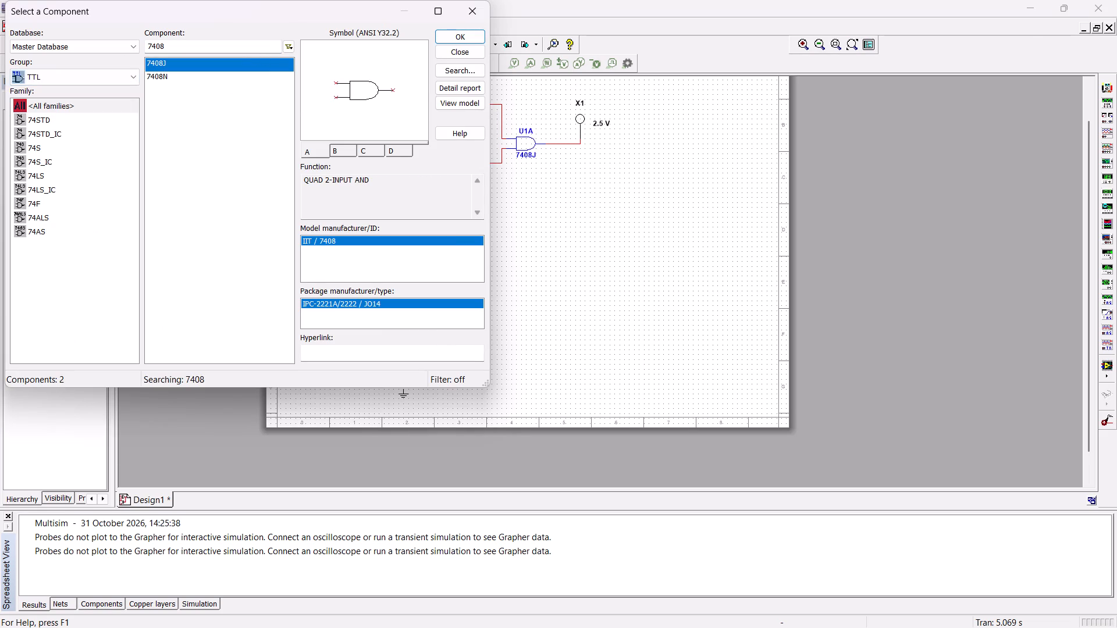
{"action": "left_click", "coordinate": [218, 50]}
{"action": "key", "text": "BackSpace"}
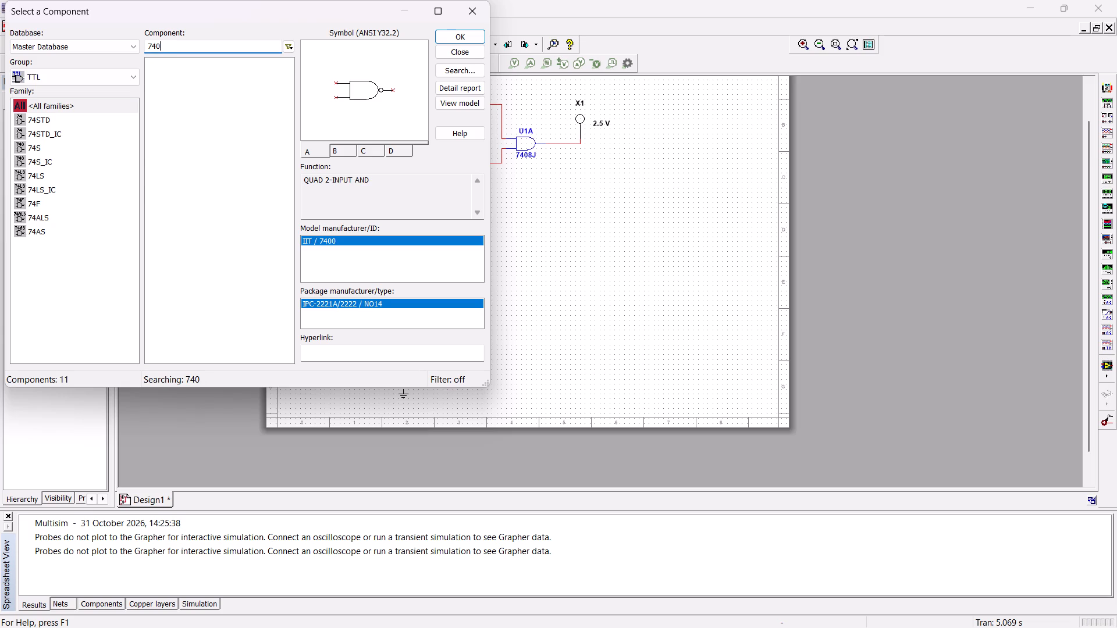
{"action": "key", "text": "BackSpace"}
{"action": "type", "text": "32"}
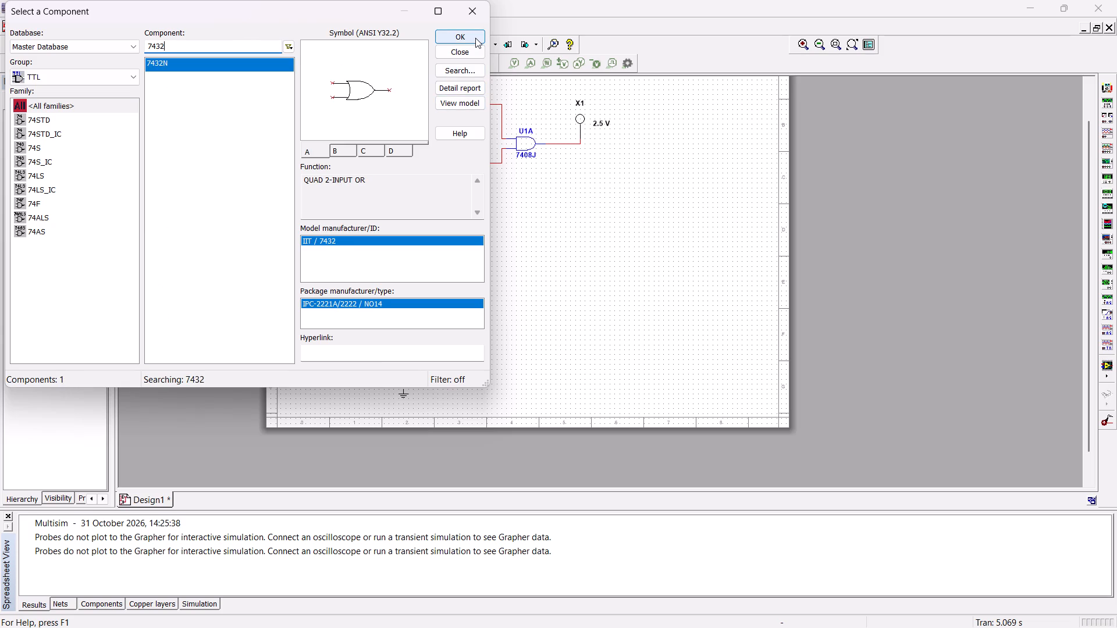
{"action": "key", "text": "BackSpace"}
{"action": "key", "text": "BackSpace"}
{"action": "type", "text": "04"}
{"action": "key", "text": "BackSpace"}
{"action": "key", "text": "BackSpace"}
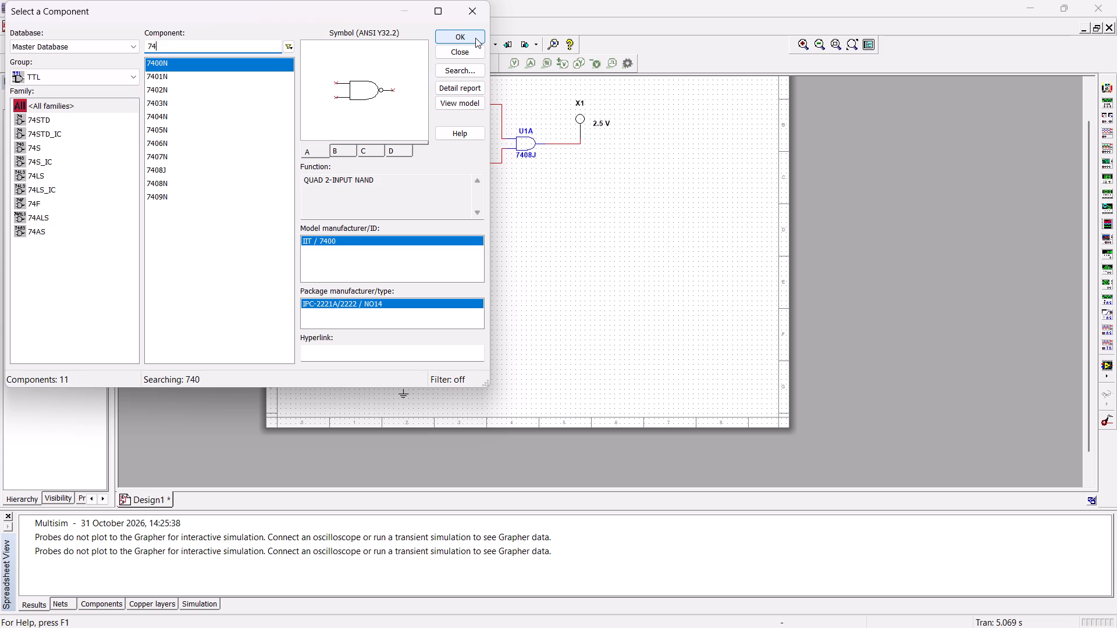
{"action": "type", "text": "32"}
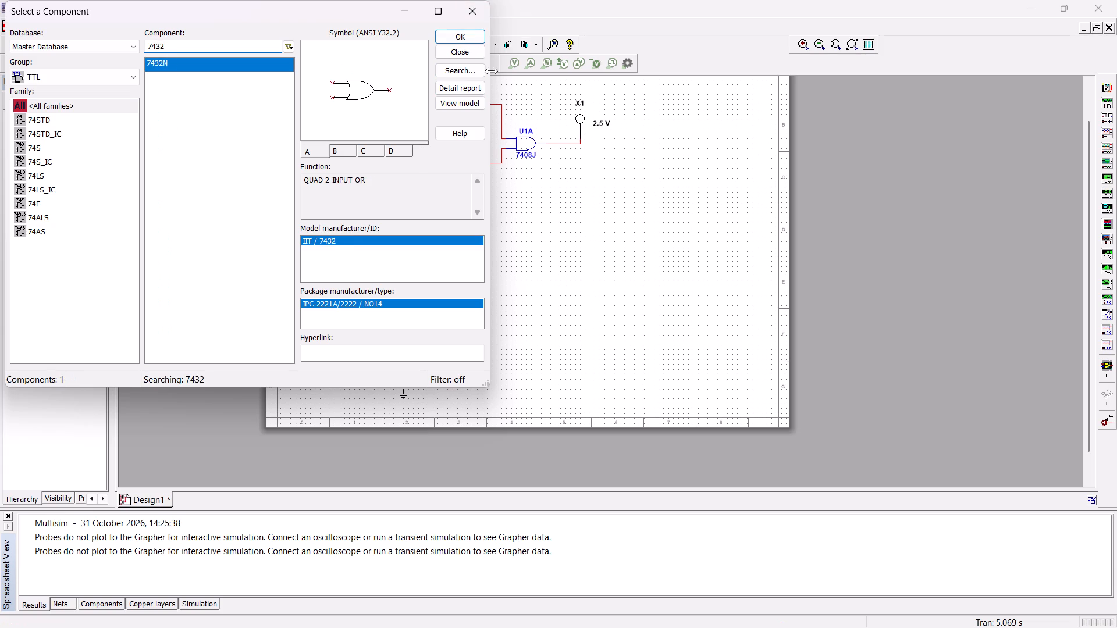
{"action": "left_click", "coordinate": [465, 35]}
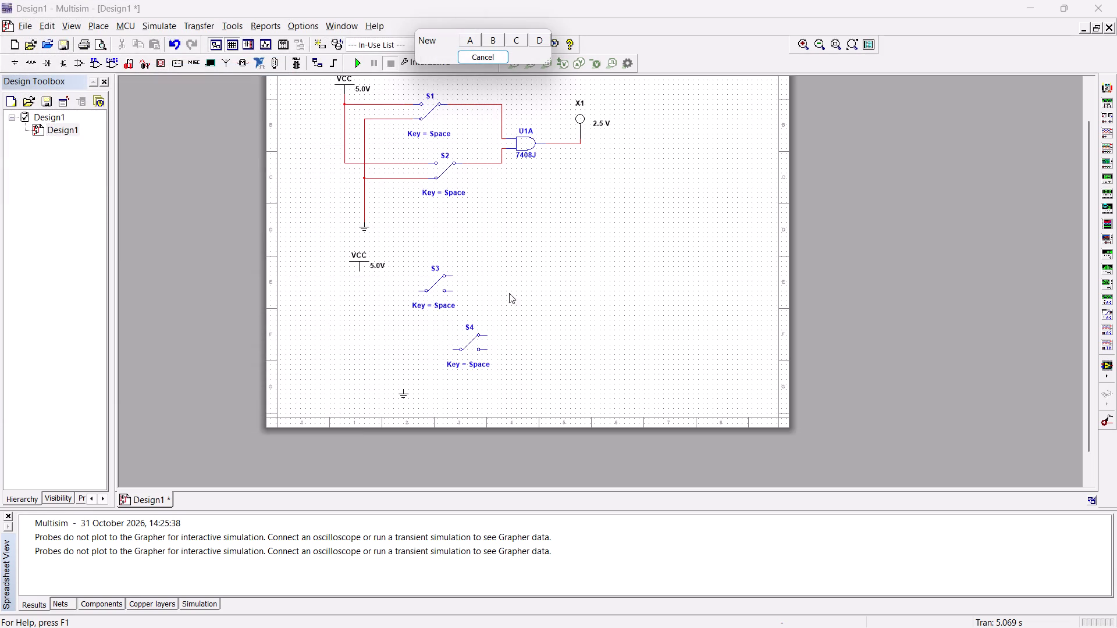
{"action": "left_click_drag", "start_coordinate": [474, 41], "coordinate": [479, 47]}
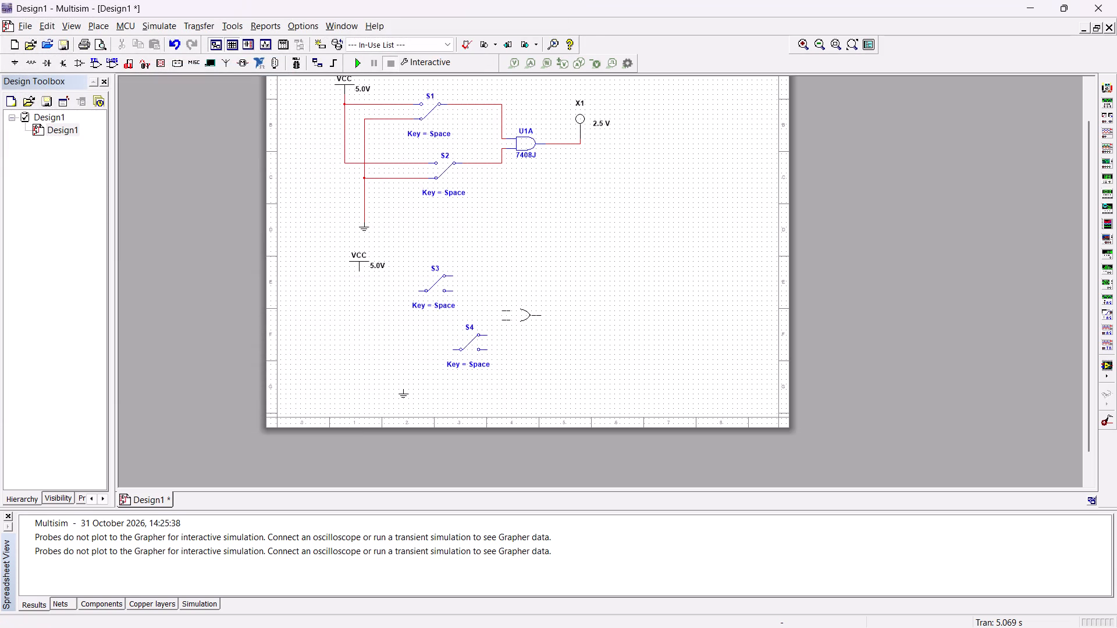
{"action": "left_click", "coordinate": [534, 311]}
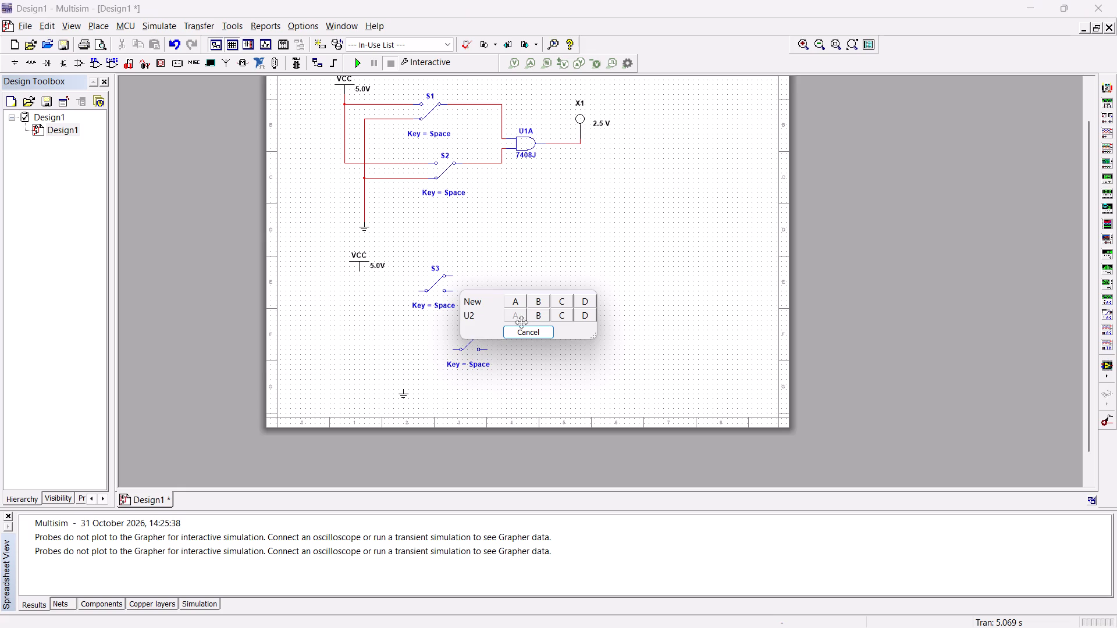
{"action": "left_click", "coordinate": [523, 329]}
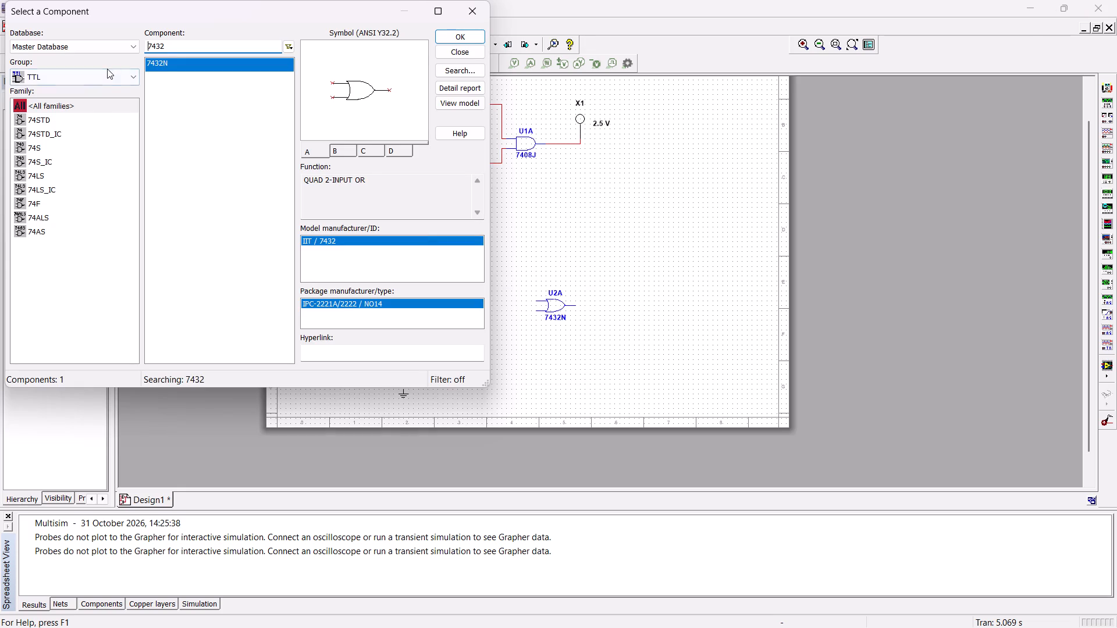
Place a PROBE_DIG_GREEN from the Indicators group just beyond the OR gate's output and finish placing components.
{"action": "left_click", "coordinate": [106, 77]}
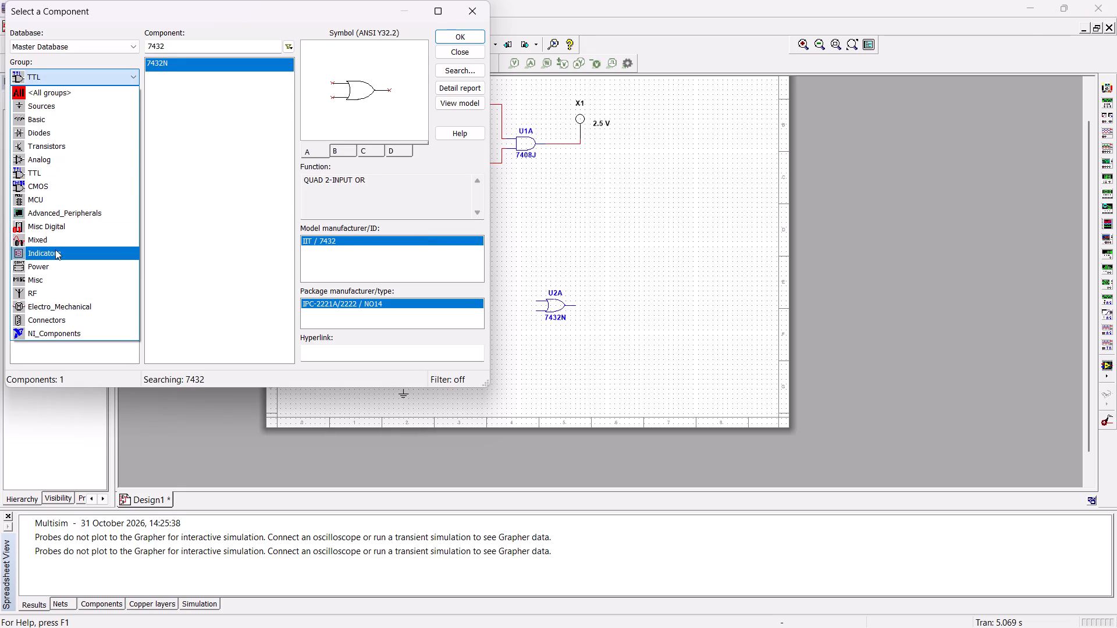
{"action": "left_click", "coordinate": [55, 249]}
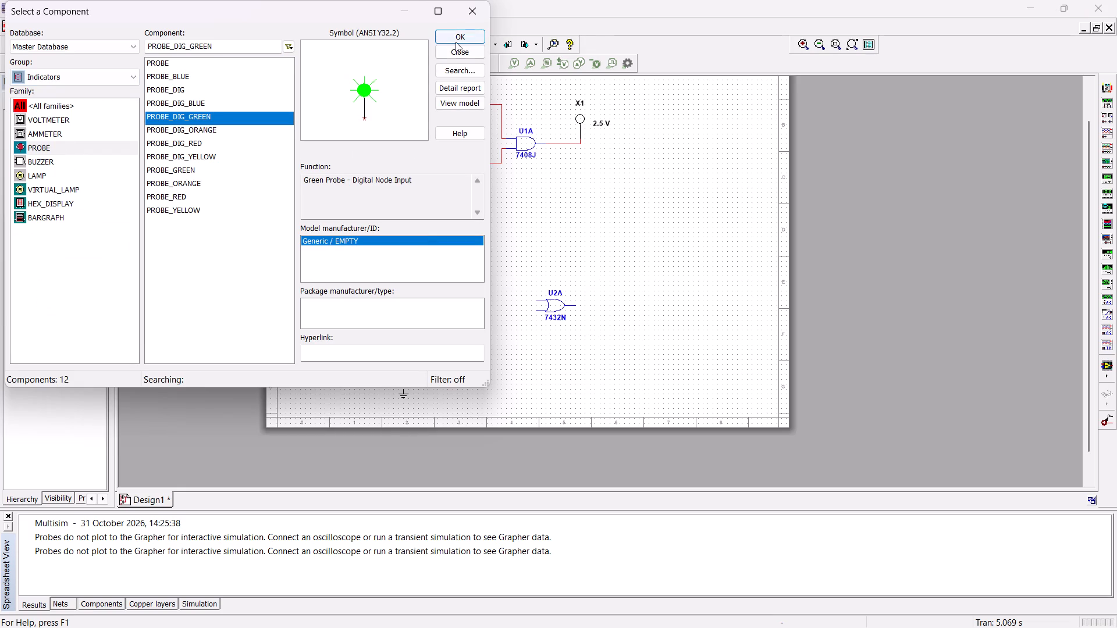
{"action": "left_click", "coordinate": [460, 36]}
{"action": "left_click", "coordinate": [622, 304]}
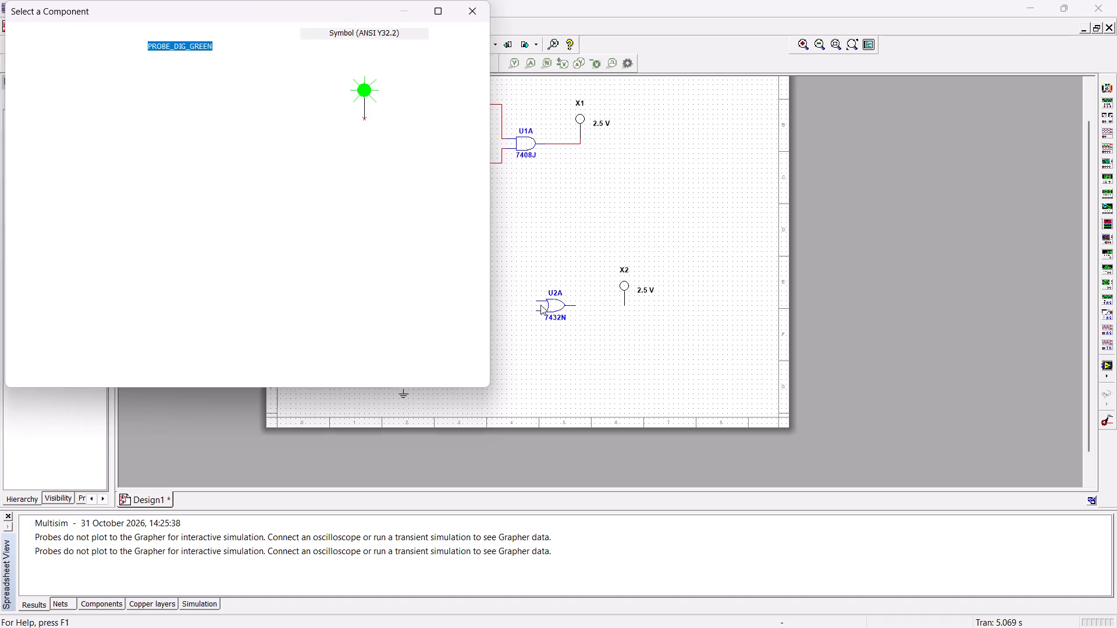
{"action": "left_click", "coordinate": [476, 20]}
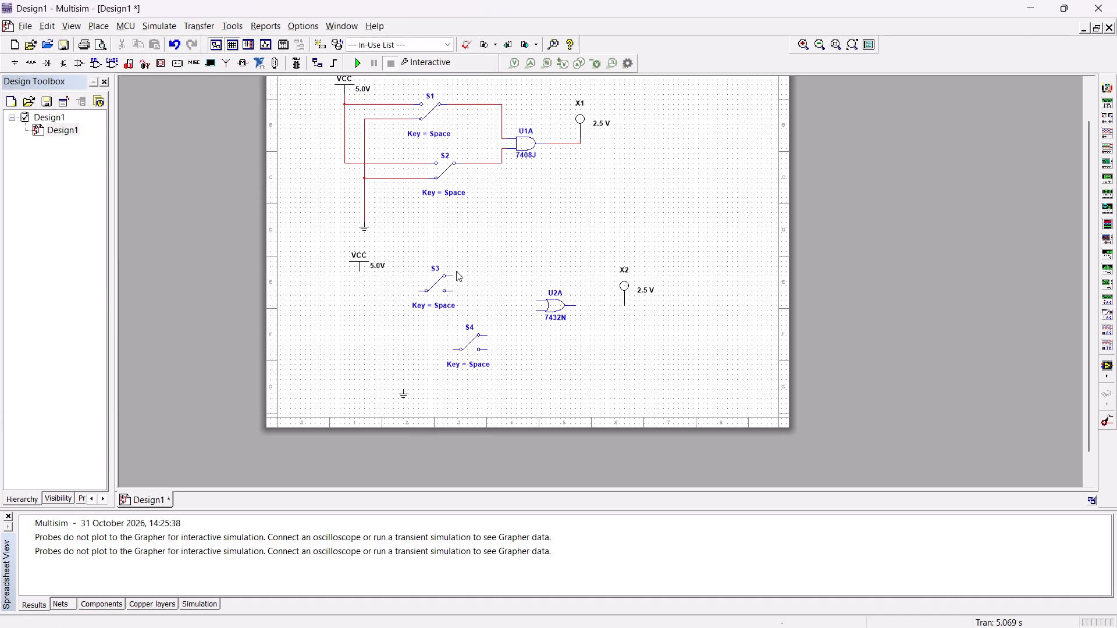
Rotate switches S3 and S4 by 180 degrees so their common terminals face the OR gate.
{"action": "left_click", "coordinate": [426, 278]}
{"action": "key", "text": "ctrl+r"}
{"action": "key", "text": "ctrl+r"}
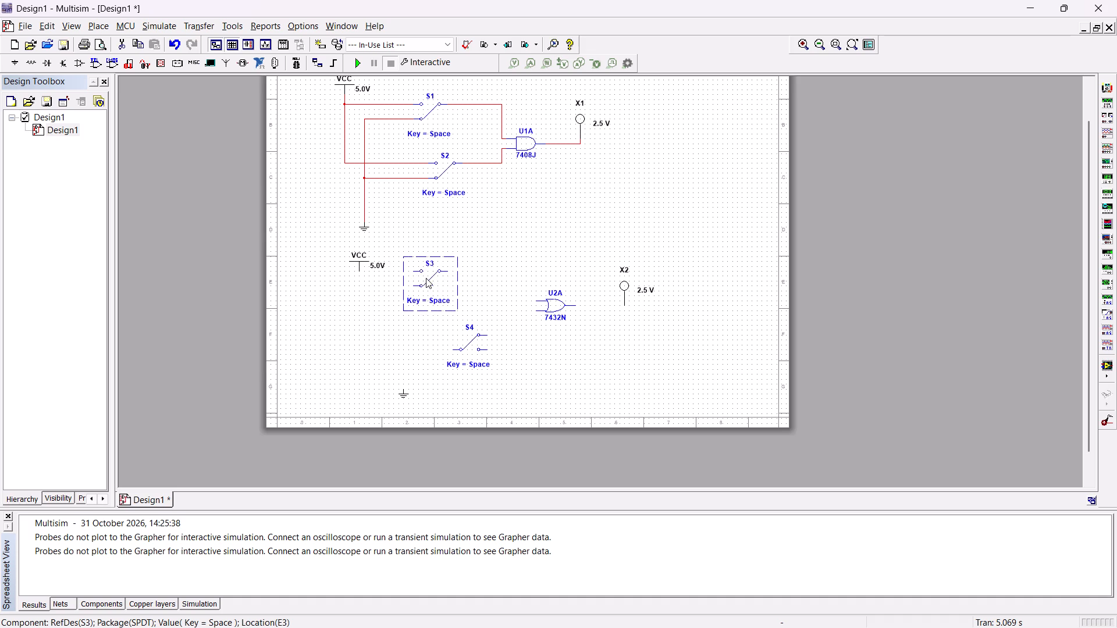
{"action": "left_click", "coordinate": [460, 336]}
{"action": "key", "text": "ctrl+r"}
{"action": "key", "text": "ctrl+r"}
{"action": "left_click", "coordinate": [408, 351]}
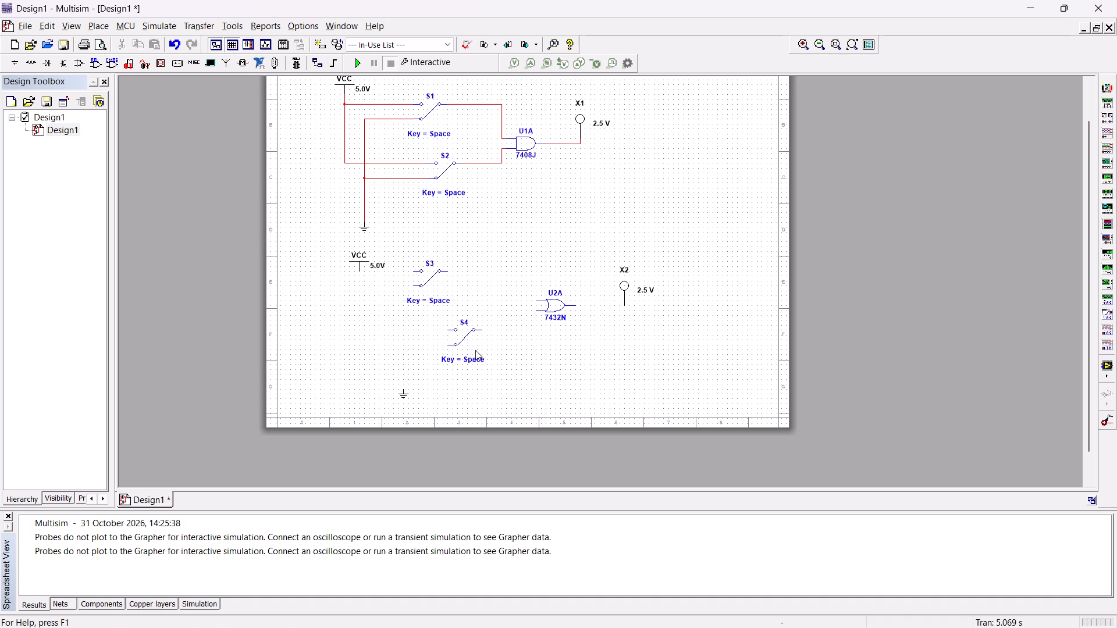
Wire S4's common terminal to the OR gate's lower input and S3's common terminal to its upper input.
{"action": "left_click", "coordinate": [482, 330]}
{"action": "left_click", "coordinate": [535, 309]}
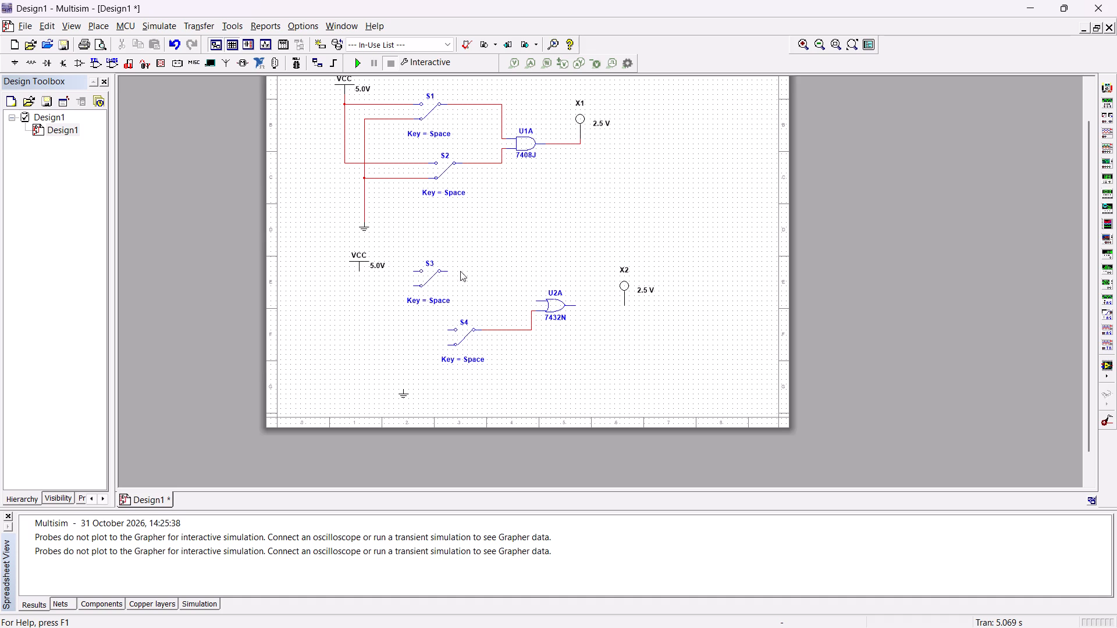
{"action": "left_click", "coordinate": [447, 271]}
{"action": "left_click", "coordinate": [535, 301]}
Wire the second VCC source to S3's upper throw contact.
{"action": "left_click", "coordinate": [360, 270]}
{"action": "left_click", "coordinate": [412, 272]}
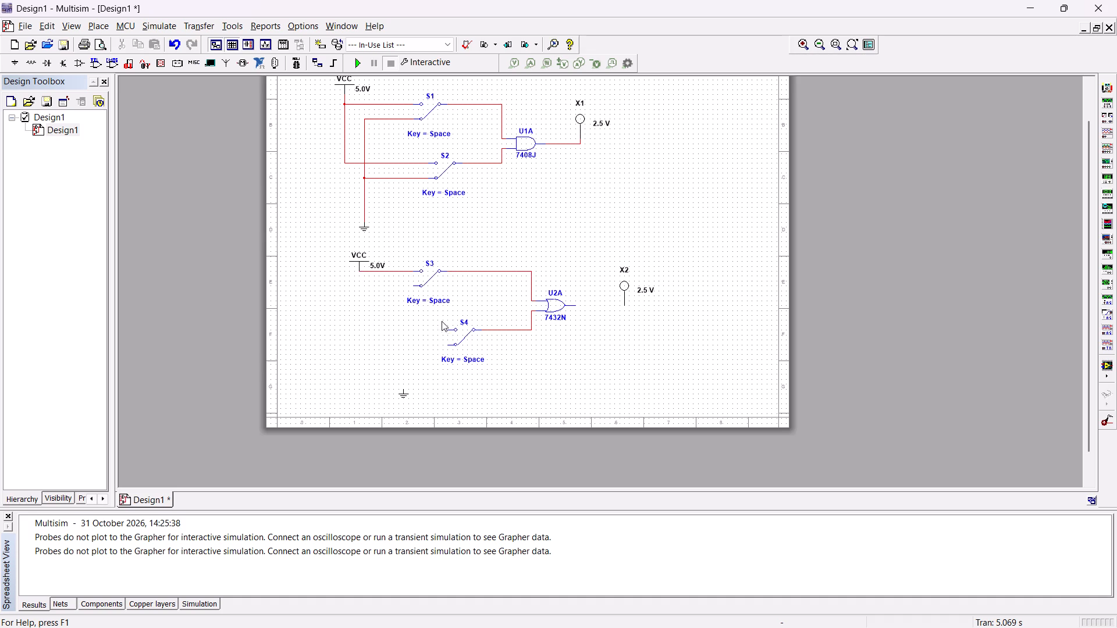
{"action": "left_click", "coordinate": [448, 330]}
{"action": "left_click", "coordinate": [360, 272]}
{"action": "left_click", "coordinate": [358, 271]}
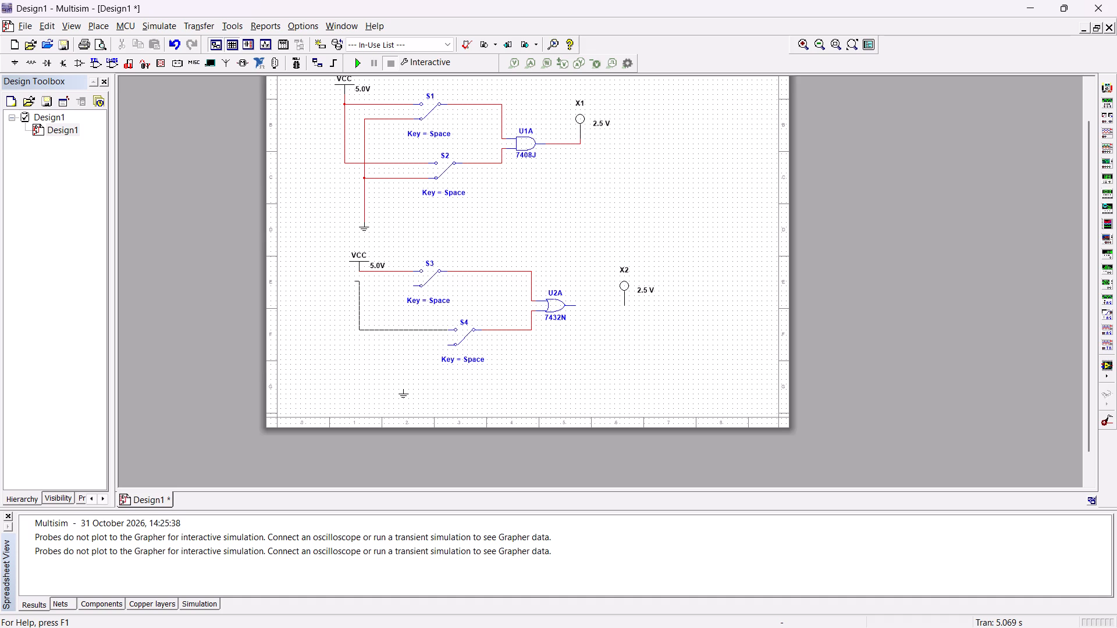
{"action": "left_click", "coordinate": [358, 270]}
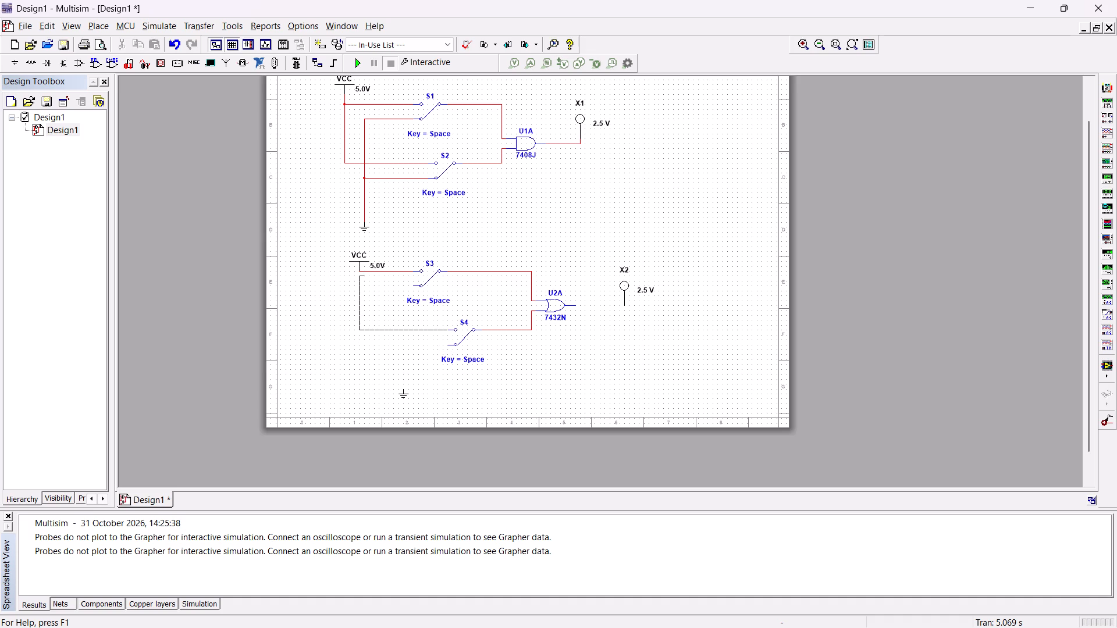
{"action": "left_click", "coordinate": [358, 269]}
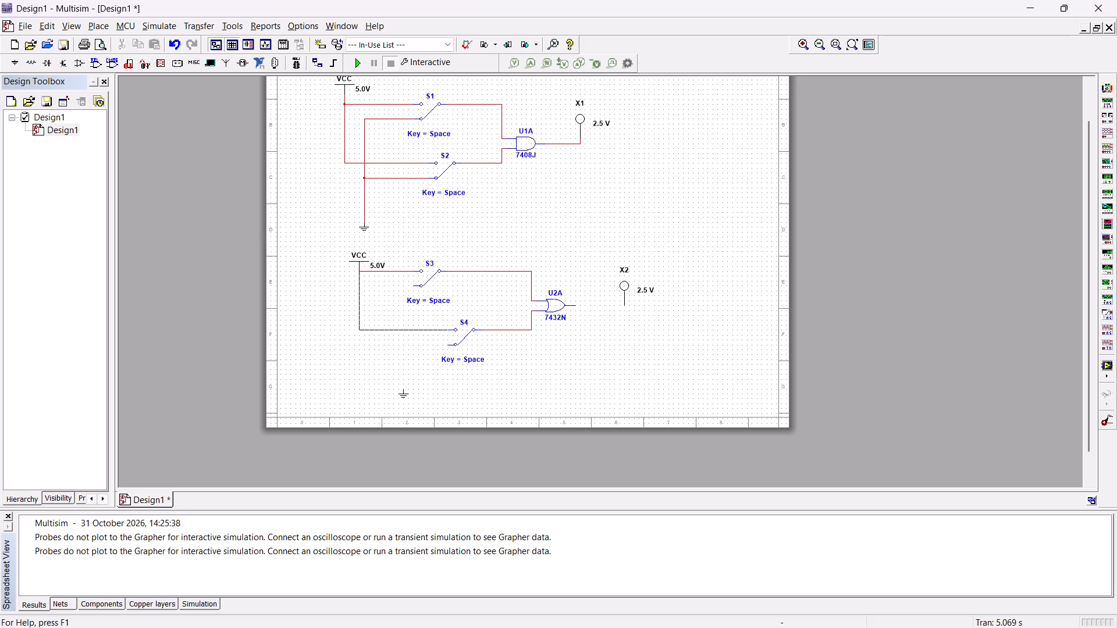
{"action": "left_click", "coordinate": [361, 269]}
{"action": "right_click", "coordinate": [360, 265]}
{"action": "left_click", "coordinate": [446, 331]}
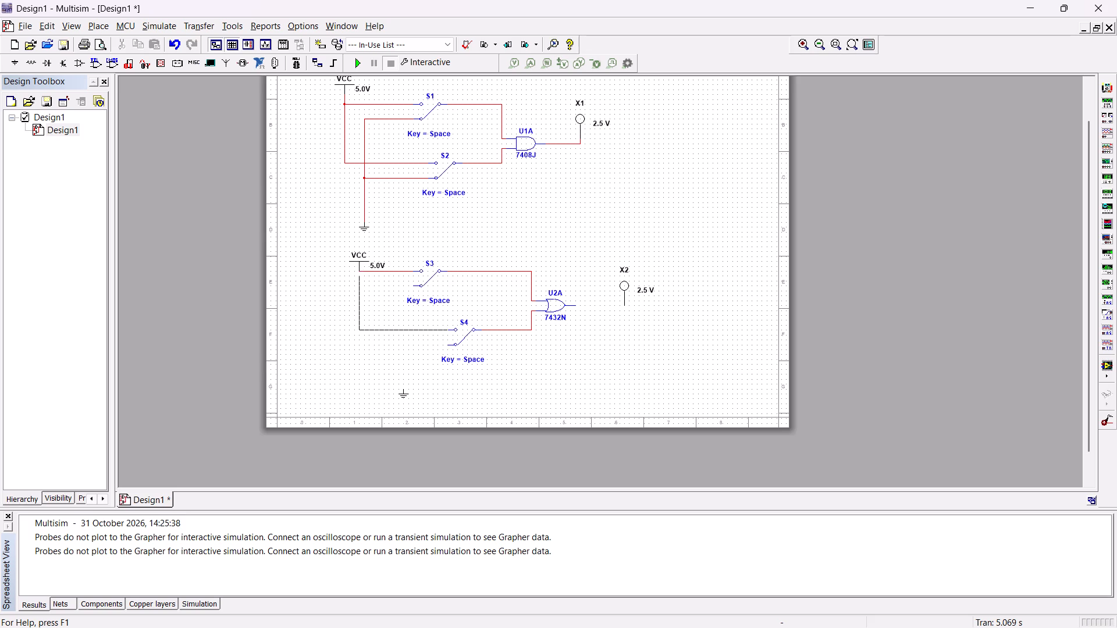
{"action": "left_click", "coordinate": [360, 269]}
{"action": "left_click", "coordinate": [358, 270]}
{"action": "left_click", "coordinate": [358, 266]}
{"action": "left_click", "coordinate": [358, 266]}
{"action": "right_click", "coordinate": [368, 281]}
Wire the second ground to the lower throw contacts of S4 and S3.
{"action": "left_click", "coordinate": [447, 345]}
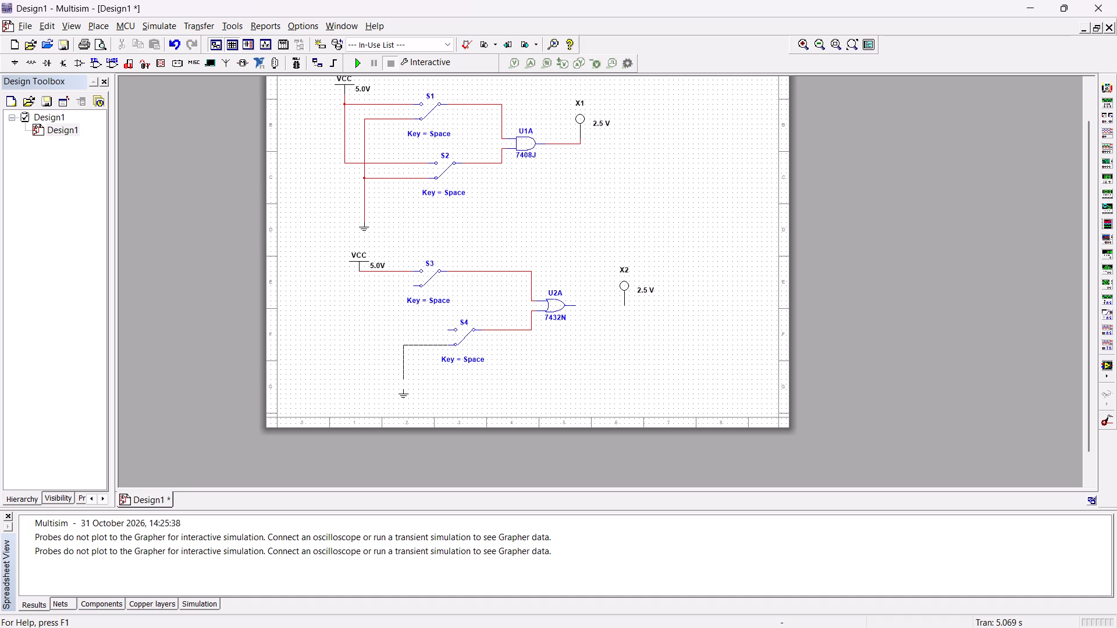
{"action": "left_click", "coordinate": [405, 388]}
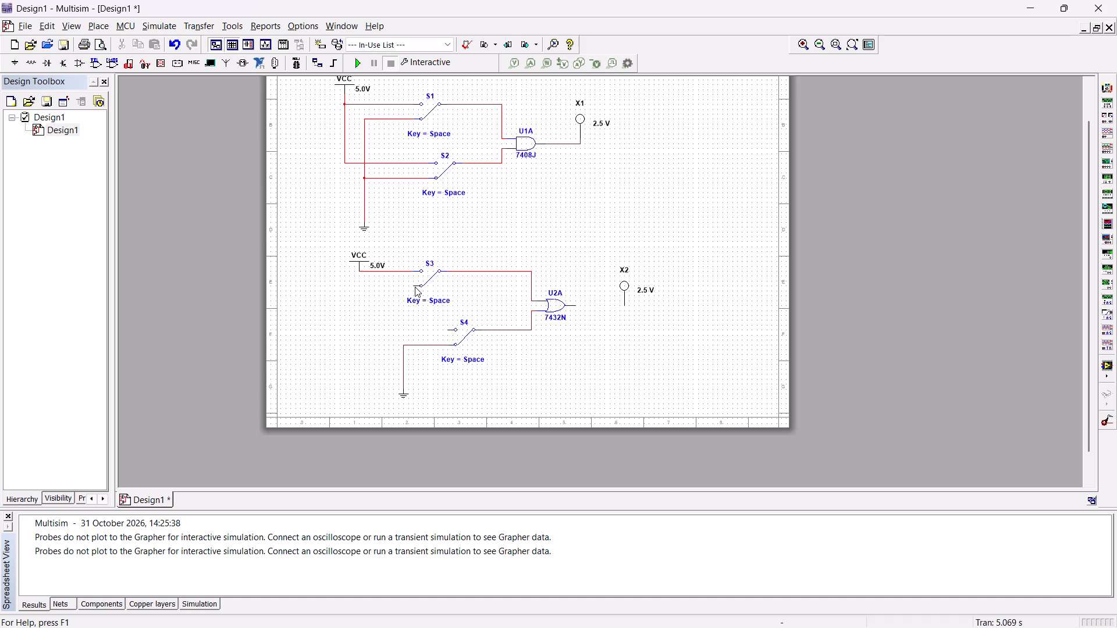
{"action": "left_click", "coordinate": [414, 287]}
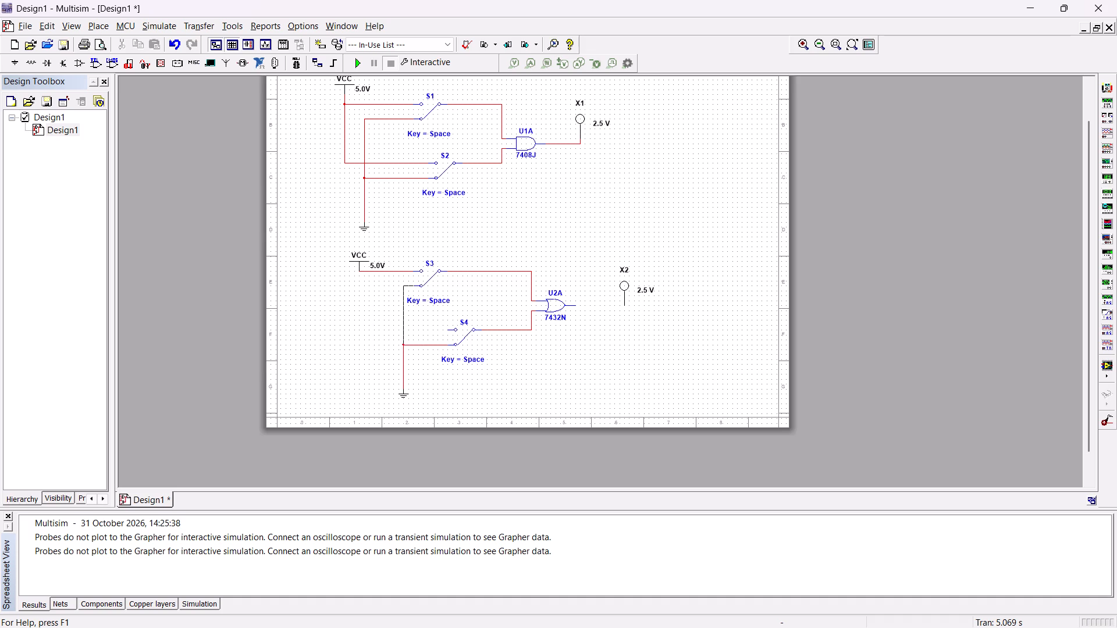
{"action": "left_click", "coordinate": [403, 345]}
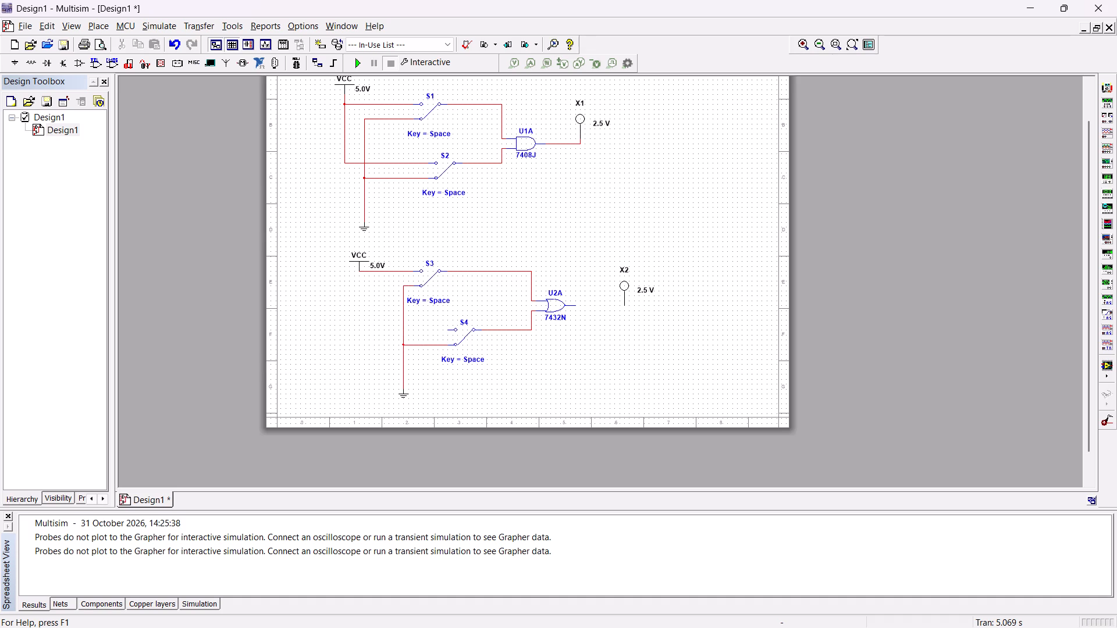
Wire S4's upper throw contact to the wire between VCC and S3.
{"action": "left_click", "coordinate": [446, 329]}
{"action": "left_click", "coordinate": [380, 271]}
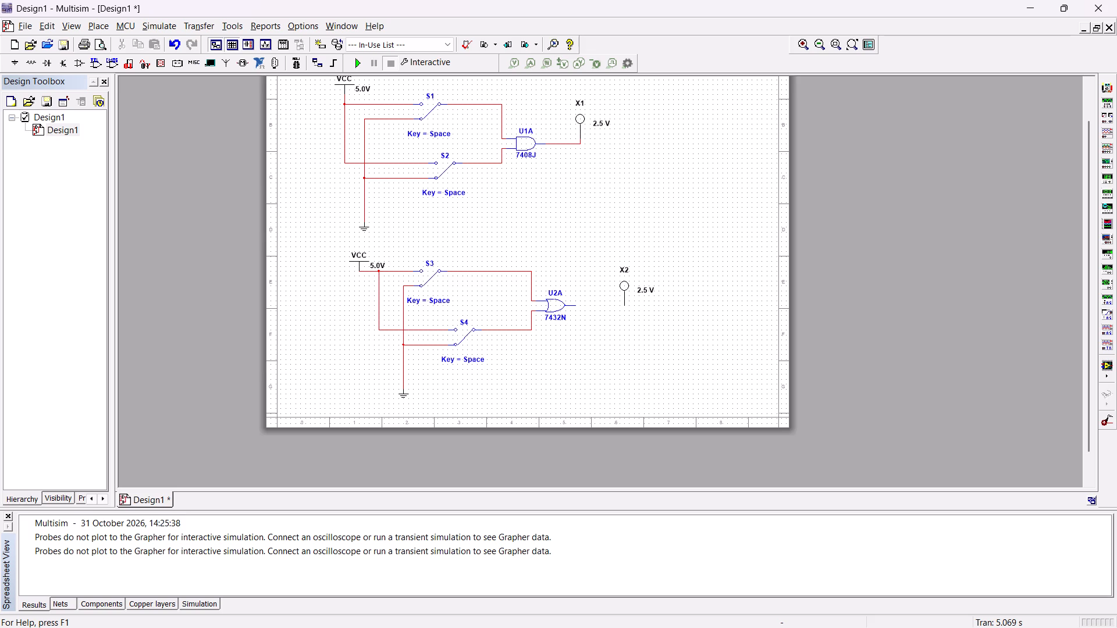
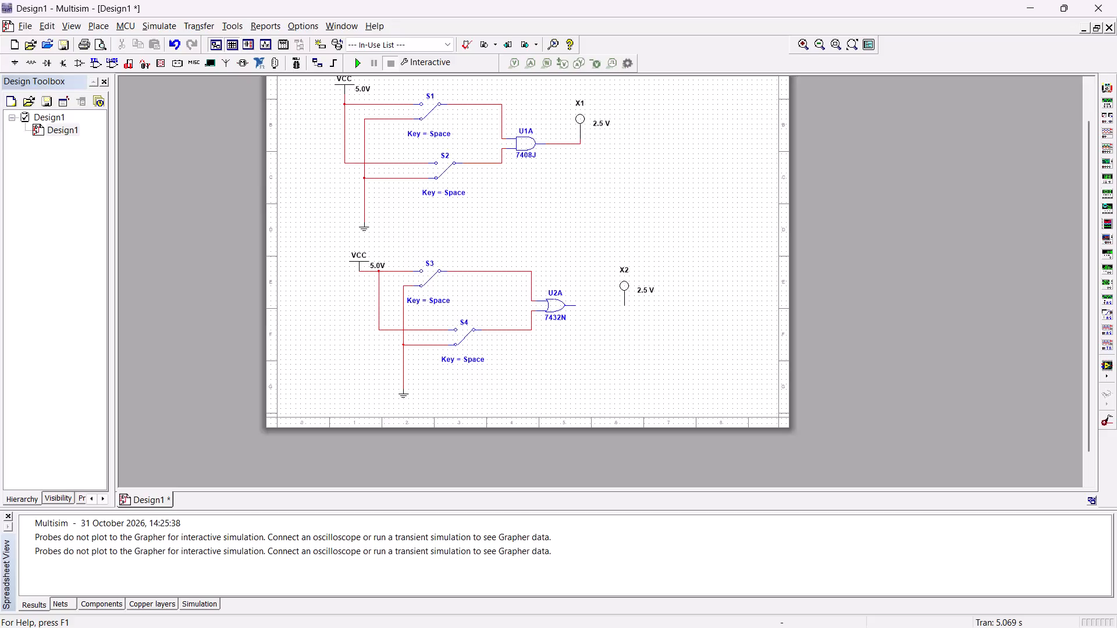
Finish the wire from the 7432N OR gate's output to digital probe X2.
{"action": "left_click", "coordinate": [627, 306]}
Simulate the OR circuit, switching S3 and S4 between VCC and ground to exercise the gate, and stop the simulation.
{"action": "left_click", "coordinate": [357, 63]}
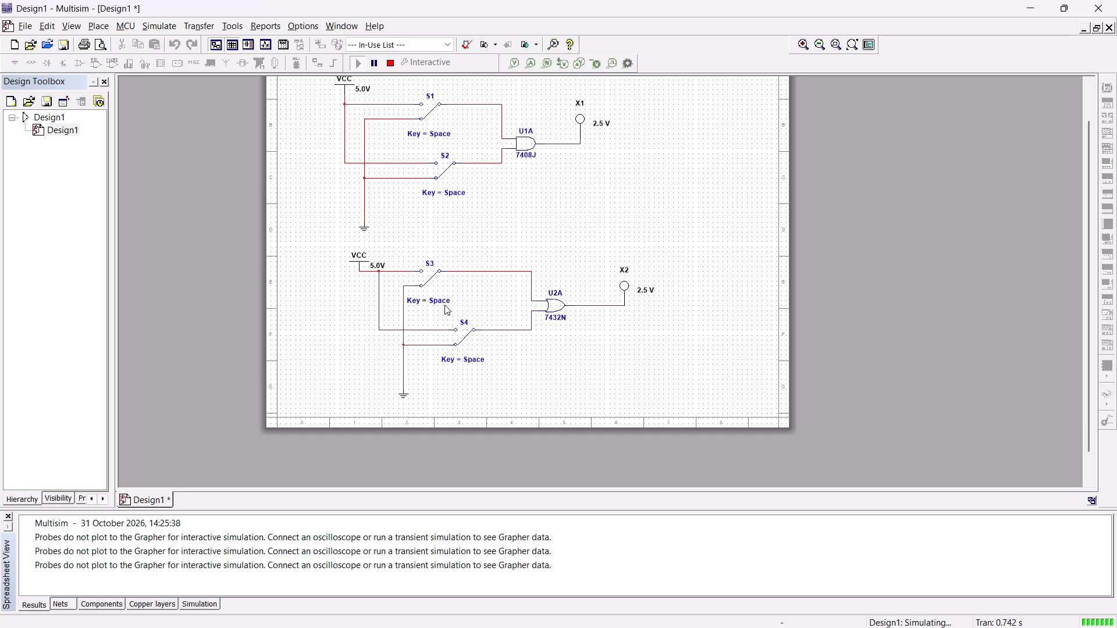
{"action": "left_click", "coordinate": [433, 279]}
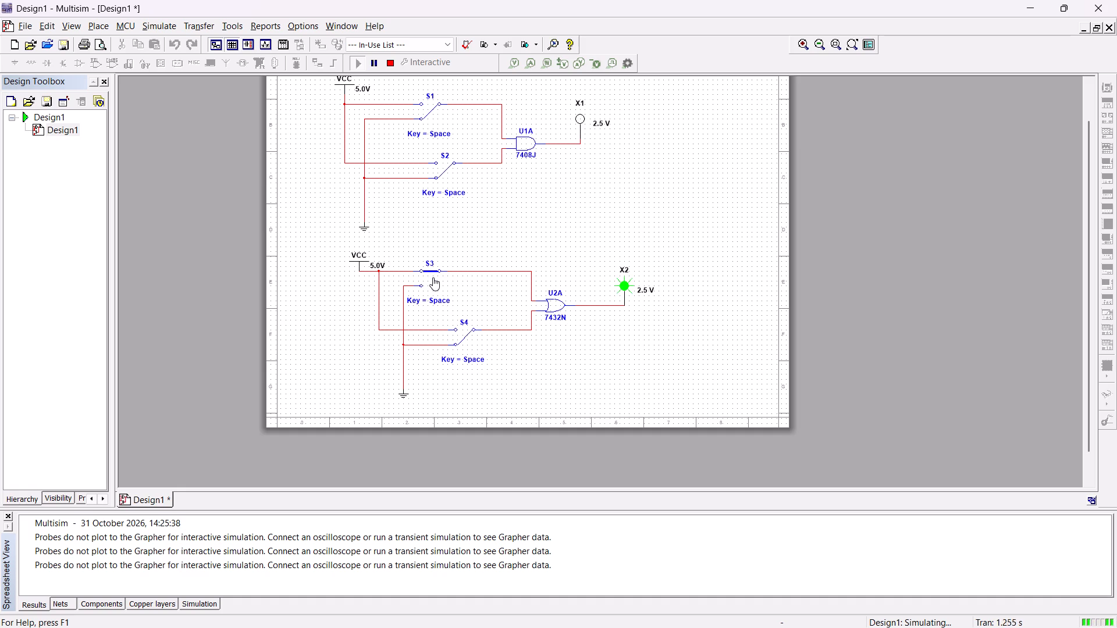
{"action": "left_click", "coordinate": [467, 340]}
{"action": "left_click", "coordinate": [433, 267]}
{"action": "left_click", "coordinate": [428, 274]}
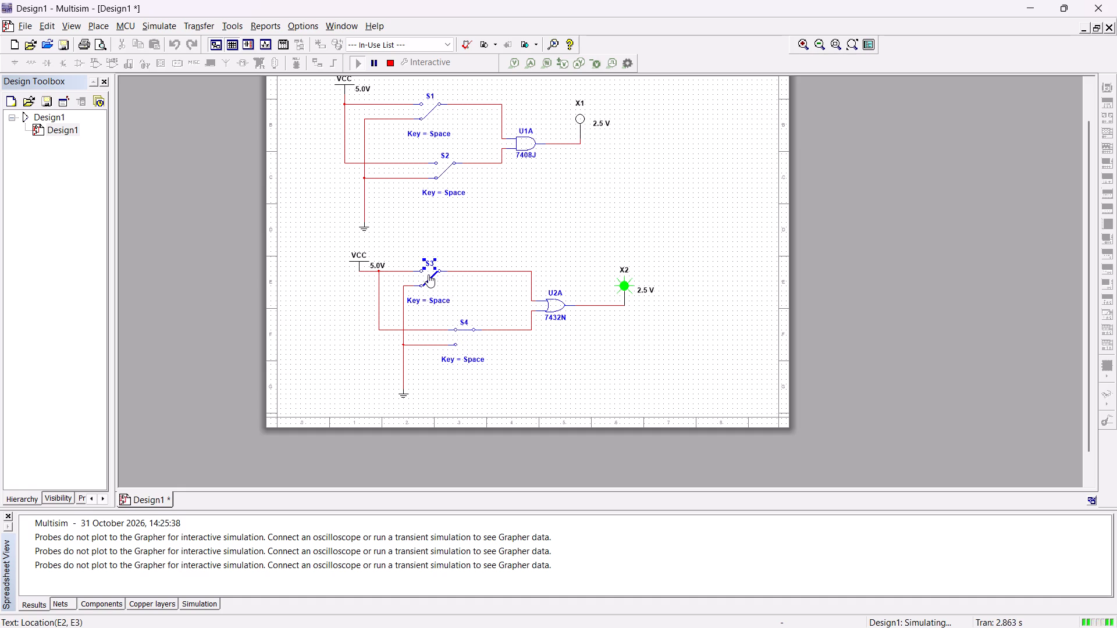
{"action": "left_click", "coordinate": [463, 330]}
{"action": "left_click", "coordinate": [387, 65]}
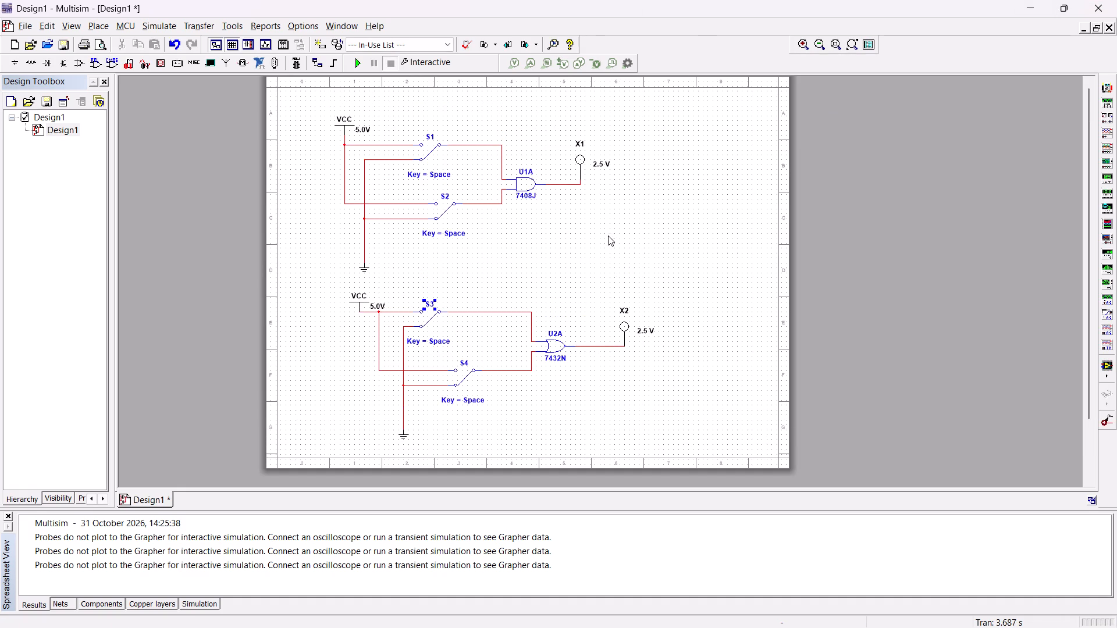
Delete both the AND and OR circuits, leaving the schematic sheet empty.
{"action": "left_click_drag", "start_coordinate": [315, 95], "coordinate": [682, 381]}
{"action": "left_click_drag", "start_coordinate": [682, 381], "coordinate": [724, 447]}
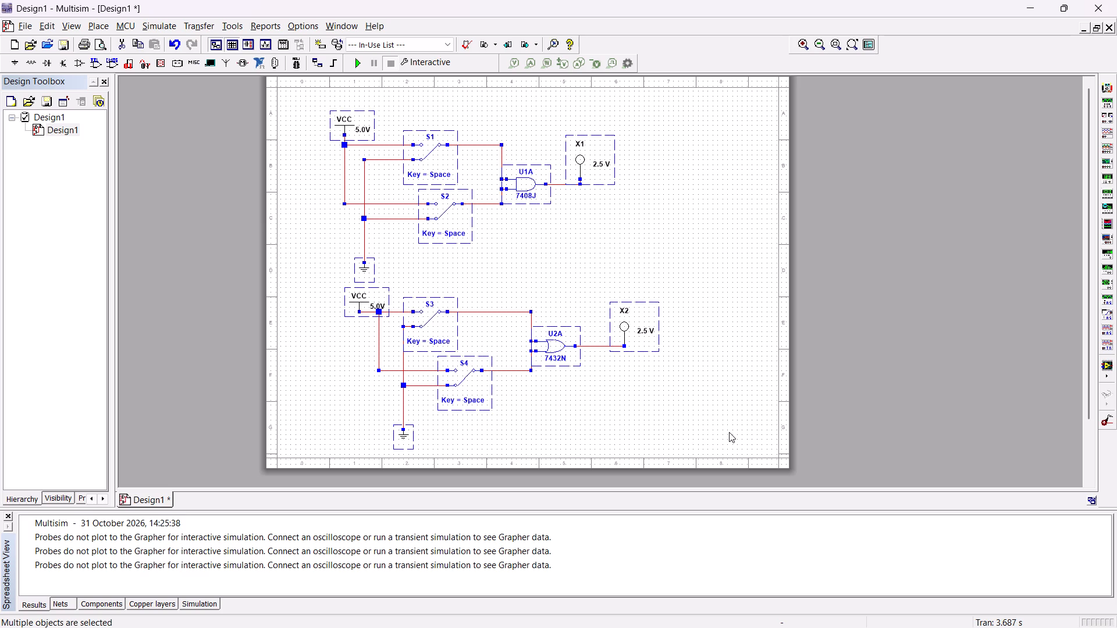
{"action": "key", "text": "Delete"}
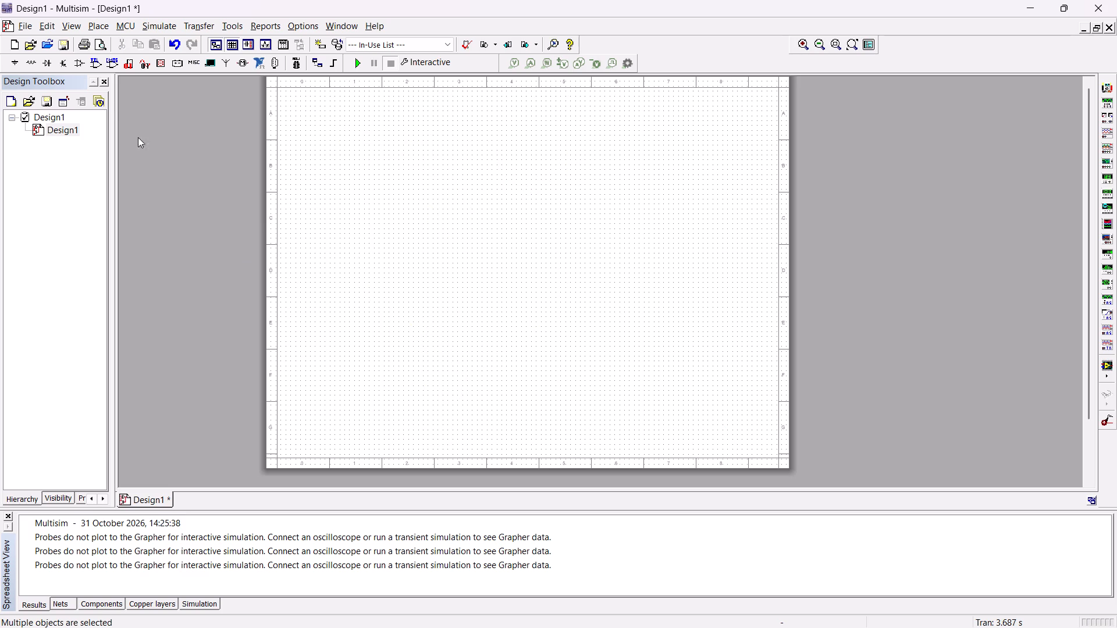
Place a GROUND symbol on the empty sheet and a VCC power source directly above it.
{"action": "left_click", "coordinate": [9, 65]}
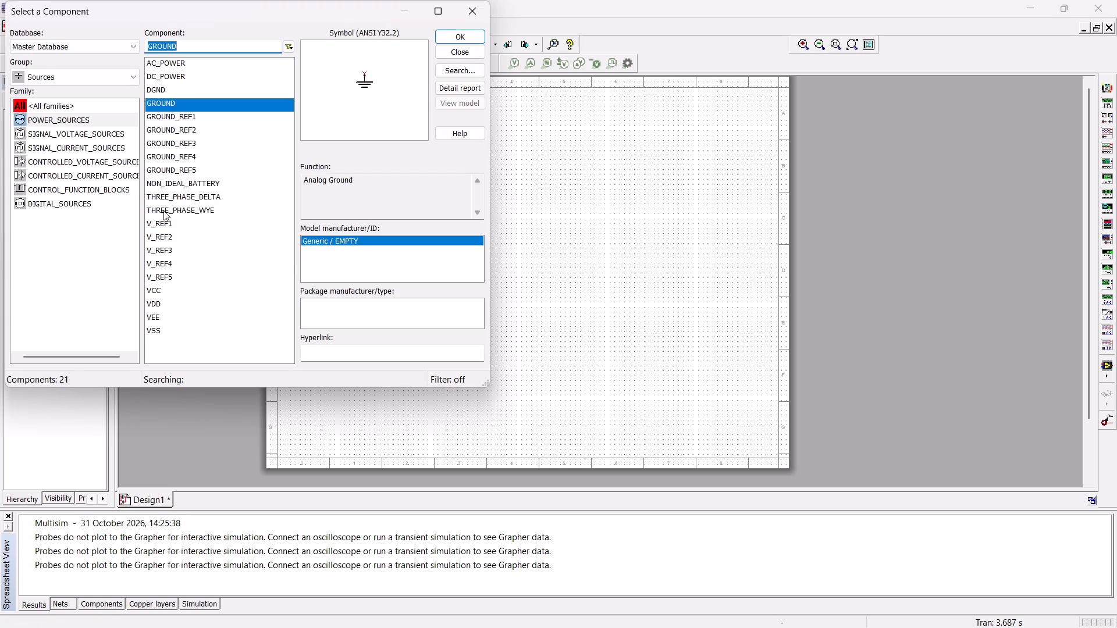
{"action": "left_click", "coordinate": [464, 32]}
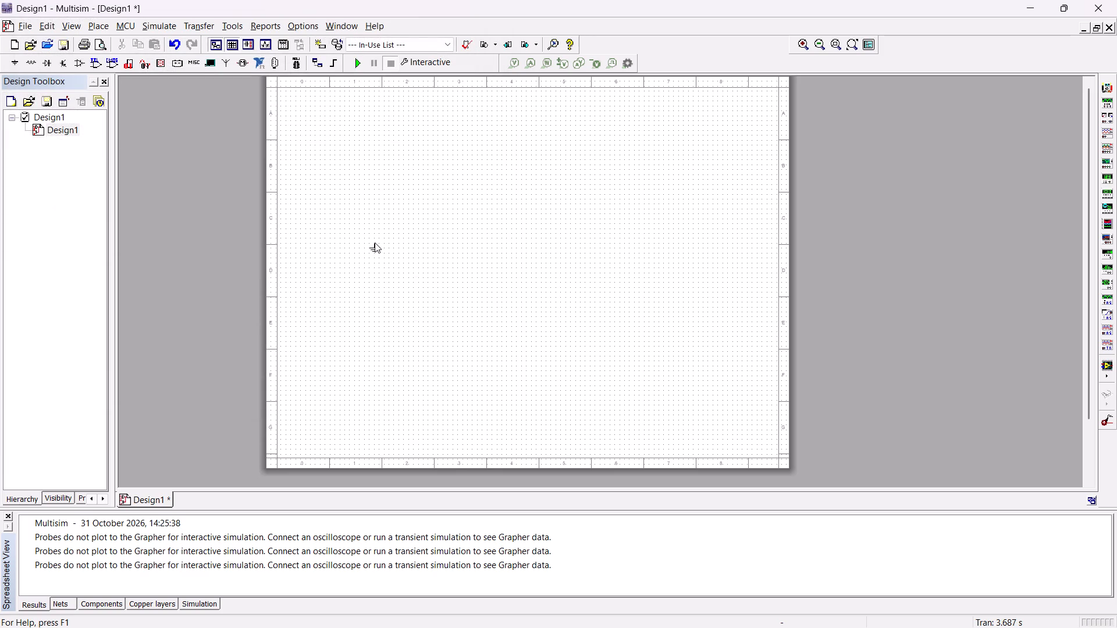
{"action": "left_click", "coordinate": [375, 242]}
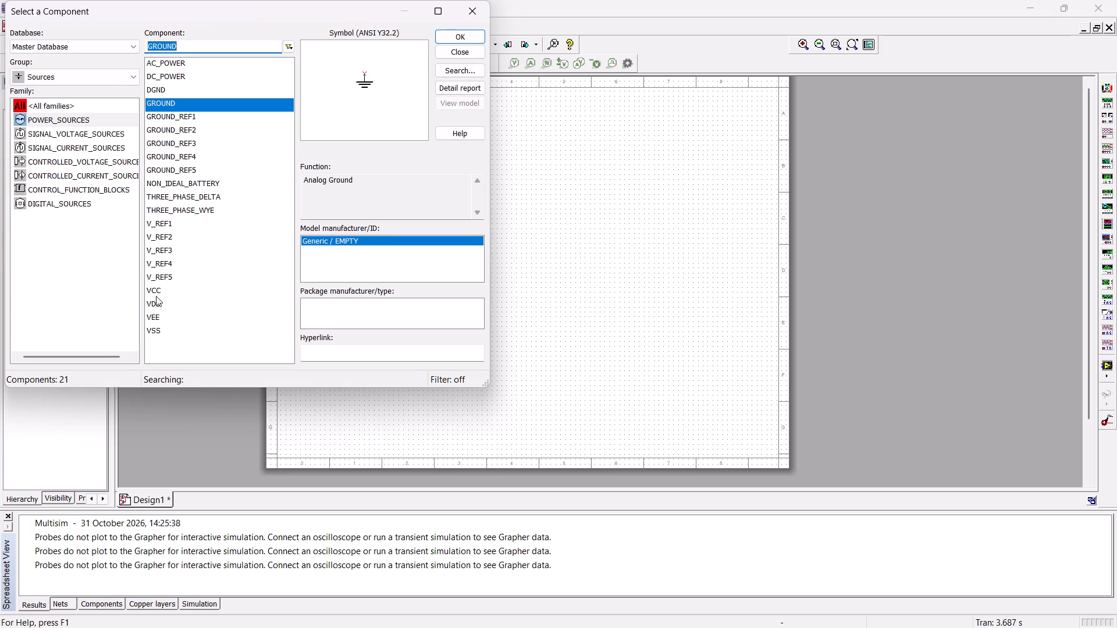
{"action": "left_click", "coordinate": [157, 295]}
{"action": "left_click", "coordinate": [467, 37]}
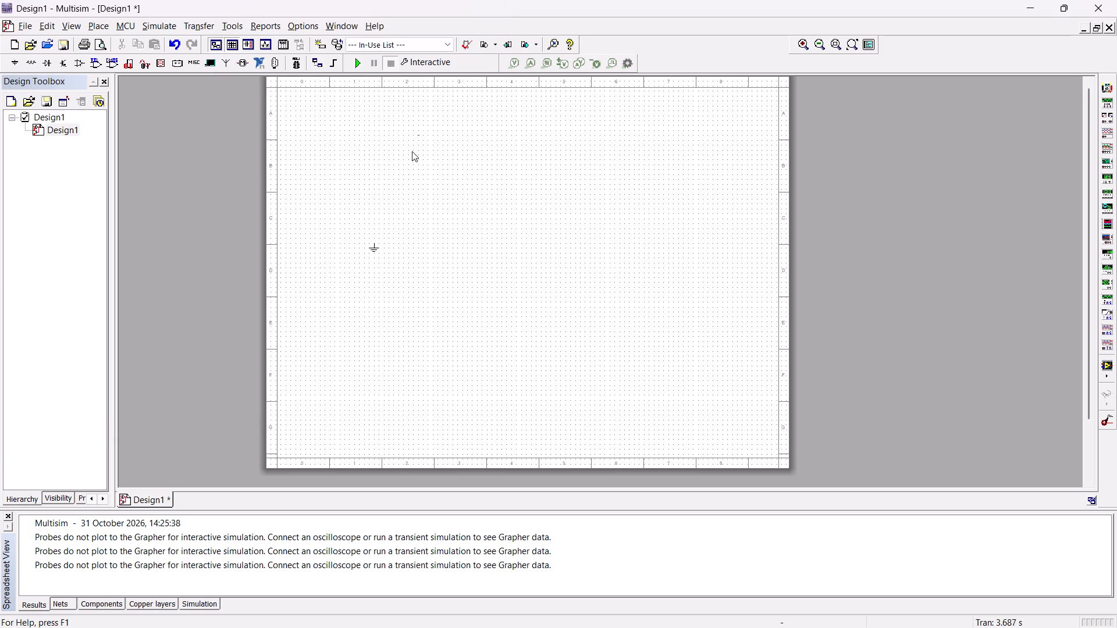
{"action": "left_click", "coordinate": [373, 170]}
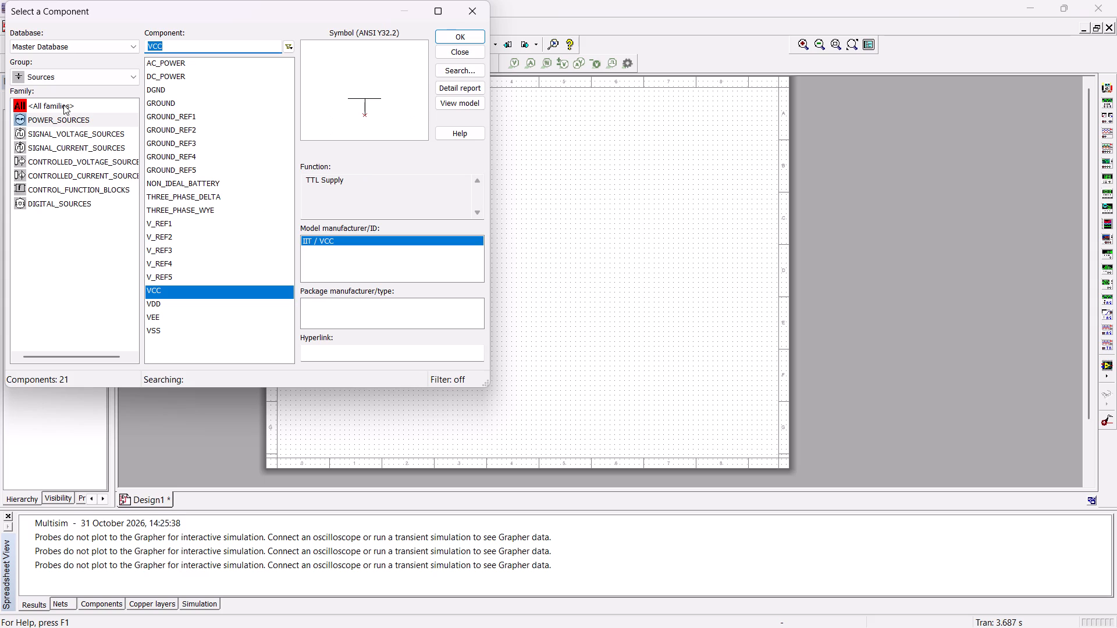
Place an SPDT switch from the Basic group between and to the right of the VCC and ground symbols.
{"action": "left_click", "coordinate": [82, 79]}
{"action": "left_click", "coordinate": [70, 116]}
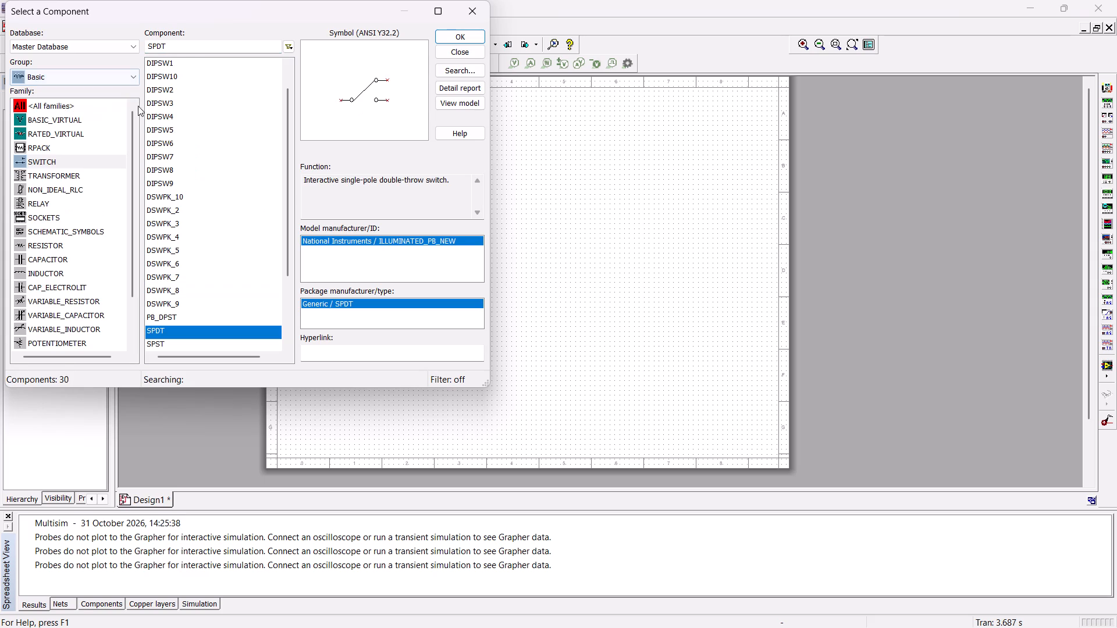
{"action": "left_click", "coordinate": [461, 34]}
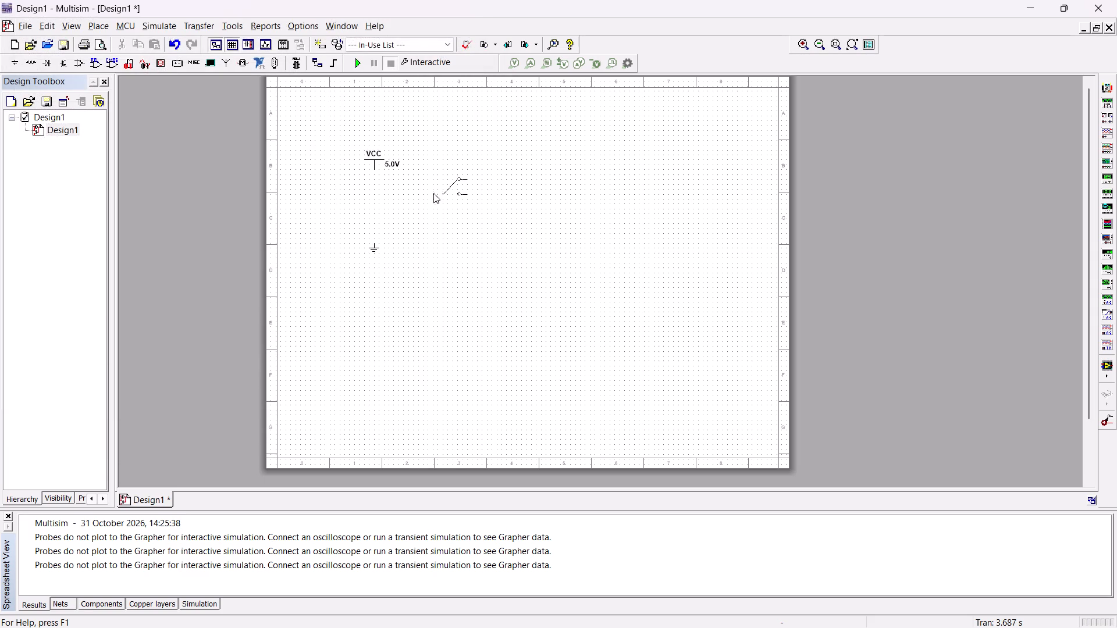
{"action": "left_click", "coordinate": [429, 202]}
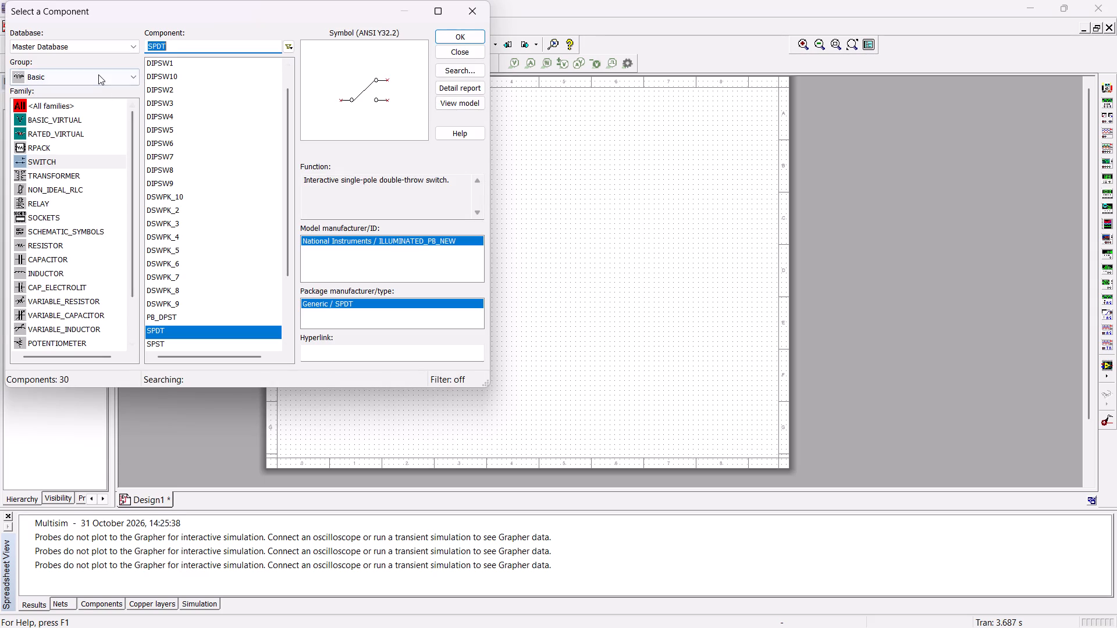
Place section A of a 7404N TTL hex inverter to the right of switch S1.
{"action": "left_click", "coordinate": [98, 74]}
{"action": "left_click", "coordinate": [65, 173]}
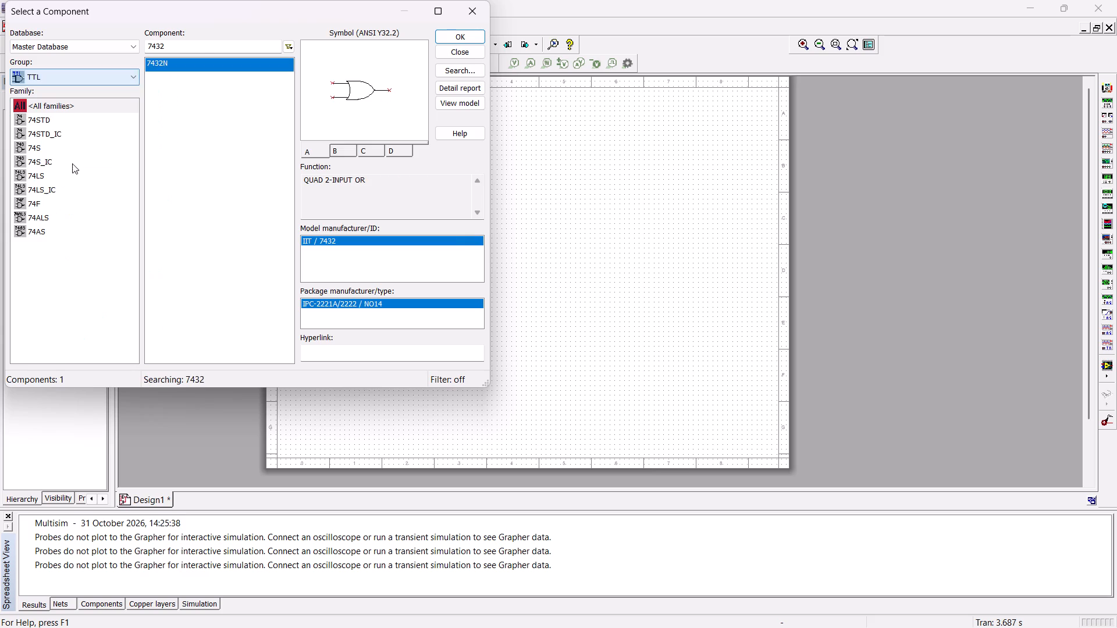
{"action": "left_click", "coordinate": [205, 50]}
{"action": "key", "text": "BackSpace"}
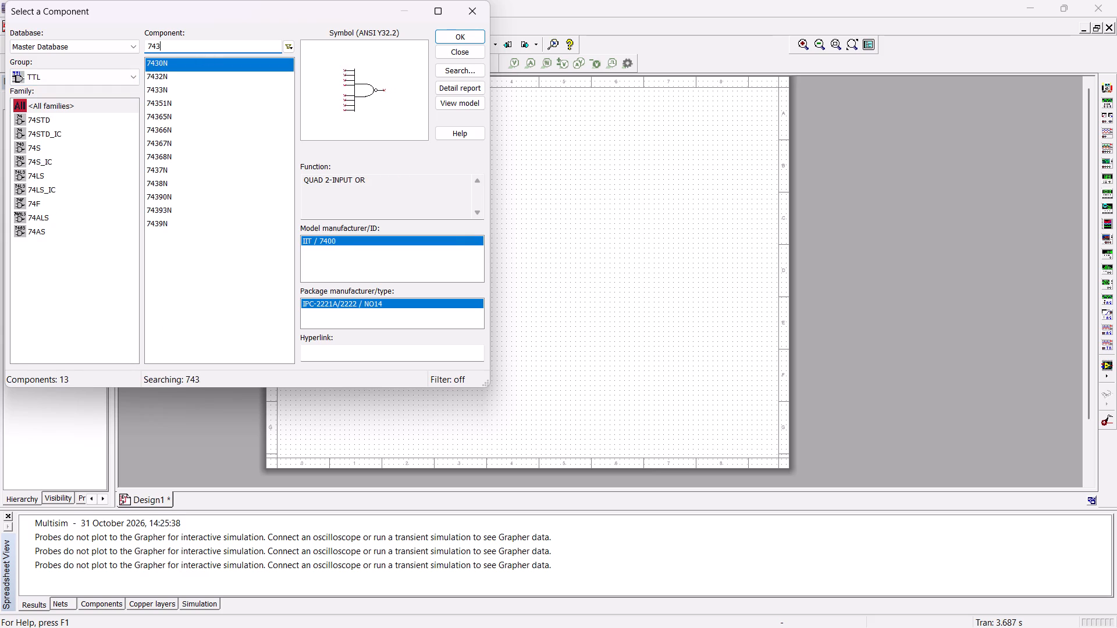
{"action": "key", "text": "BackSpace"}
{"action": "key", "text": "0"}
{"action": "key", "text": "4"}
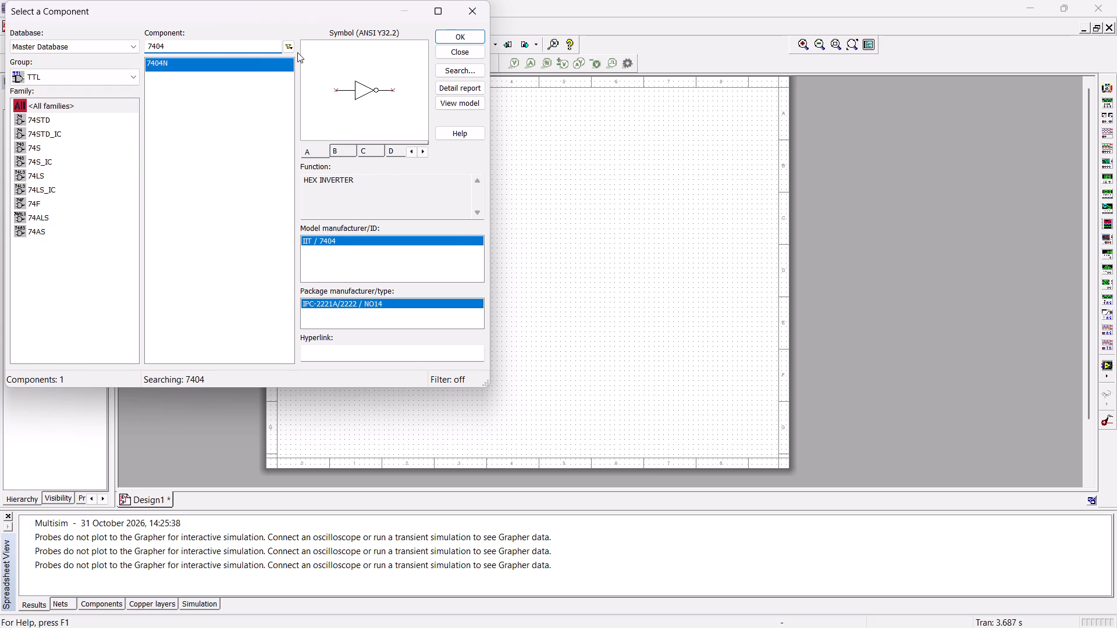
{"action": "left_click", "coordinate": [444, 35]}
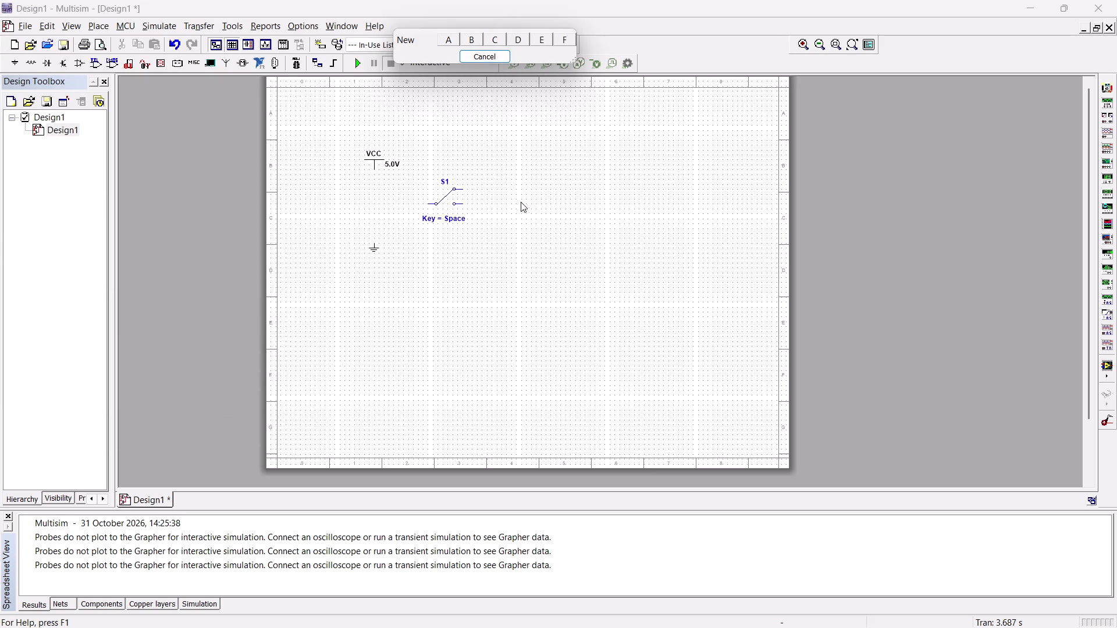
{"action": "left_click", "coordinate": [448, 39]}
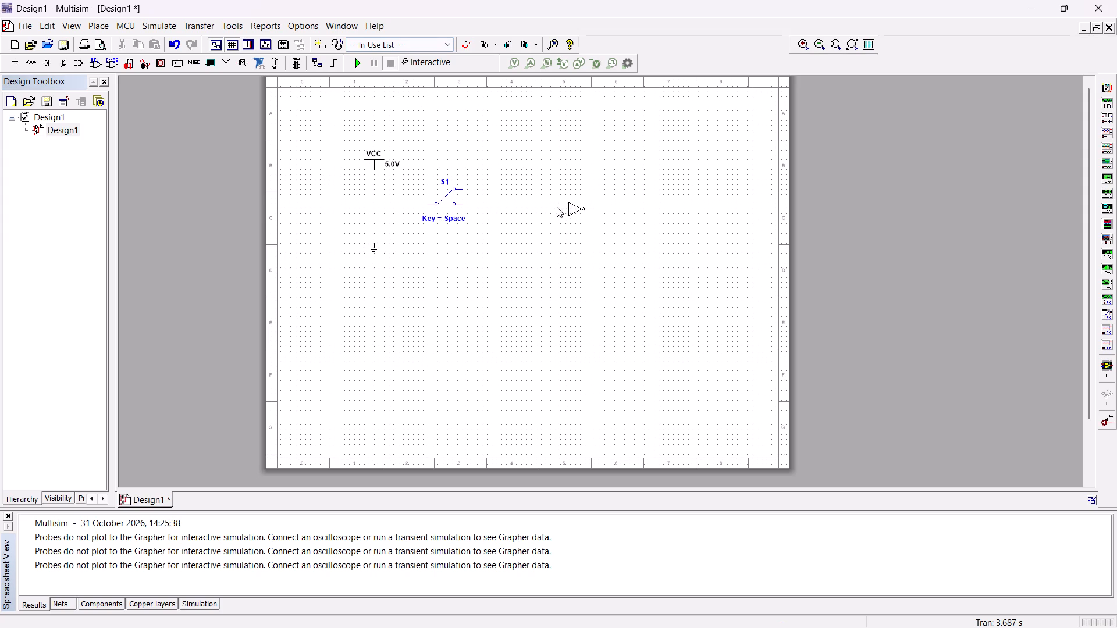
{"action": "left_click", "coordinate": [510, 198]}
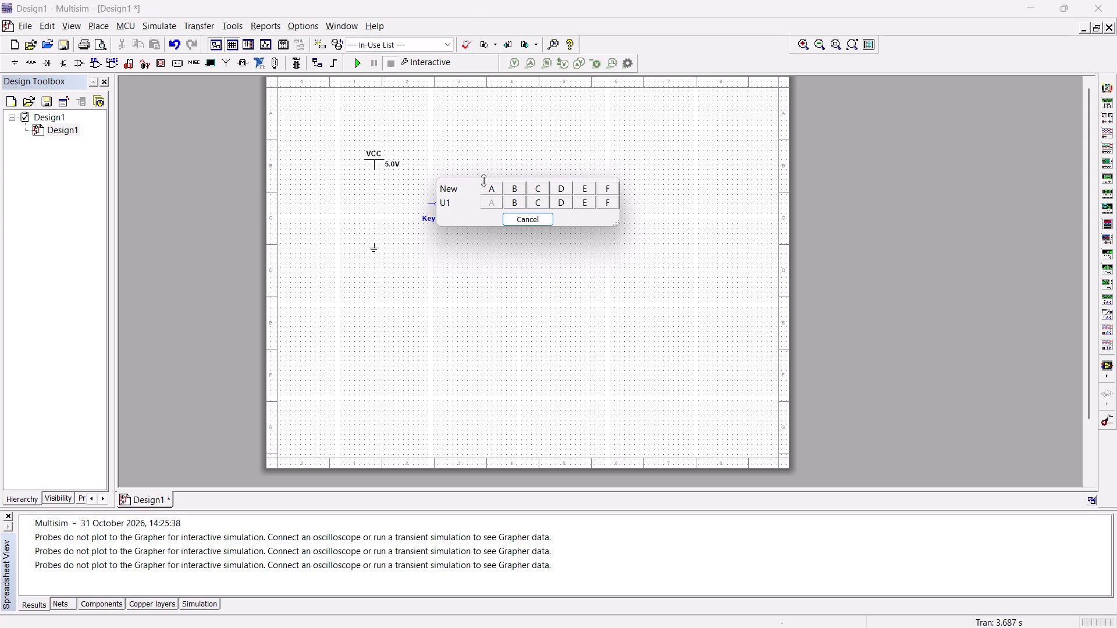
{"action": "left_click", "coordinate": [520, 217]}
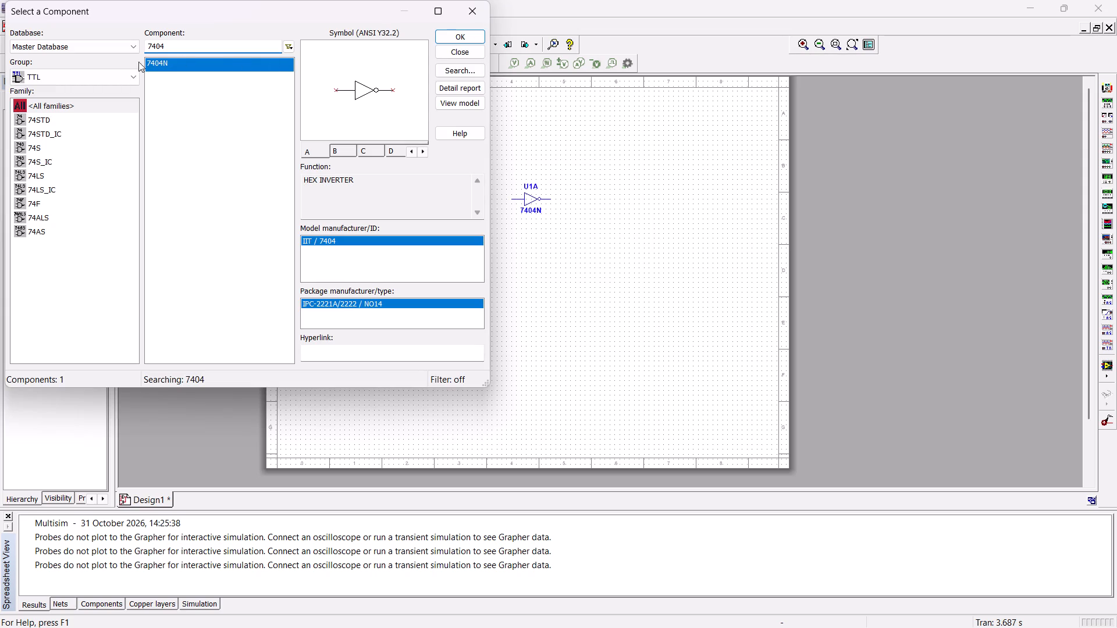
Place a PROBE_DIG_GREEN indicator above the inverter's output and finish adding components.
{"action": "left_click", "coordinate": [105, 77]}
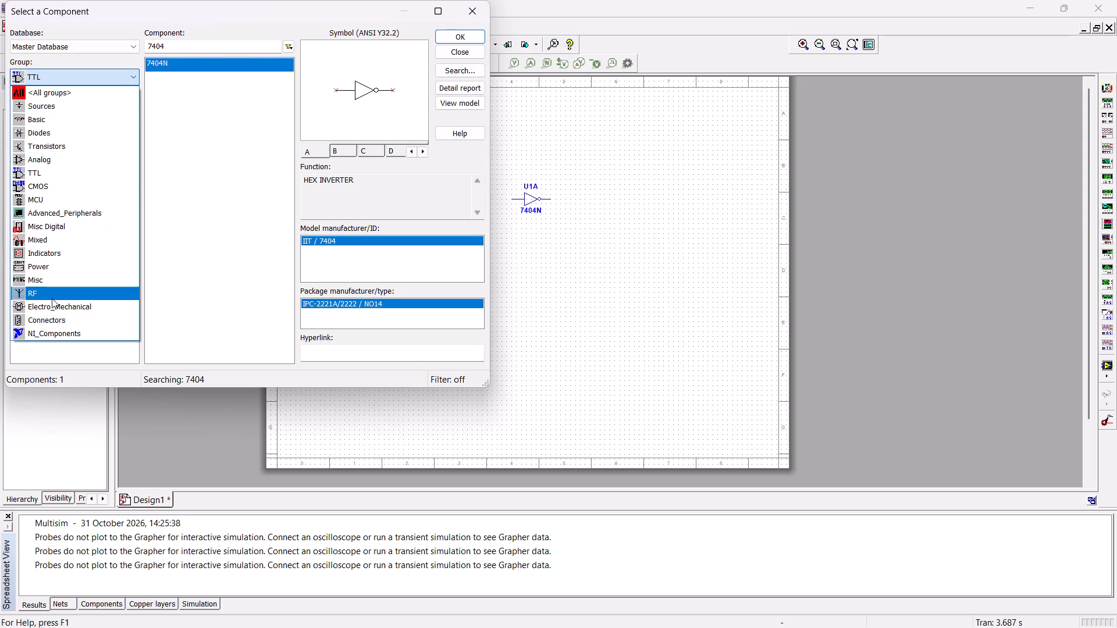
{"action": "left_click", "coordinate": [28, 254]}
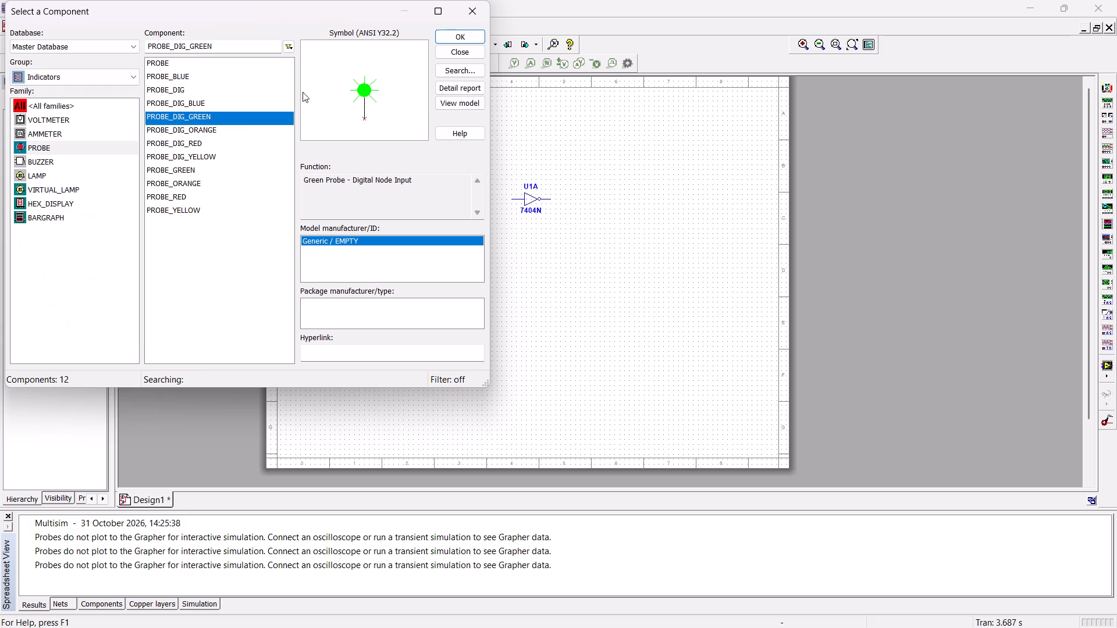
{"action": "left_click", "coordinate": [457, 33]}
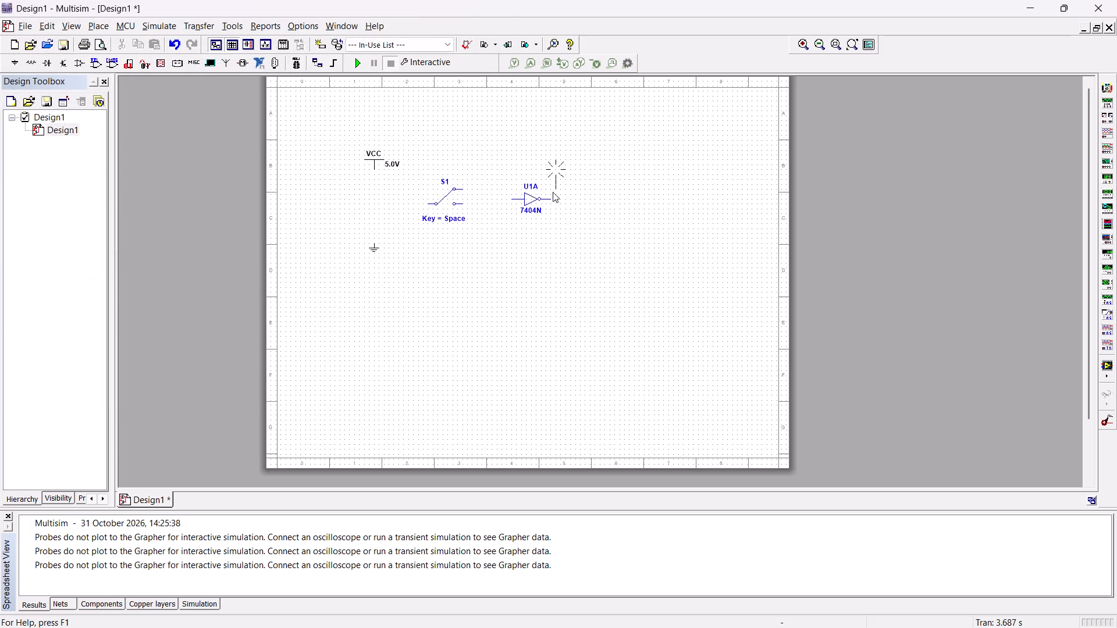
{"action": "left_click", "coordinate": [550, 195]}
{"action": "left_click", "coordinate": [595, 233]}
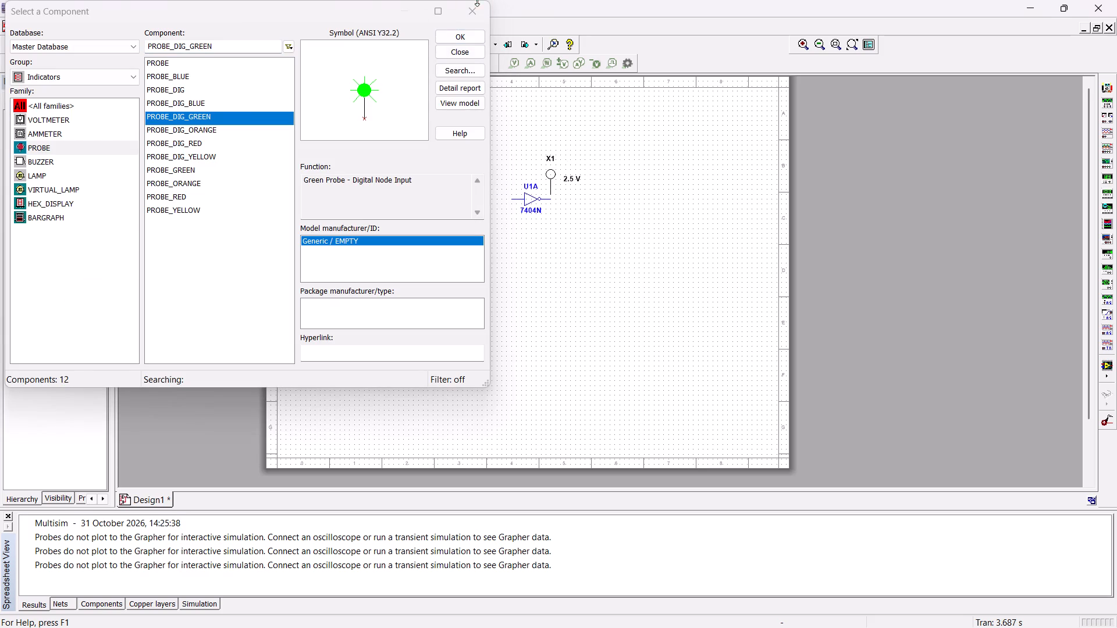
{"action": "left_click", "coordinate": [475, 17]}
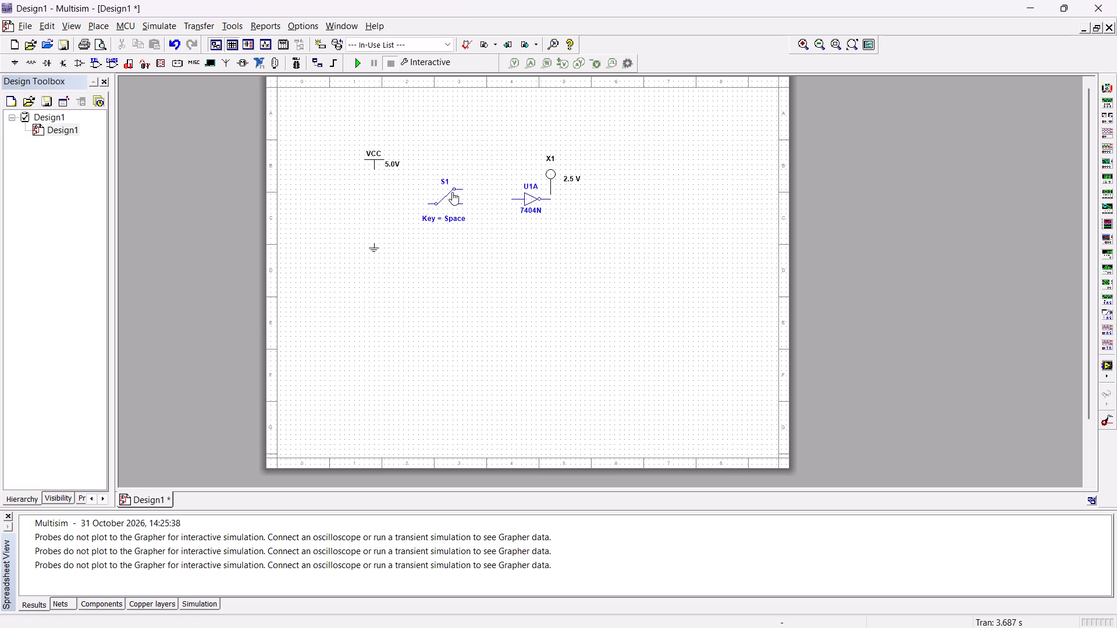
Rotate switch S1 by 180 degrees so its common terminal faces the inverter.
{"action": "left_click", "coordinate": [435, 188]}
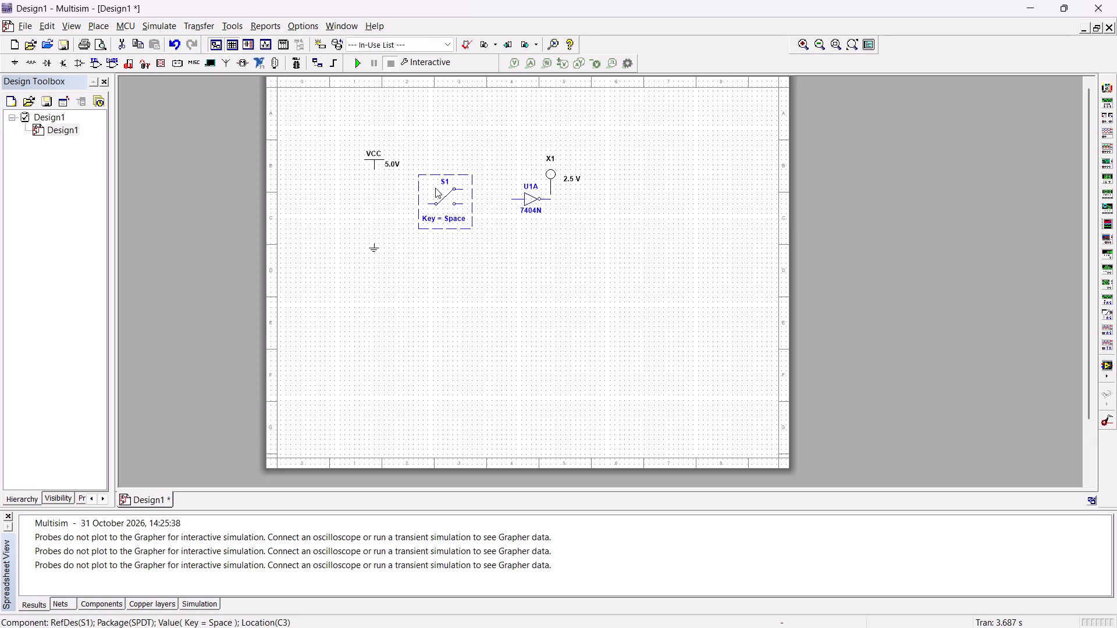
{"action": "key", "text": "ctrl+r"}
{"action": "key", "text": "ctrl+r"}
{"action": "left_click", "coordinate": [464, 299]}
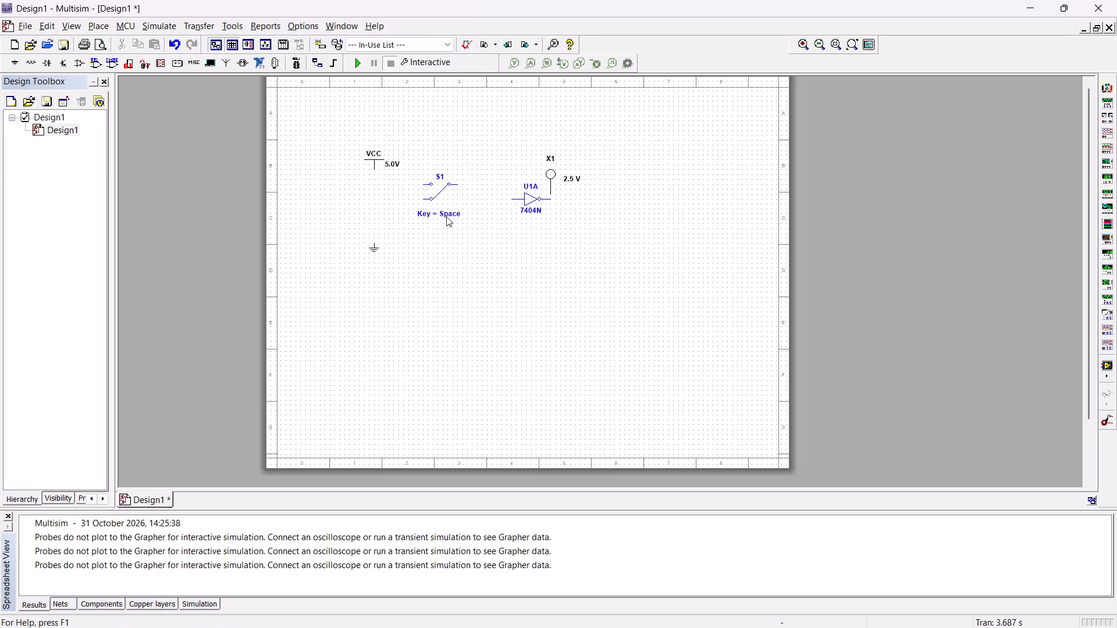
Wire S1's common terminal to the 7404N inverter's input.
{"action": "left_click_drag", "start_coordinate": [458, 183], "coordinate": [463, 189]}
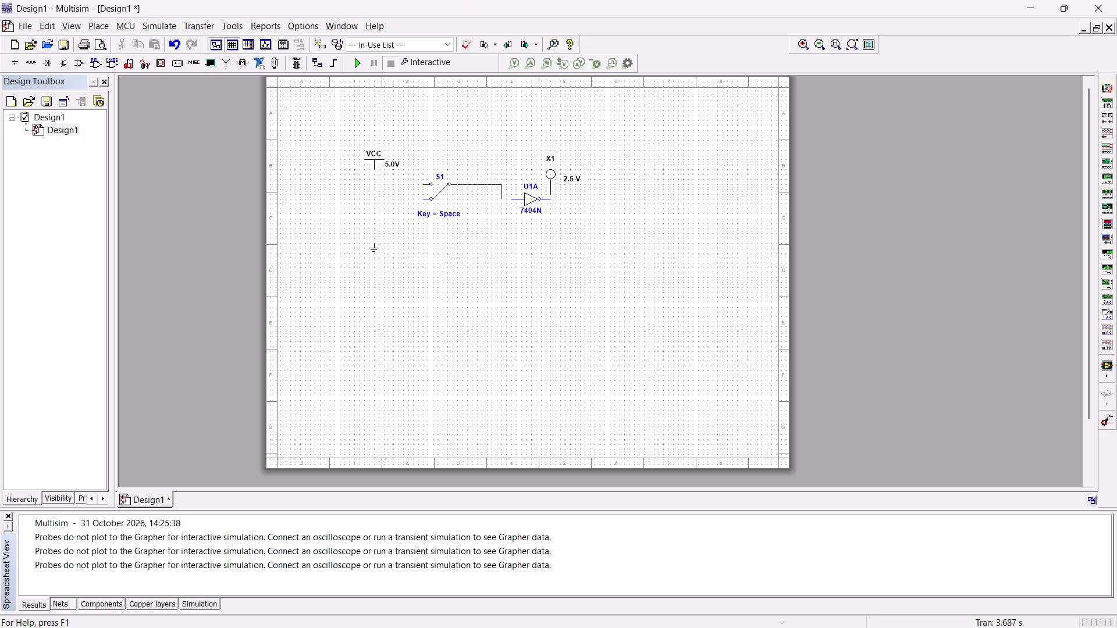
{"action": "left_click", "coordinate": [513, 195]}
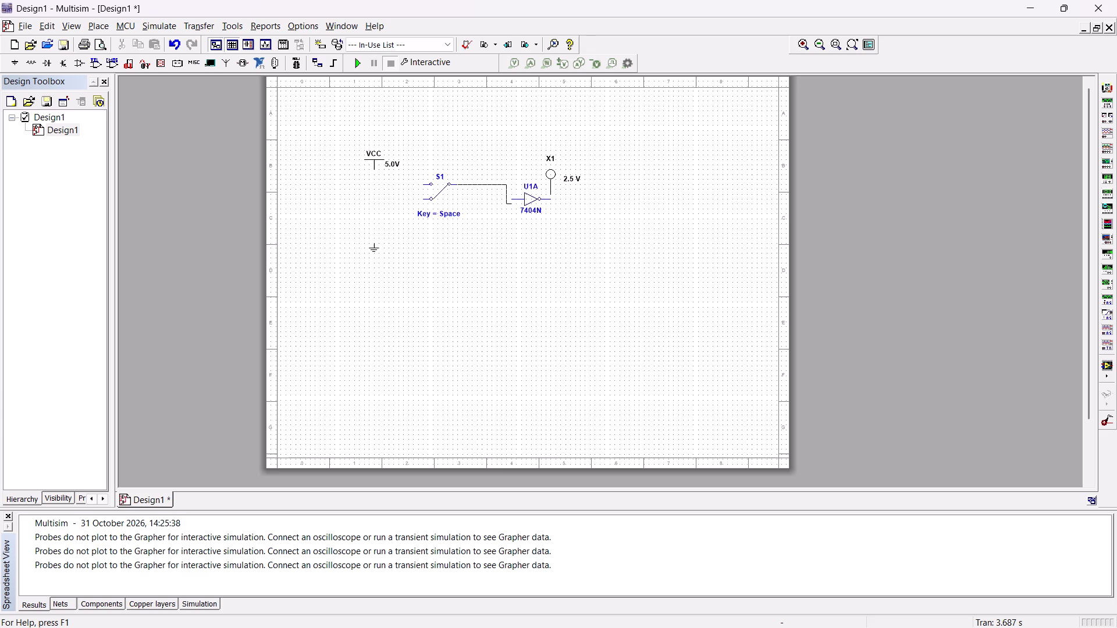
{"action": "left_click", "coordinate": [511, 199]}
Wire the 7404N inverter's output to digital probe X1.
{"action": "left_click", "coordinate": [549, 198]}
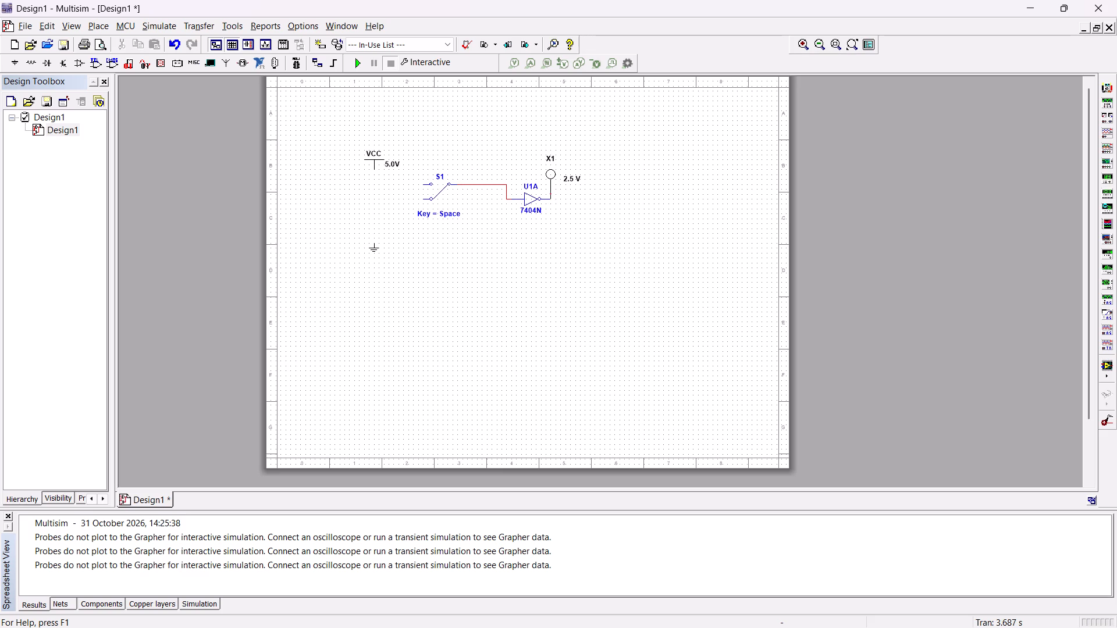
{"action": "left_click", "coordinate": [552, 192]}
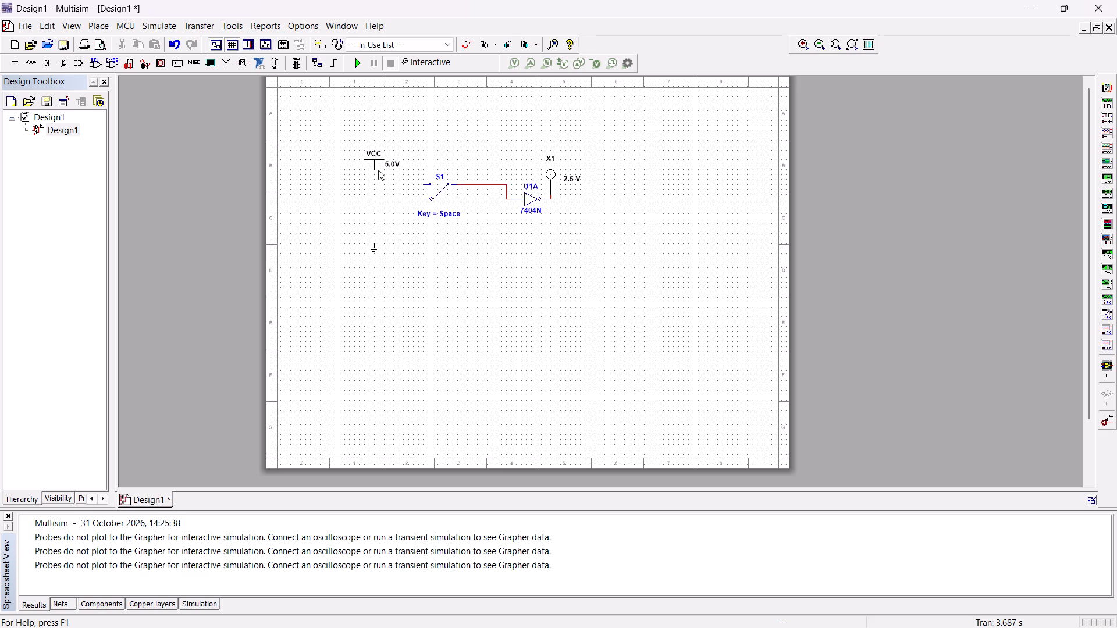
Wire S1's upper throw terminal to VCC and its lower throw terminal to ground.
{"action": "left_click", "coordinate": [376, 169]}
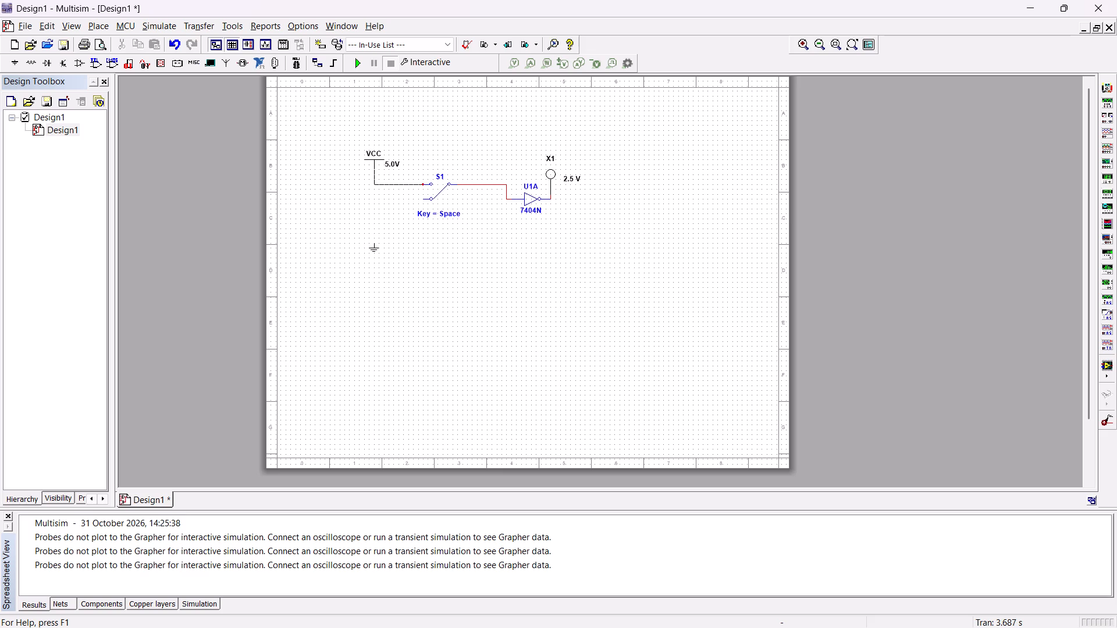
{"action": "left_click", "coordinate": [422, 184]}
{"action": "left_click", "coordinate": [421, 198]}
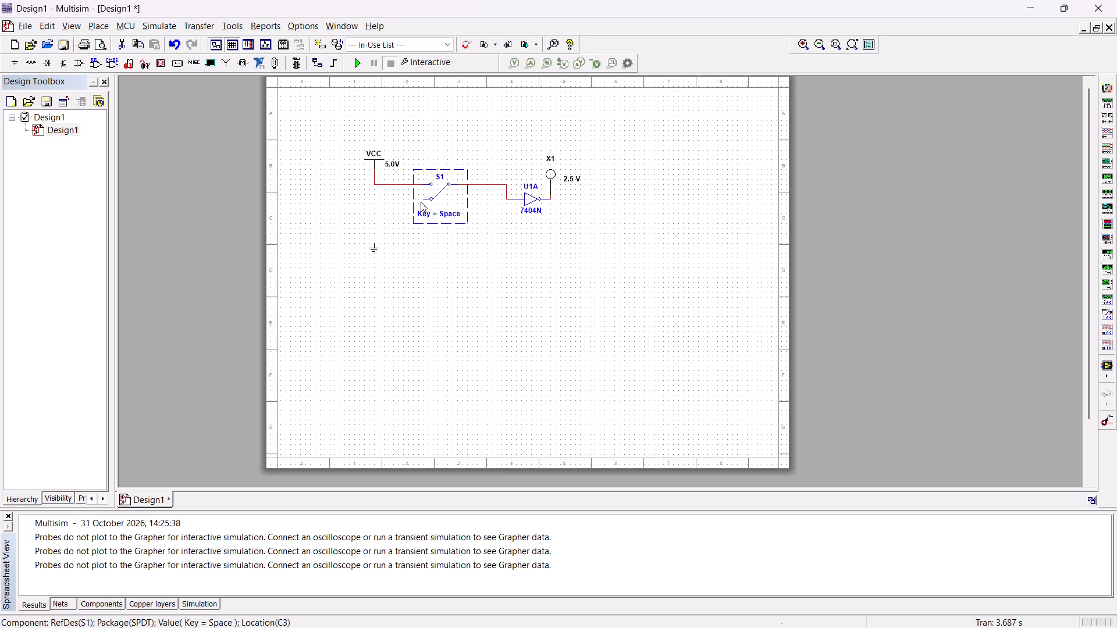
{"action": "left_click", "coordinate": [422, 199]}
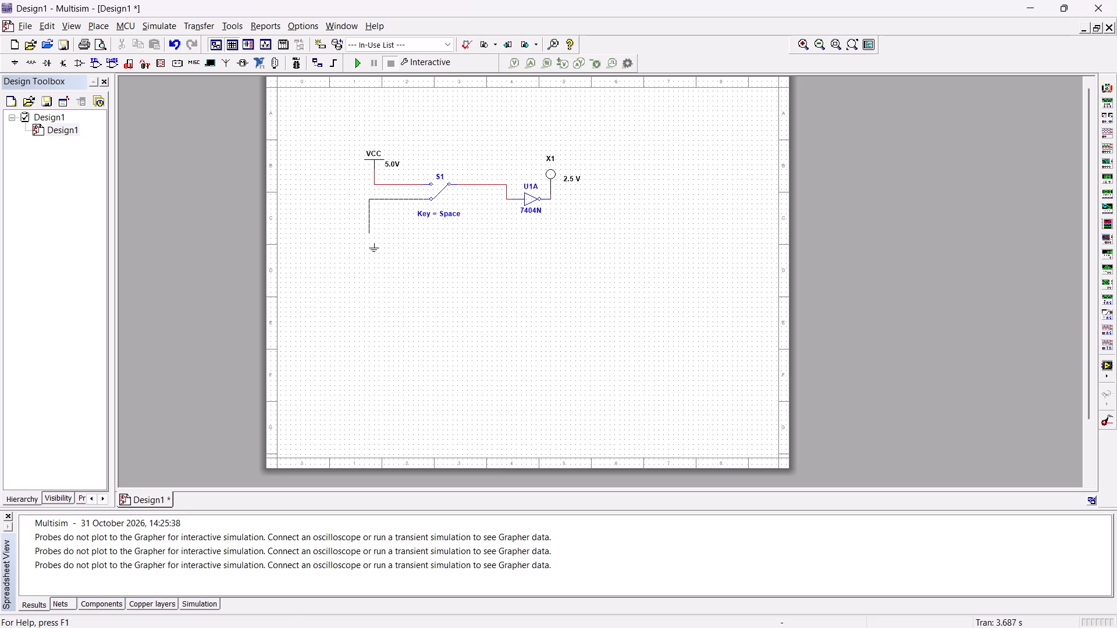
{"action": "left_click", "coordinate": [373, 242]}
Run the interactive simulation, toggle S1 between VCC and ground to test the inverter, and stop the simulation.
{"action": "left_click", "coordinate": [360, 66]}
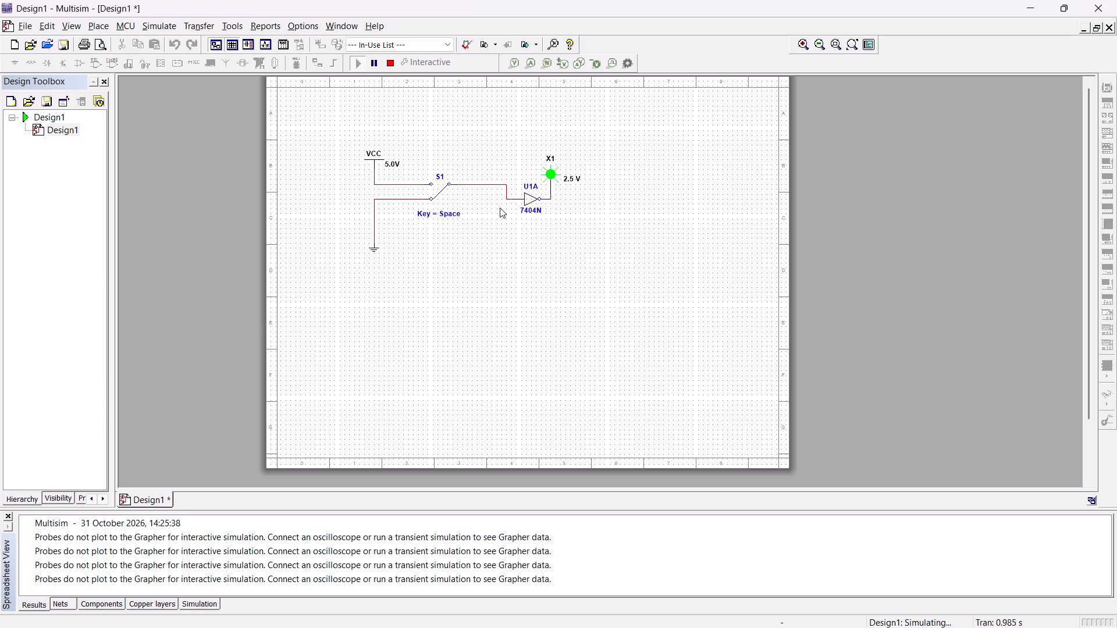
{"action": "left_click", "coordinate": [433, 197]}
{"action": "left_click", "coordinate": [438, 194]}
{"action": "left_click", "coordinate": [438, 187]}
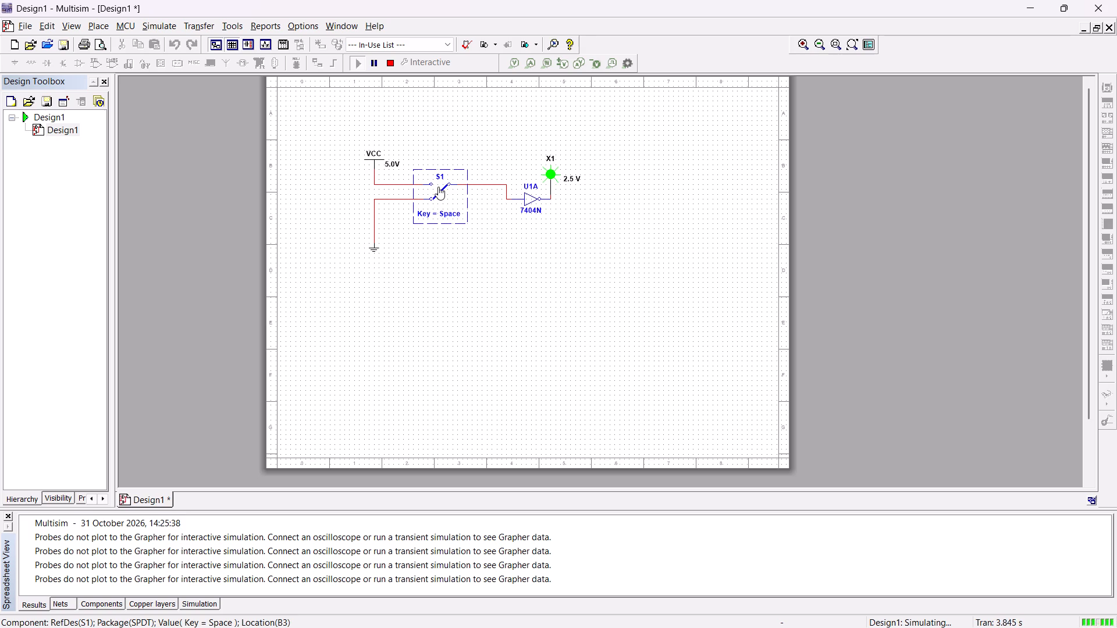
{"action": "left_click", "coordinate": [444, 195]}
{"action": "left_click", "coordinate": [437, 185]}
{"action": "left_click", "coordinate": [435, 183]}
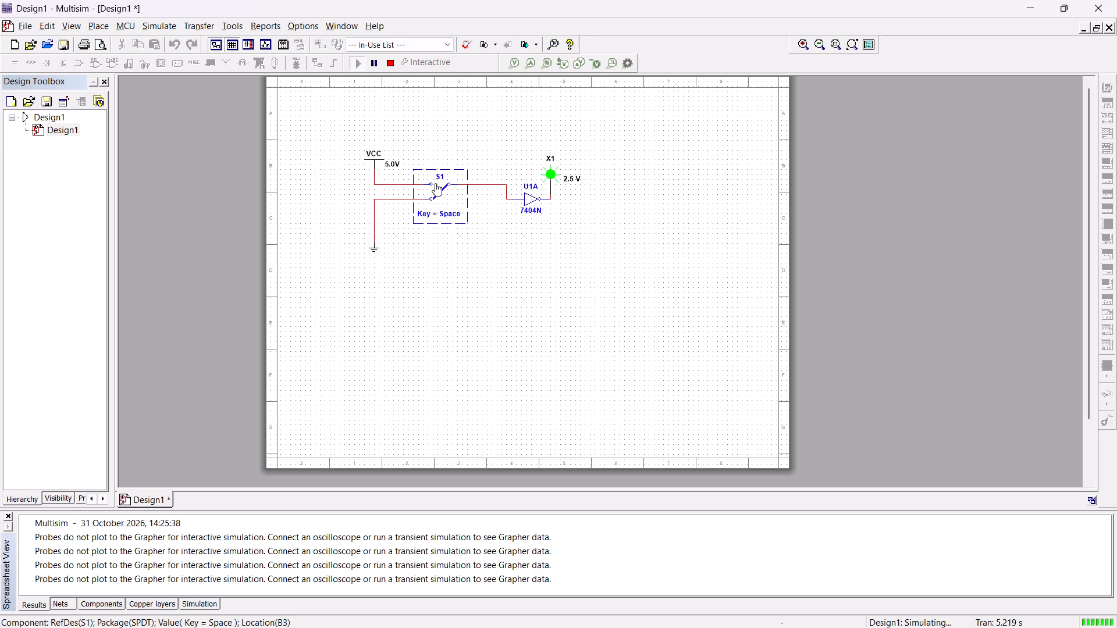
{"action": "left_click", "coordinate": [441, 192]}
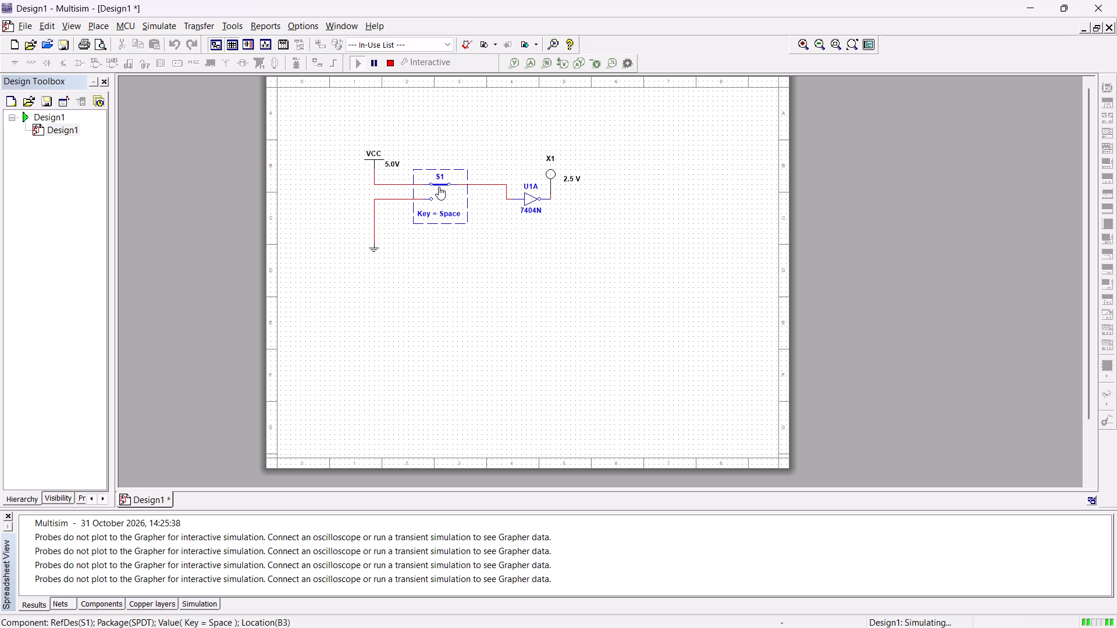
{"action": "left_click", "coordinate": [439, 187]}
{"action": "left_click", "coordinate": [453, 262]}
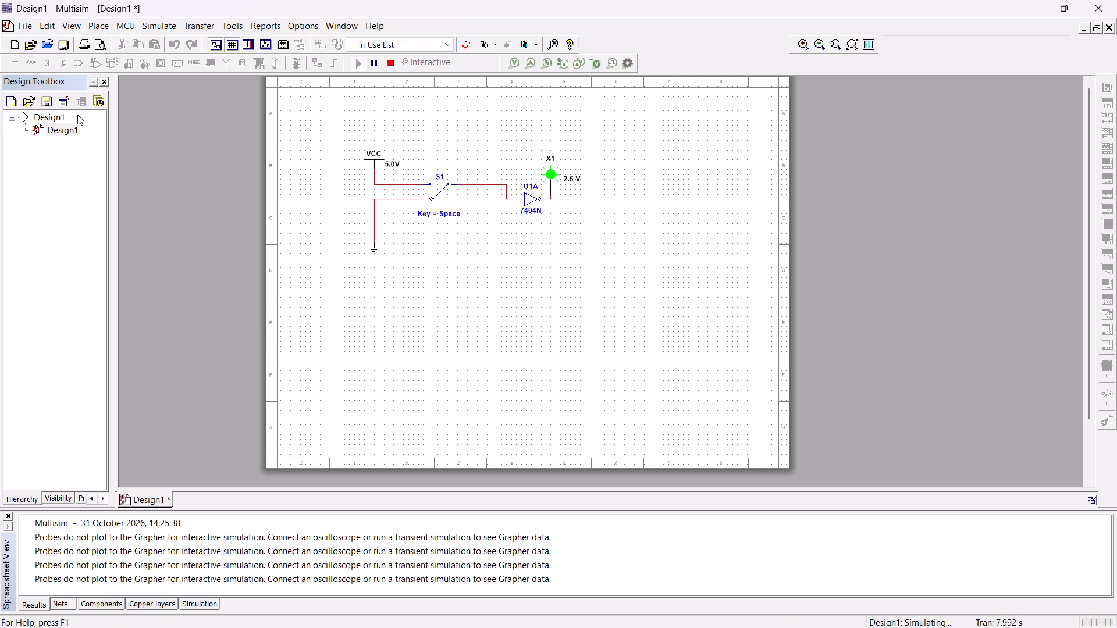
{"action": "left_click", "coordinate": [393, 66]}
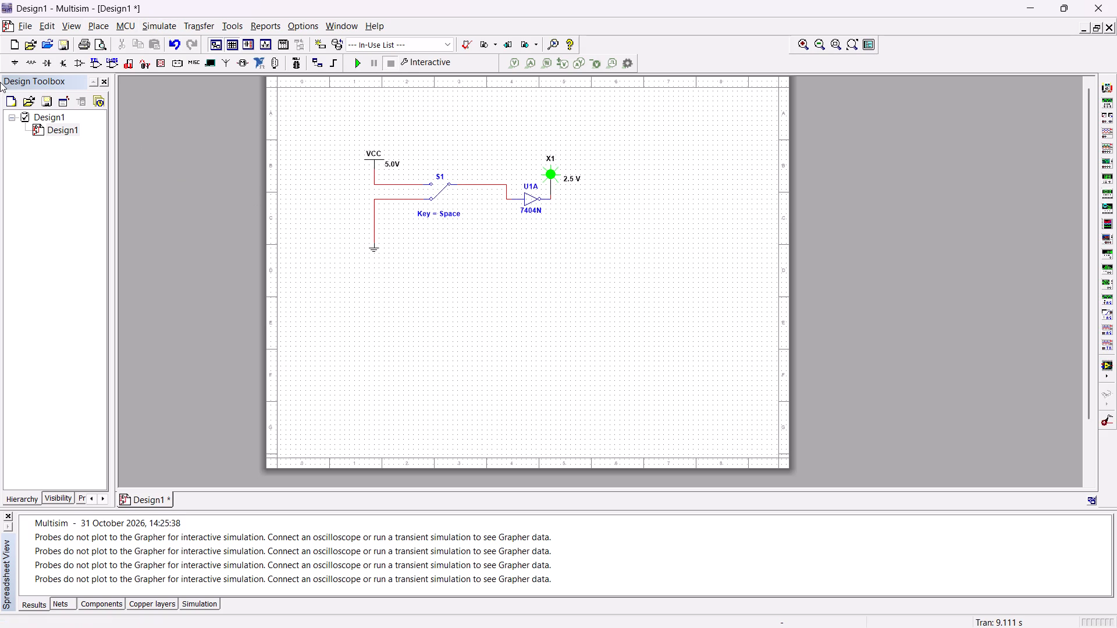
Place a second VCC power source below the inverter circuit and a GROUND symbol farther beneath it.
{"action": "left_click", "coordinate": [7, 66]}
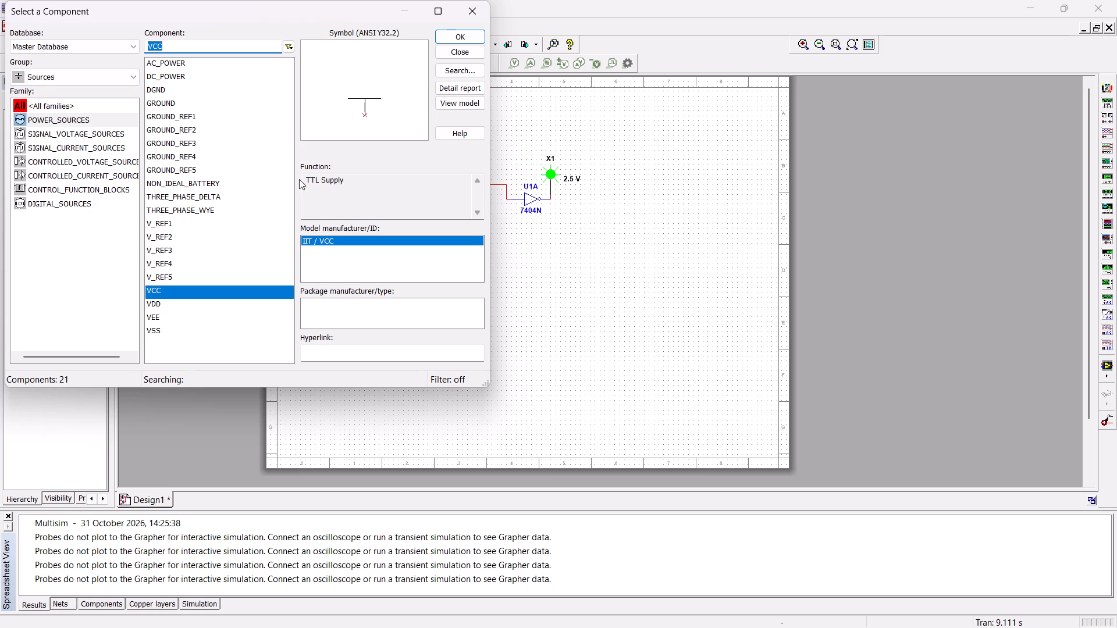
{"action": "left_click", "coordinate": [444, 34]}
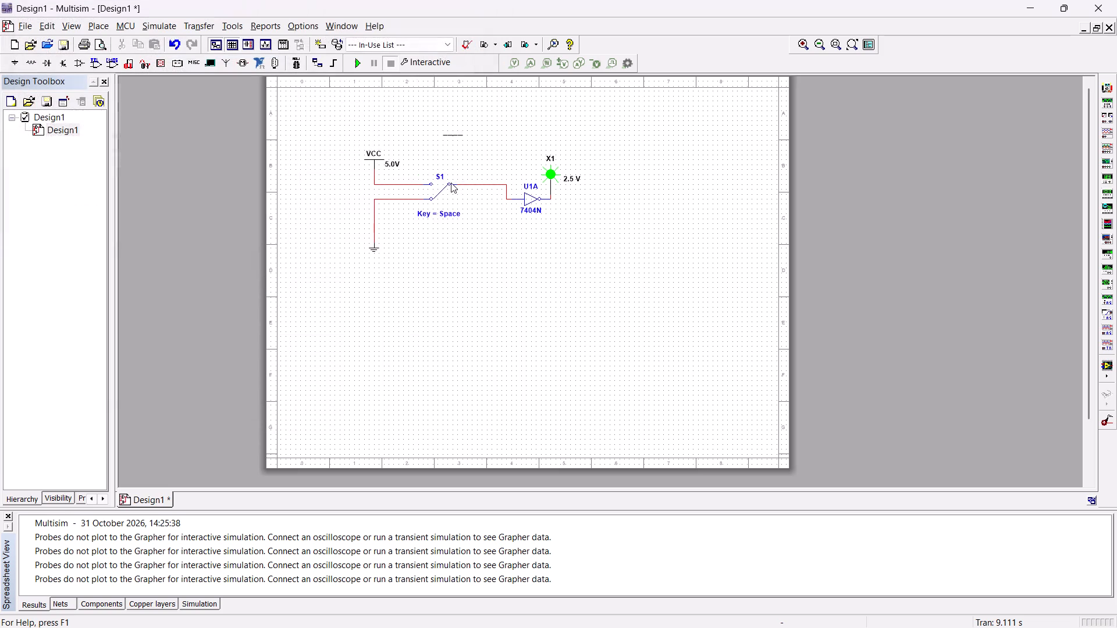
{"action": "left_click", "coordinate": [379, 283]}
{"action": "left_click", "coordinate": [169, 99]}
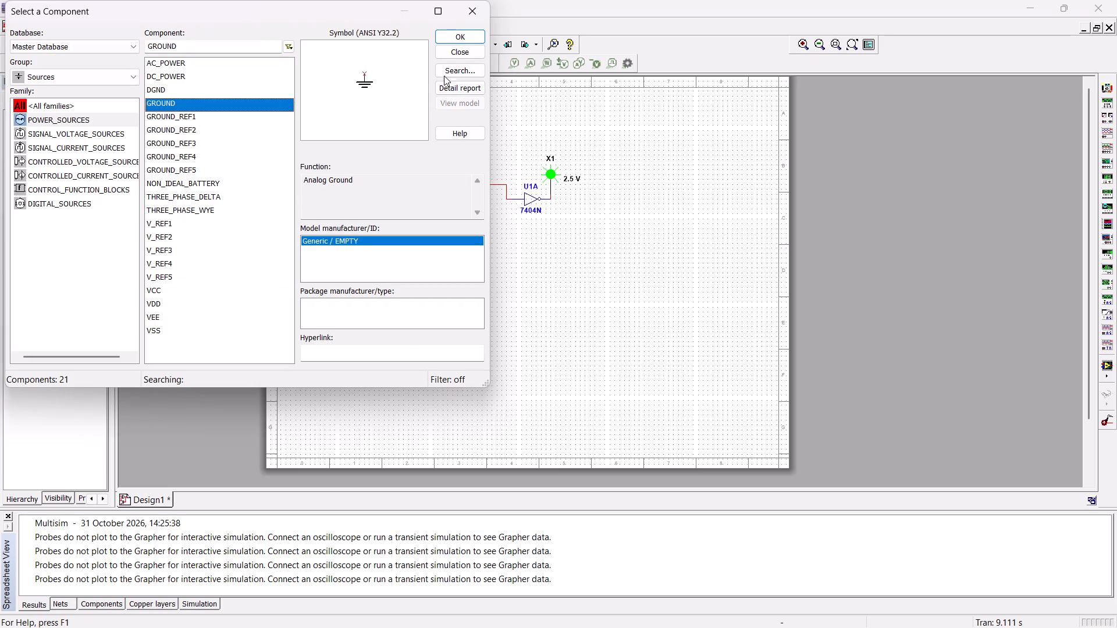
{"action": "left_click", "coordinate": [463, 38]}
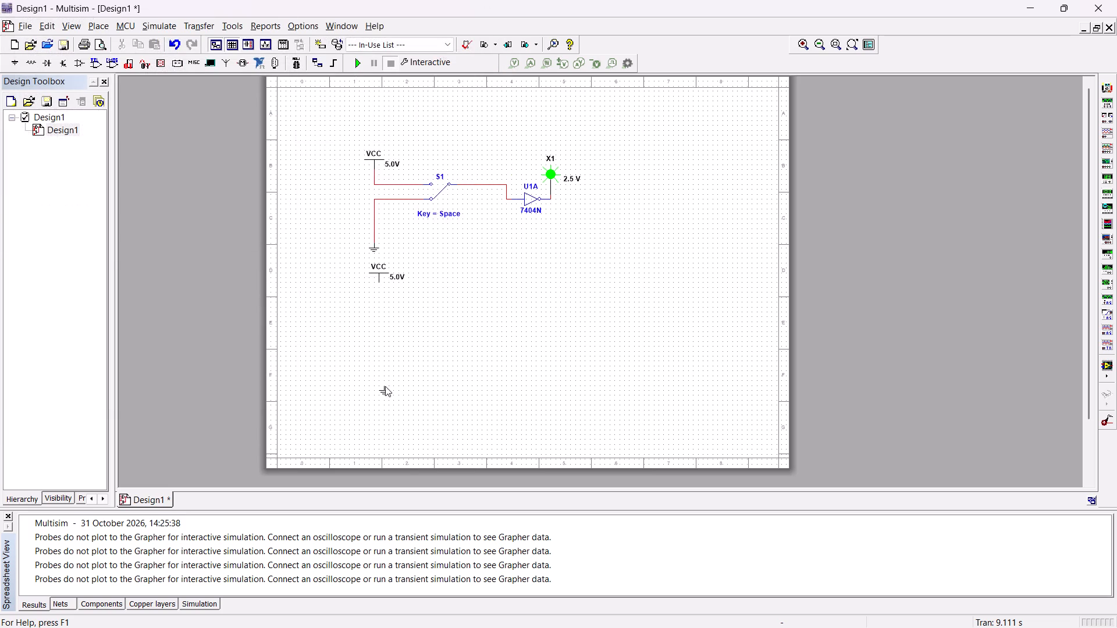
{"action": "left_click", "coordinate": [386, 387]}
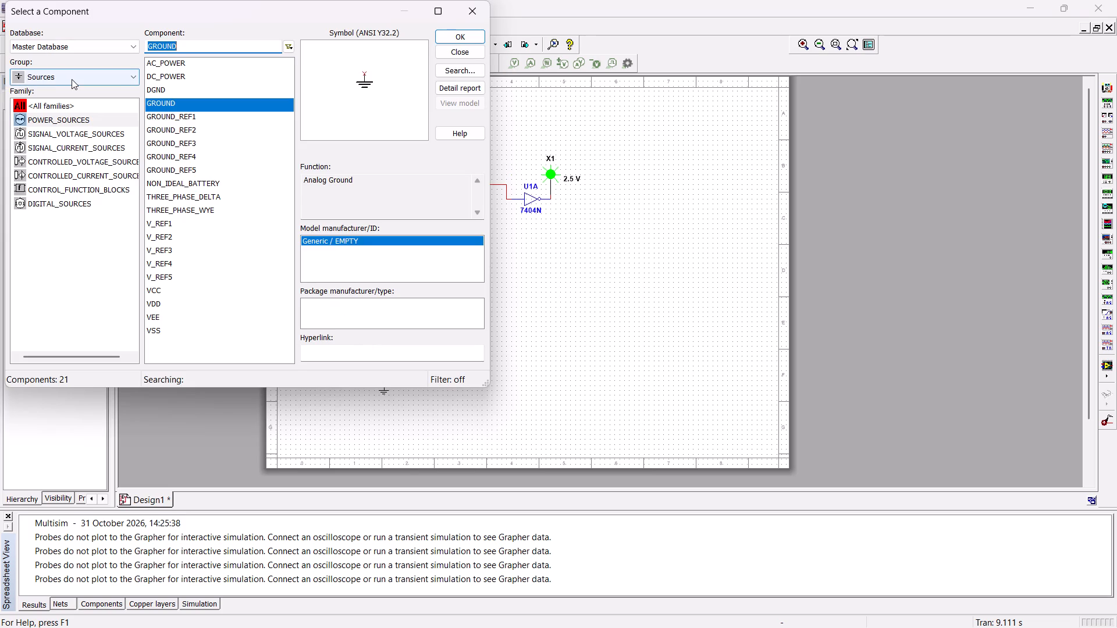
Place two SPDT switches from the Basic group, one above the other, to the right of the new VCC and ground.
{"action": "left_click", "coordinate": [72, 79]}
{"action": "left_click", "coordinate": [52, 114]}
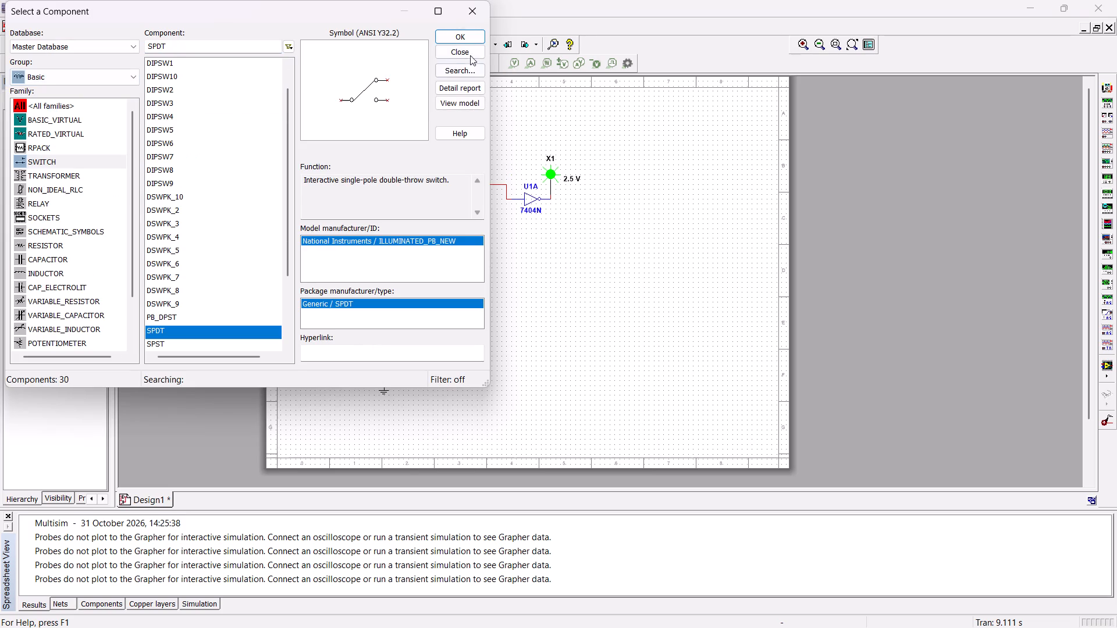
{"action": "left_click", "coordinate": [471, 35]}
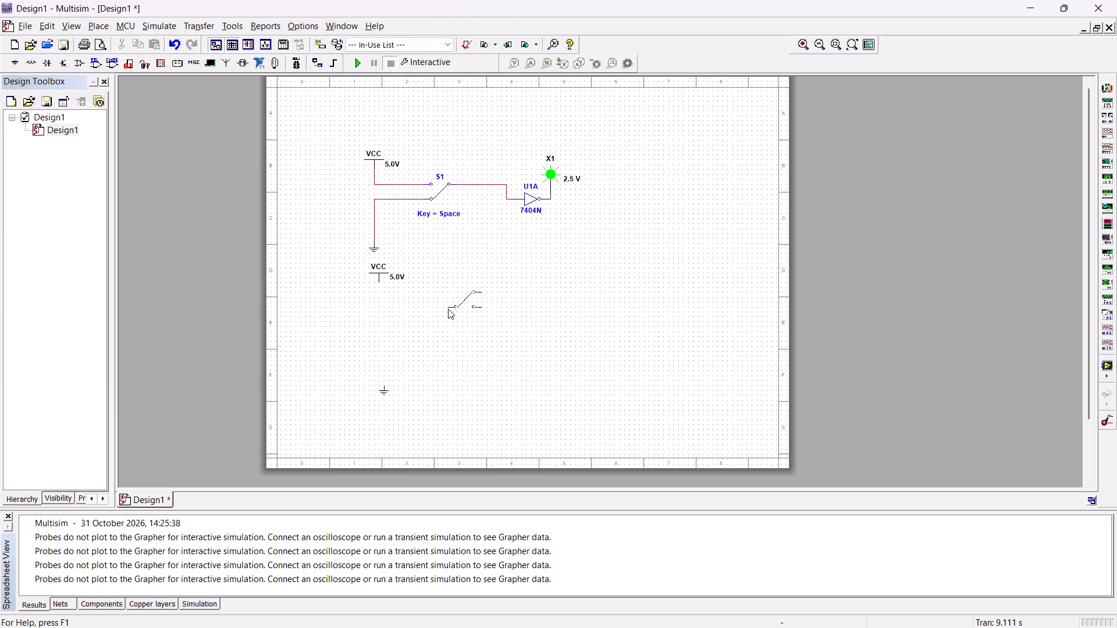
{"action": "left_click", "coordinate": [471, 318]}
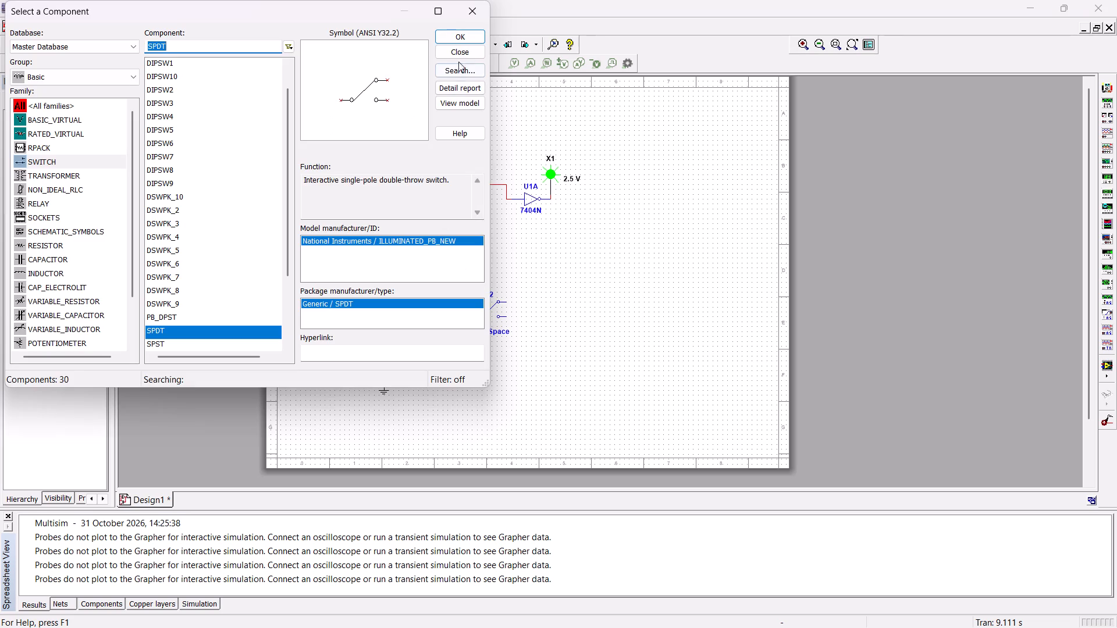
{"action": "left_click", "coordinate": [459, 35]}
{"action": "left_click", "coordinate": [486, 381]}
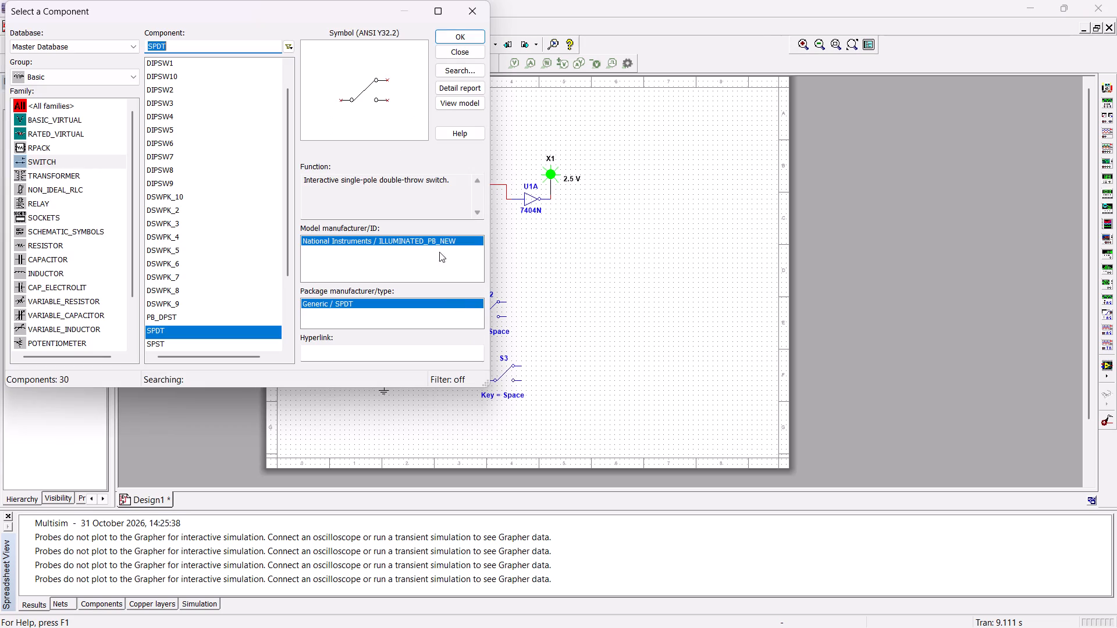
Place section A of a 7400N TTL quad 2-input NAND to the right of switches S2 and S3.
{"action": "left_click", "coordinate": [103, 75]}
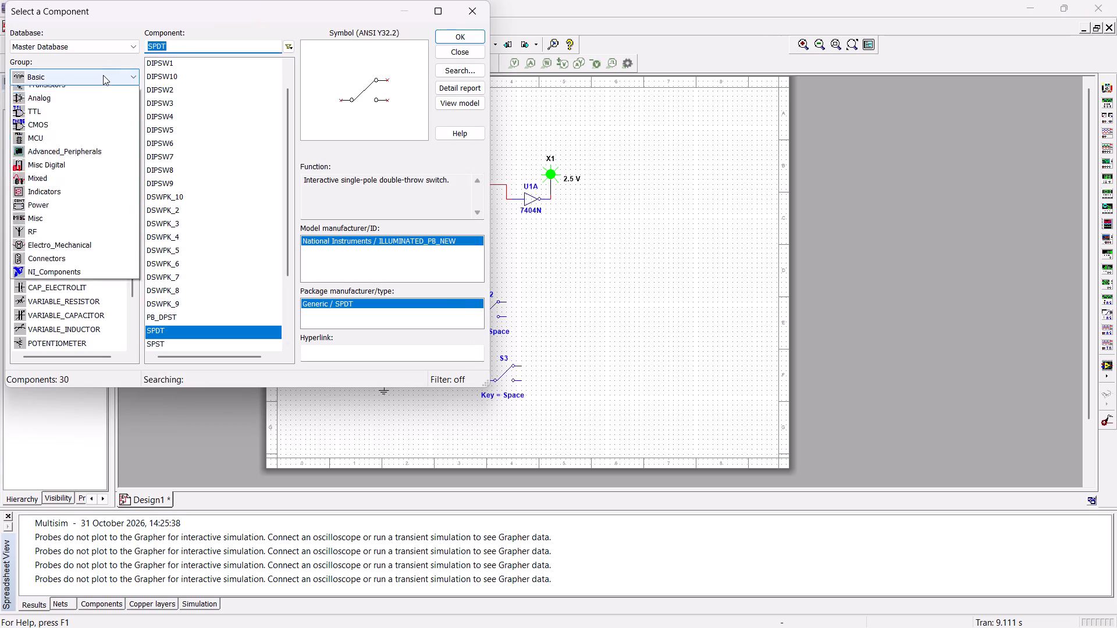
{"action": "left_click", "coordinate": [71, 173]}
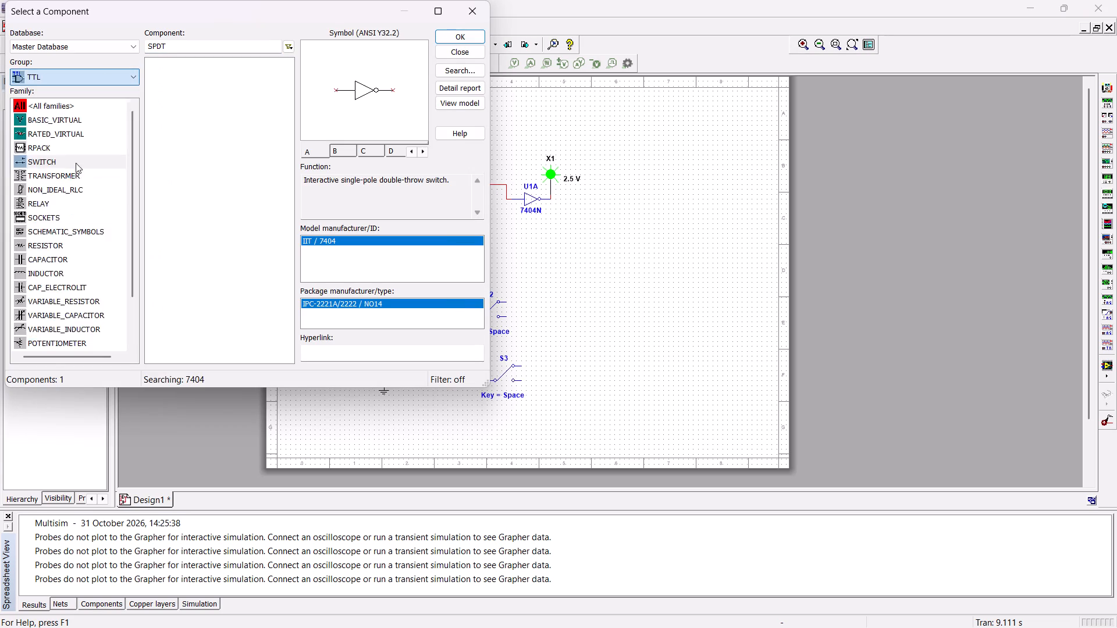
{"action": "left_click", "coordinate": [204, 47]}
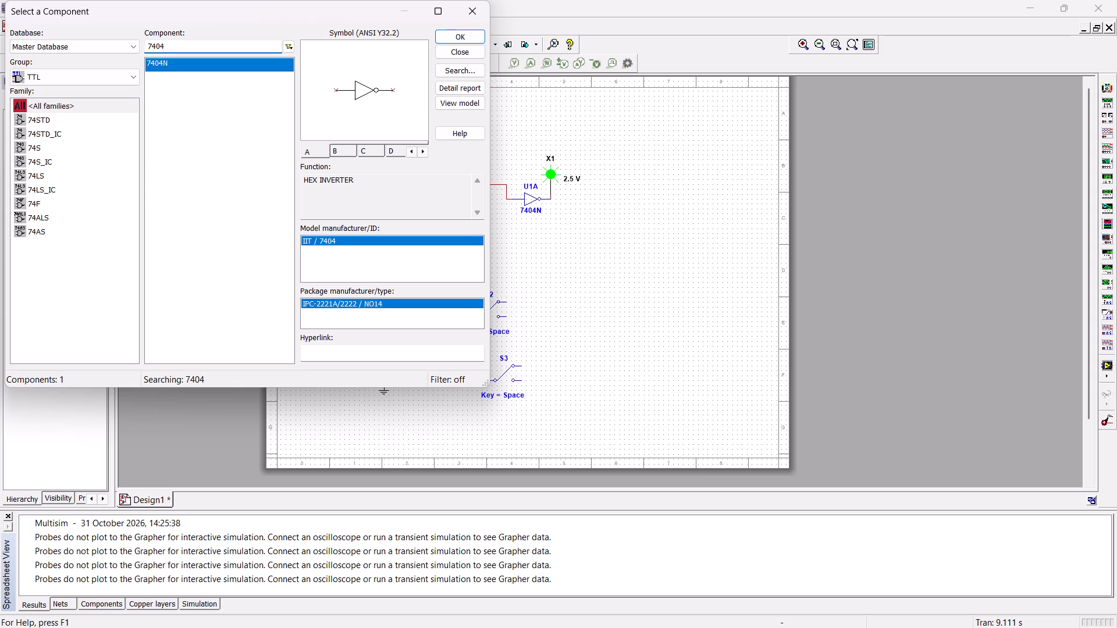
{"action": "key", "text": "BackSpace"}
{"action": "key", "text": "0"}
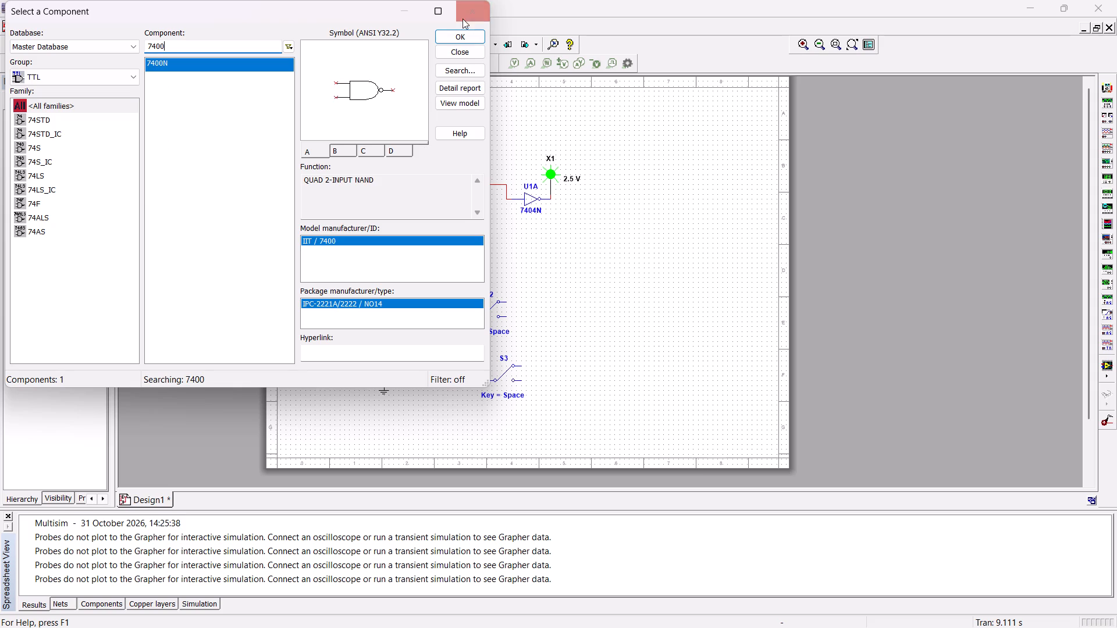
{"action": "left_click", "coordinate": [468, 37]}
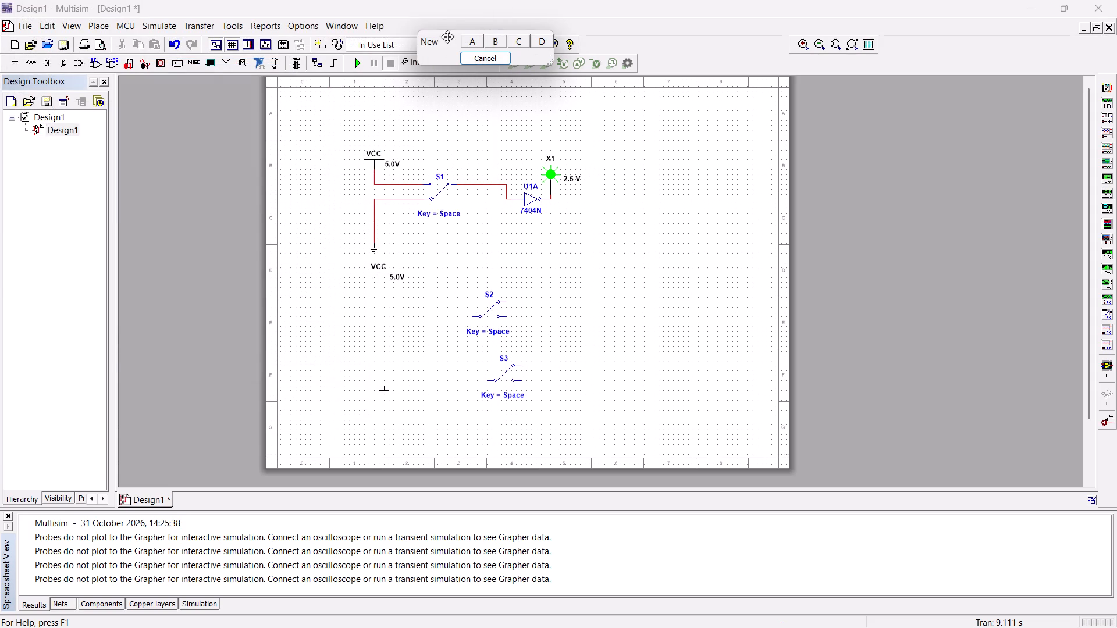
{"action": "left_click_drag", "start_coordinate": [472, 42], "coordinate": [477, 48]}
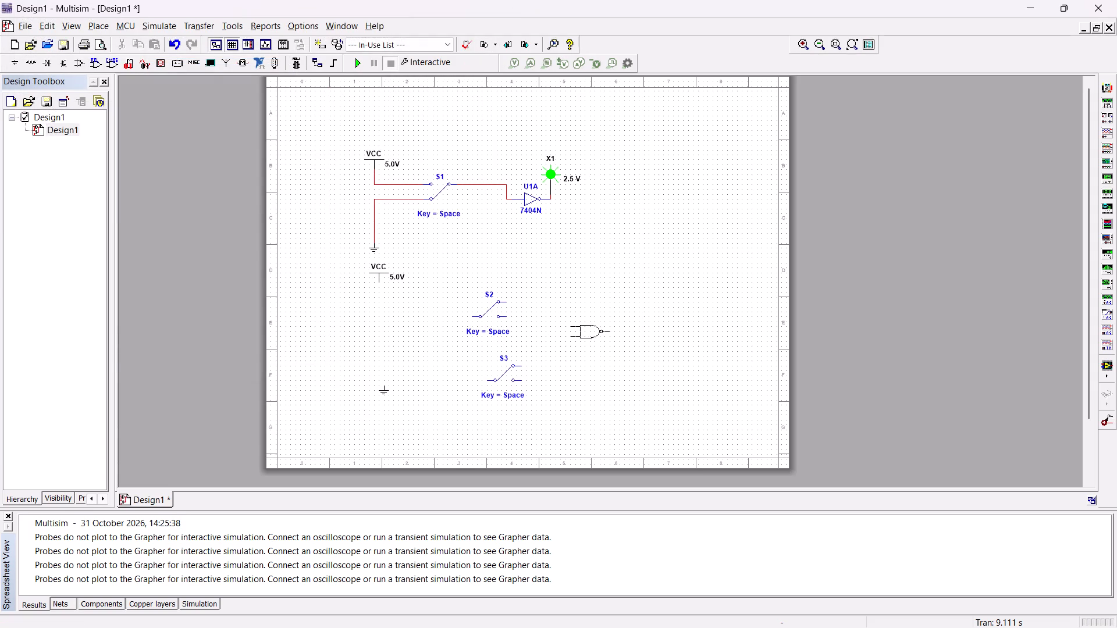
{"action": "left_click", "coordinate": [563, 341]}
{"action": "left_click", "coordinate": [559, 366]}
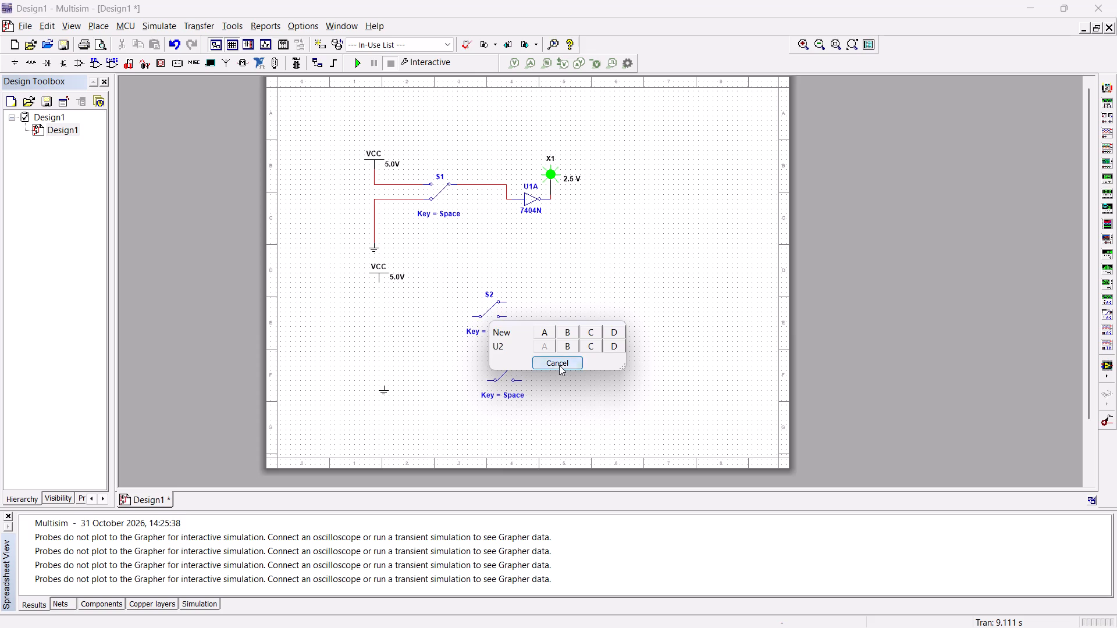
Place a PROBE_DIG_GREEN indicator to the right of the NAND gate's output and finish adding components.
{"action": "left_click", "coordinate": [73, 68]}
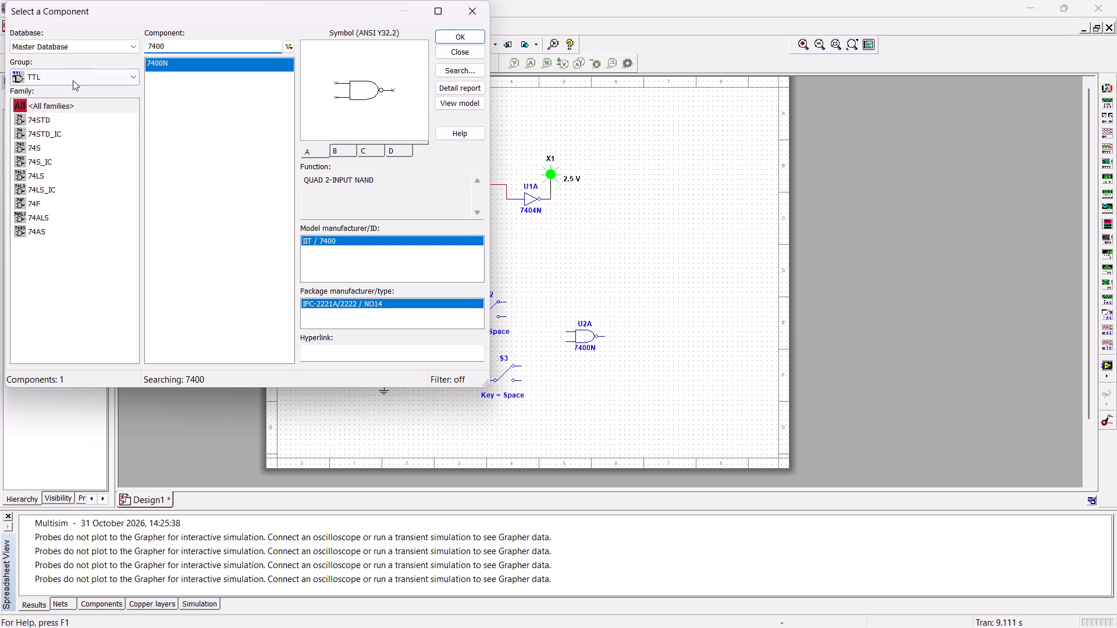
{"action": "left_click", "coordinate": [73, 82]}
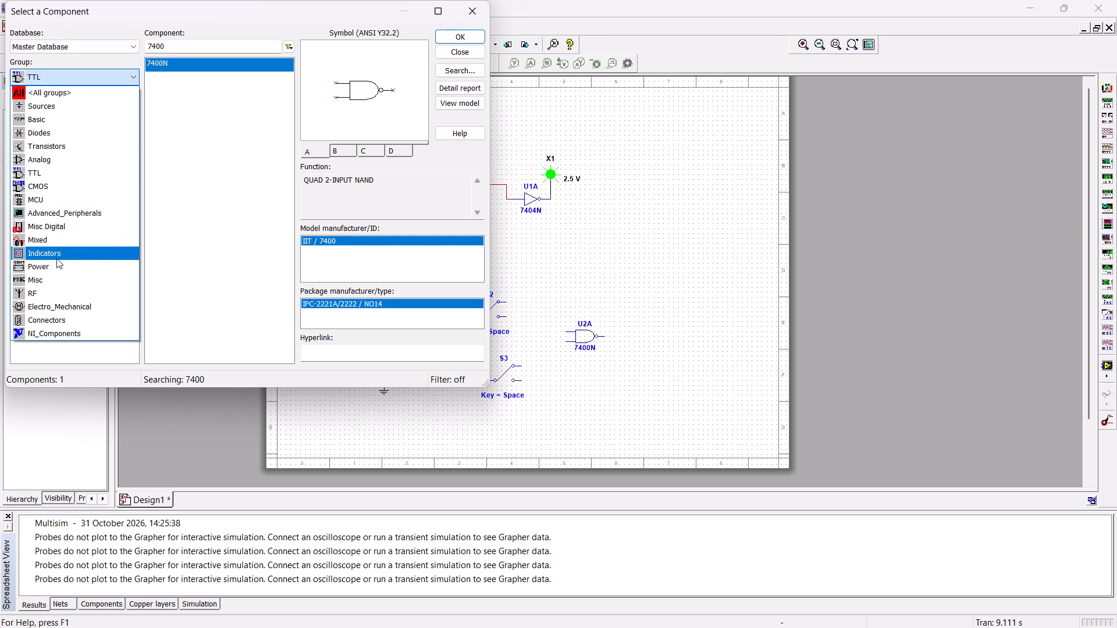
{"action": "left_click", "coordinate": [56, 258]}
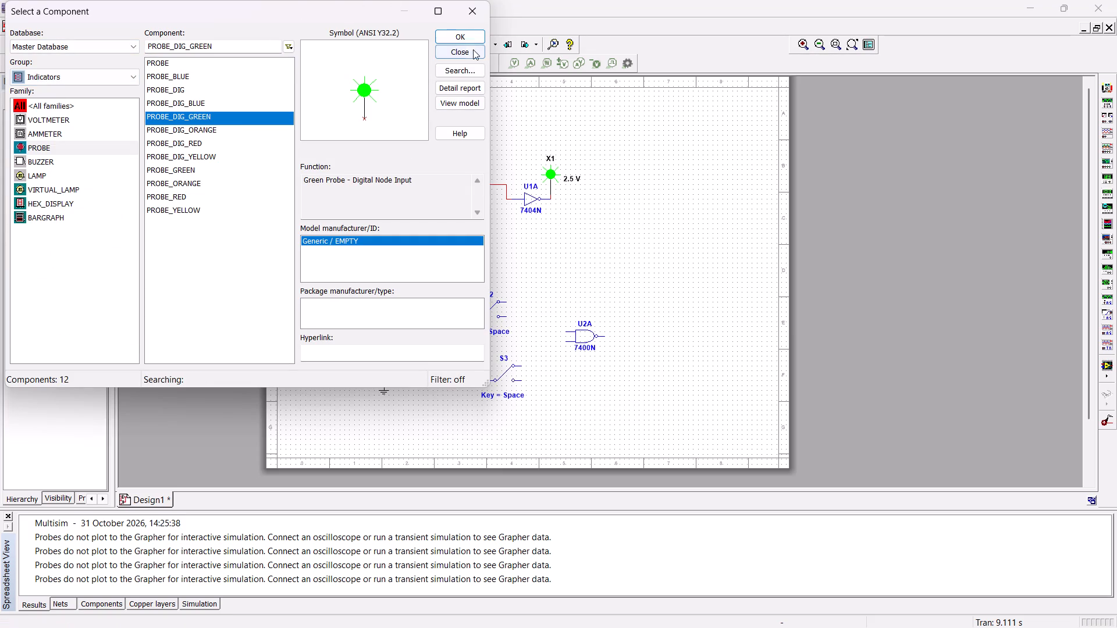
{"action": "left_click", "coordinate": [472, 37]}
{"action": "left_click", "coordinate": [629, 330]}
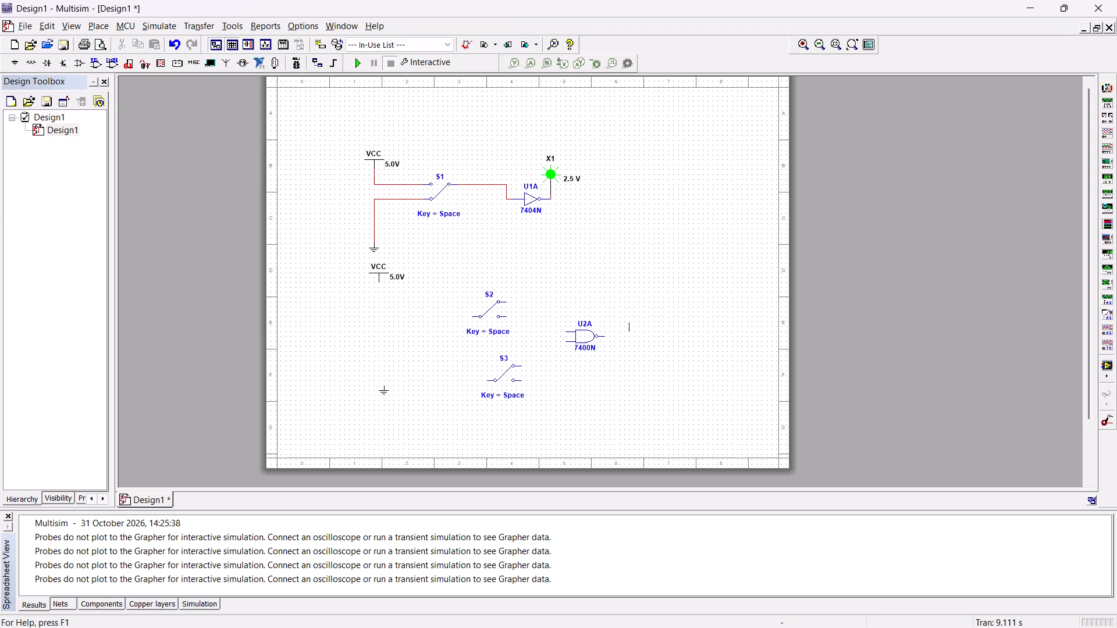
{"action": "left_click", "coordinate": [470, 10]}
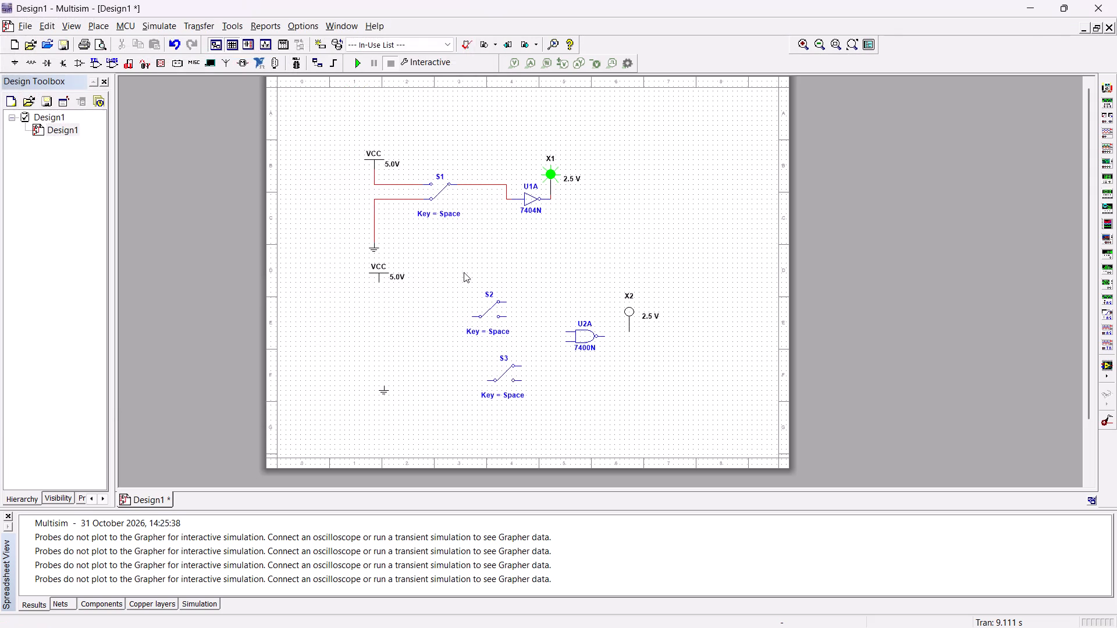
Rotate switches S2 and S3 by 180 degrees so their common terminals face the NAND gate.
{"action": "left_click", "coordinate": [478, 298]}
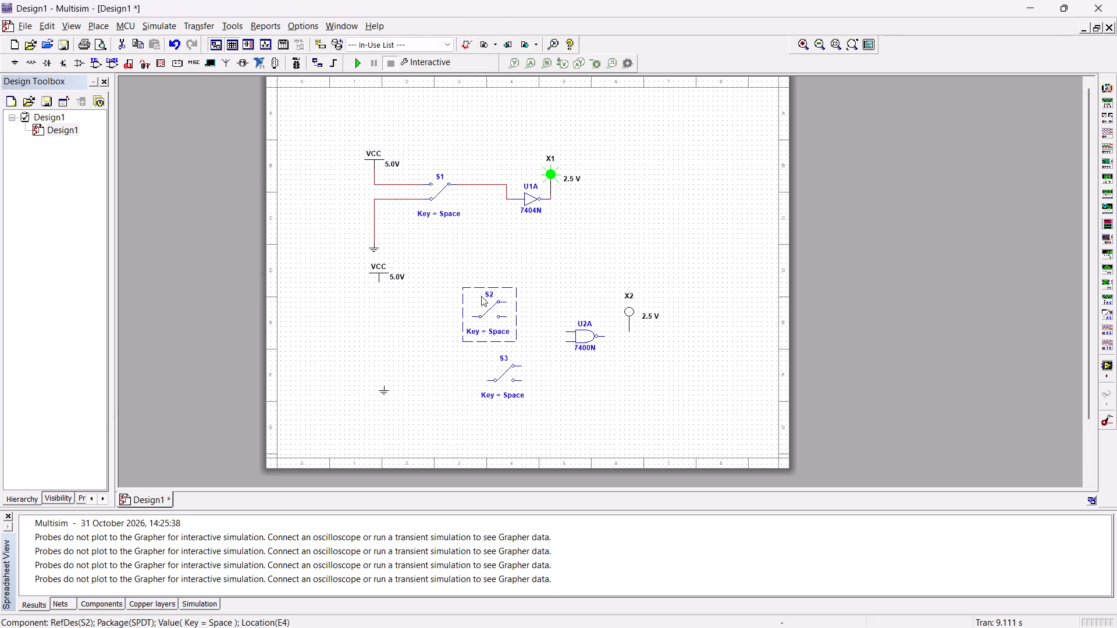
{"action": "key", "text": "ctrl+r"}
{"action": "key", "text": "ctrl+r"}
{"action": "left_click", "coordinate": [497, 366]}
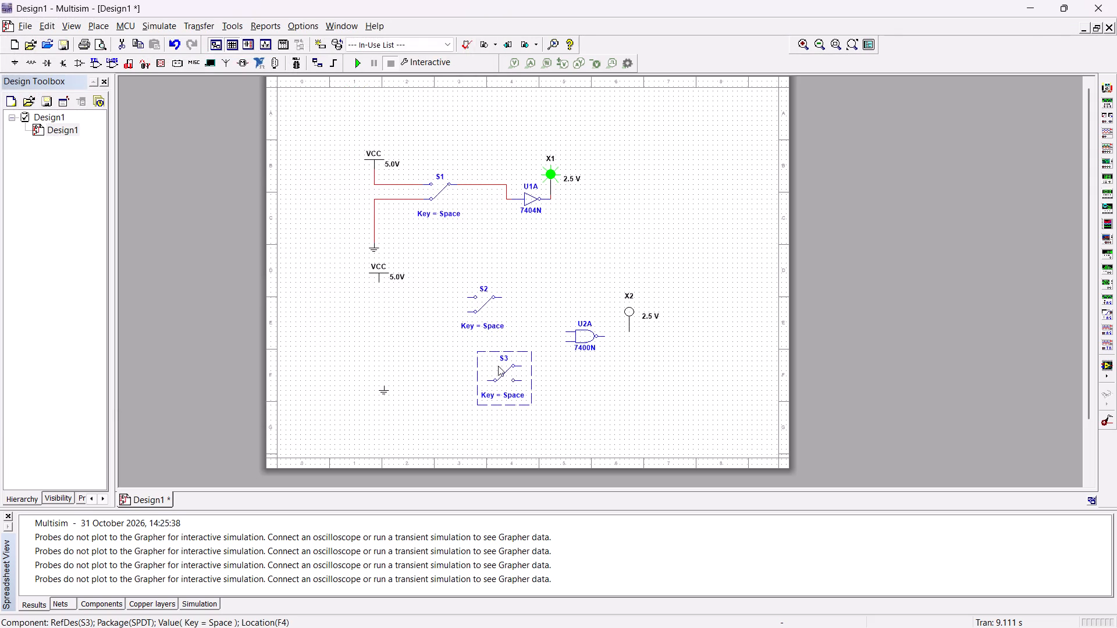
{"action": "key", "text": "ctrl+r"}
{"action": "key", "text": "ctrl+r"}
{"action": "left_click", "coordinate": [422, 356]}
Wire the lower VCC source to the upper throw terminals of switches S2 and S3.
{"action": "left_click", "coordinate": [379, 279]}
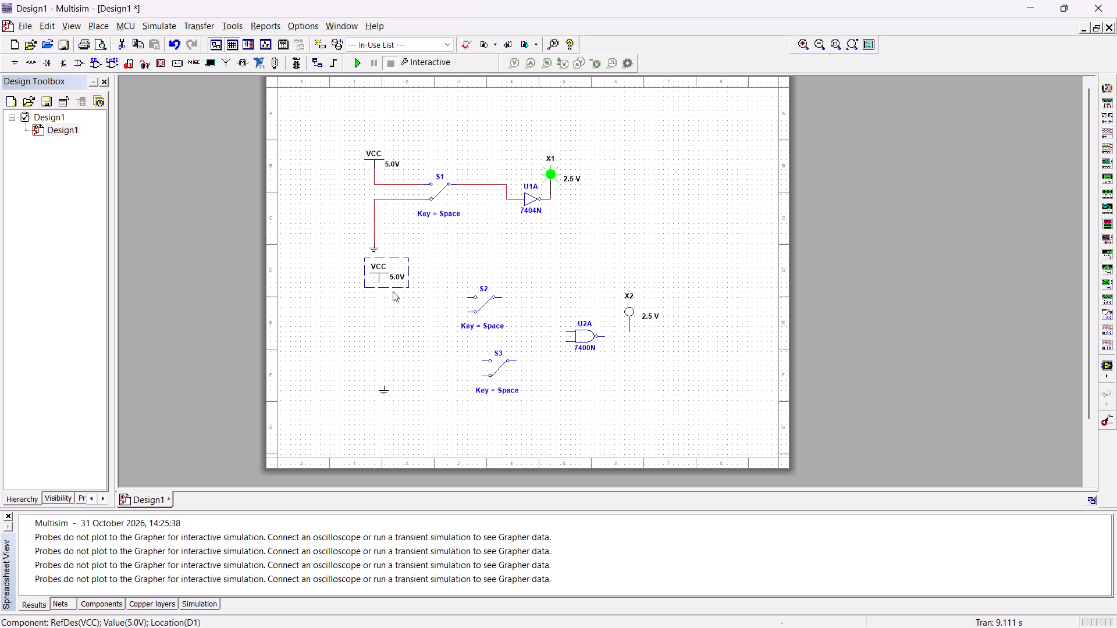
{"action": "left_click", "coordinate": [387, 306]}
{"action": "left_click", "coordinate": [378, 281]}
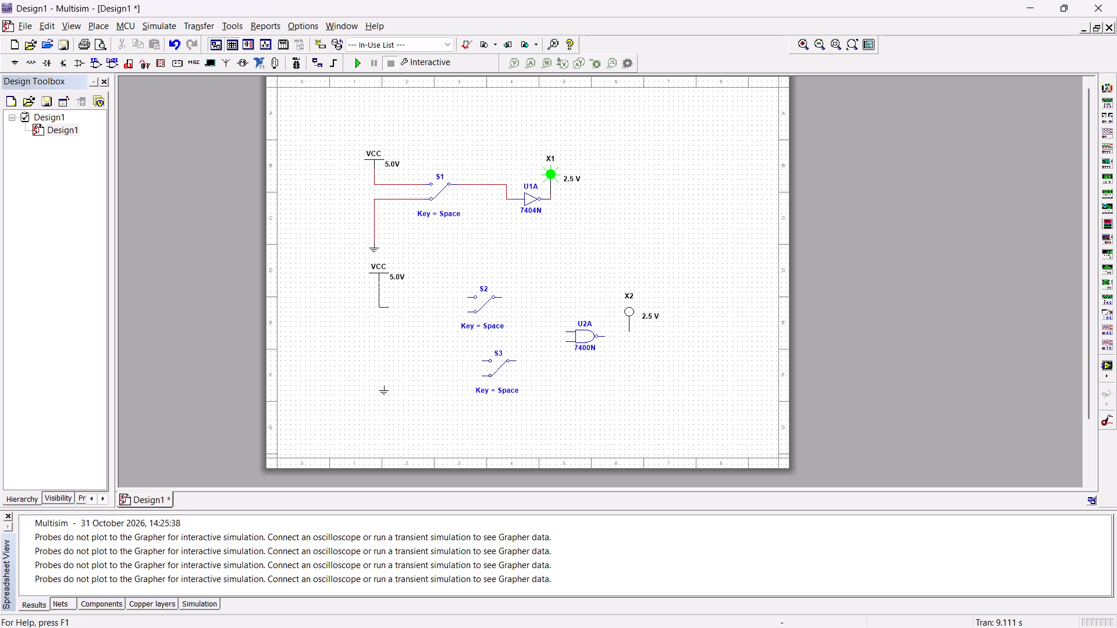
{"action": "left_click", "coordinate": [469, 292]}
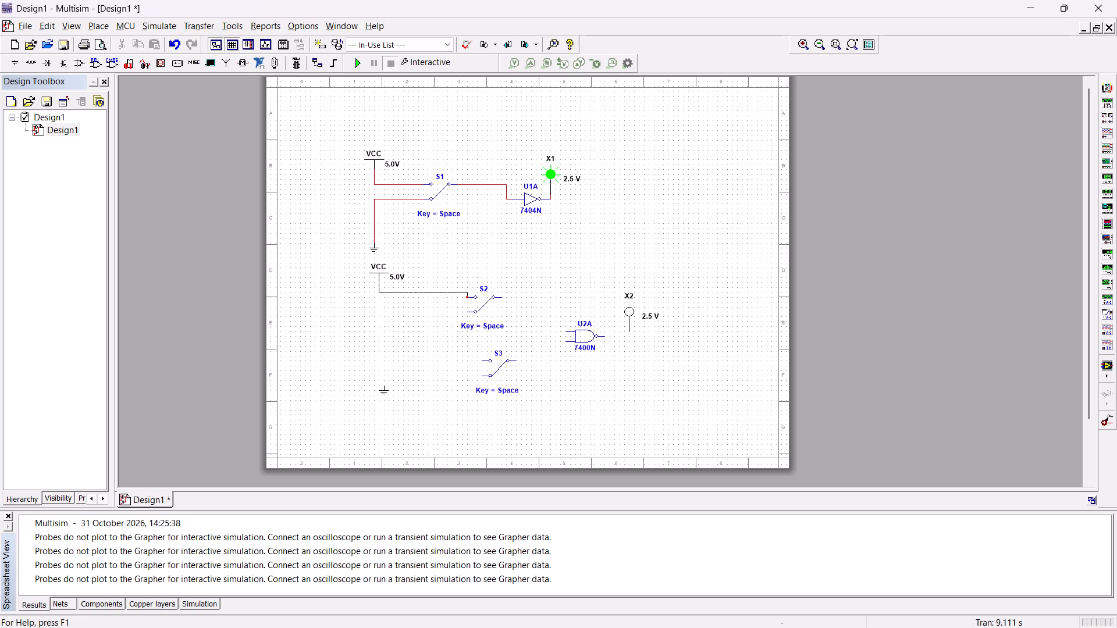
{"action": "left_click", "coordinate": [467, 298]}
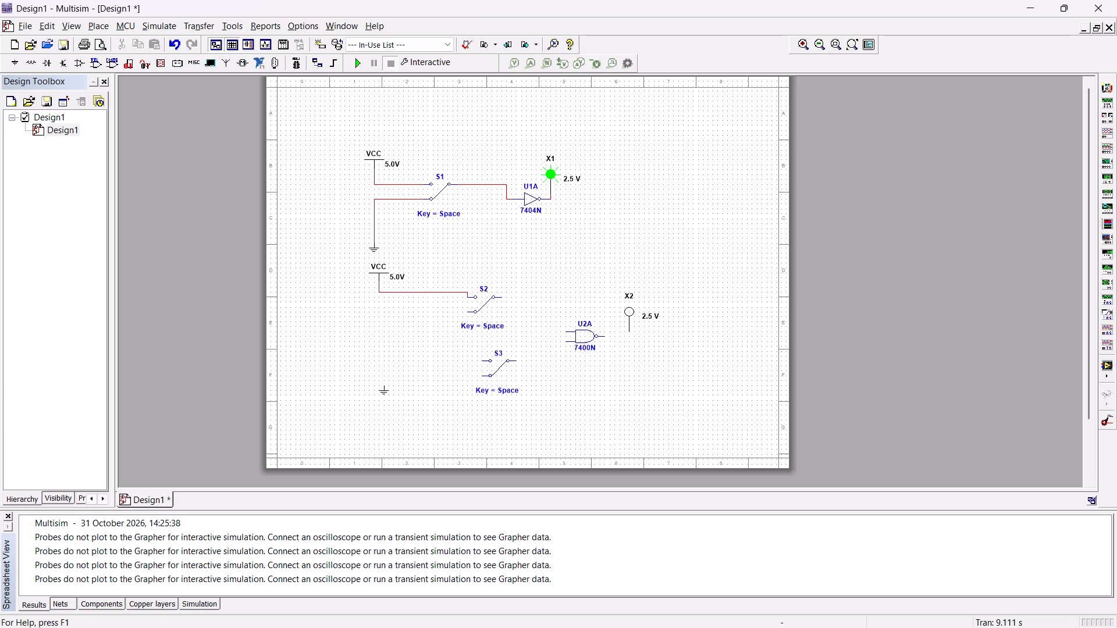
{"action": "left_click", "coordinate": [482, 362]}
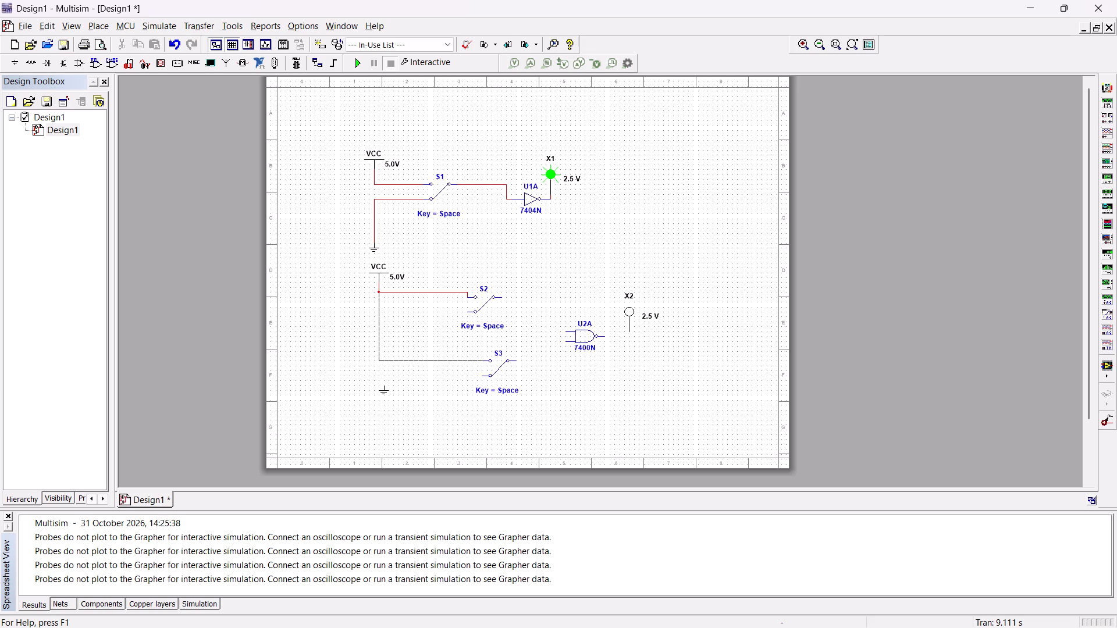
{"action": "left_click", "coordinate": [378, 293]}
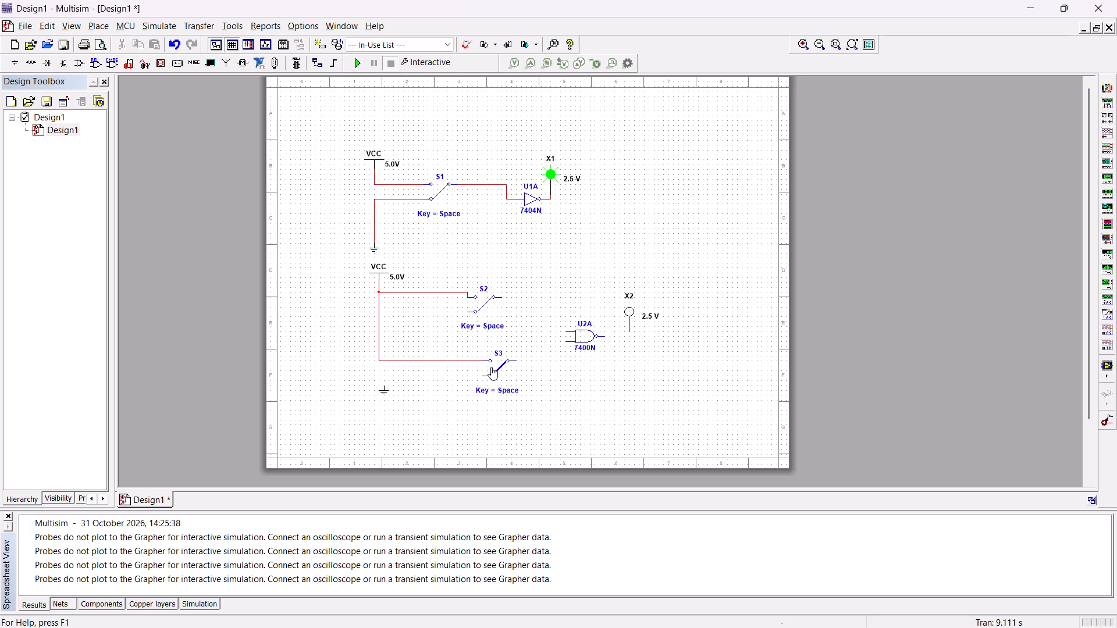
Wire the lower throw terminals of switches S3 and S2 to the lower ground.
{"action": "left_click", "coordinate": [479, 376]}
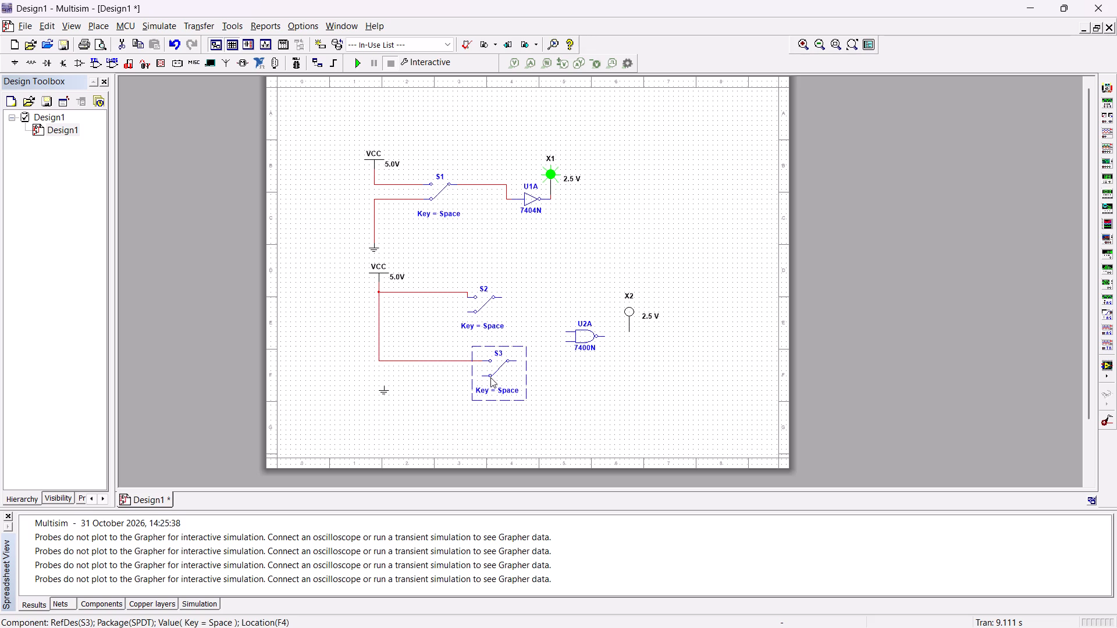
{"action": "left_click", "coordinate": [488, 376]}
{"action": "left_click", "coordinate": [450, 383]}
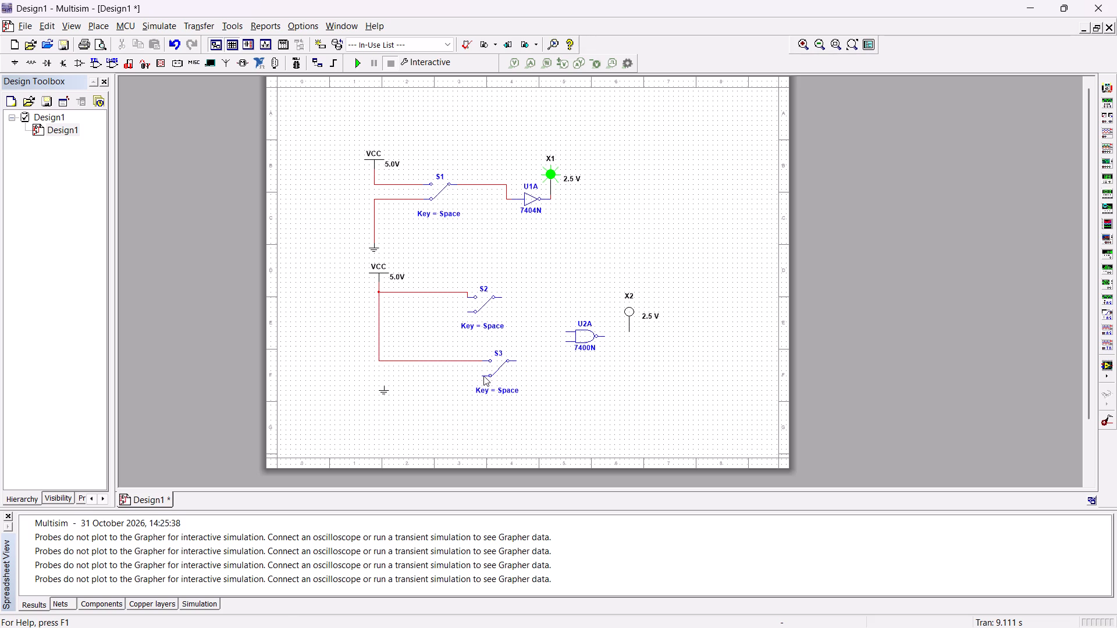
{"action": "left_click", "coordinate": [481, 376]}
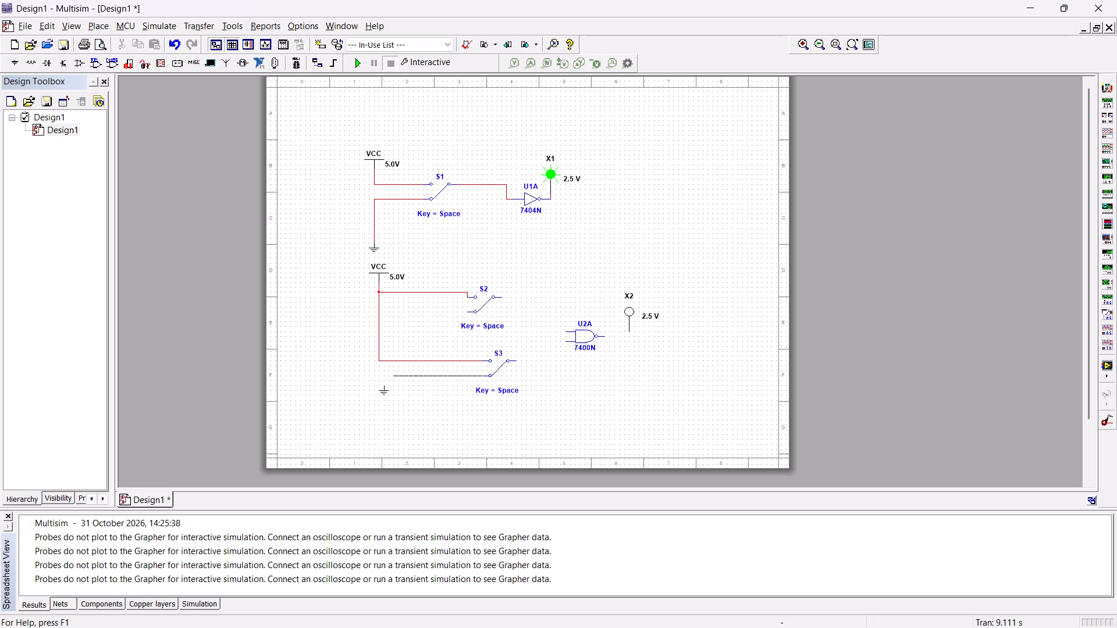
{"action": "left_click", "coordinate": [385, 387]}
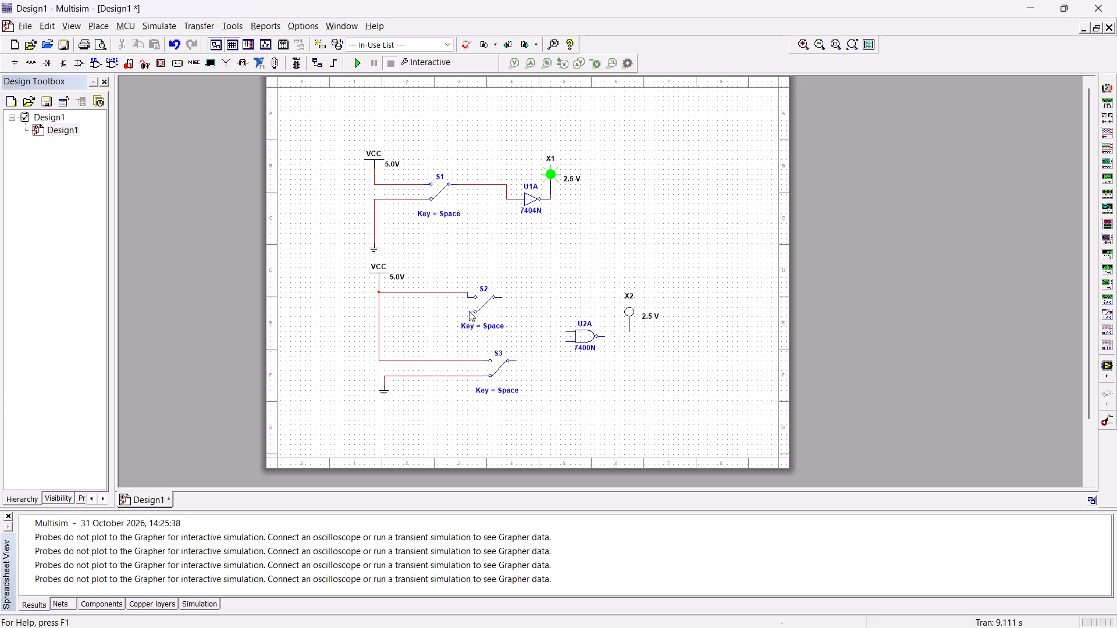
{"action": "left_click", "coordinate": [465, 312]}
{"action": "left_click", "coordinate": [397, 376]}
Wire the common terminals of S2 and S3 to the 7400N inputs and the gate's output to probe X2.
{"action": "left_click", "coordinate": [500, 297]}
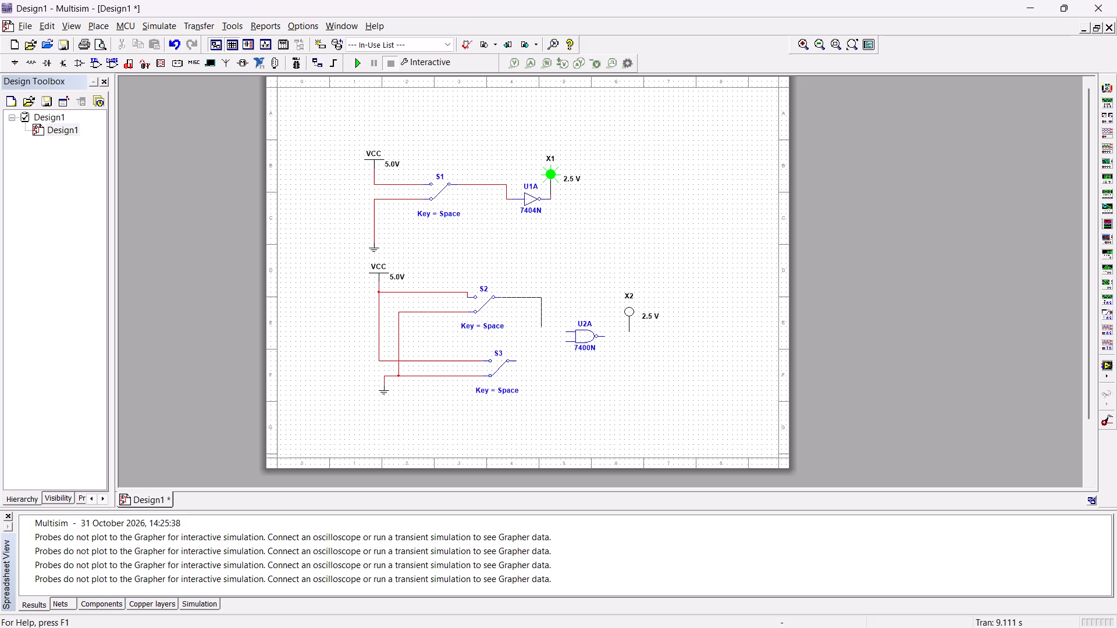
{"action": "left_click", "coordinate": [568, 331]}
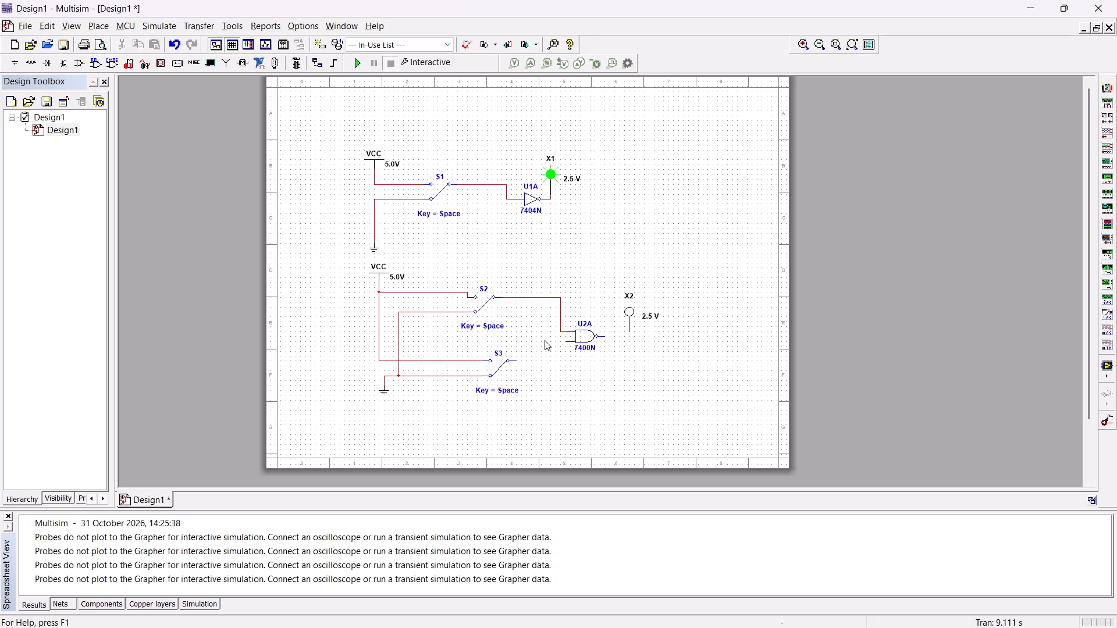
{"action": "left_click", "coordinate": [514, 361]}
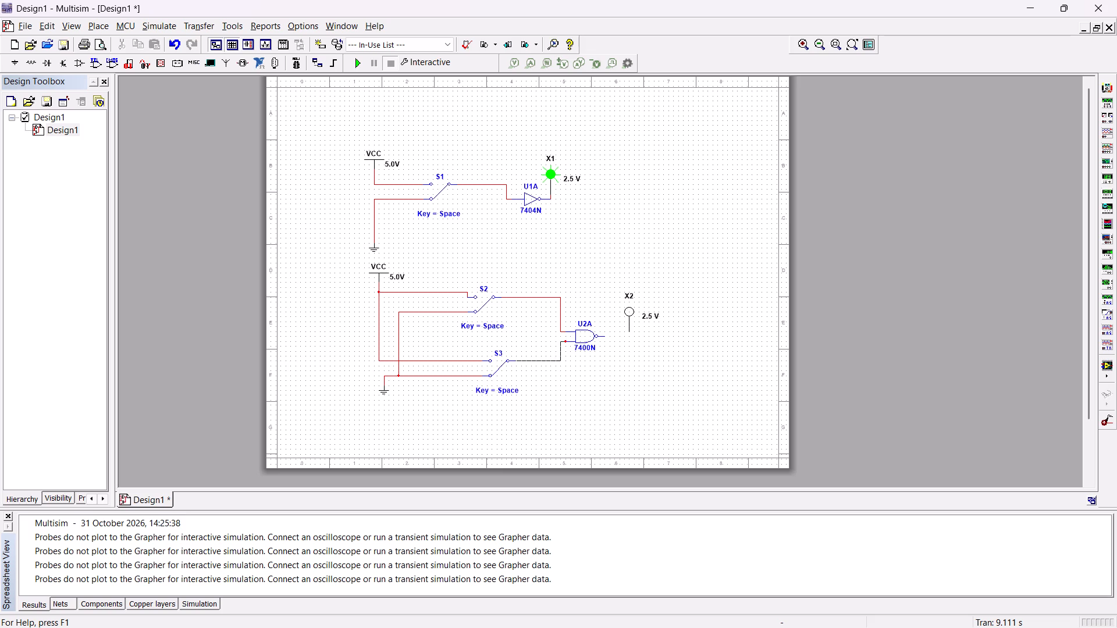
{"action": "left_click", "coordinate": [566, 342]}
{"action": "left_click", "coordinate": [603, 337]}
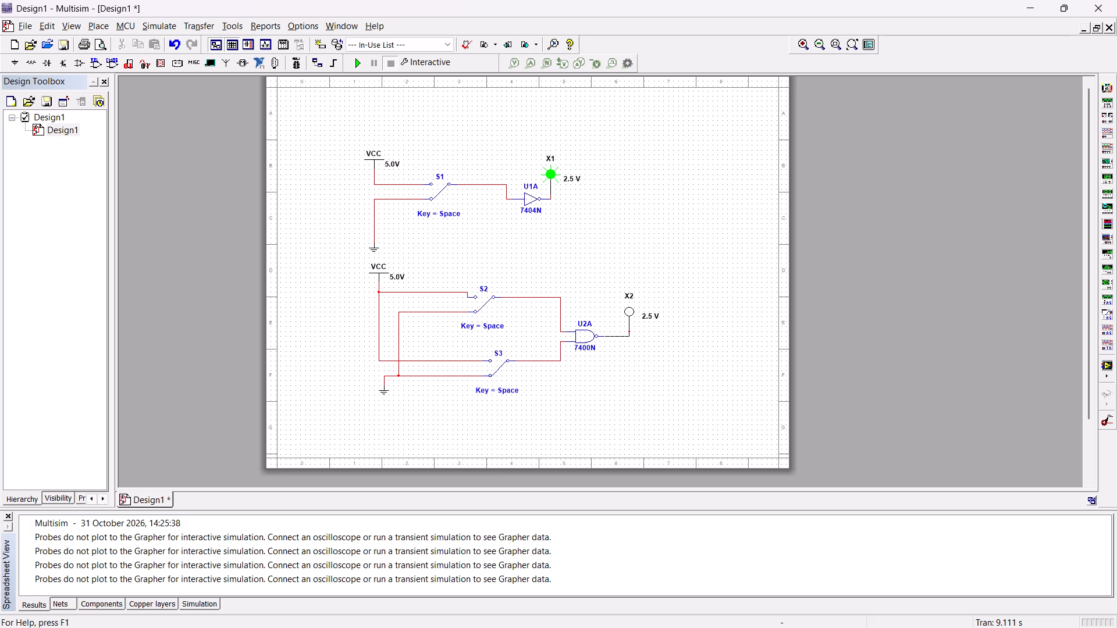
{"action": "left_click", "coordinate": [629, 332]}
Run the simulation, switch both S2 and S3 over to VCC to test the NAND gate, and stop the simulation.
{"action": "left_click", "coordinate": [358, 67]}
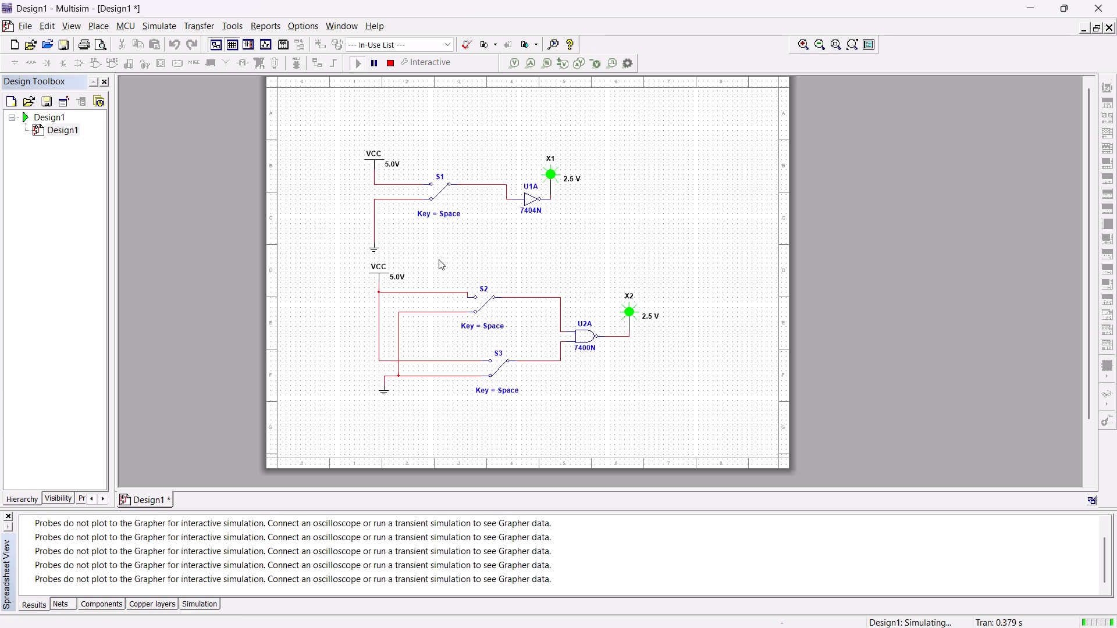
{"action": "left_click", "coordinate": [485, 302]}
{"action": "left_click", "coordinate": [501, 372]}
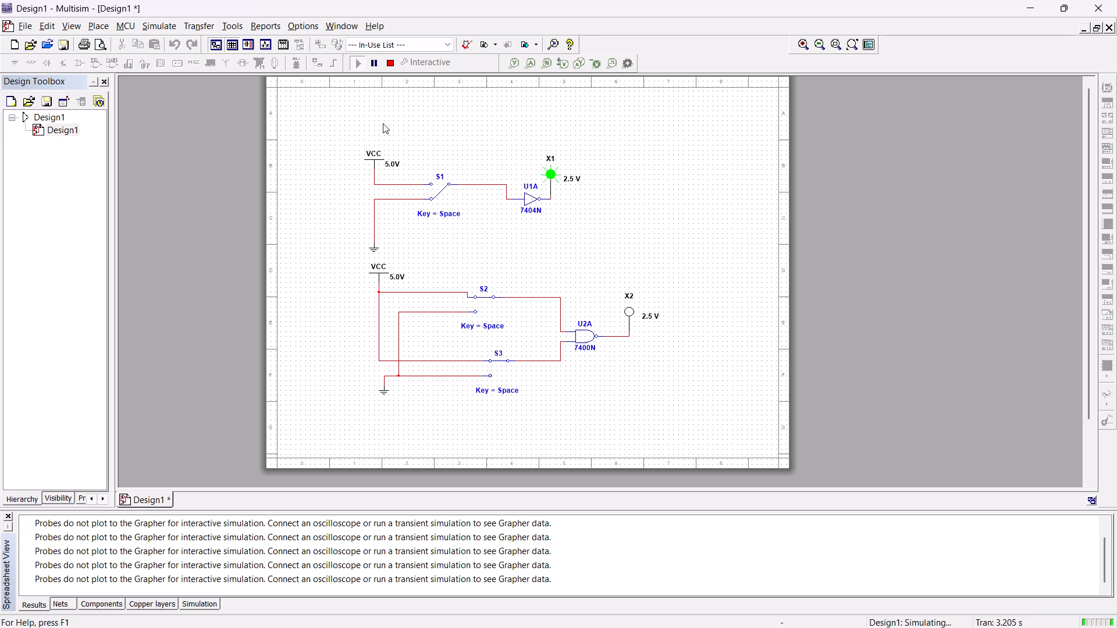
{"action": "left_click", "coordinate": [393, 62]}
Delete the complete inverter and NAND circuits from the sheet.
{"action": "left_click_drag", "start_coordinate": [343, 135], "coordinate": [371, 184]}
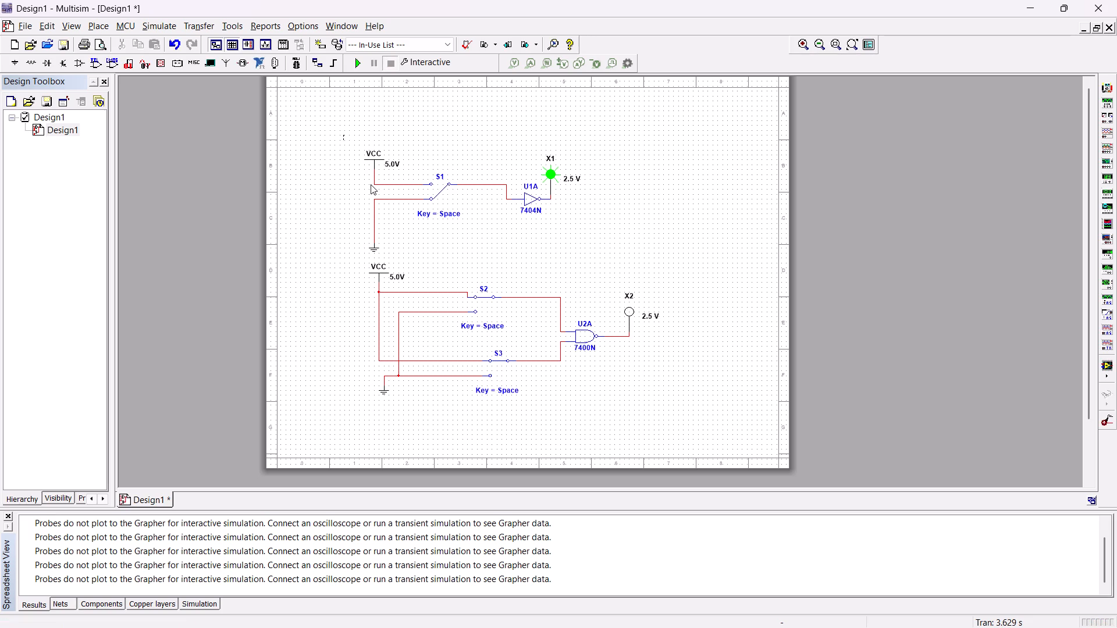
{"action": "left_click_drag", "start_coordinate": [371, 184], "coordinate": [685, 423]}
{"action": "key", "text": "Delete"}
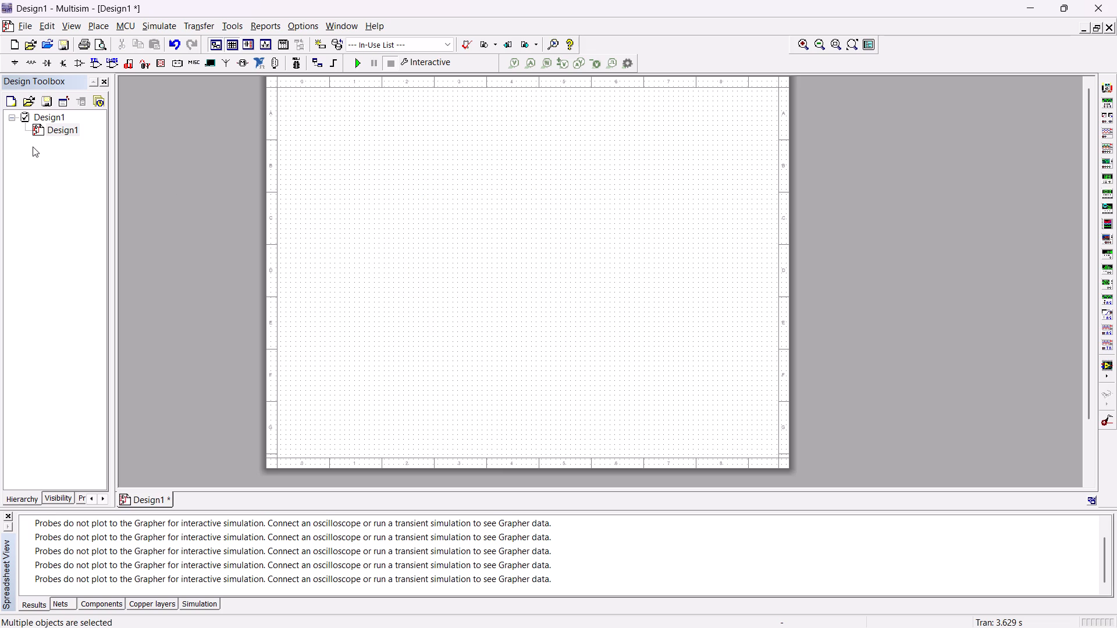
Place a GROUND from the power sources on the left part of the empty sheet.
{"action": "left_click", "coordinate": [8, 65]}
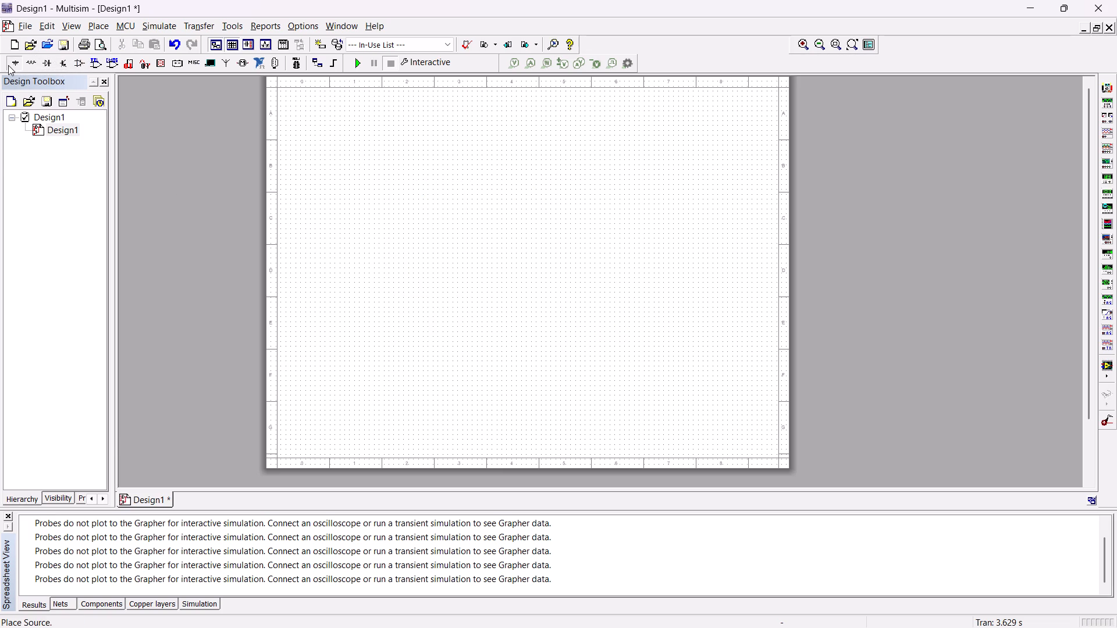
{"action": "left_click", "coordinate": [458, 37]}
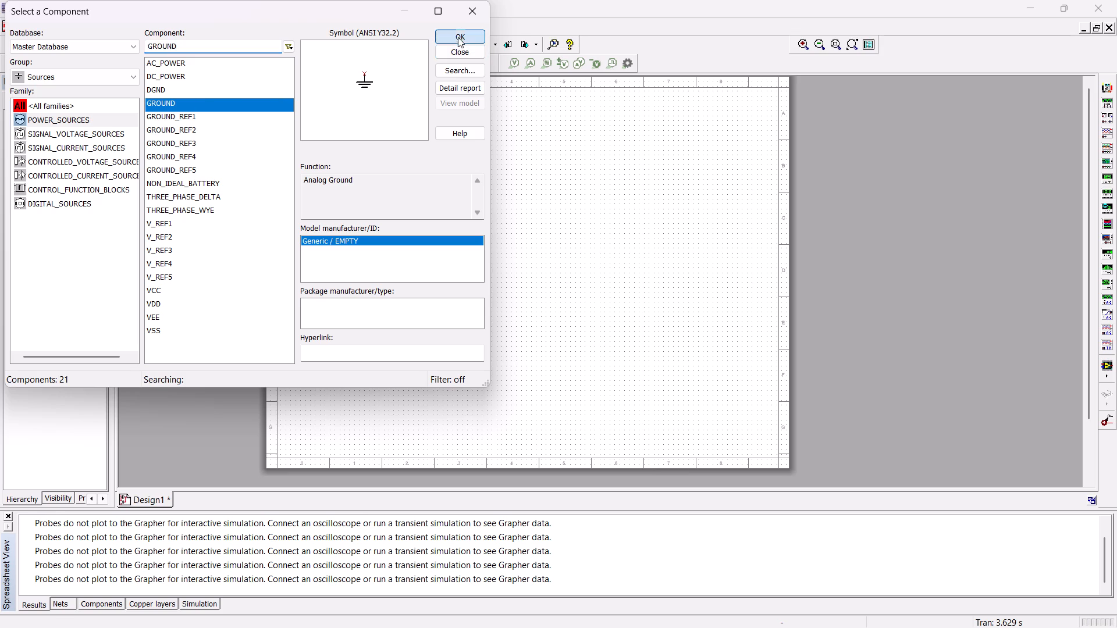
{"action": "left_click", "coordinate": [375, 254]}
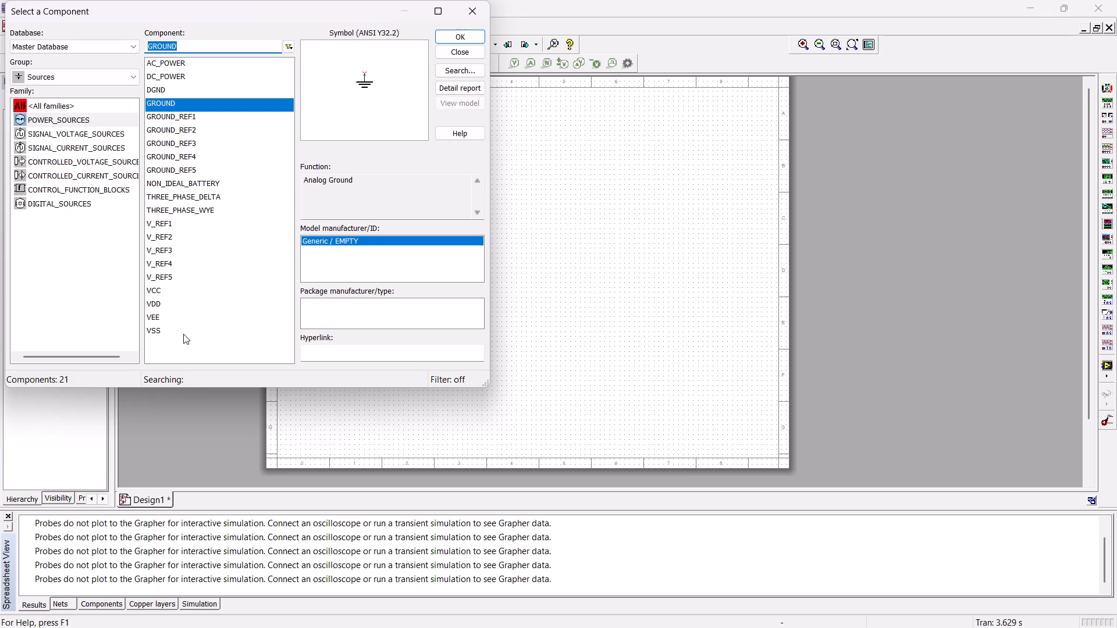
Place a VCC power source above the ground symbol near the sheet's upper edge.
{"action": "left_click", "coordinate": [182, 290]}
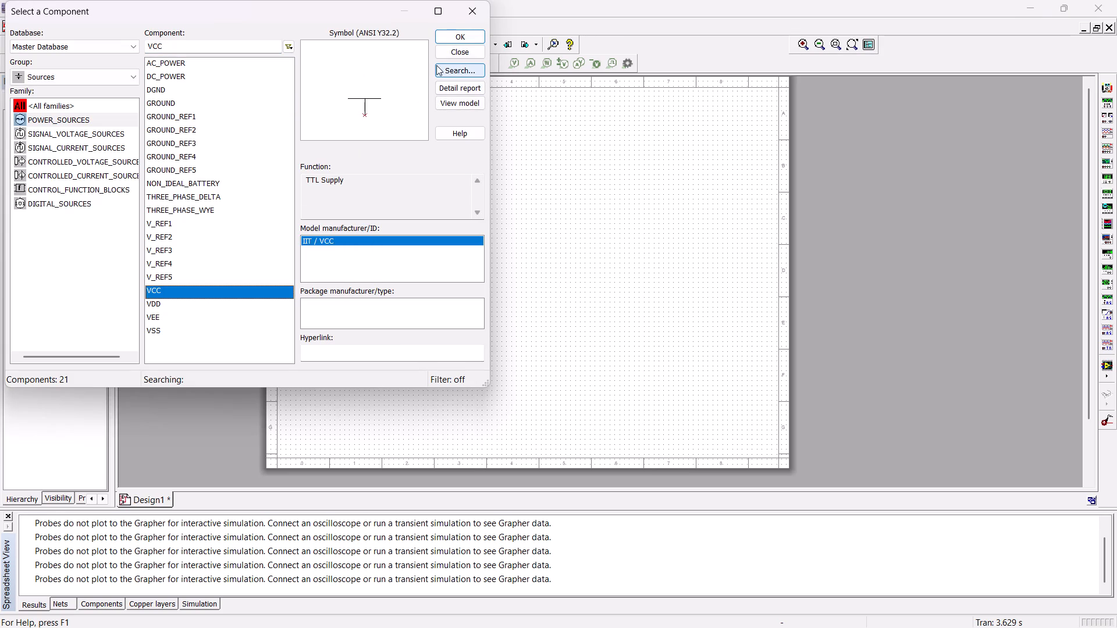
{"action": "scroll", "coordinate": [45, 627], "scroll_direction": "up", "scroll_amount": 1}
{"action": "scroll", "coordinate": [166, 0], "scroll_direction": "up", "scroll_amount": 1}
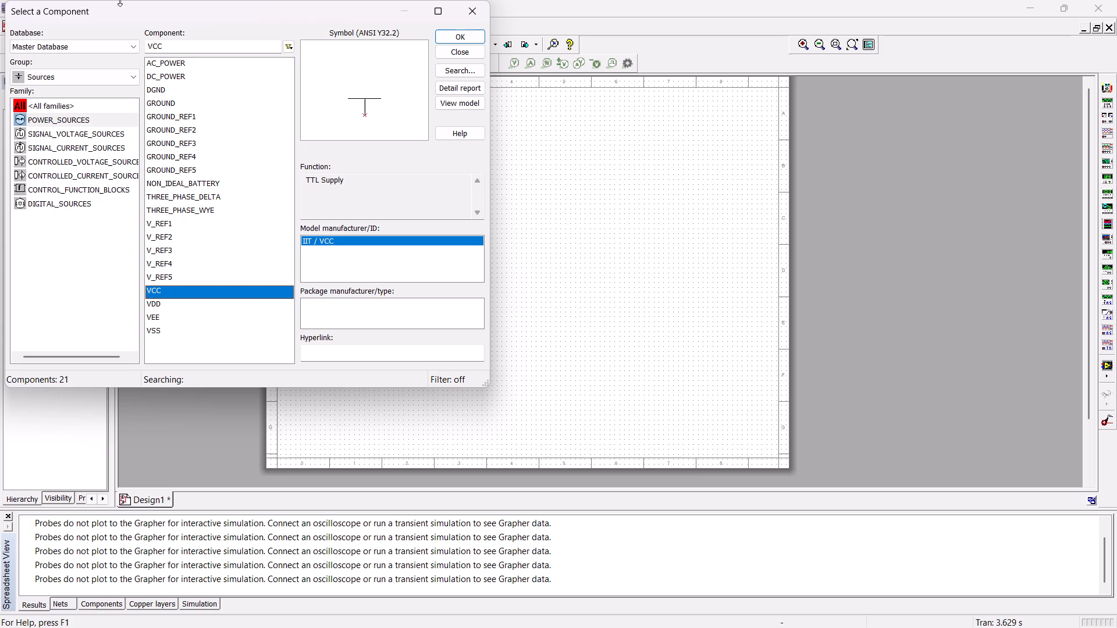
{"action": "left_click", "coordinate": [462, 38]}
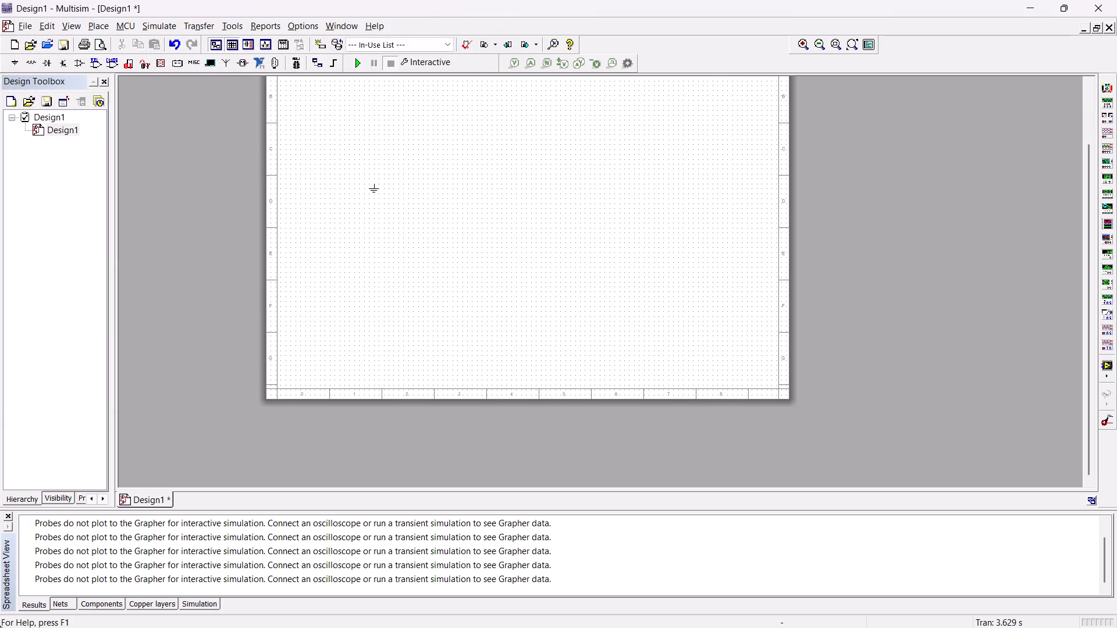
{"action": "middle_click_drag", "start_coordinate": [329, 308], "coordinate": [331, 445]}
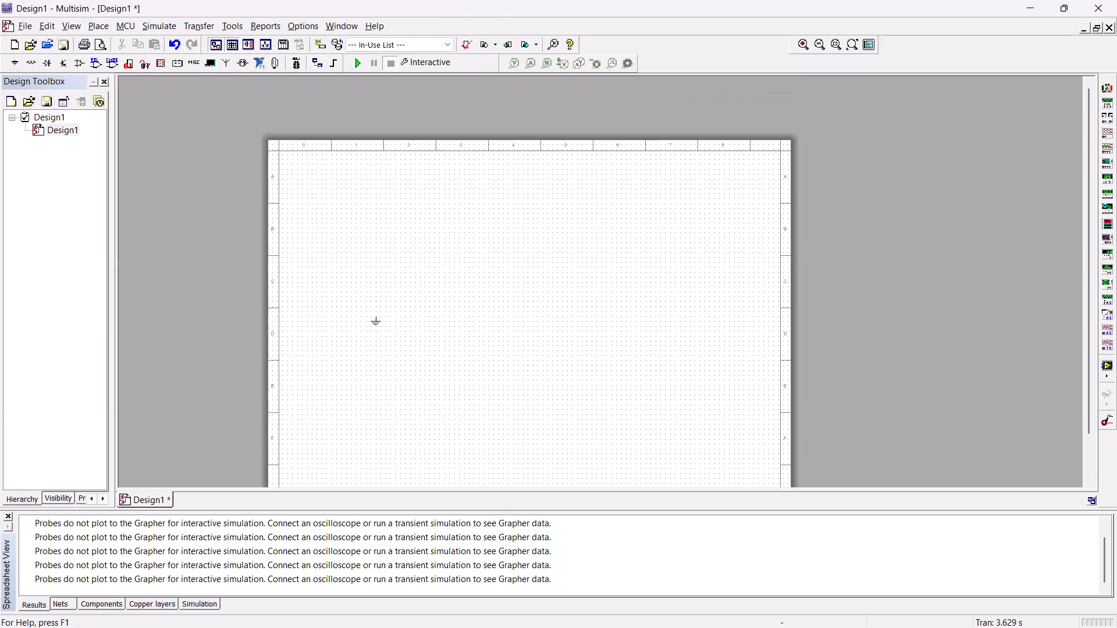
{"action": "middle_click_drag", "start_coordinate": [331, 445], "coordinate": [331, 446]}
{"action": "scroll", "coordinate": [326, 430], "scroll_direction": "down", "scroll_amount": 1}
{"action": "scroll", "coordinate": [365, 342], "scroll_direction": "up", "scroll_amount": 2}
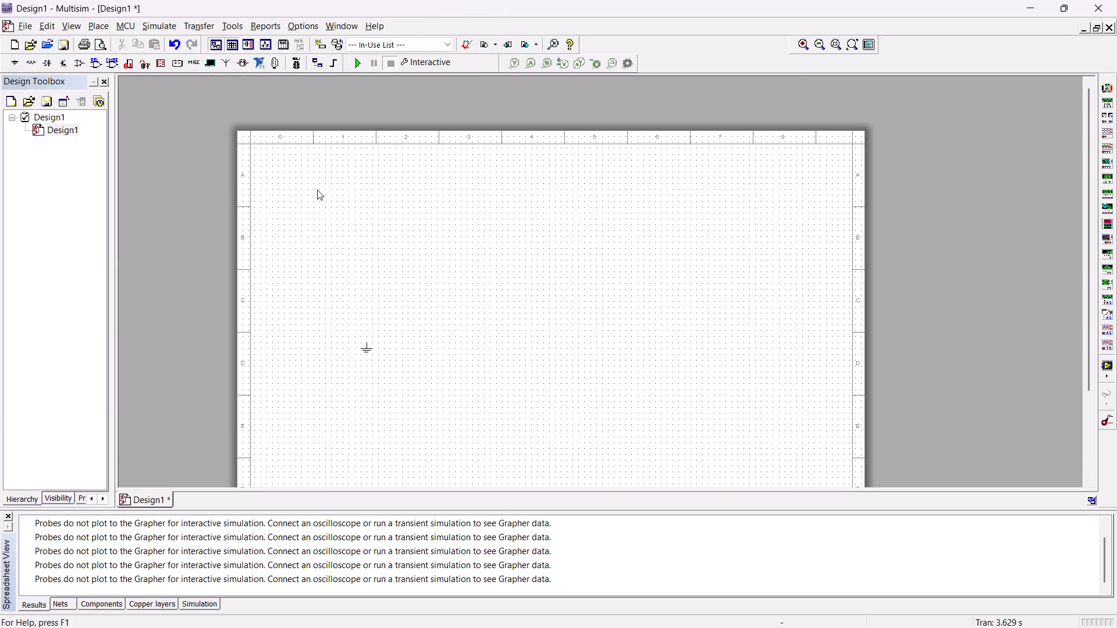
{"action": "left_click", "coordinate": [16, 61]}
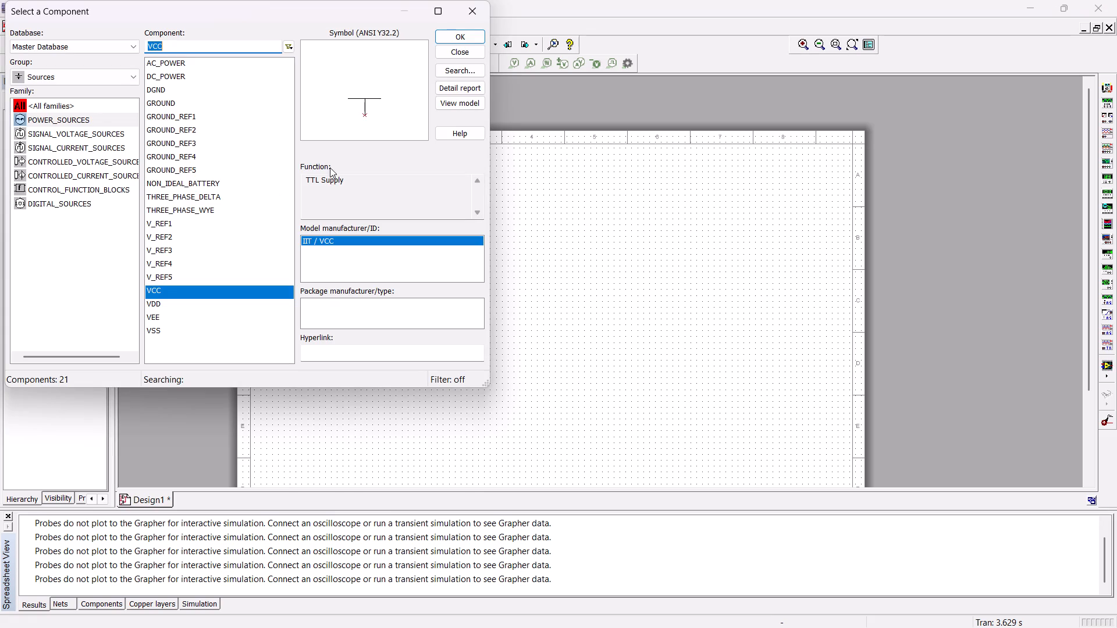
{"action": "left_click", "coordinate": [468, 33]}
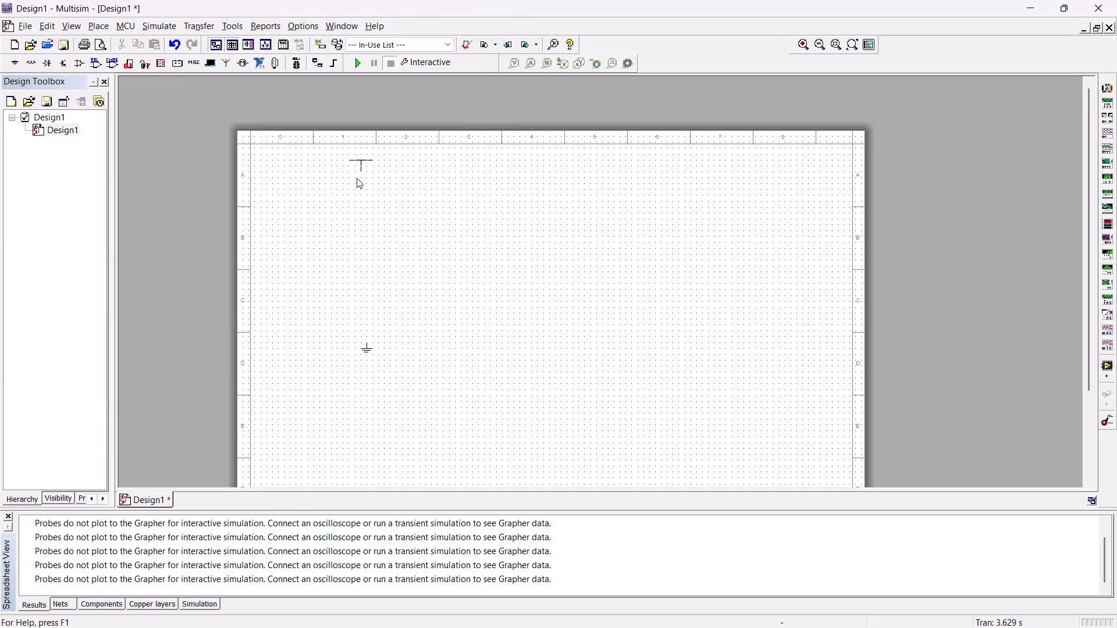
{"action": "left_click", "coordinate": [355, 202]}
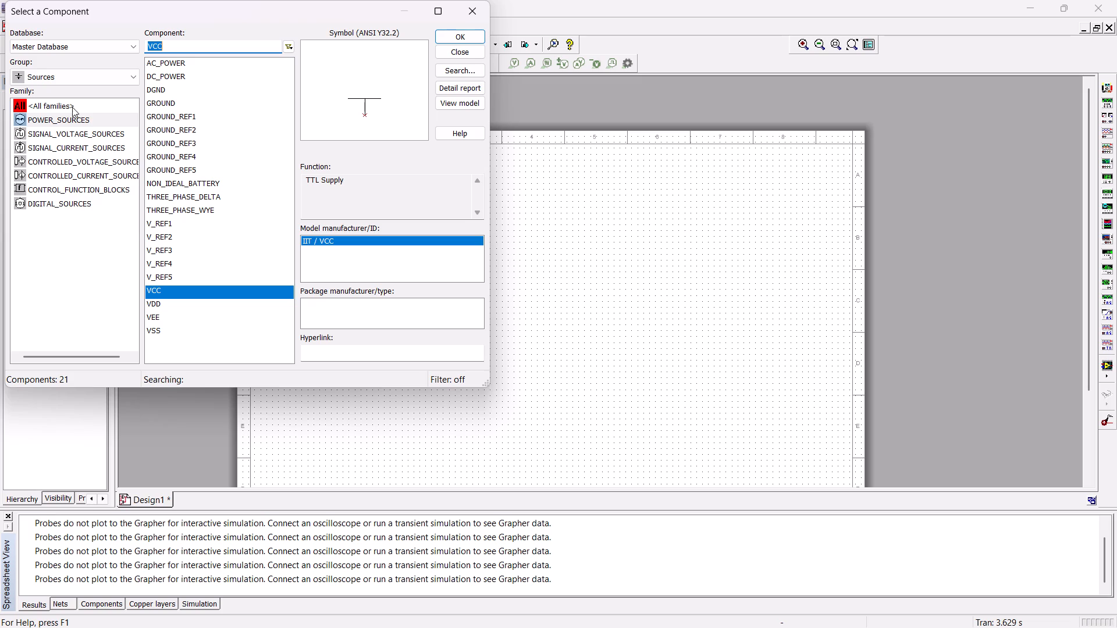
Place two SPDT switches from the Basic group, one above the other, between the power symbols and the empty area beside them.
{"action": "left_click", "coordinate": [75, 70]}
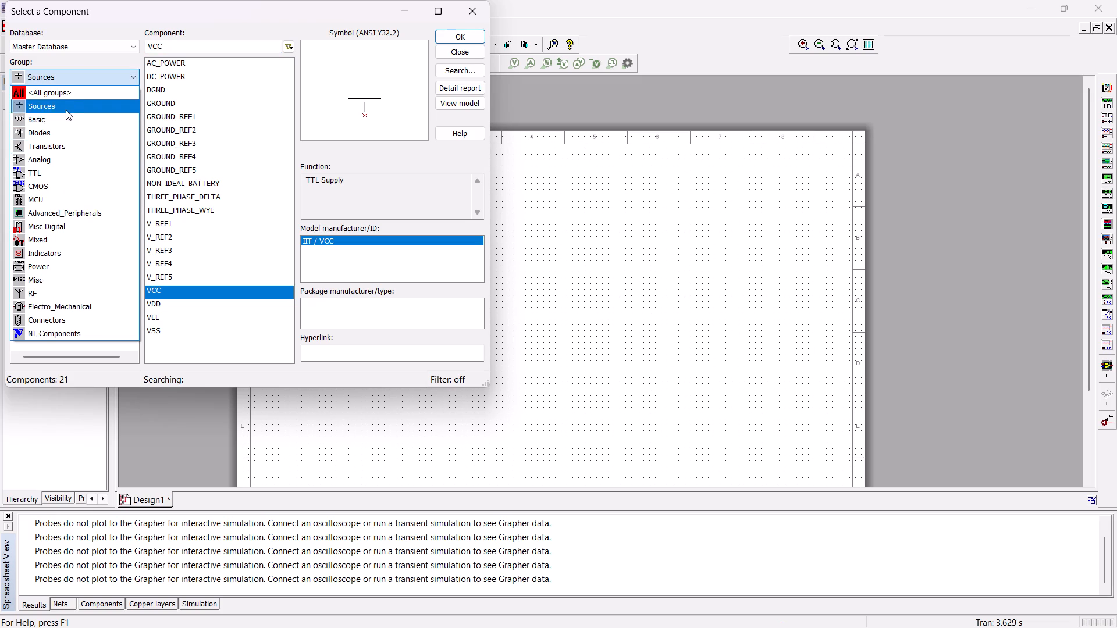
{"action": "left_click", "coordinate": [66, 122]}
{"action": "left_click", "coordinate": [455, 37]}
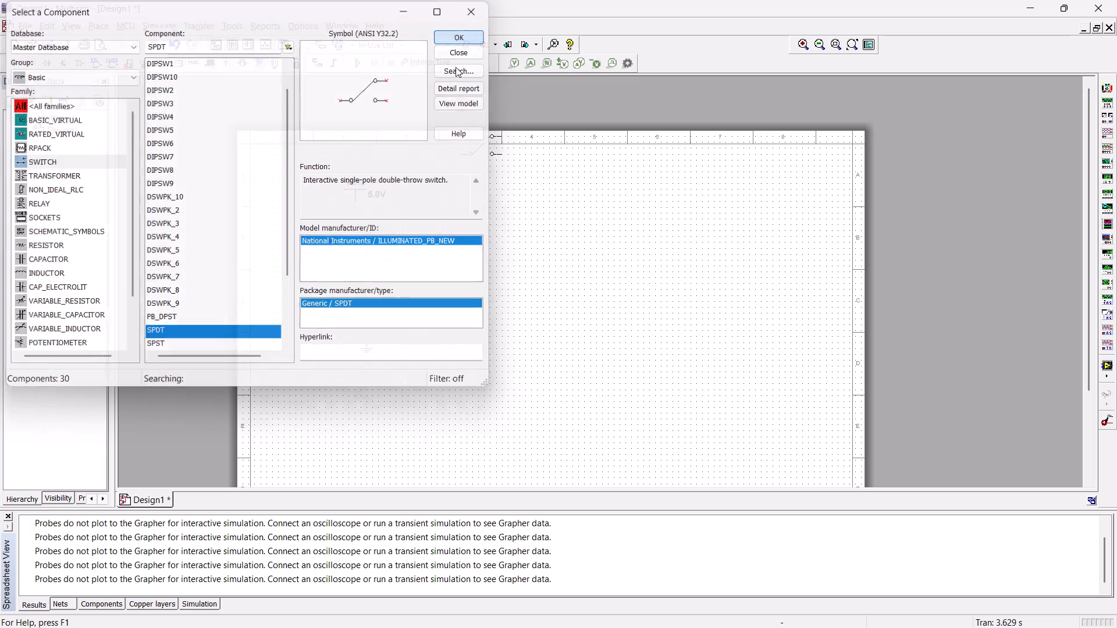
{"action": "left_click", "coordinate": [440, 224]}
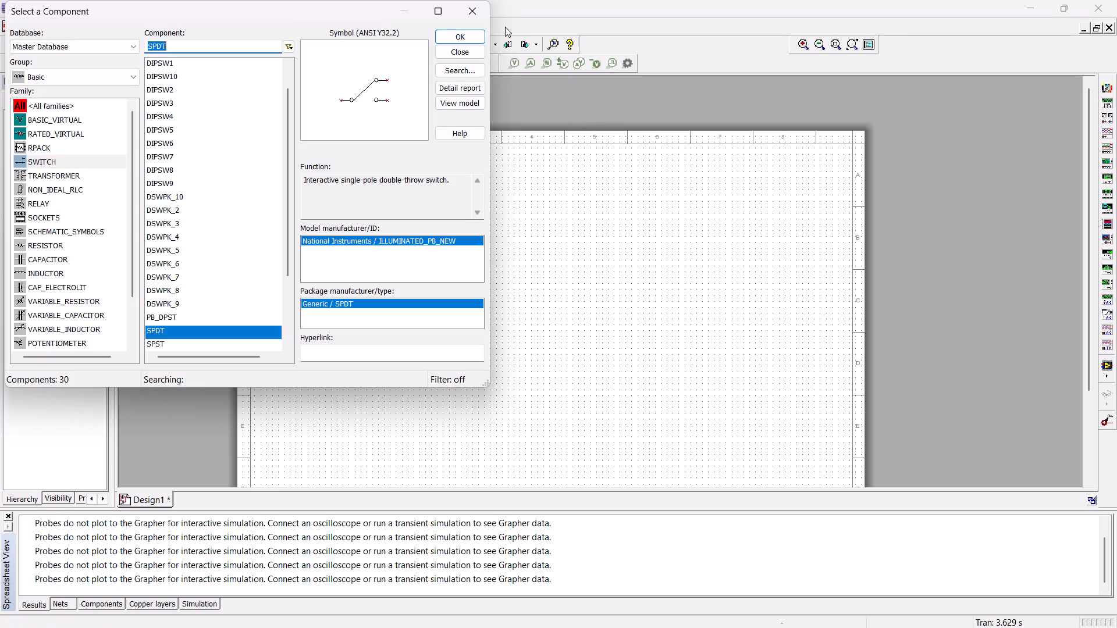
{"action": "left_click", "coordinate": [463, 38]}
{"action": "left_click", "coordinate": [450, 298]}
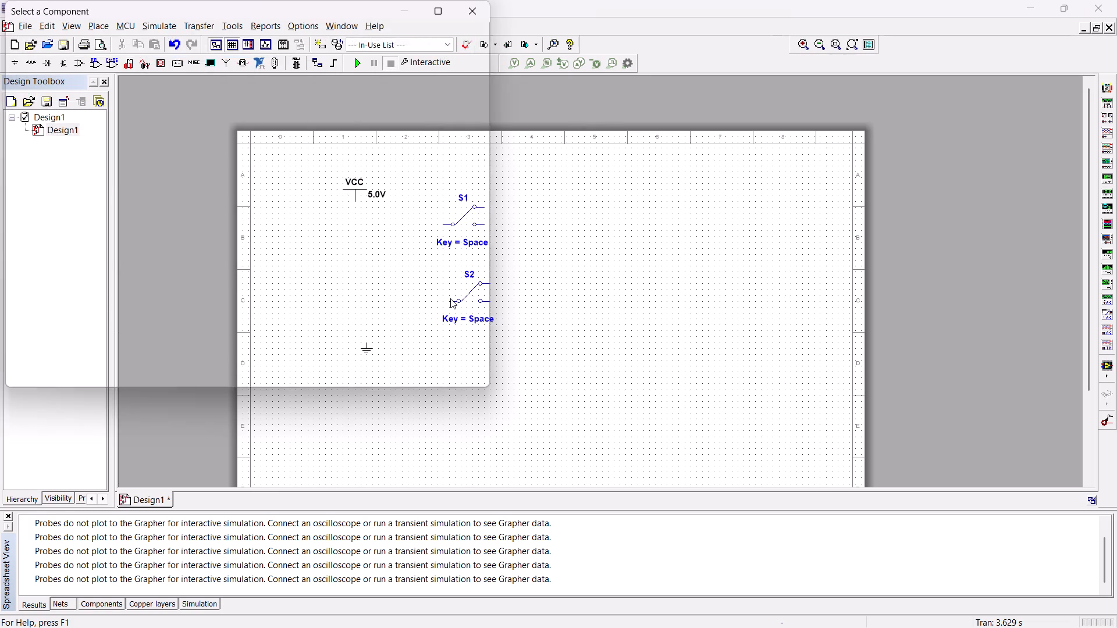
Place section A of a 7402N two-input NOR gate from the TTL group beside the two switches.
{"action": "left_click", "coordinate": [80, 73]}
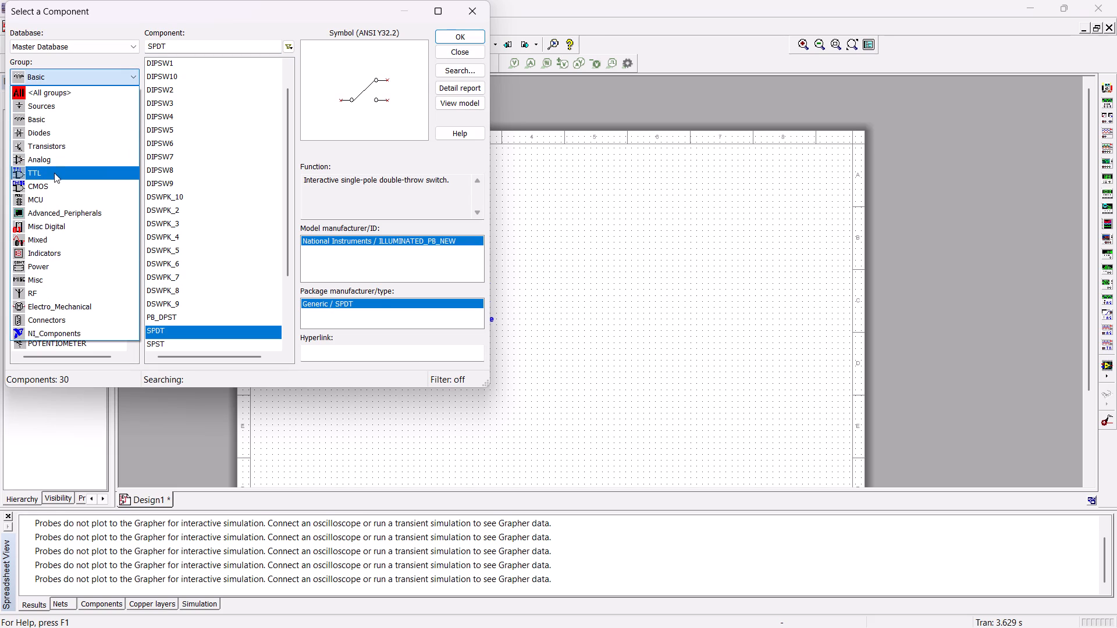
{"action": "left_click", "coordinate": [54, 173]}
{"action": "left_click", "coordinate": [201, 41]}
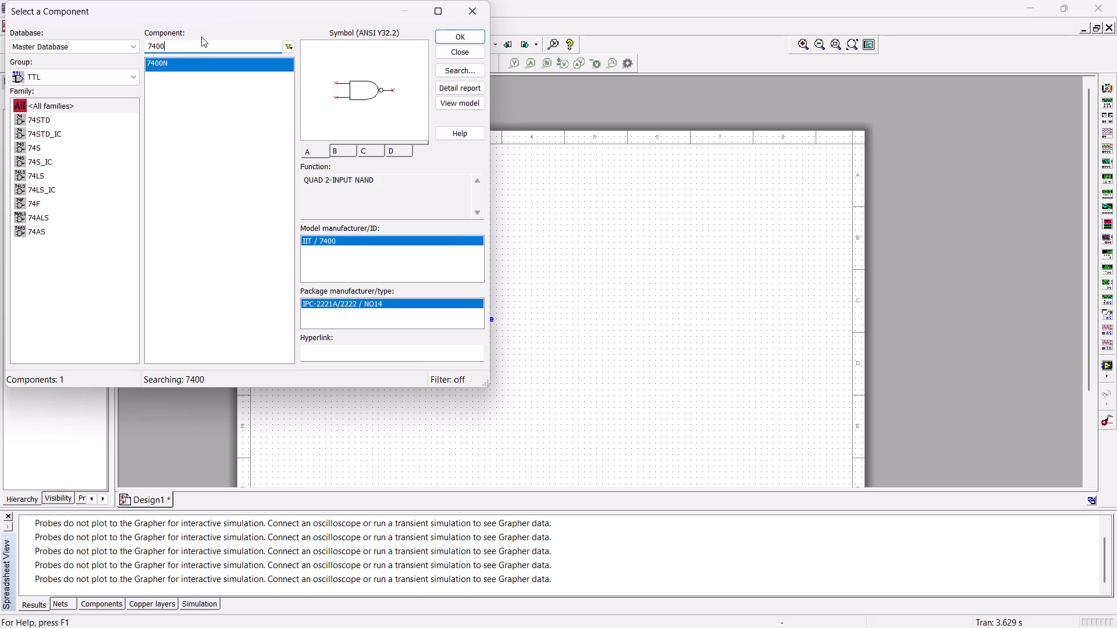
{"action": "key", "text": "BackSpace"}
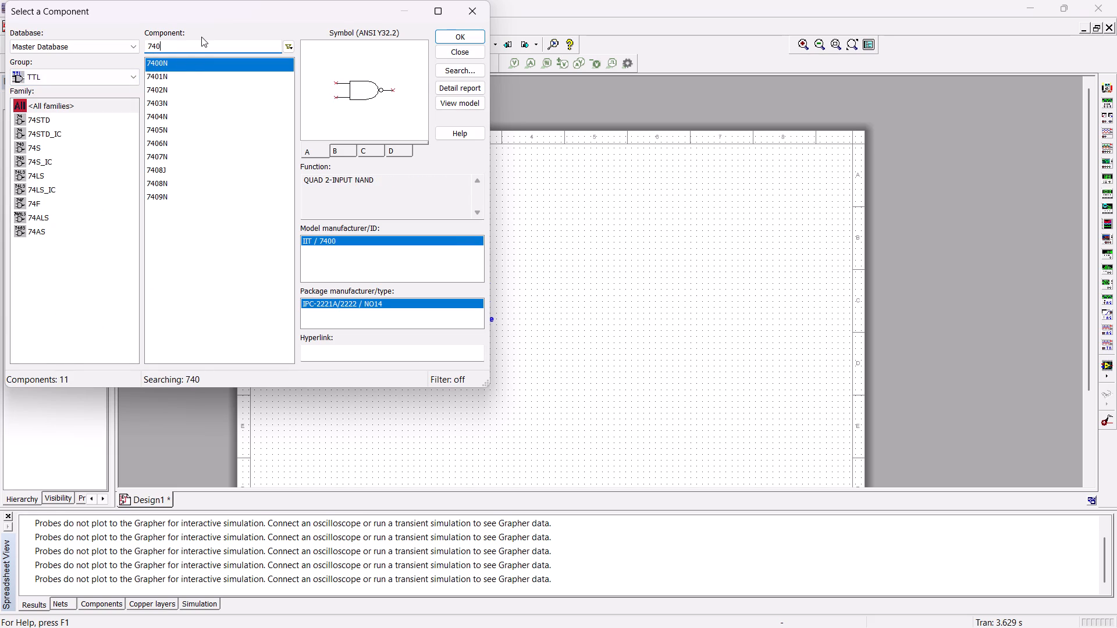
{"action": "key", "text": "2"}
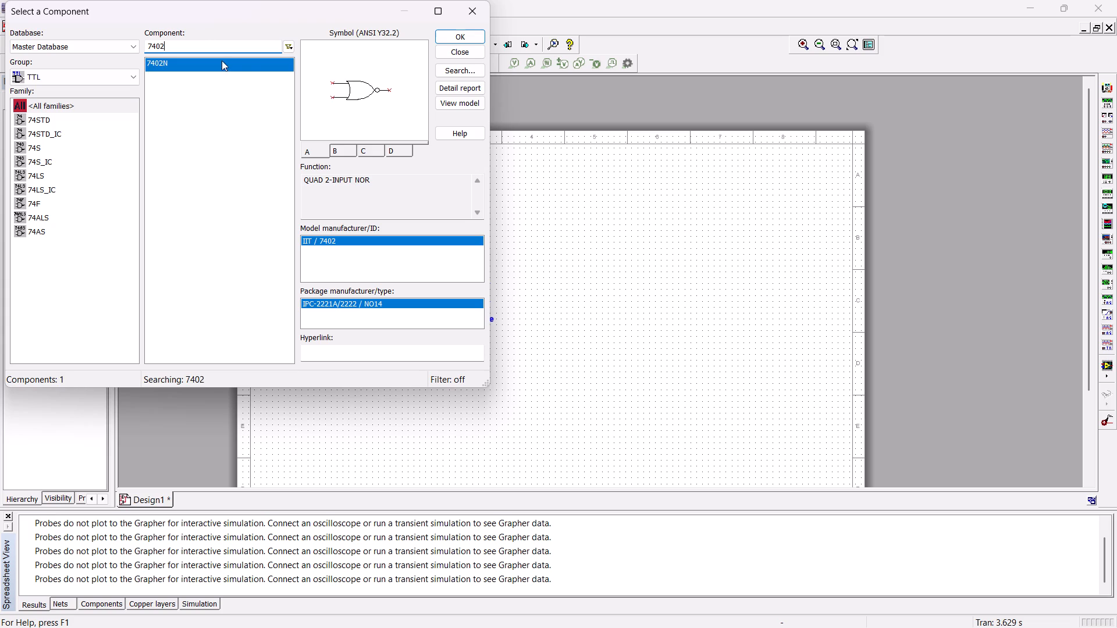
{"action": "left_click", "coordinate": [467, 33]}
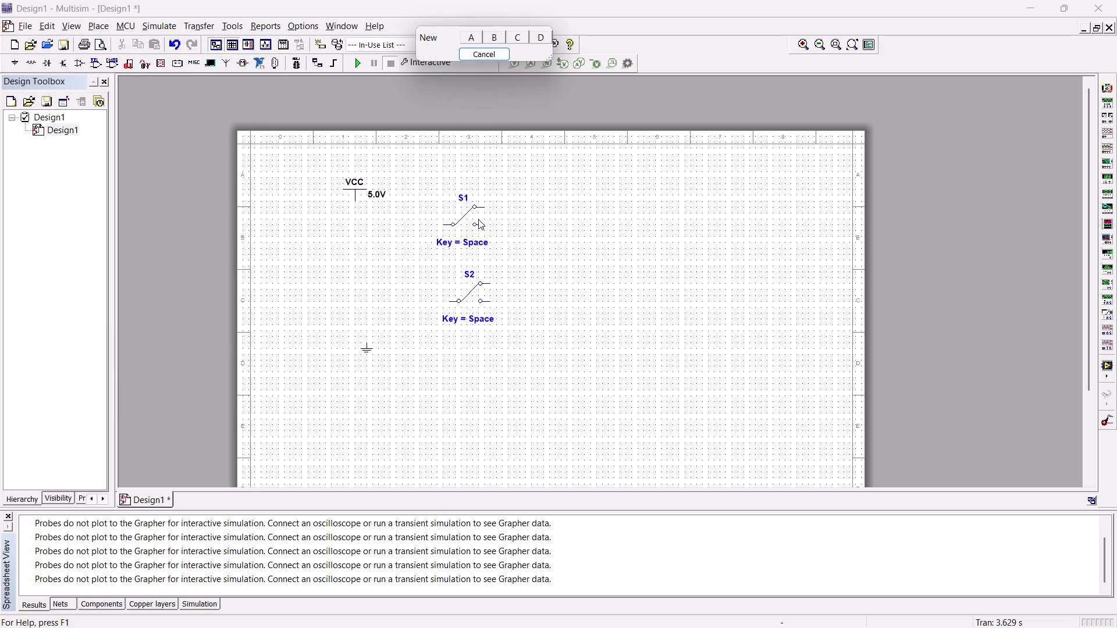
{"action": "left_click_drag", "start_coordinate": [476, 41], "coordinate": [483, 45]}
{"action": "left_click", "coordinate": [541, 259]}
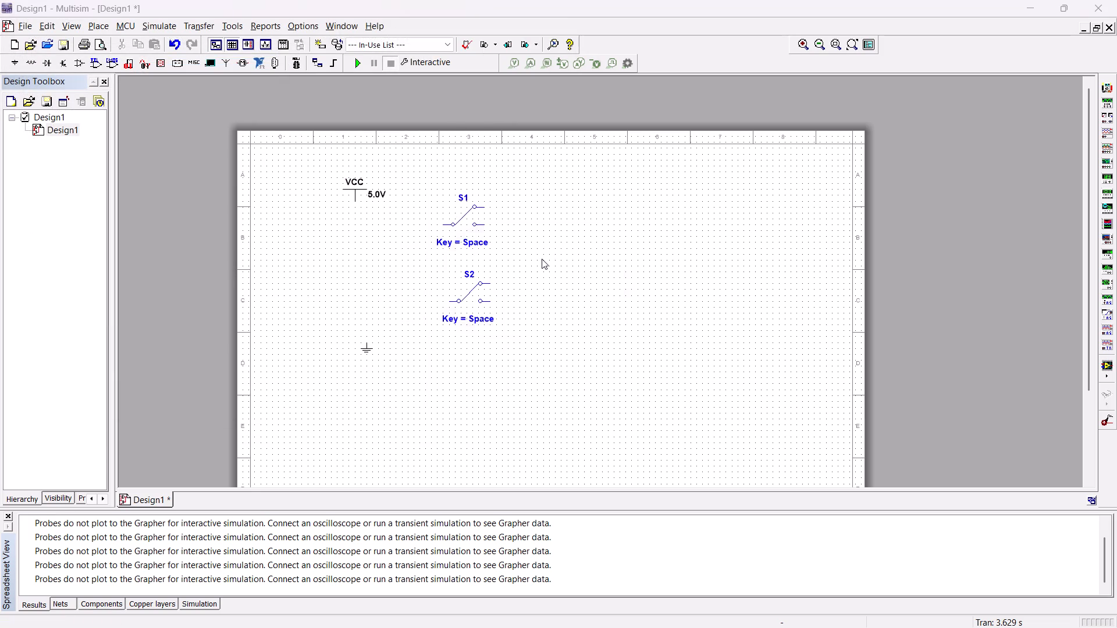
{"action": "left_click", "coordinate": [527, 281]}
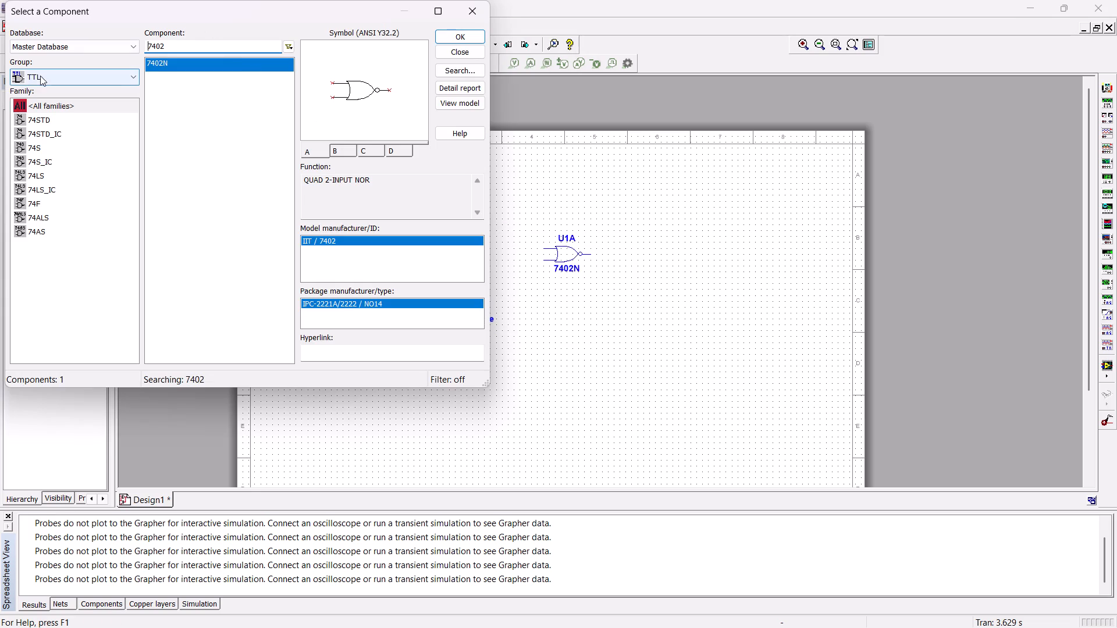
Place a PROBE_DIG_GREEN indicator beyond the NOR gate's output and finish placing components.
{"action": "left_click", "coordinate": [46, 74]}
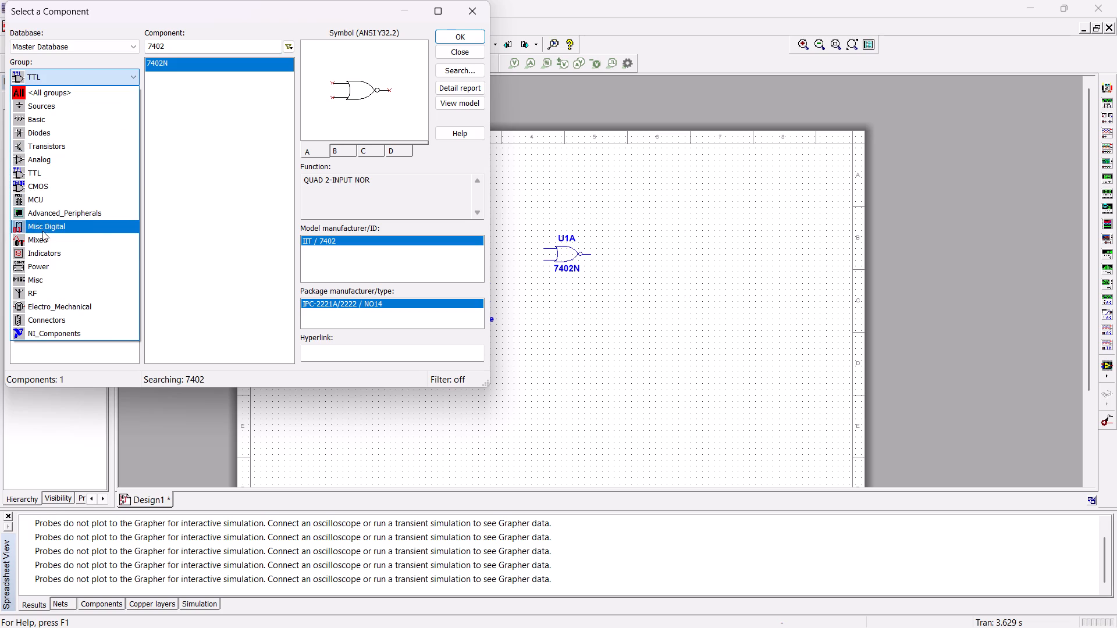
{"action": "left_click", "coordinate": [45, 249]}
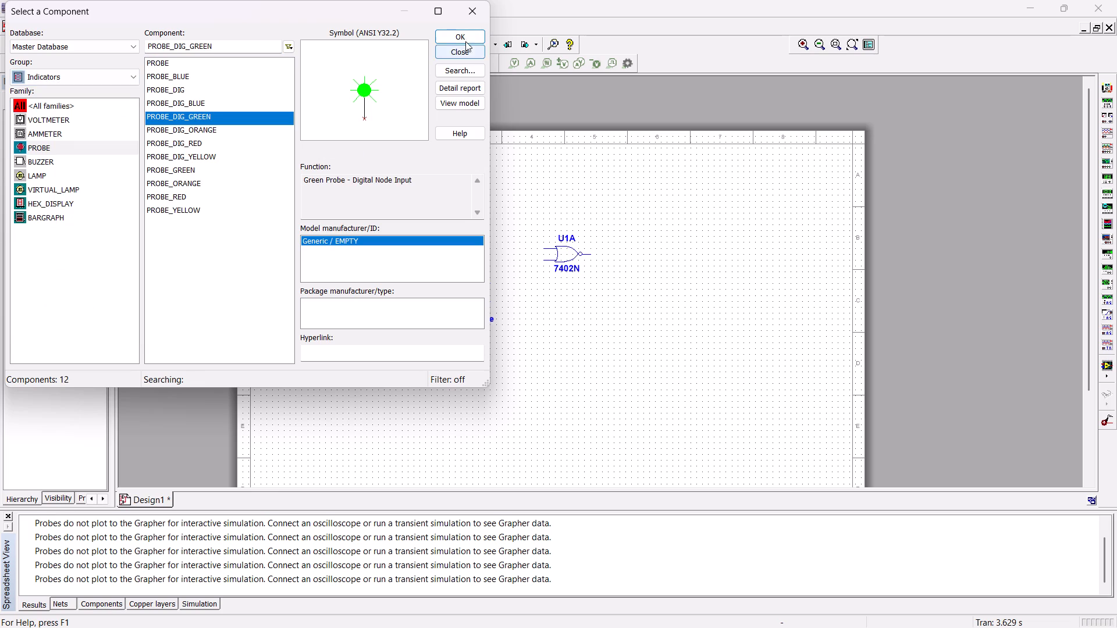
{"action": "left_click", "coordinate": [474, 33]}
{"action": "left_click", "coordinate": [630, 248]}
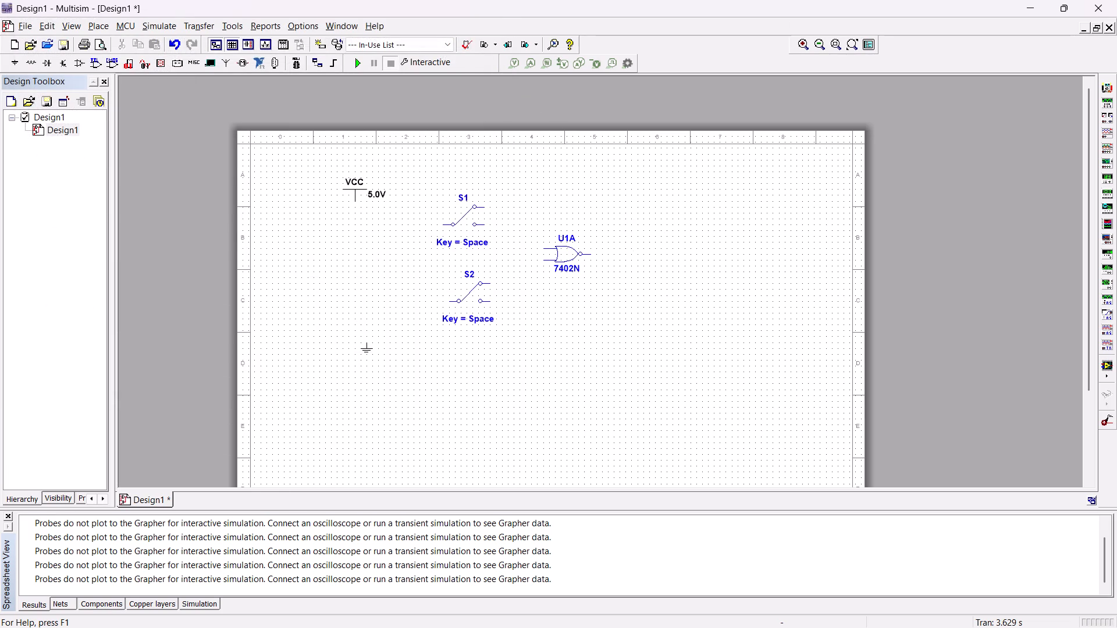
{"action": "left_click", "coordinate": [468, 17]}
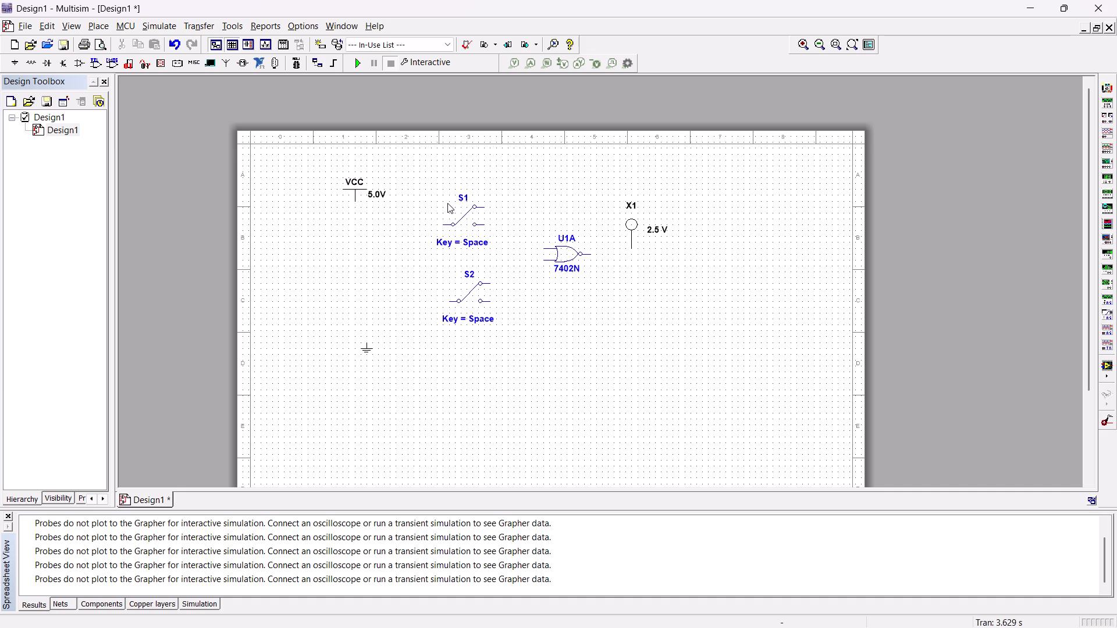
Rotate switches S1 and S2 by 180 degrees so their common terminals face the NOR gate.
{"action": "left_click", "coordinate": [454, 209]}
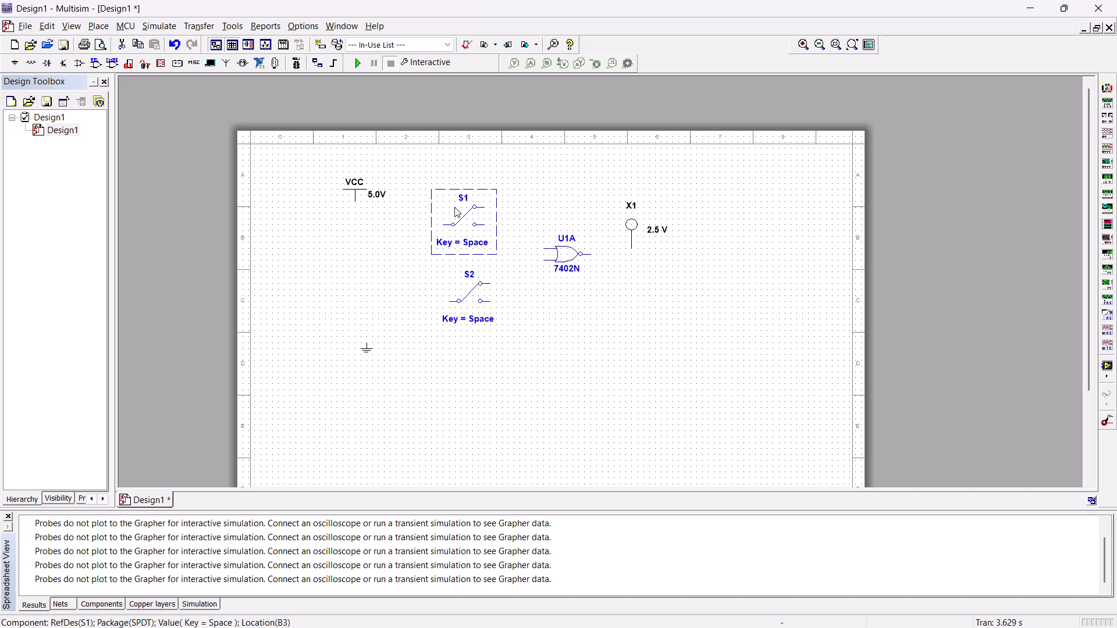
{"action": "key", "text": "ctrl+r"}
{"action": "key", "text": "ctrl+r"}
{"action": "left_click", "coordinate": [460, 283]}
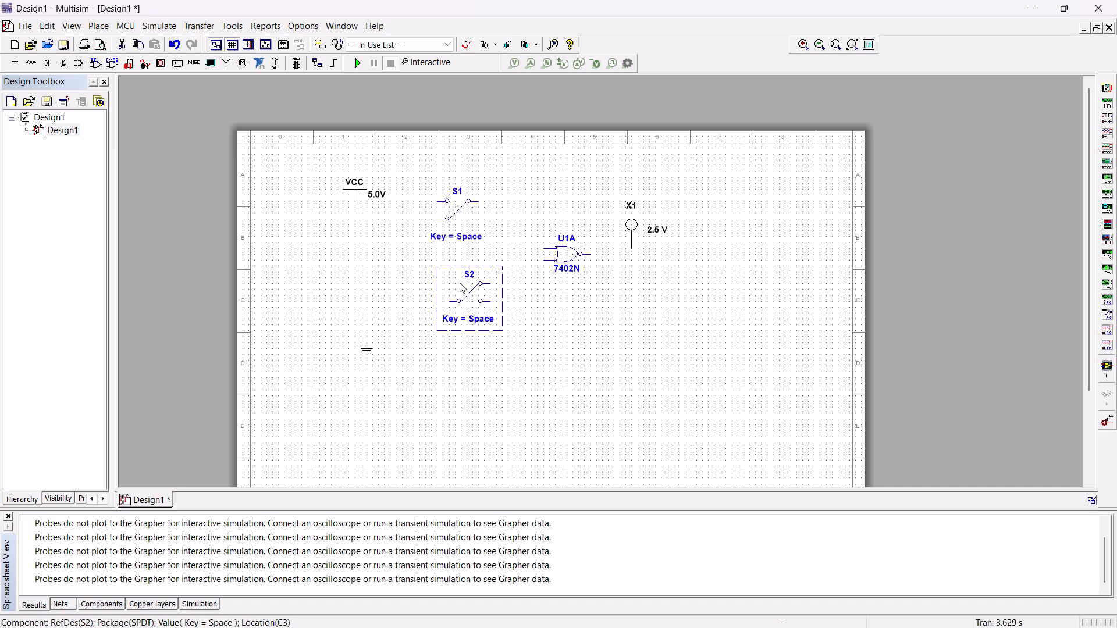
{"action": "key", "text": "ctrl+r"}
{"action": "key", "text": "ctrl+r"}
{"action": "left_click", "coordinate": [485, 368]}
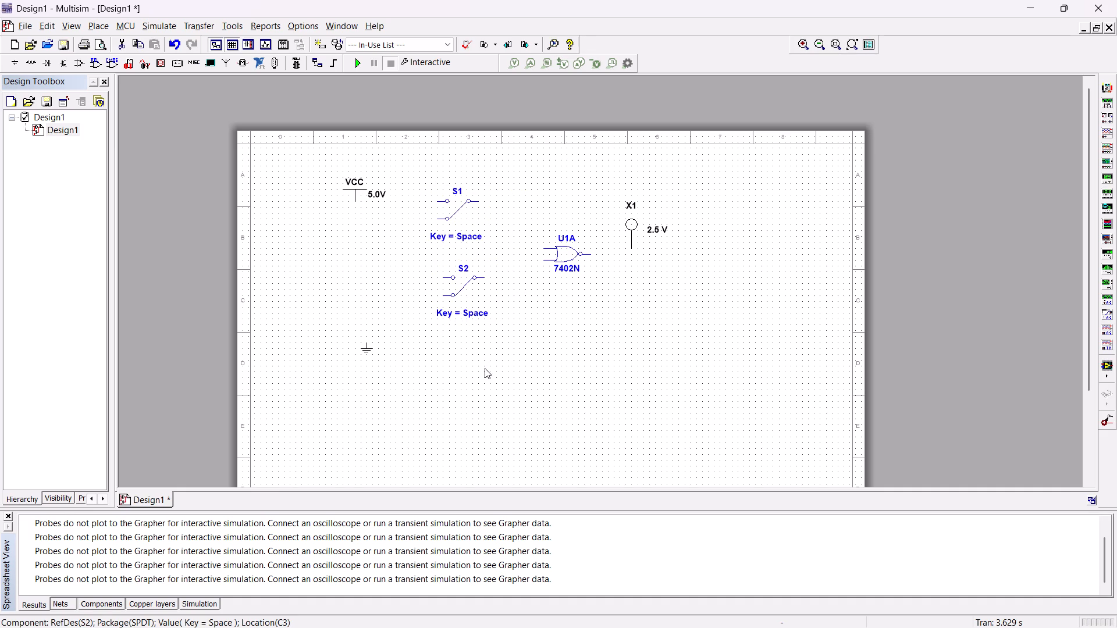
Wire the NOR gate's output to probe X1 and the common terminals of S1 and S2 to its two inputs.
{"action": "left_click", "coordinate": [589, 255]}
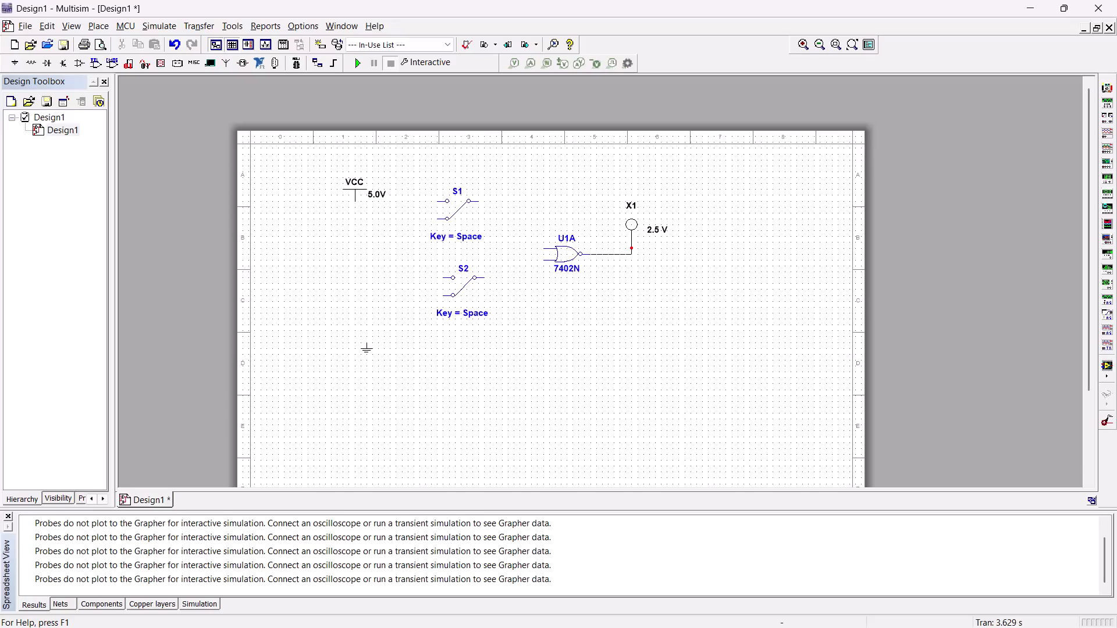
{"action": "left_click", "coordinate": [630, 247]}
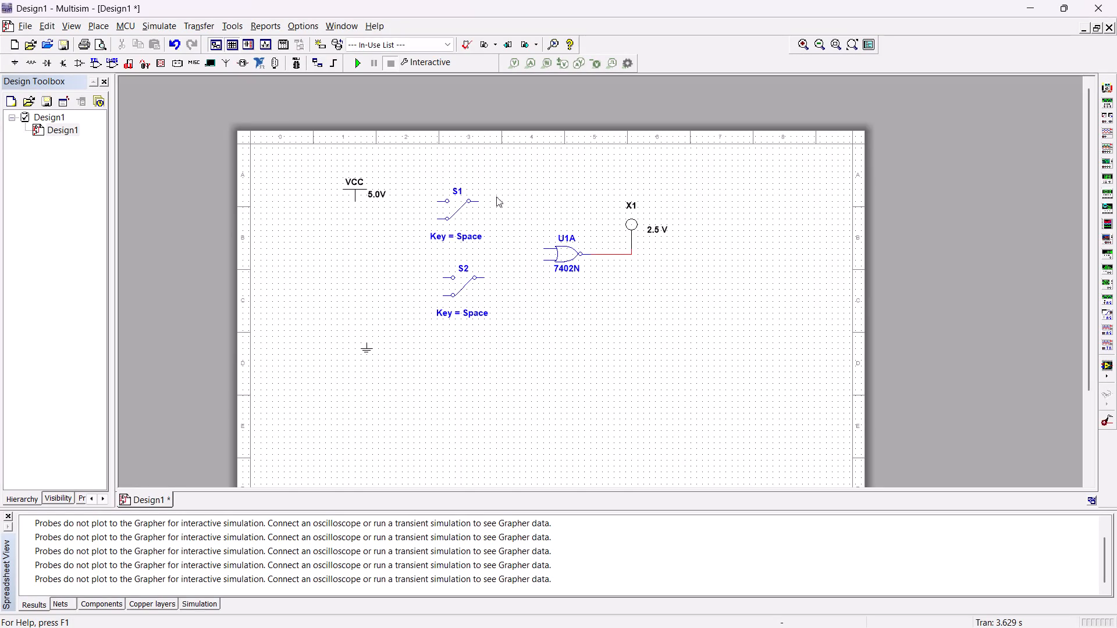
{"action": "left_click", "coordinate": [478, 200]}
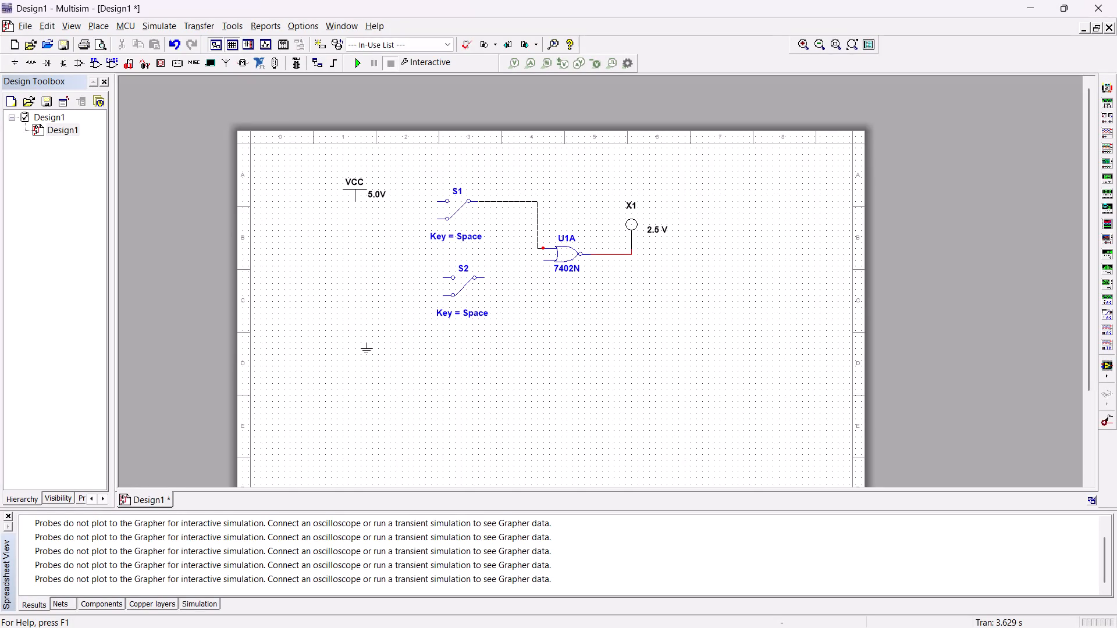
{"action": "left_click", "coordinate": [545, 249]}
{"action": "left_click", "coordinate": [485, 277]}
{"action": "left_click", "coordinate": [542, 259]}
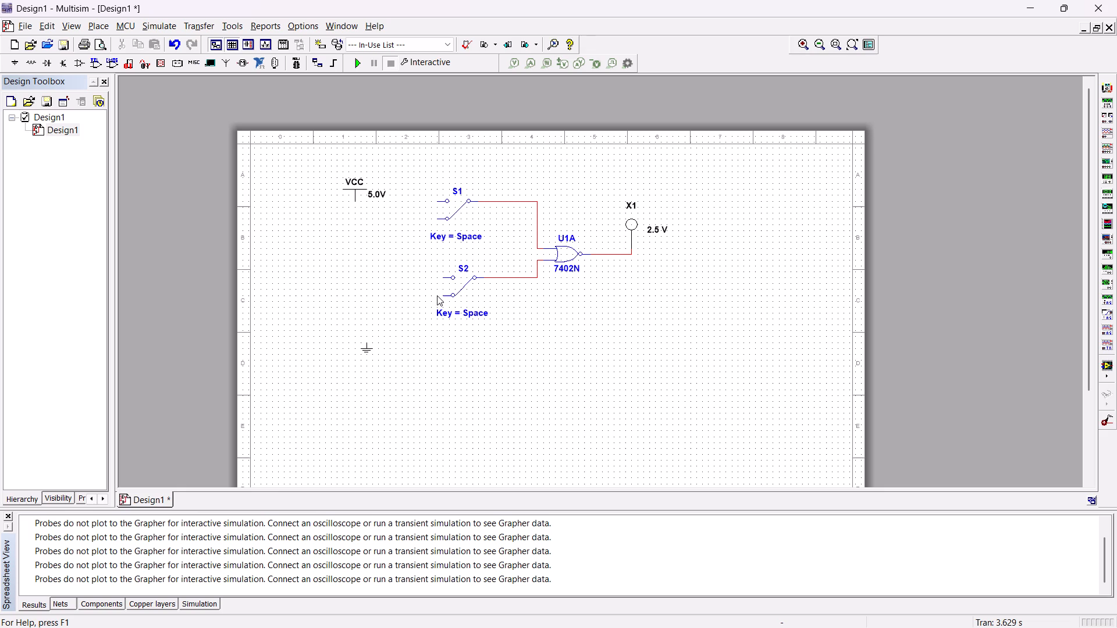
Wire the upper contacts of switches S2 and S1 to VCC.
{"action": "left_click", "coordinate": [444, 277]}
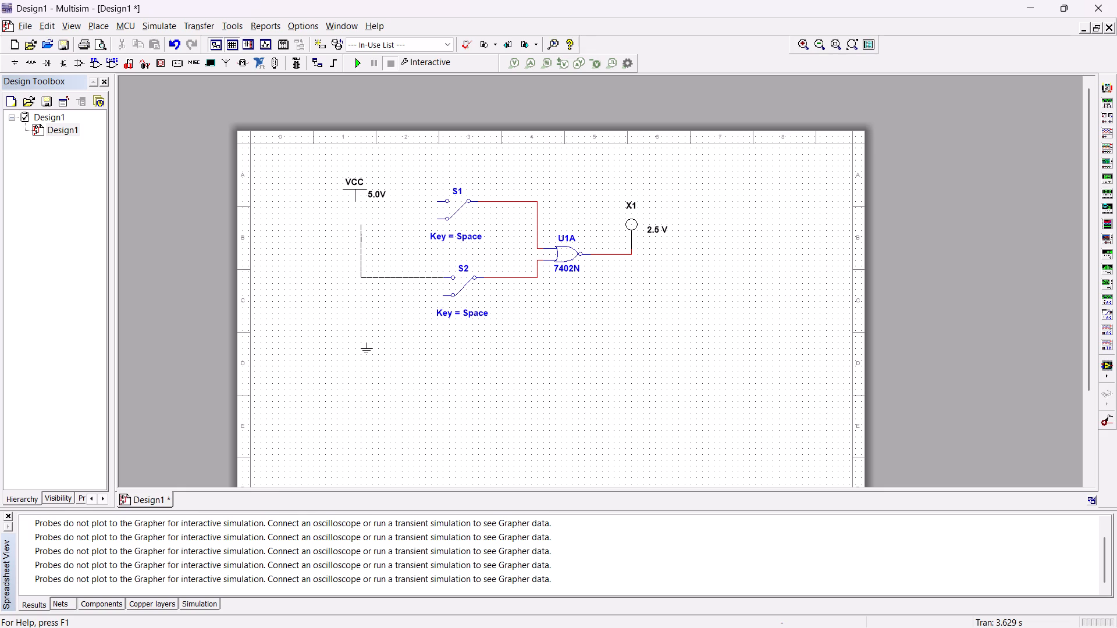
{"action": "left_click", "coordinate": [354, 204]}
{"action": "left_click_drag", "start_coordinate": [436, 202], "coordinate": [422, 205]}
{"action": "left_click", "coordinate": [356, 219]}
Wire the lower contact of S2 to ground and join the lower contact of S1 to that ground wire.
{"action": "left_click", "coordinate": [442, 297]}
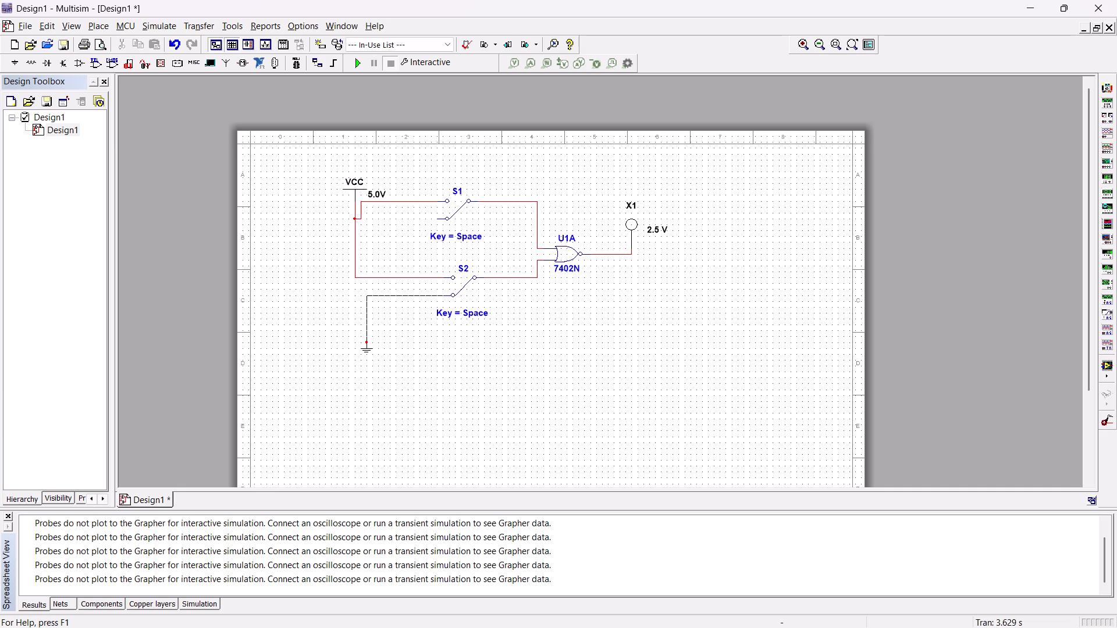
{"action": "left_click", "coordinate": [367, 342]}
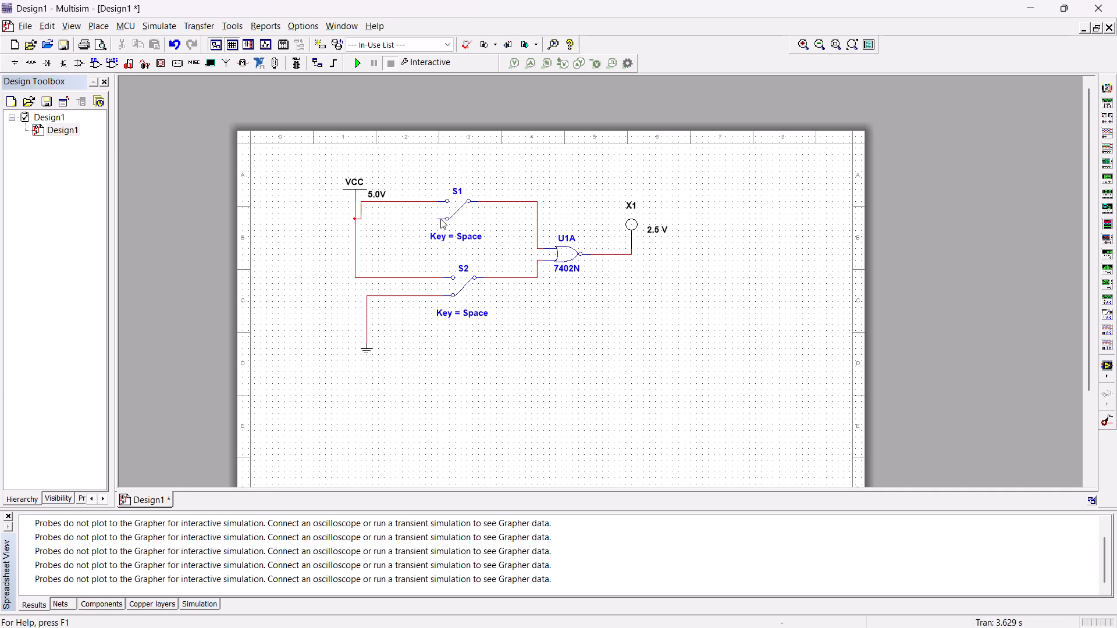
{"action": "left_click", "coordinate": [437, 218]}
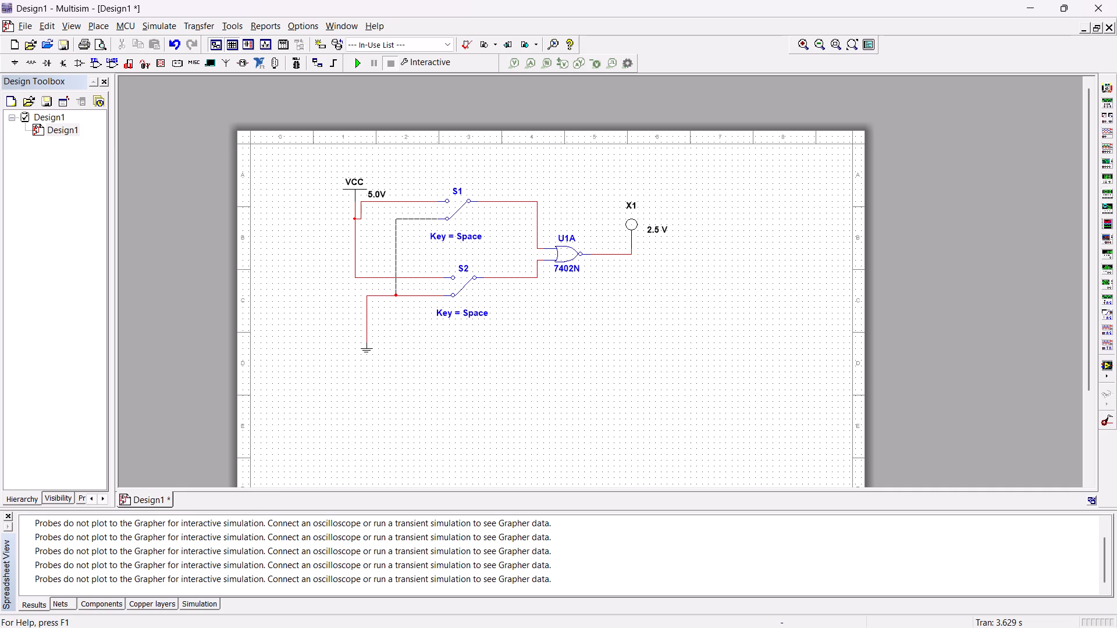
{"action": "left_click", "coordinate": [393, 295]}
Run the simulation, switch both S1 and S2 over to VCC to test the NOR gate, and stop the simulation.
{"action": "left_click", "coordinate": [355, 57]}
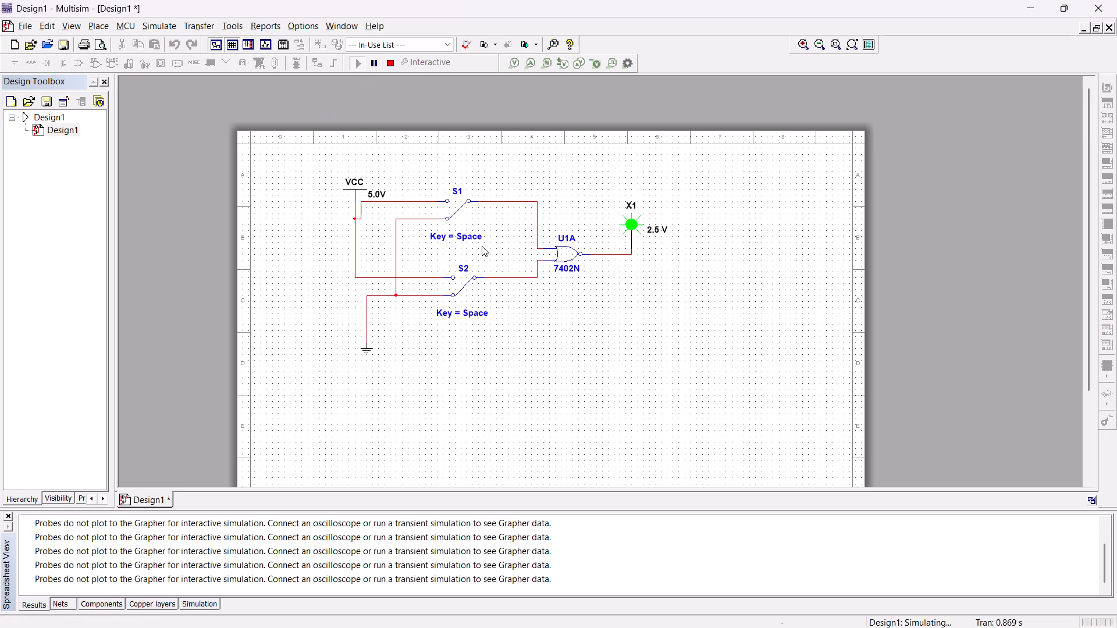
{"action": "left_click", "coordinate": [458, 207]}
{"action": "left_click", "coordinate": [468, 288]}
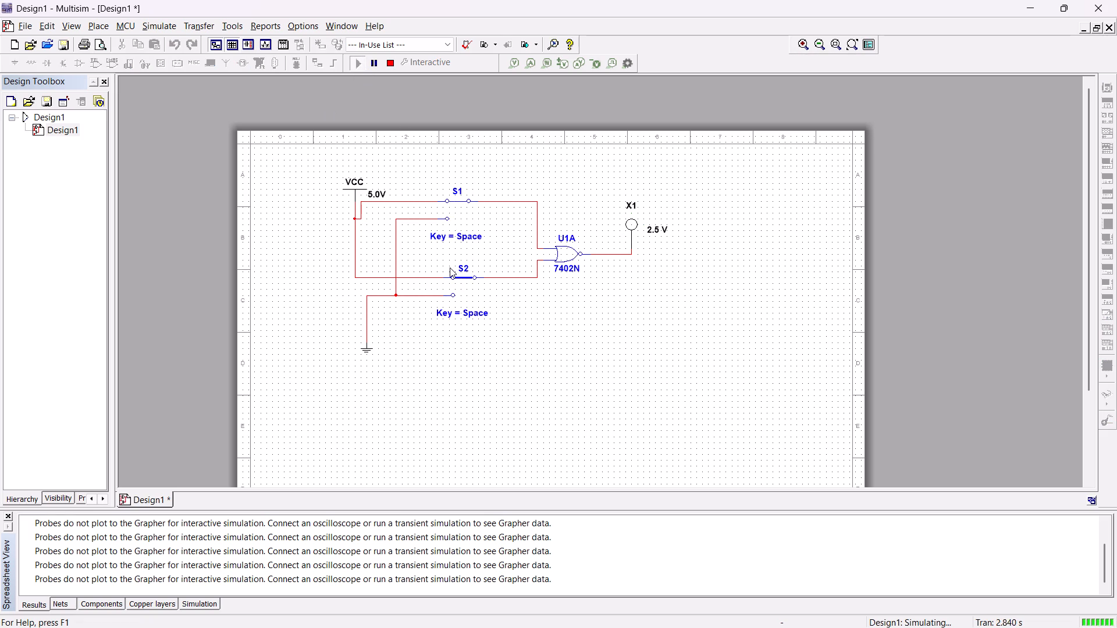
{"action": "left_click", "coordinate": [389, 63]}
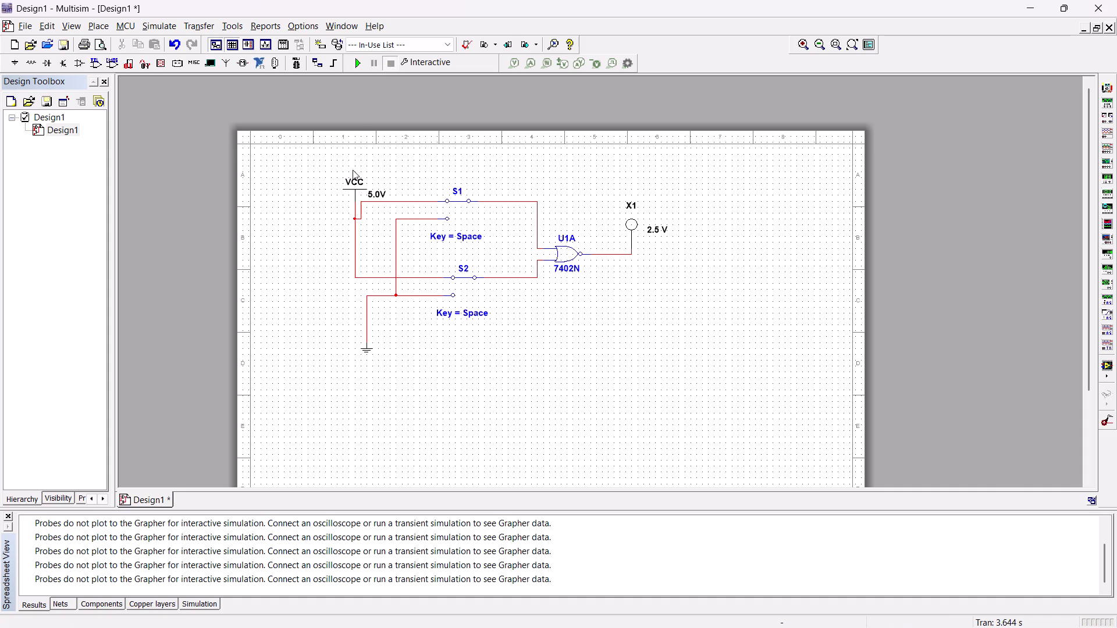
Delete the entire NOR gate test circuit from the sheet.
{"action": "left_click_drag", "start_coordinate": [304, 159], "coordinate": [674, 394]}
{"action": "left_click_drag", "start_coordinate": [674, 394], "coordinate": [699, 394]}
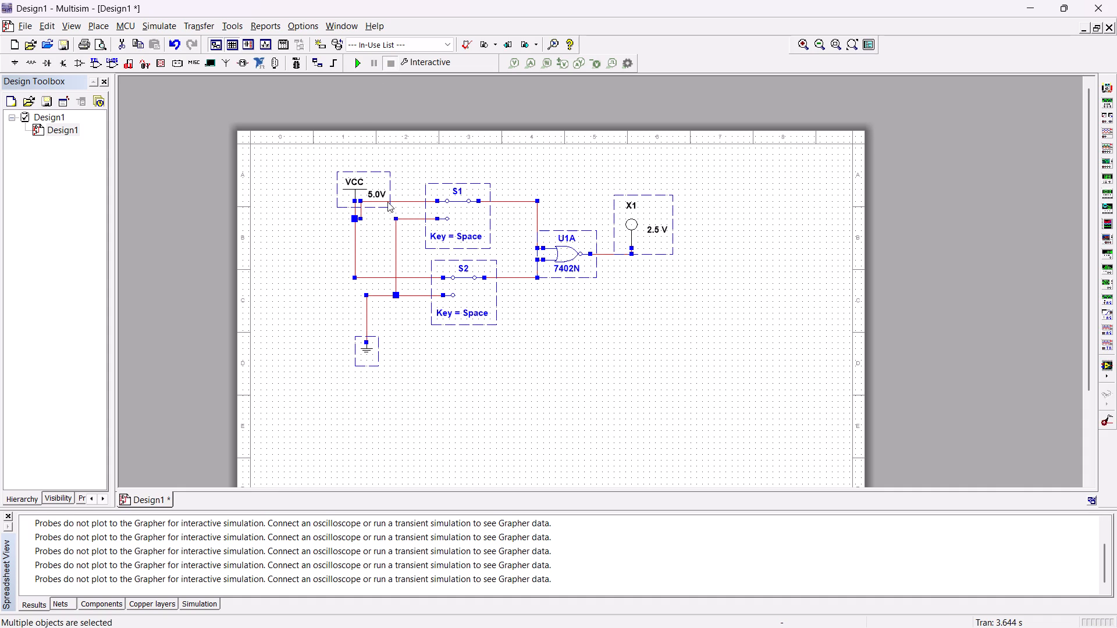
{"action": "key", "text": "Delete"}
Place a VCC supply near the sheet's upper-left area and a GROUND symbol well below it.
{"action": "left_click", "coordinate": [7, 66]}
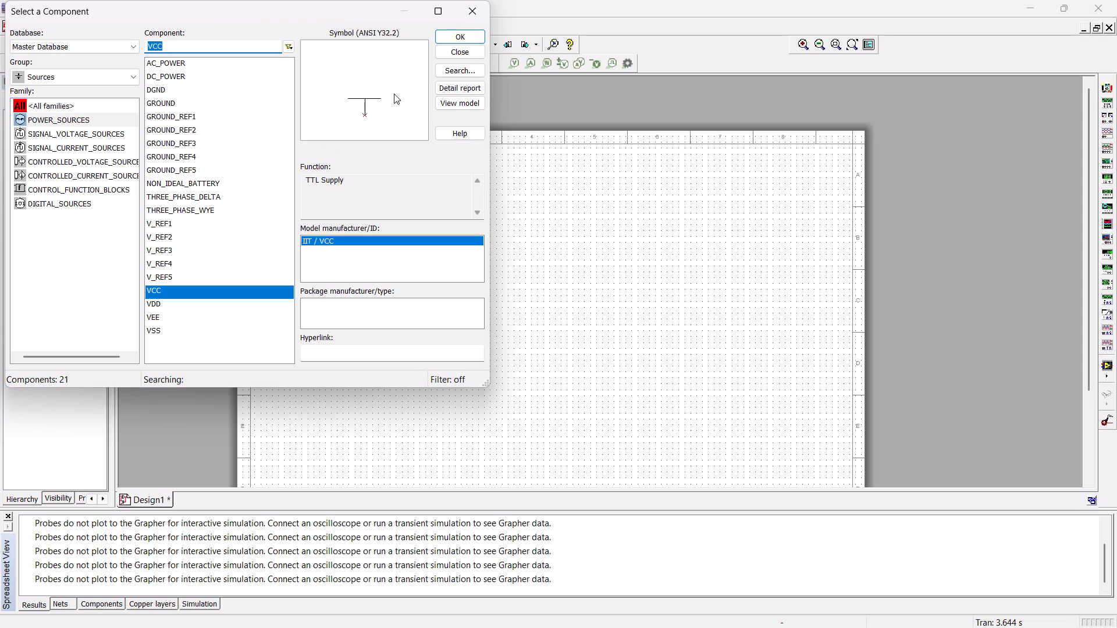
{"action": "left_click", "coordinate": [453, 35]}
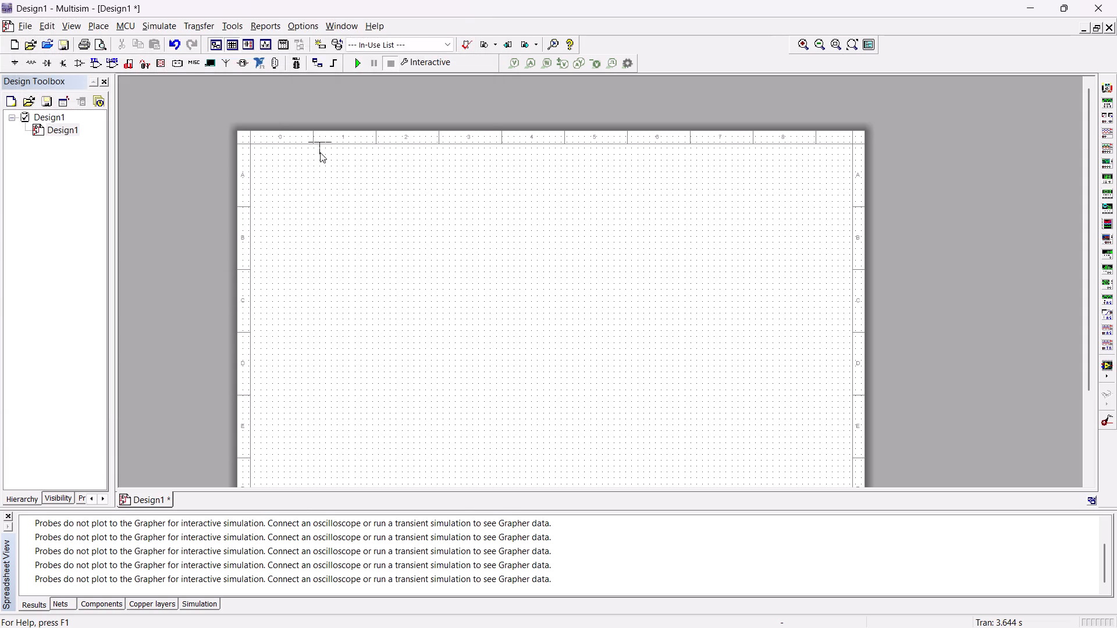
{"action": "left_click", "coordinate": [346, 199]}
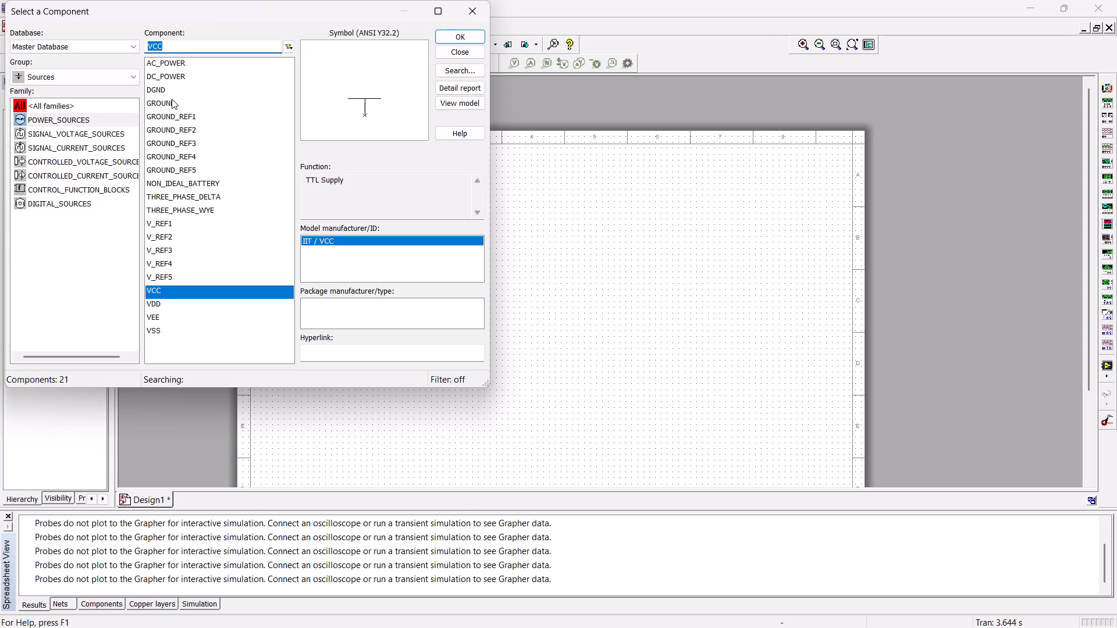
{"action": "left_click", "coordinate": [172, 98]}
{"action": "left_click", "coordinate": [170, 104]}
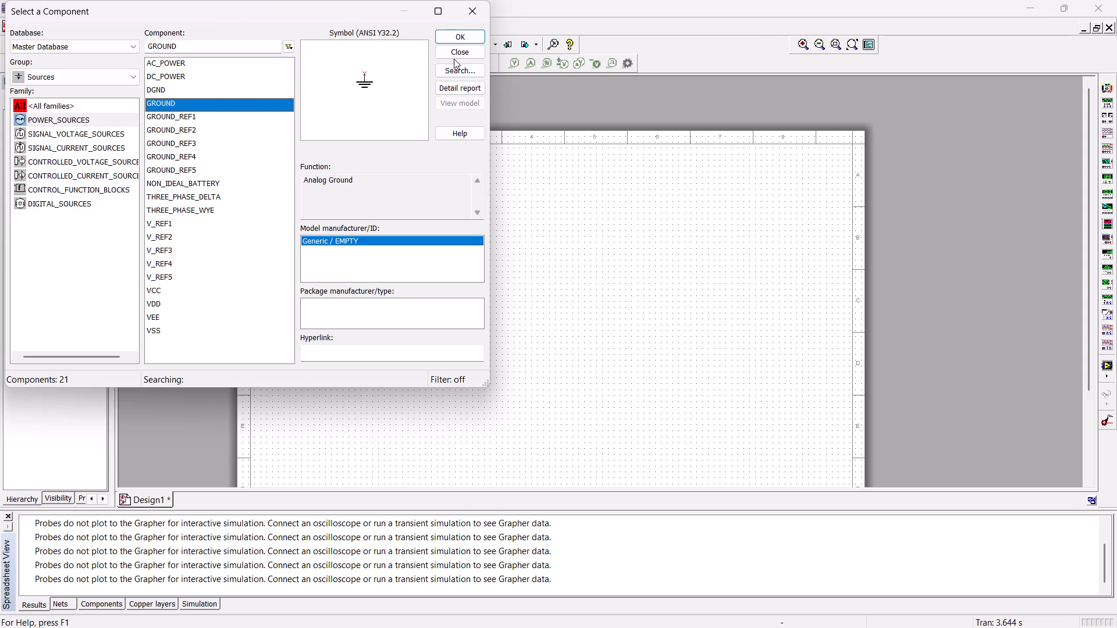
{"action": "left_click", "coordinate": [465, 35]}
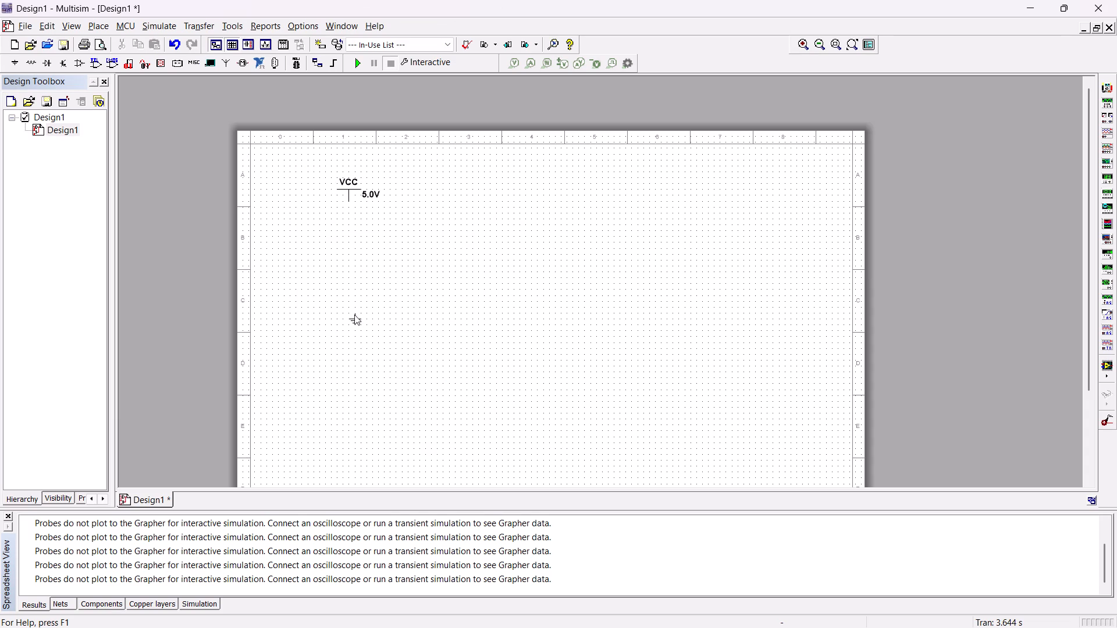
{"action": "left_click", "coordinate": [349, 363]}
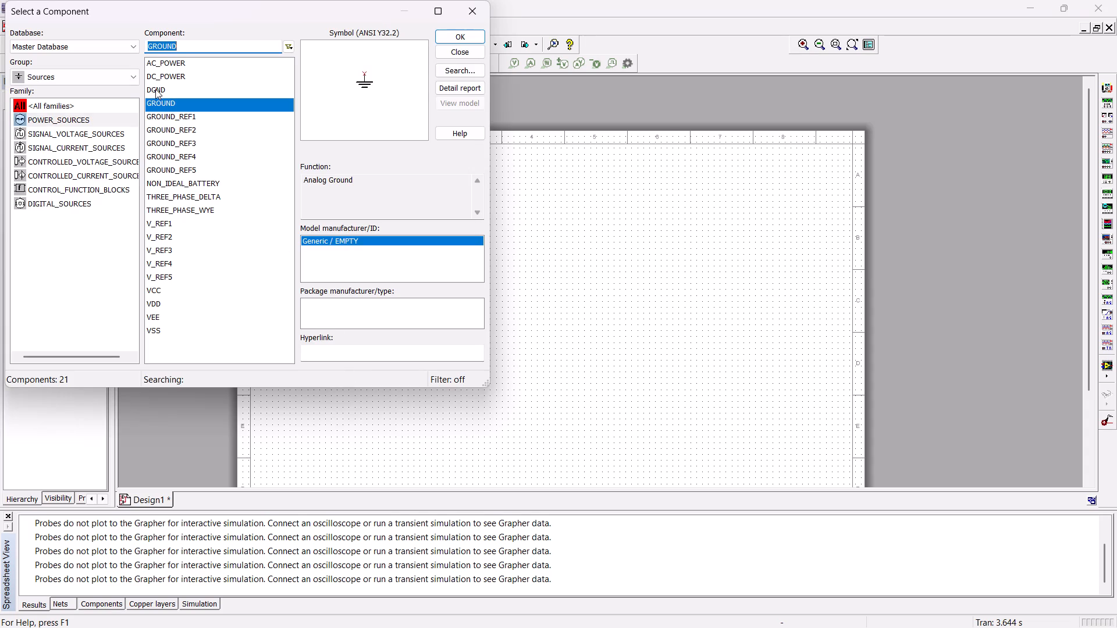
Place two SPDT switches from the Basic group, one below the other, between the VCC and ground levels.
{"action": "left_click", "coordinate": [85, 80]}
{"action": "left_click", "coordinate": [51, 121]}
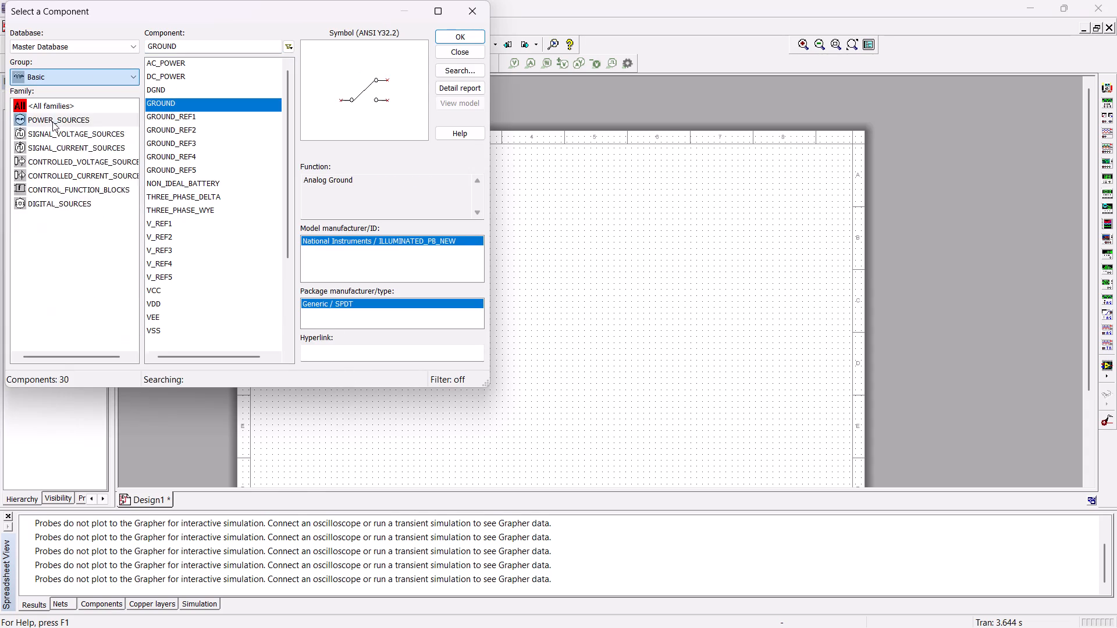
{"action": "left_click", "coordinate": [460, 34]}
{"action": "left_click", "coordinate": [405, 242]}
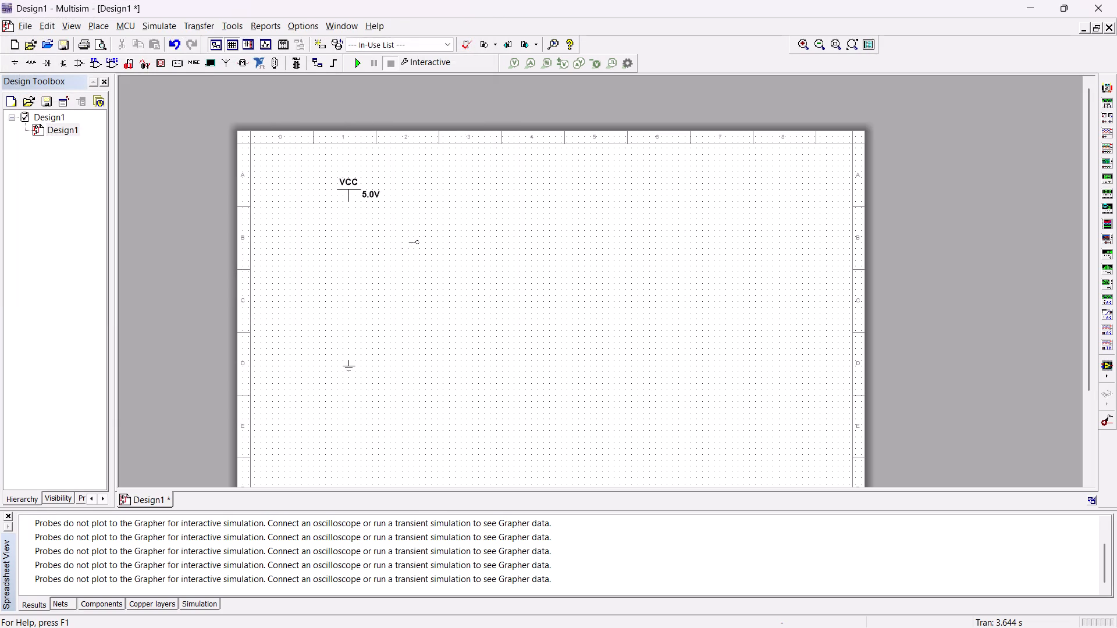
{"action": "left_click", "coordinate": [452, 37]}
{"action": "left_click", "coordinate": [417, 318]}
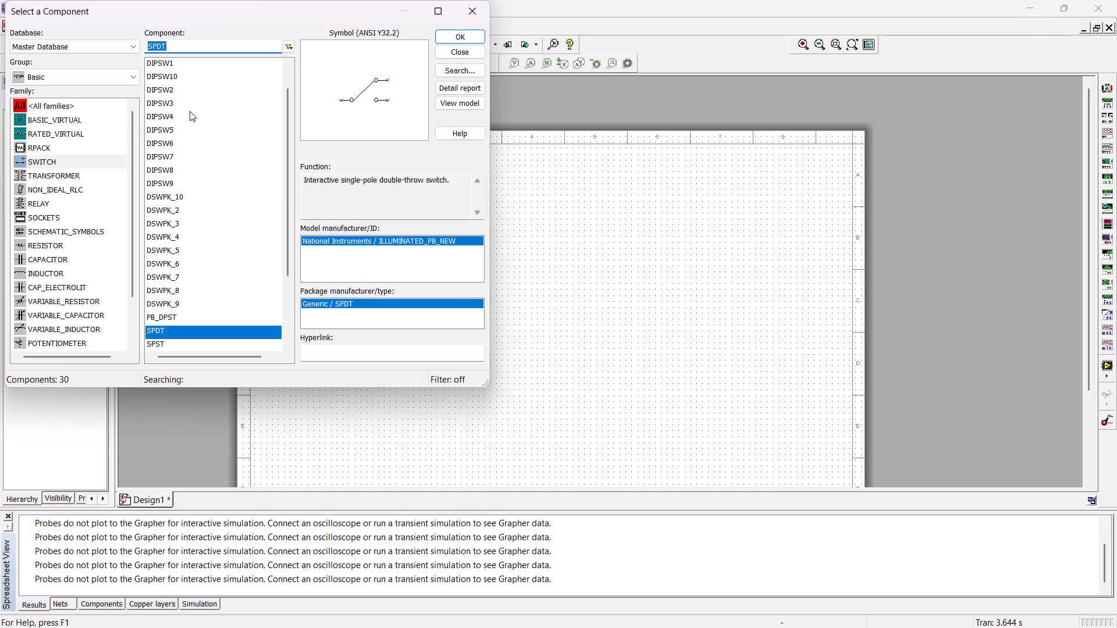
Search the TTL component group for part numbers 74266 and 74366.
{"action": "left_click", "coordinate": [98, 81]}
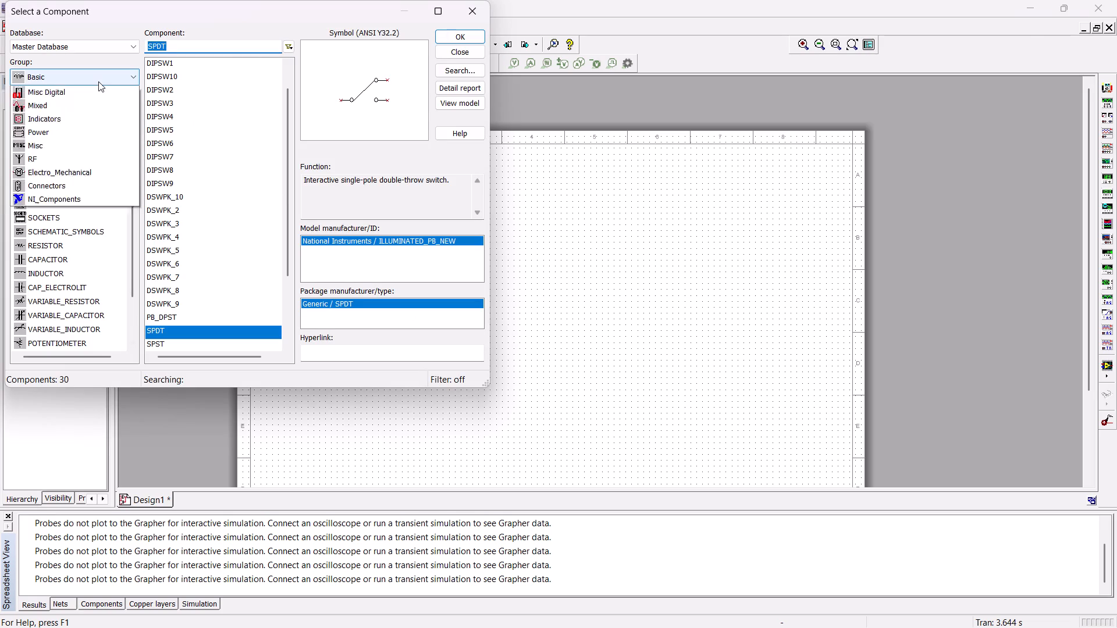
{"action": "left_click", "coordinate": [79, 169]}
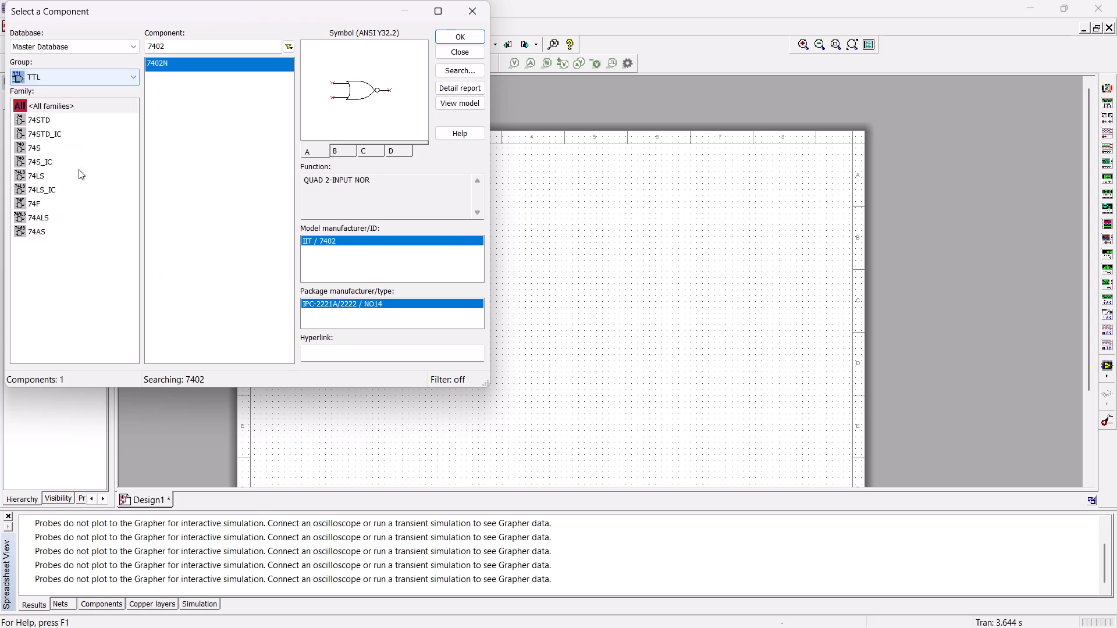
{"action": "left_click", "coordinate": [185, 51]}
{"action": "key", "text": "BackSpace"}
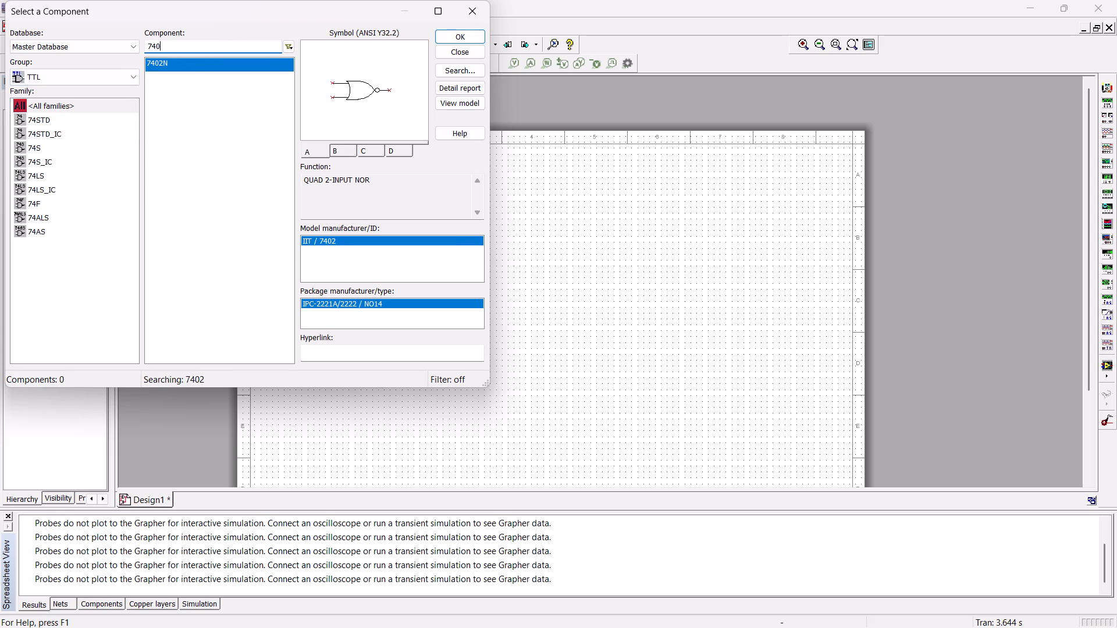
{"action": "key", "text": "BackSpace"}
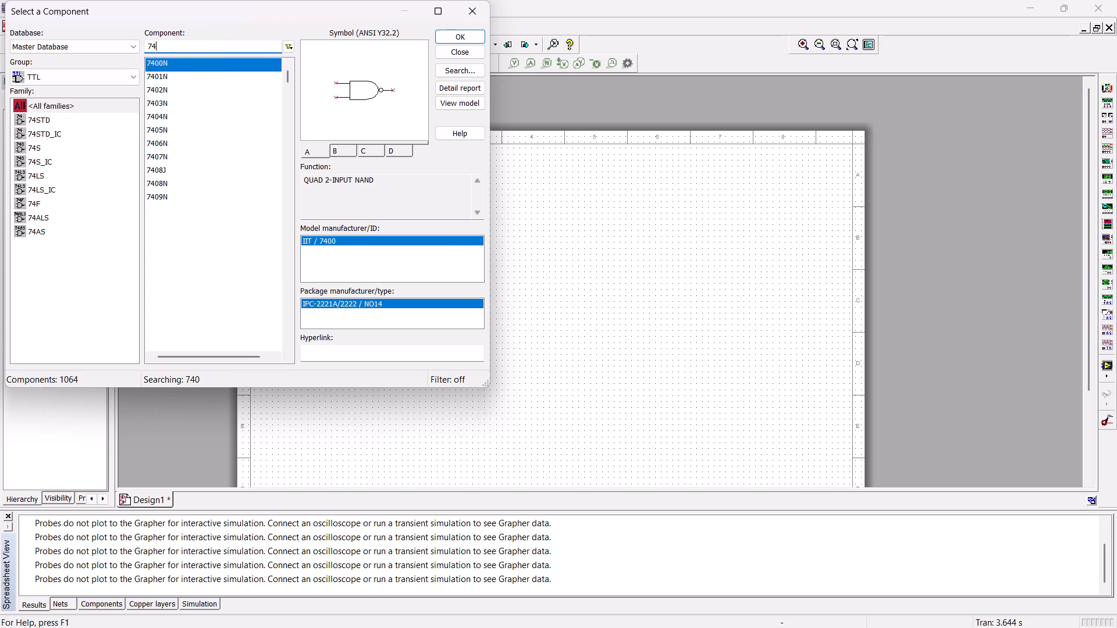
{"action": "key", "text": "2"}
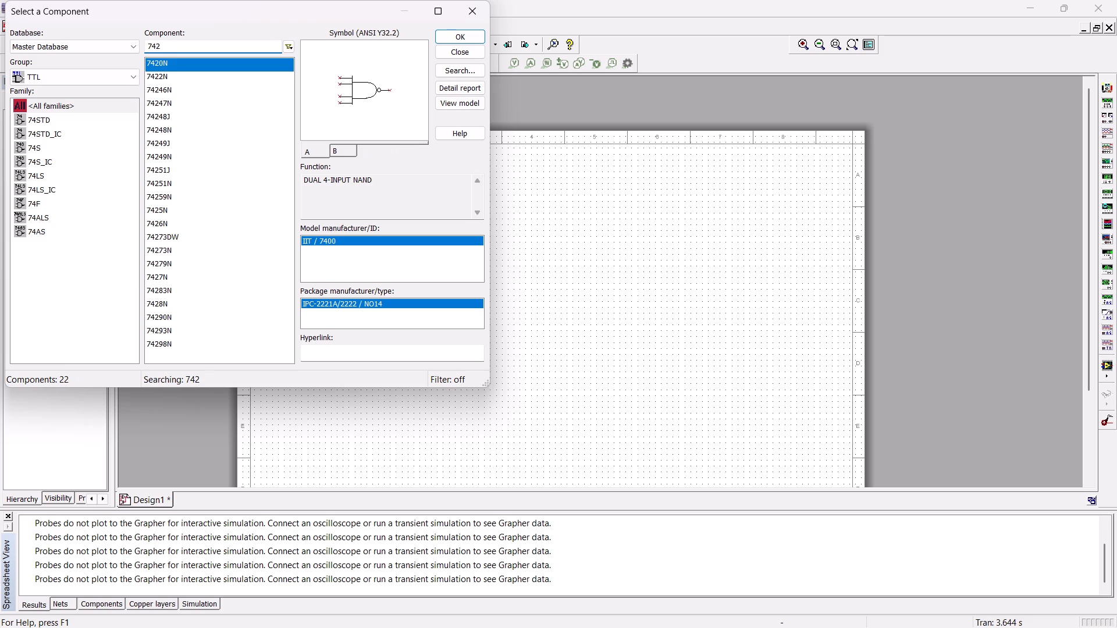
{"action": "type", "text": "66"}
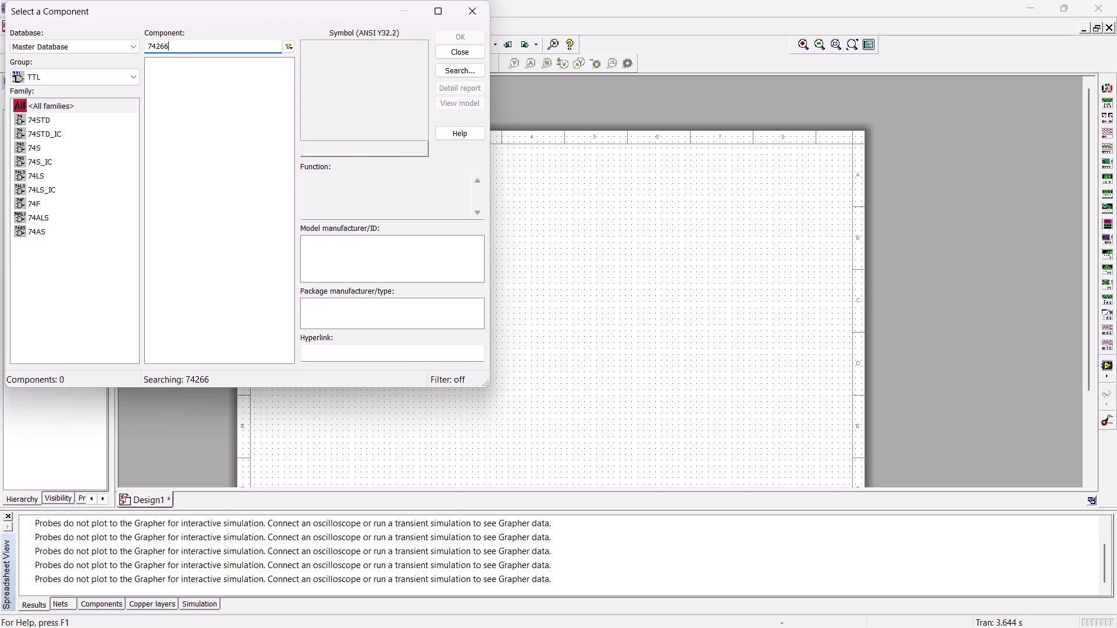
{"action": "key", "text": "BackSpace"}
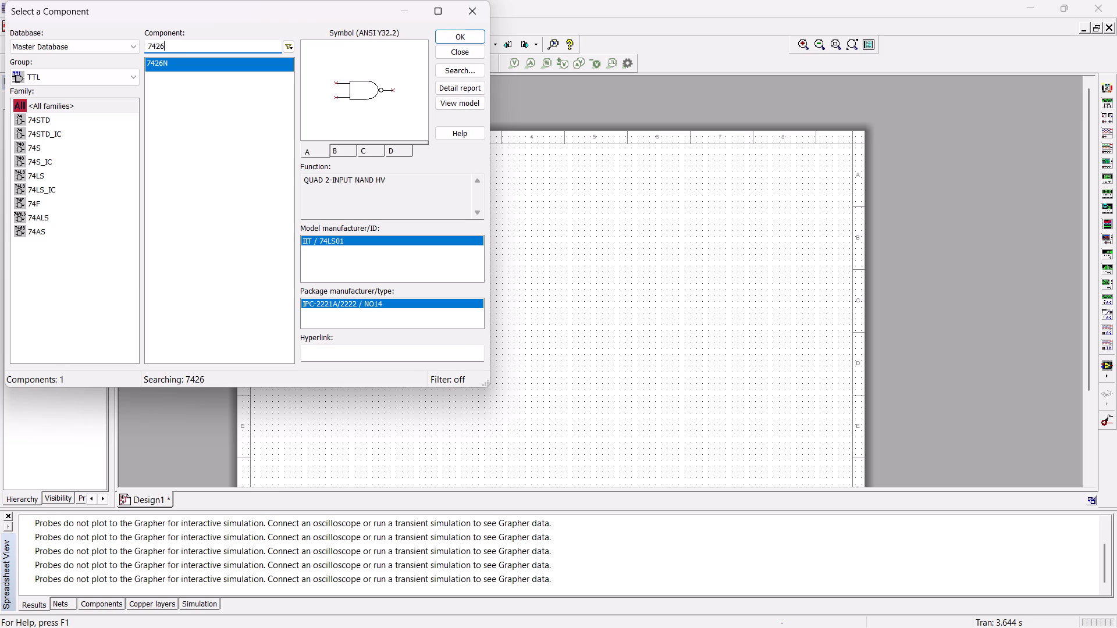
{"action": "key", "text": "BackSpace"}
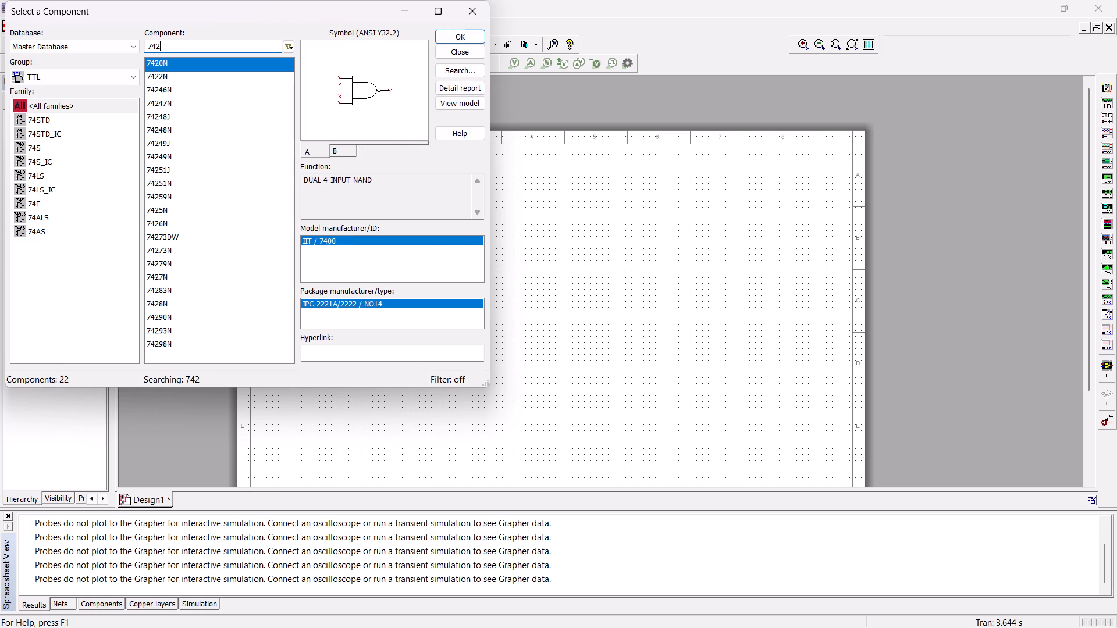
{"action": "key", "text": "BackSpace"}
{"action": "type", "text": "366"}
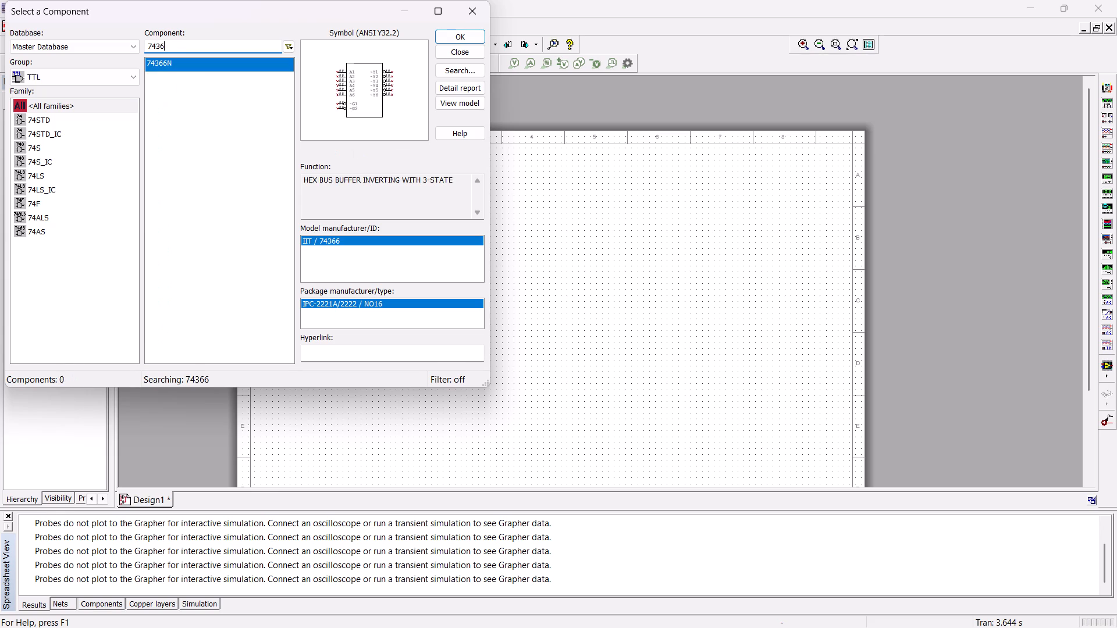
{"action": "key", "text": "BackSpace"}
{"action": "key", "text": "BackSpace"}
{"action": "key", "text": "BackSpace"}
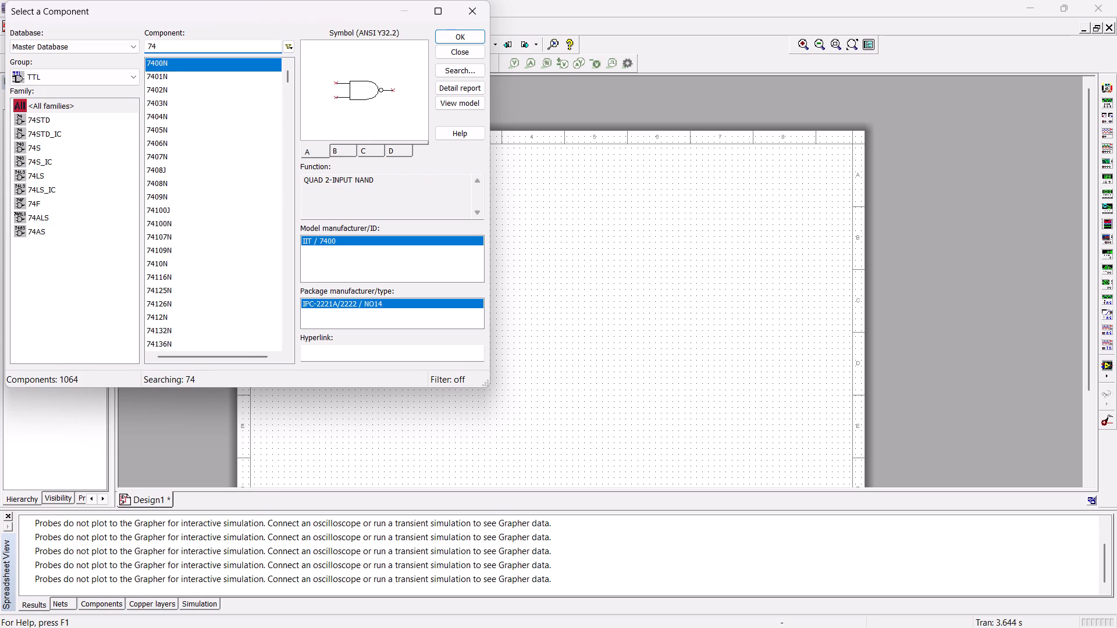
Search for 74136 and place section A of the 74136N XOR gate to the right of the switches.
{"action": "key", "text": "1"}
{"action": "type", "text": "36"}
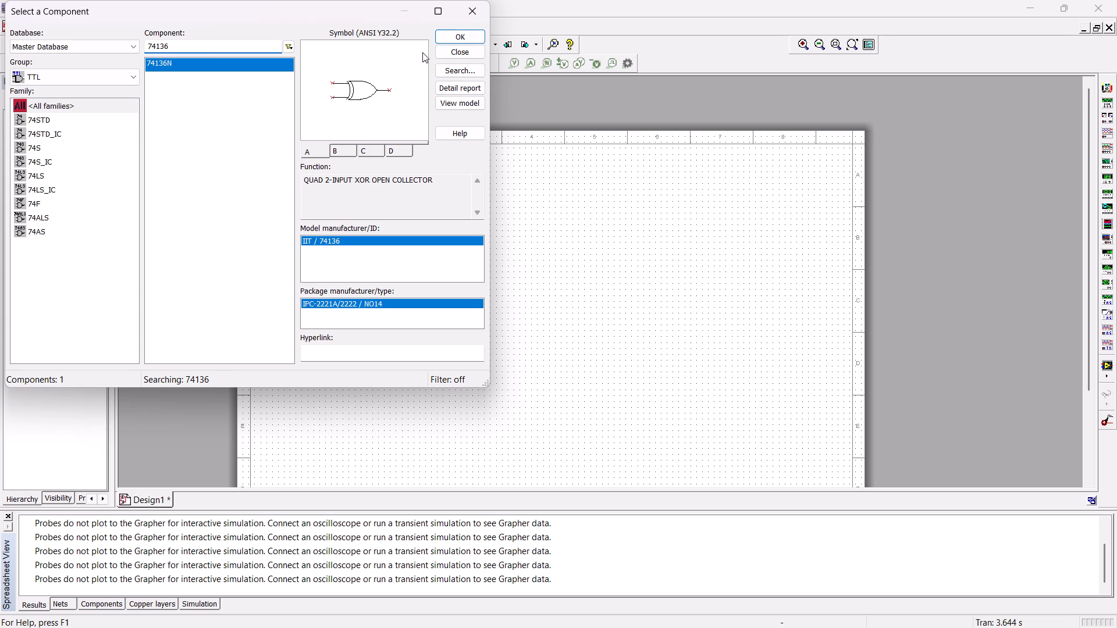
{"action": "left_click", "coordinate": [468, 38]}
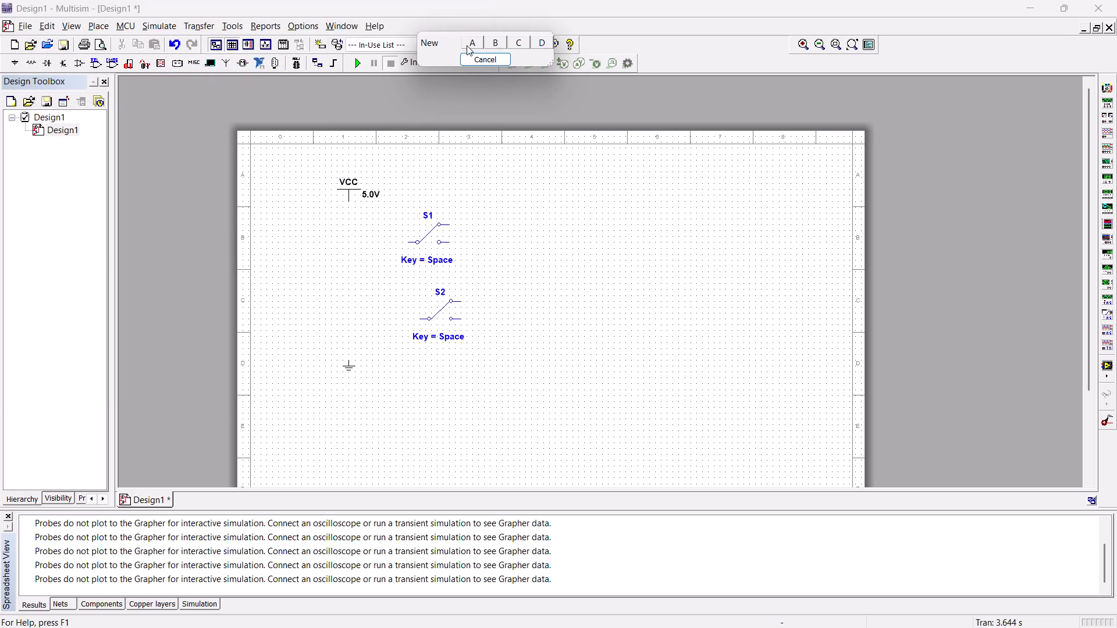
{"action": "left_click_drag", "start_coordinate": [467, 45], "coordinate": [473, 51]}
{"action": "left_click", "coordinate": [527, 263]}
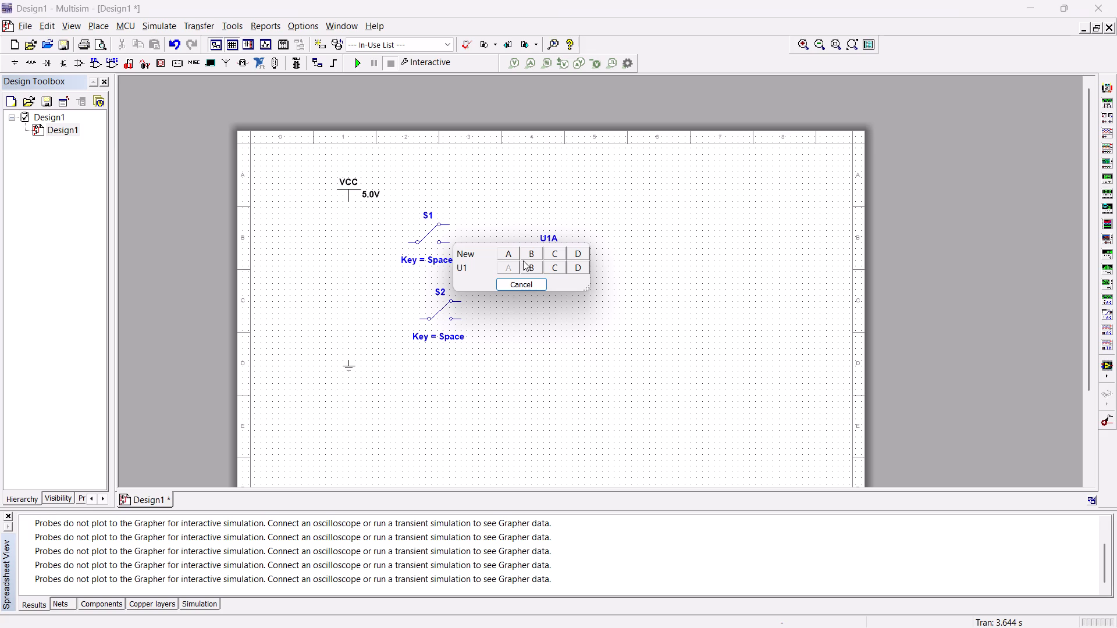
{"action": "left_click", "coordinate": [531, 288]}
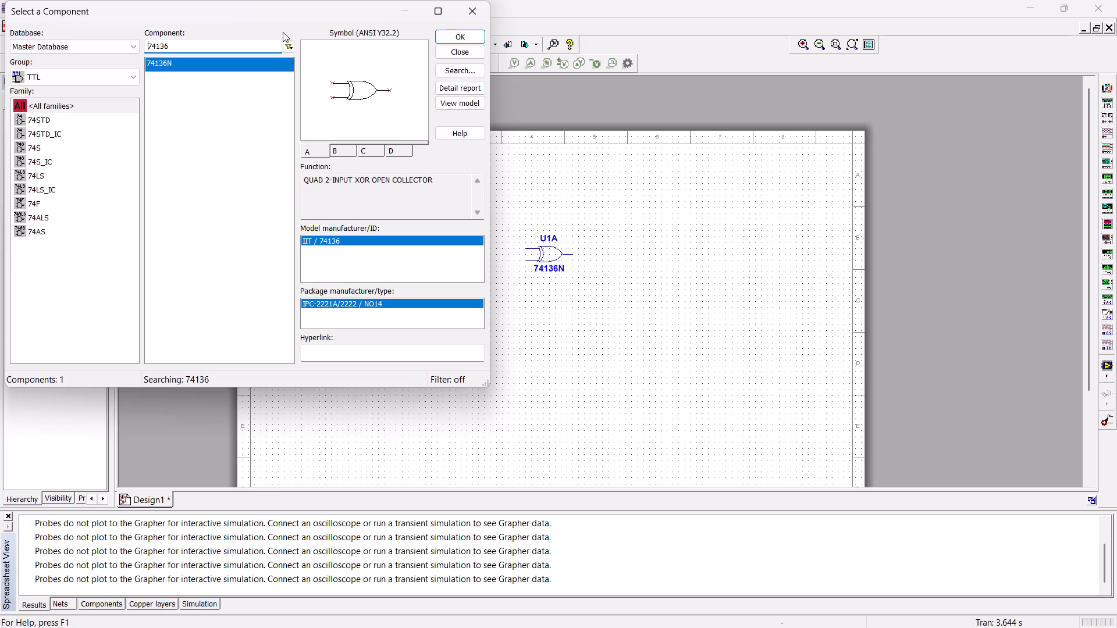
Place a PROBE_DIG_GREEN indicator to the upper right of the XOR gate and finish placing components.
{"action": "left_click", "coordinate": [86, 76]}
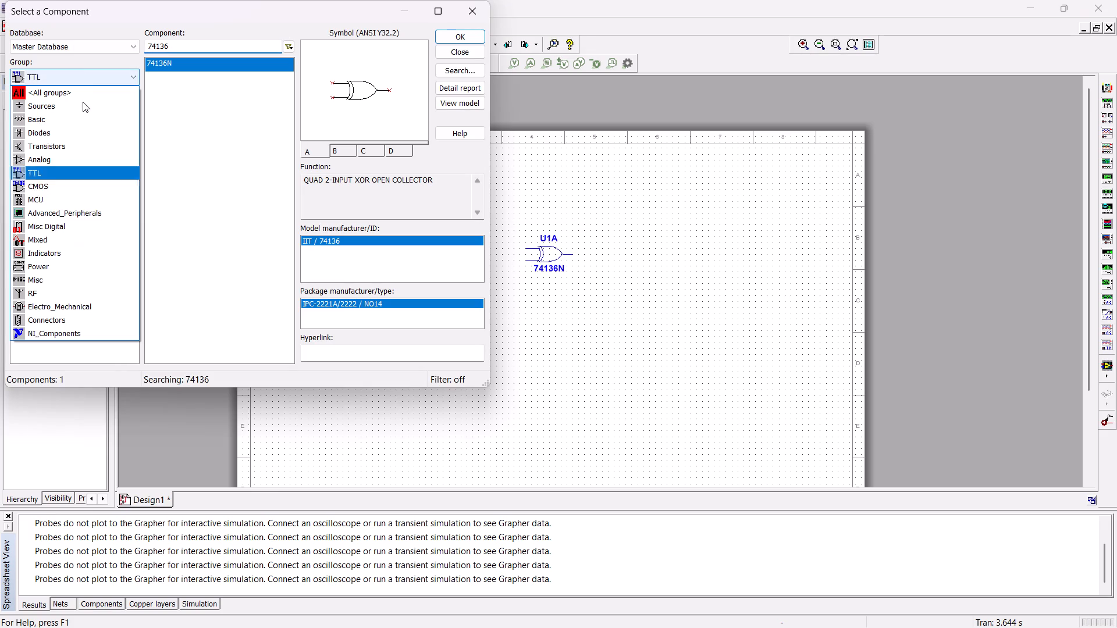
{"action": "left_click", "coordinate": [81, 255]}
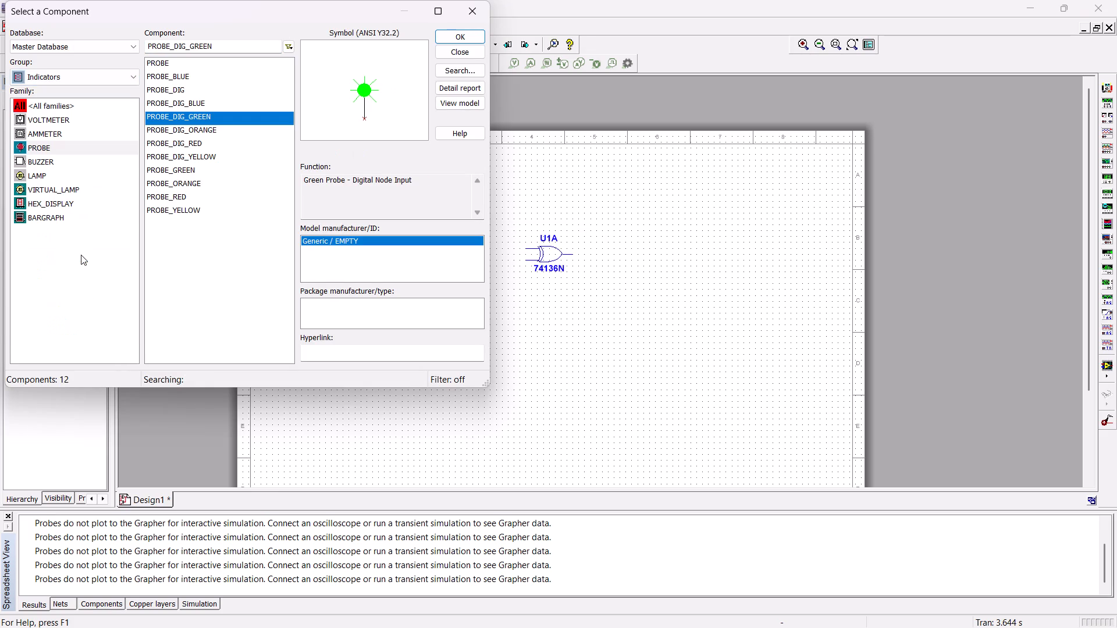
{"action": "left_click", "coordinate": [453, 39]}
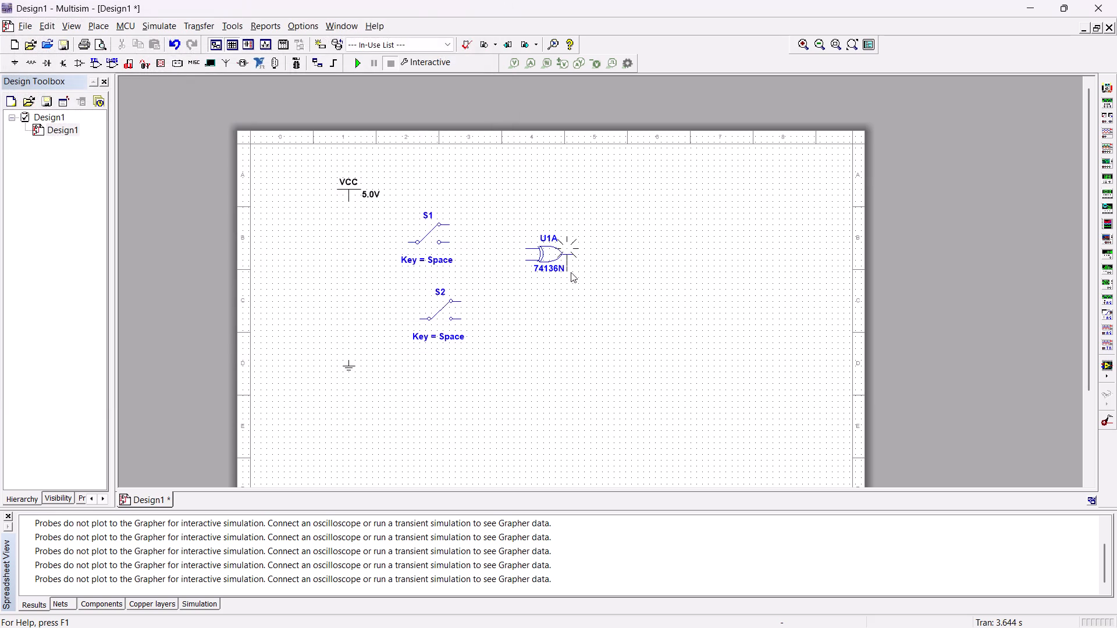
{"action": "left_click", "coordinate": [610, 250]}
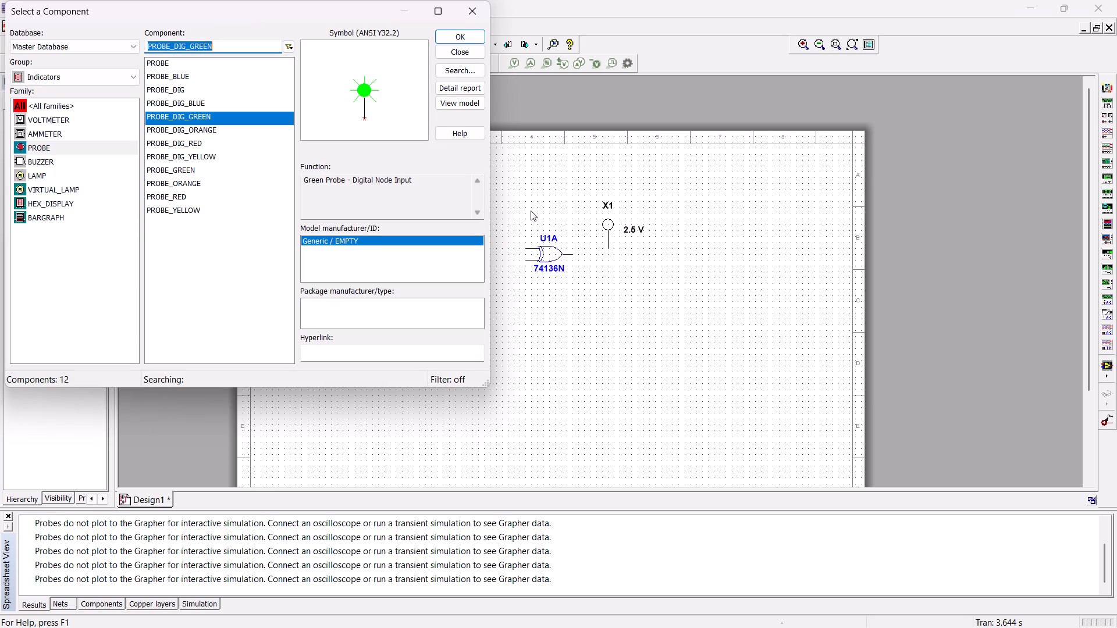
{"action": "left_click", "coordinate": [465, 14]}
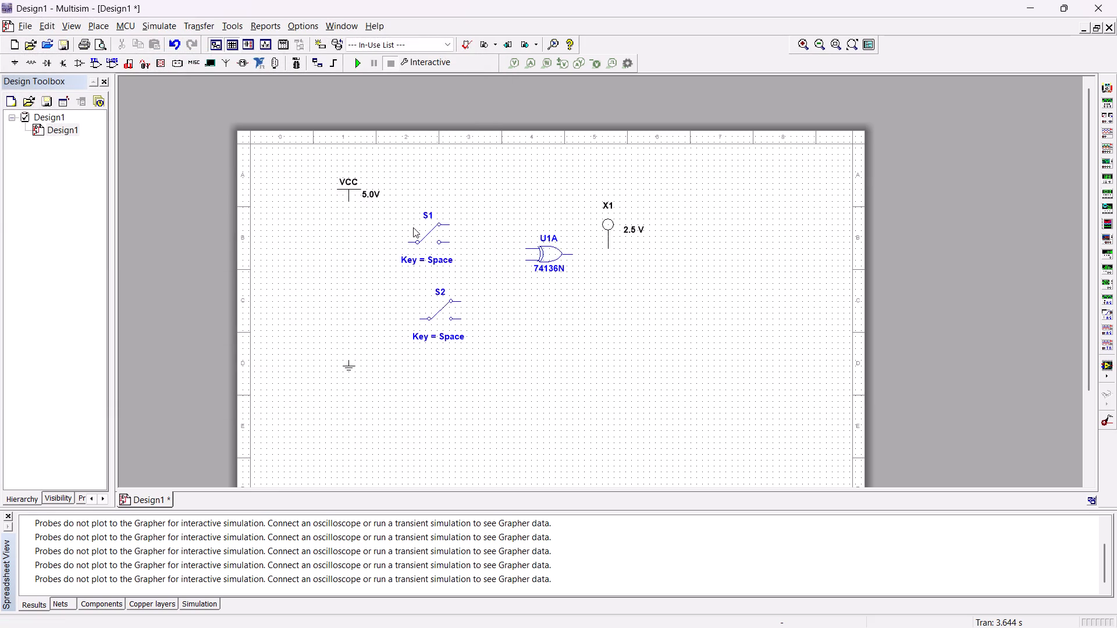
Rotate switches S1 and S2 by 180 degrees so their common terminals face the XOR gate.
{"action": "left_click", "coordinate": [413, 227]}
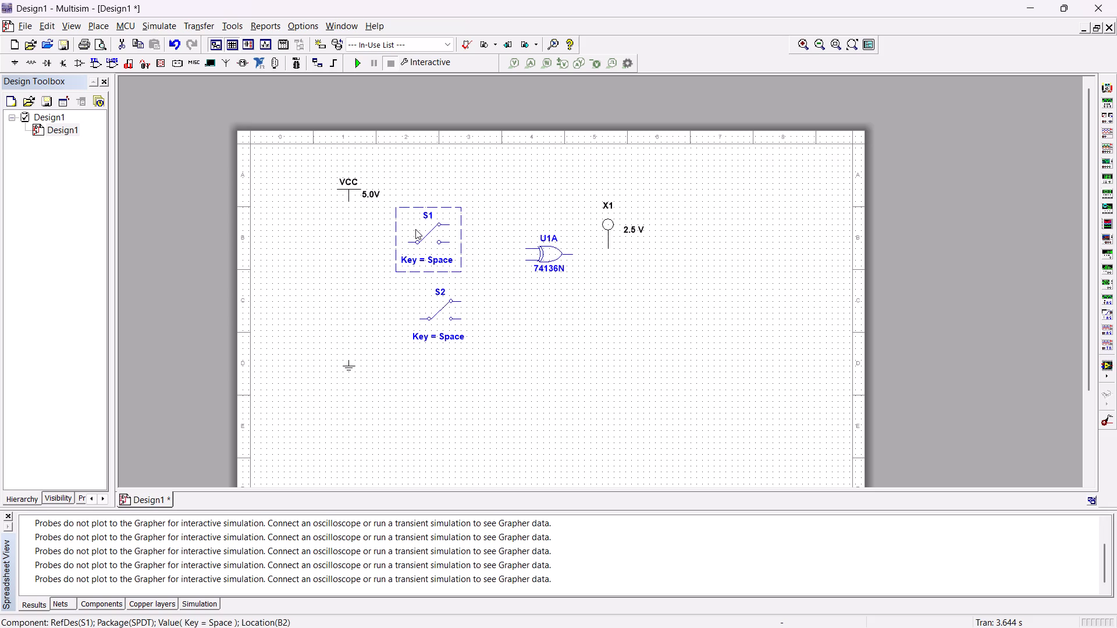
{"action": "key", "text": "ctrl+r"}
{"action": "key", "text": "ctrl+r"}
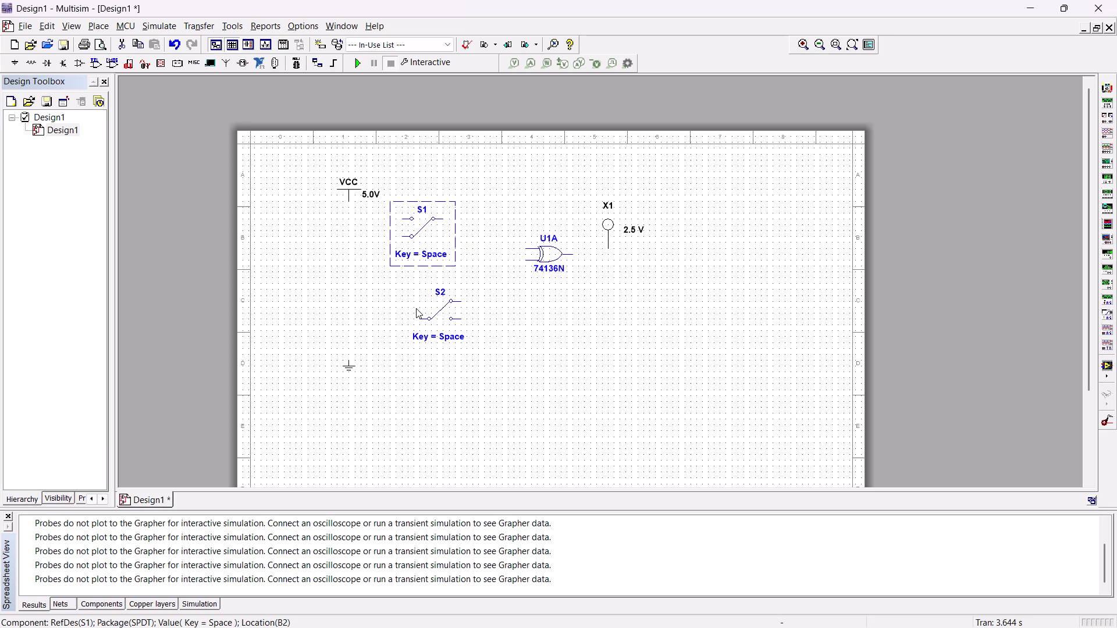
{"action": "left_click", "coordinate": [418, 301]}
{"action": "key", "text": "ctrl+r"}
{"action": "key", "text": "ctrl+r"}
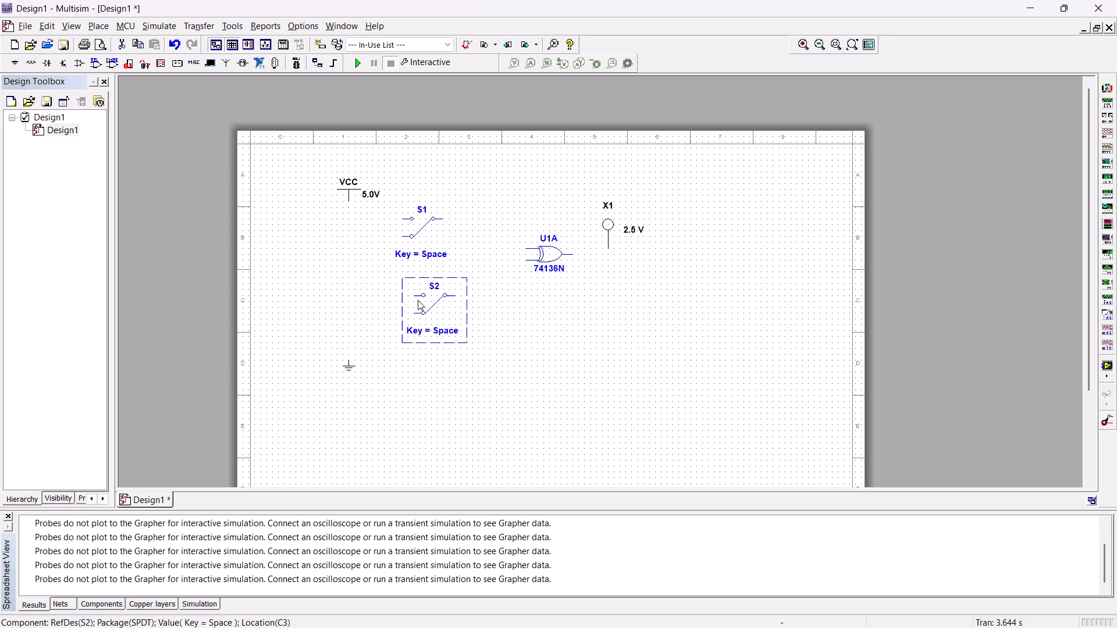
{"action": "left_click", "coordinate": [429, 351]}
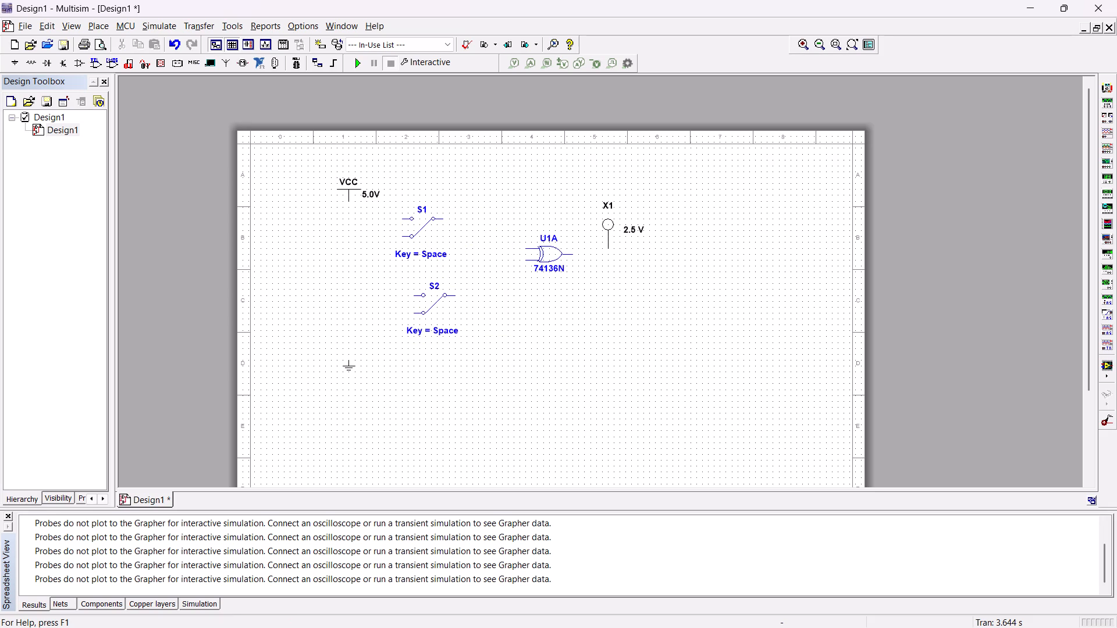
Wire the common terminals of S1 and S2 to the 74136N XOR gate's inputs and its output to probe X1.
{"action": "left_click", "coordinate": [443, 219]}
{"action": "left_click", "coordinate": [526, 247]}
{"action": "left_click", "coordinate": [571, 253]}
{"action": "left_click", "coordinate": [609, 246]}
{"action": "left_click", "coordinate": [456, 295]}
{"action": "left_click", "coordinate": [526, 258]}
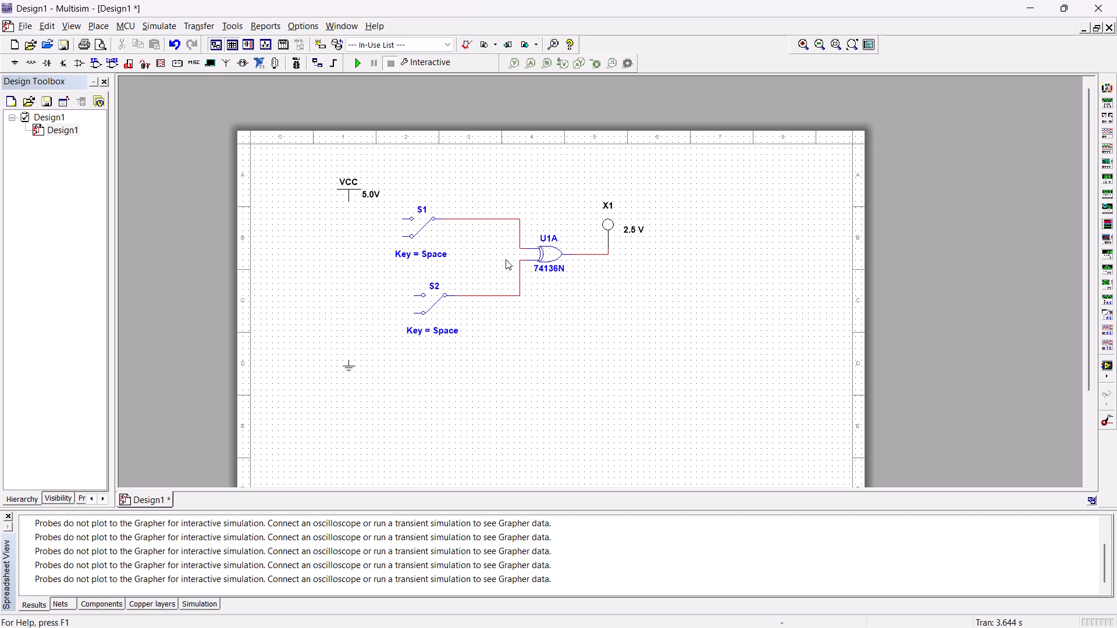
Wire the upper throw contacts of switches S1 and S2 to the VCC supply.
{"action": "left_click", "coordinate": [401, 219]}
{"action": "left_click", "coordinate": [348, 204]}
{"action": "left_click", "coordinate": [414, 297]}
{"action": "left_click", "coordinate": [351, 220]}
Wire the lower throw contacts of switches S2 and S1 to ground.
{"action": "left_click", "coordinate": [414, 313]}
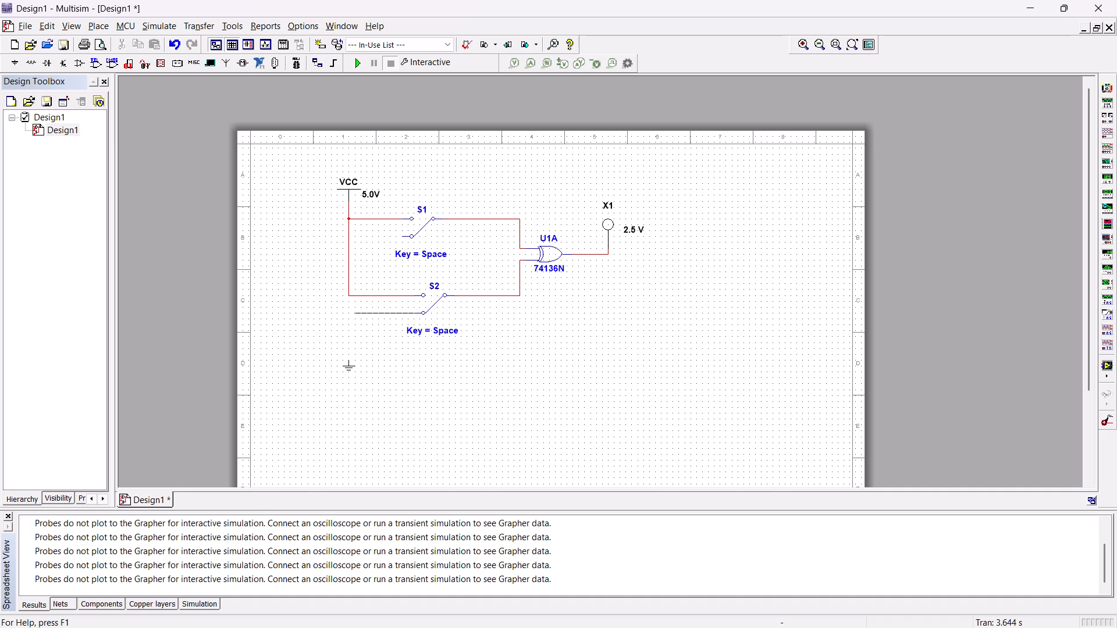
{"action": "left_click", "coordinate": [347, 357]}
{"action": "left_click", "coordinate": [346, 359]}
{"action": "left_click", "coordinate": [400, 237]}
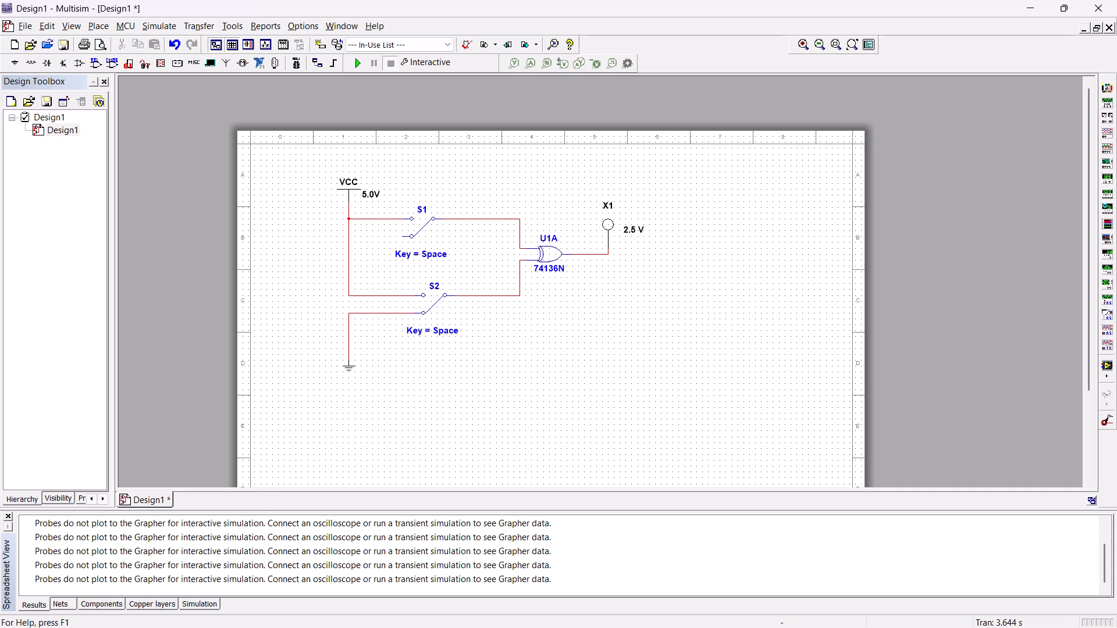
{"action": "left_click", "coordinate": [359, 311]}
Run the simulation and toggle S1 and S2 through all four input combinations of the XOR gate, ending with only S1 high.
{"action": "left_click", "coordinate": [358, 61]}
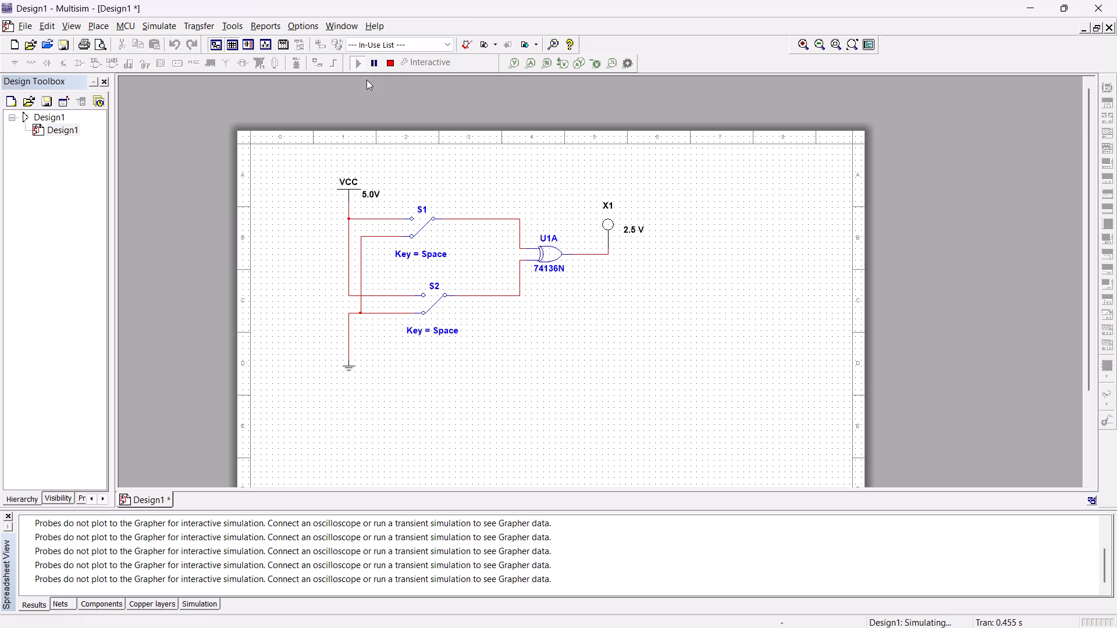
{"action": "left_click", "coordinate": [357, 61]}
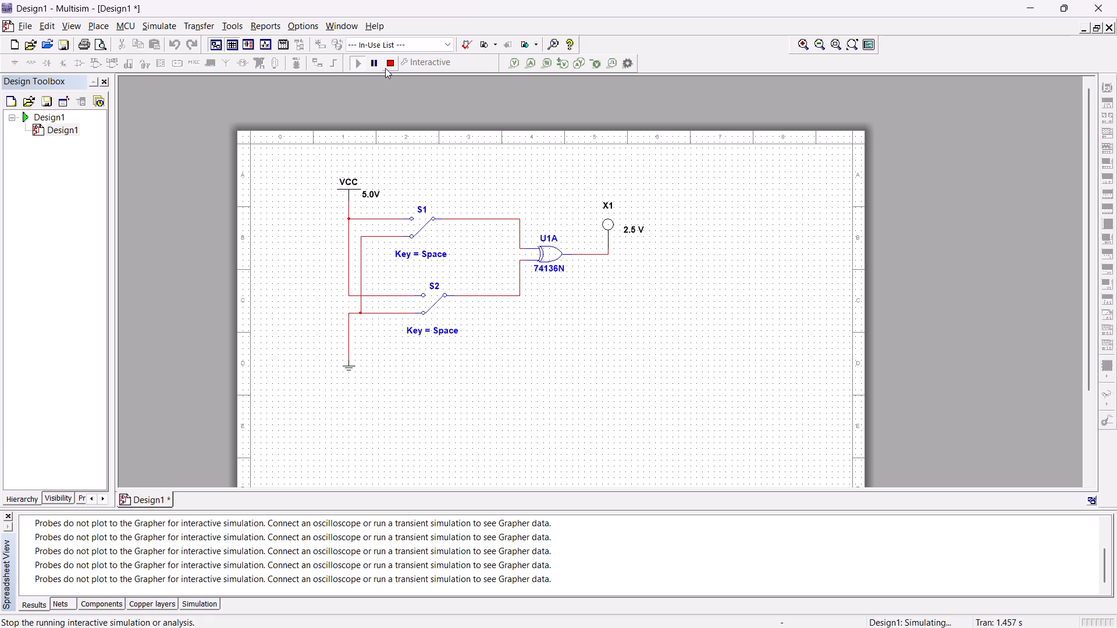
{"action": "left_click", "coordinate": [431, 304]}
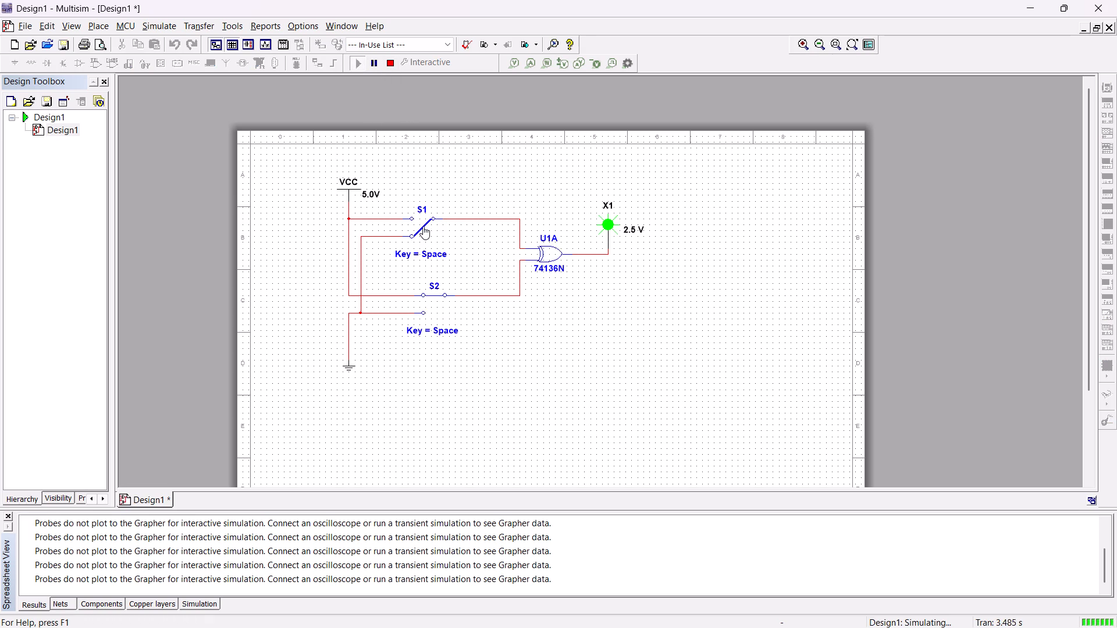
{"action": "left_click", "coordinate": [423, 226]}
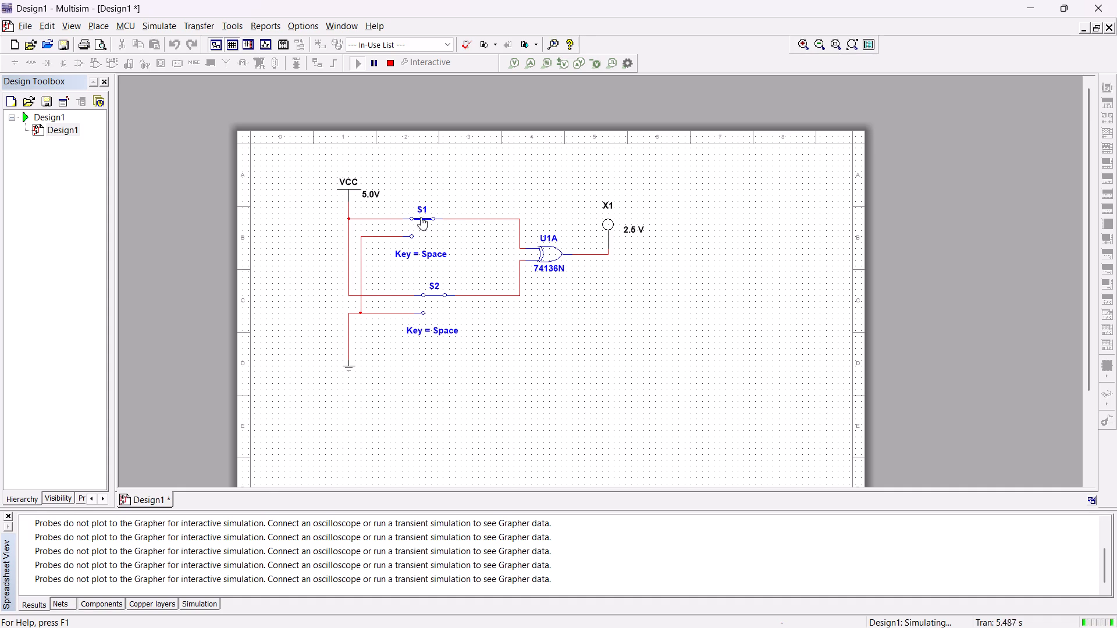
{"action": "left_click", "coordinate": [419, 213]}
{"action": "left_click", "coordinate": [419, 219]}
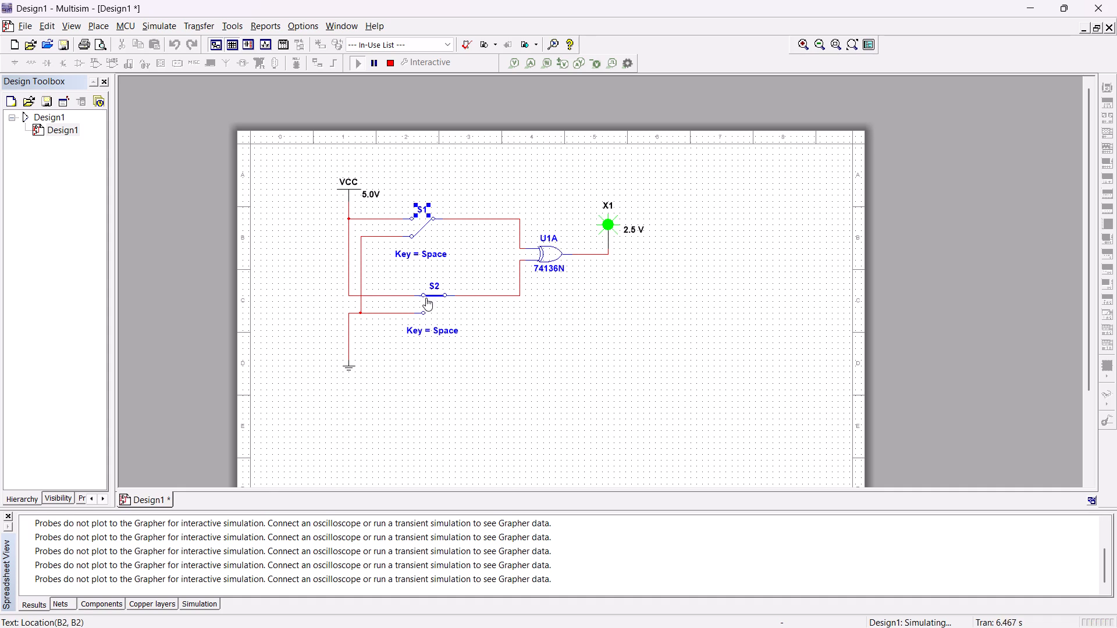
{"action": "left_click", "coordinate": [430, 297]}
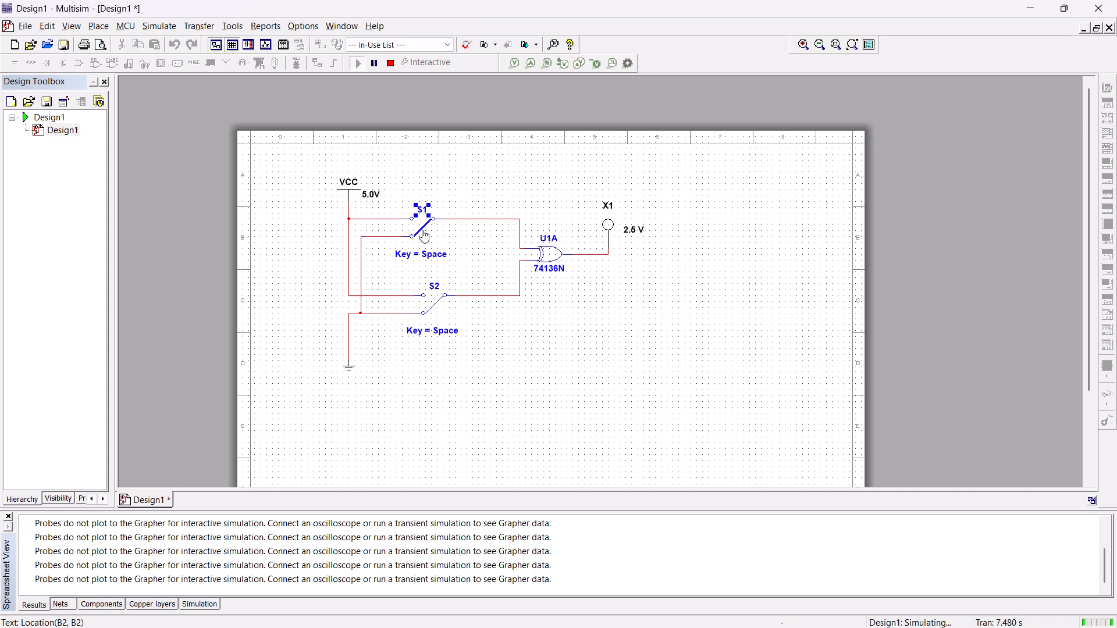
{"action": "left_click", "coordinate": [422, 230]}
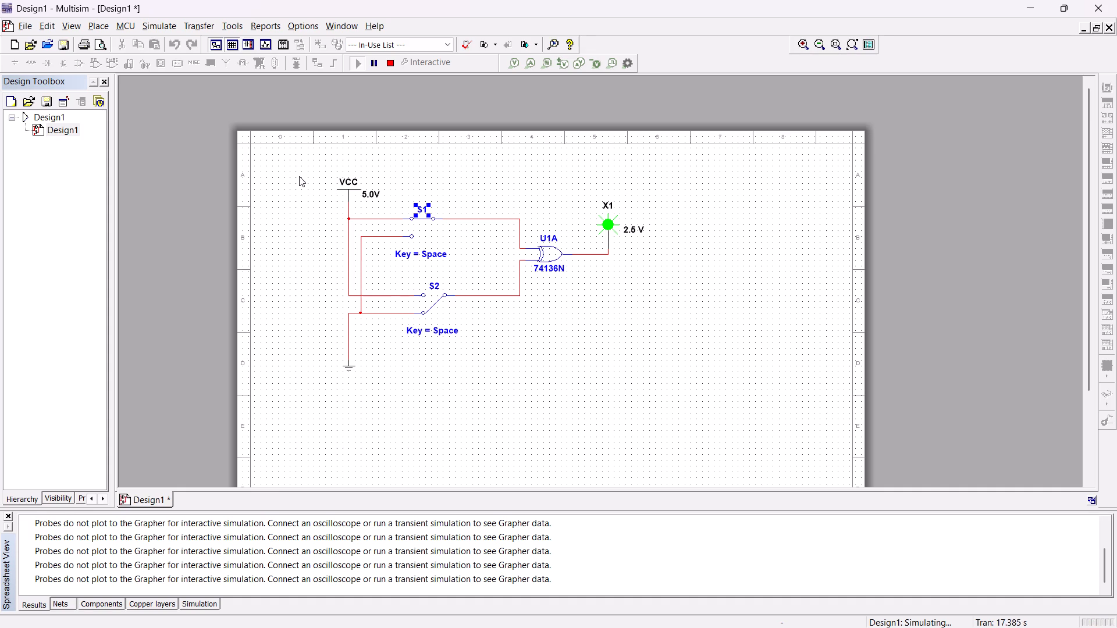
Cycle S1 and S2 through the XOR input combinations again, ending with S1 high and S2 low, and stop the simulation.
{"action": "scroll", "coordinate": [299, 176], "scroll_direction": "up", "scroll_amount": 1}
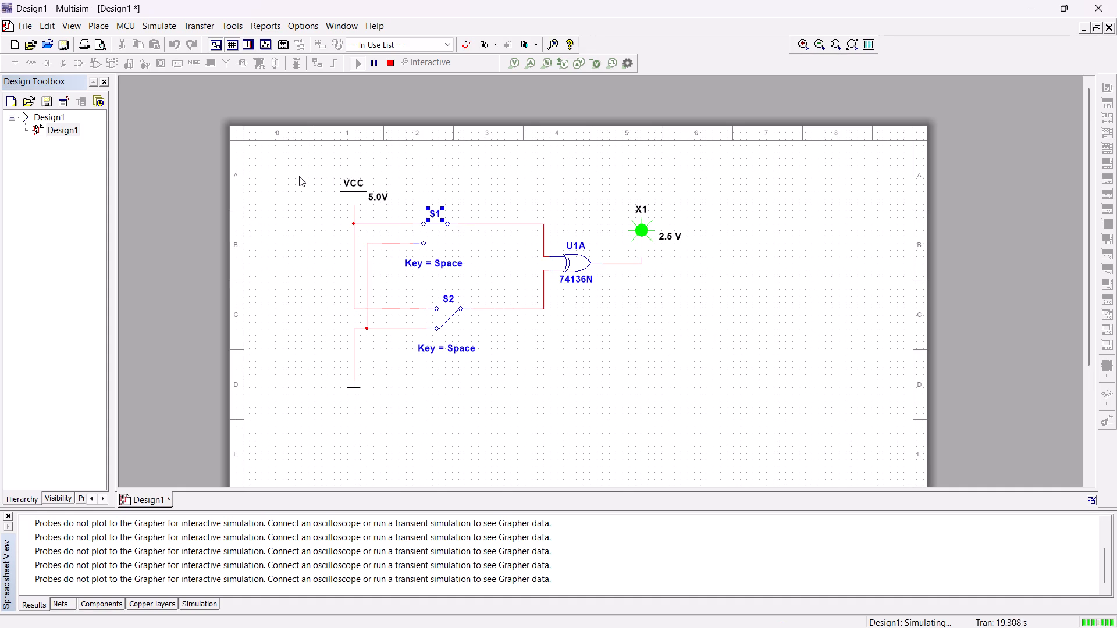
{"action": "left_click", "coordinate": [430, 229]}
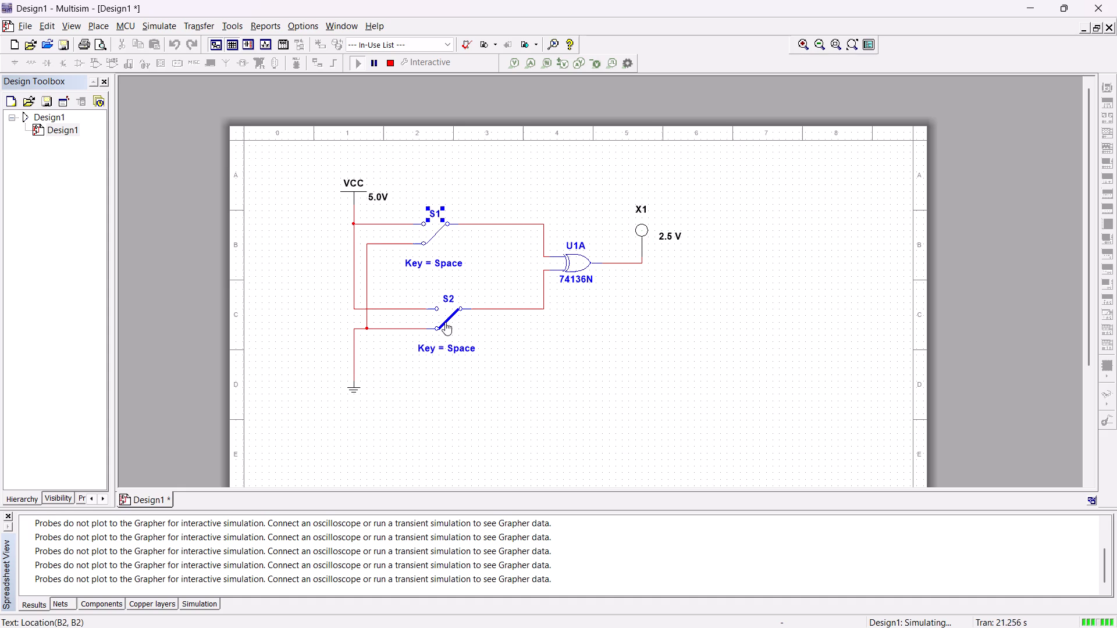
{"action": "left_click", "coordinate": [445, 322]}
{"action": "left_click", "coordinate": [430, 244]}
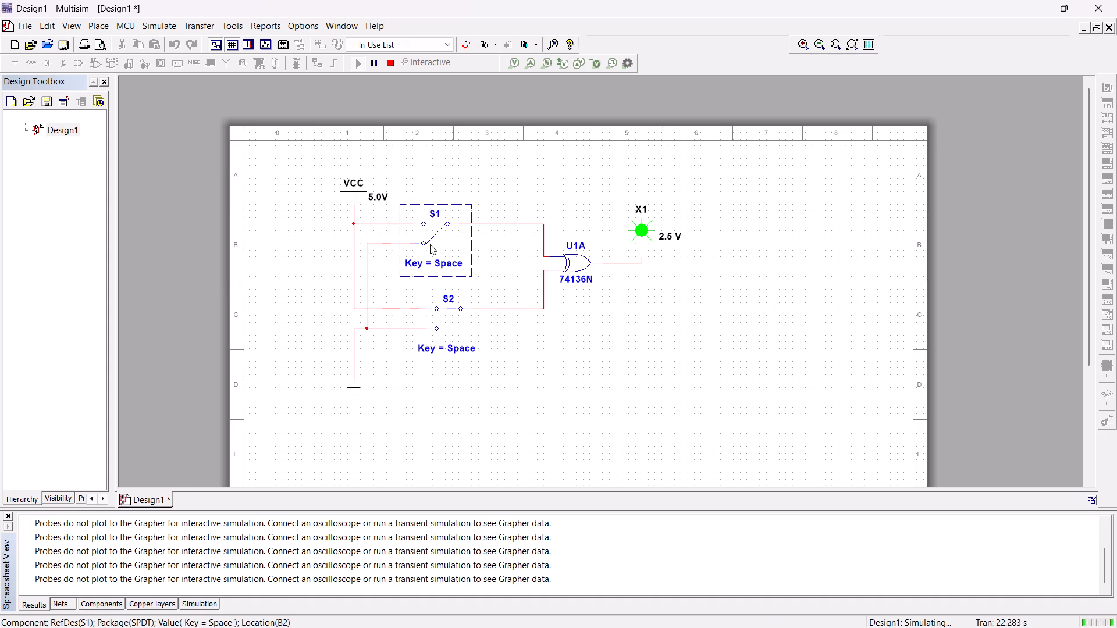
{"action": "left_click", "coordinate": [430, 238]}
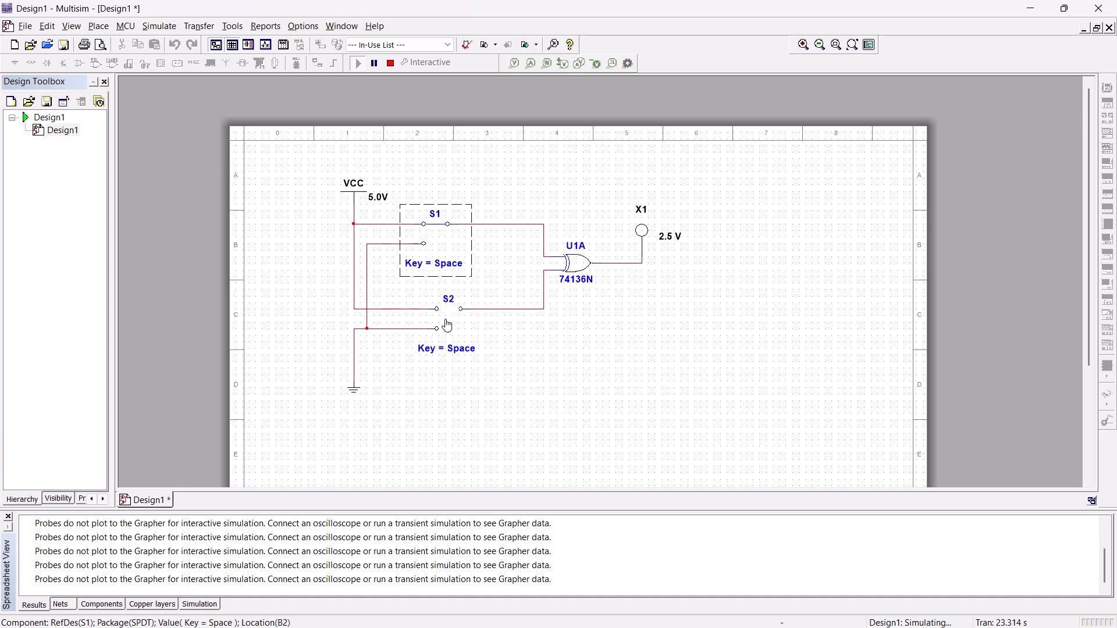
{"action": "left_click", "coordinate": [443, 305]}
{"action": "left_click", "coordinate": [443, 307]}
{"action": "left_click", "coordinate": [443, 307]}
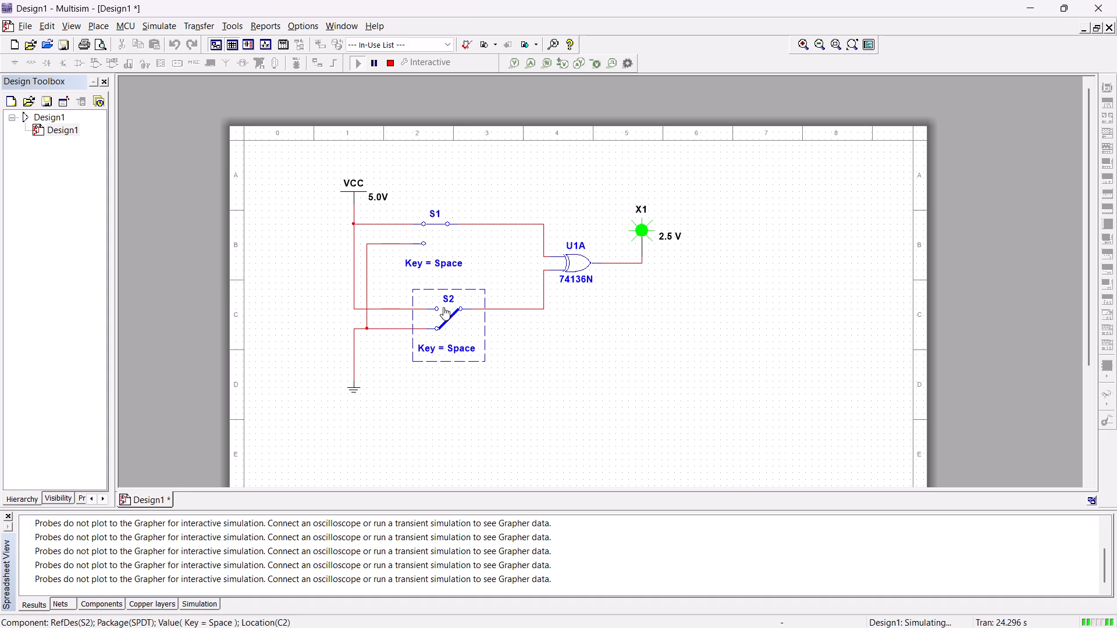
{"action": "left_click", "coordinate": [428, 231]}
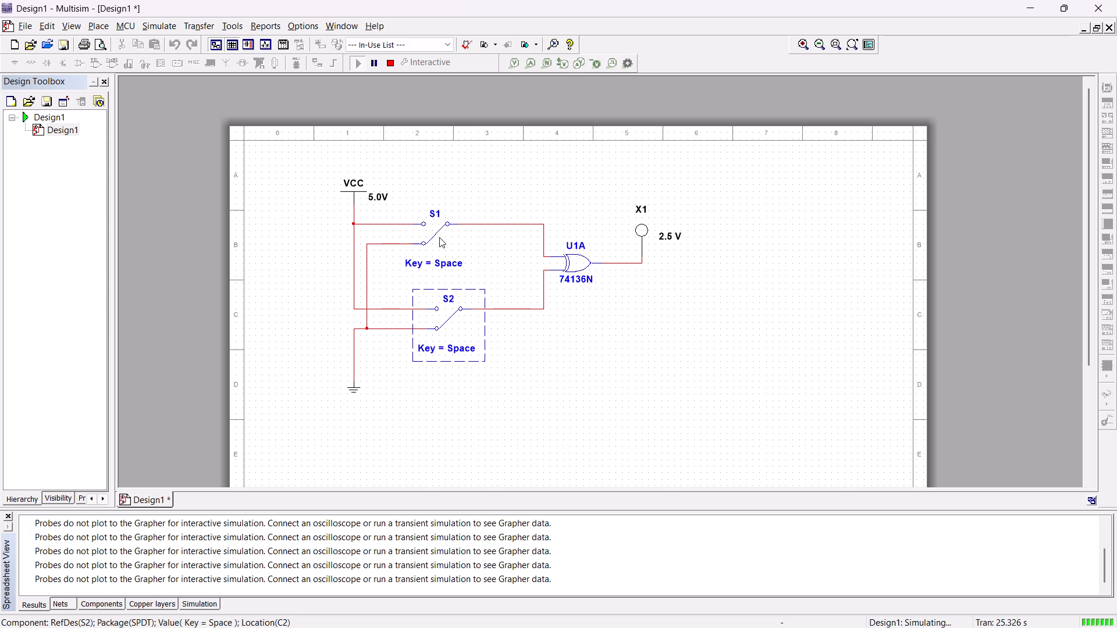
{"action": "left_click", "coordinate": [437, 234]}
{"action": "left_click", "coordinate": [539, 400]}
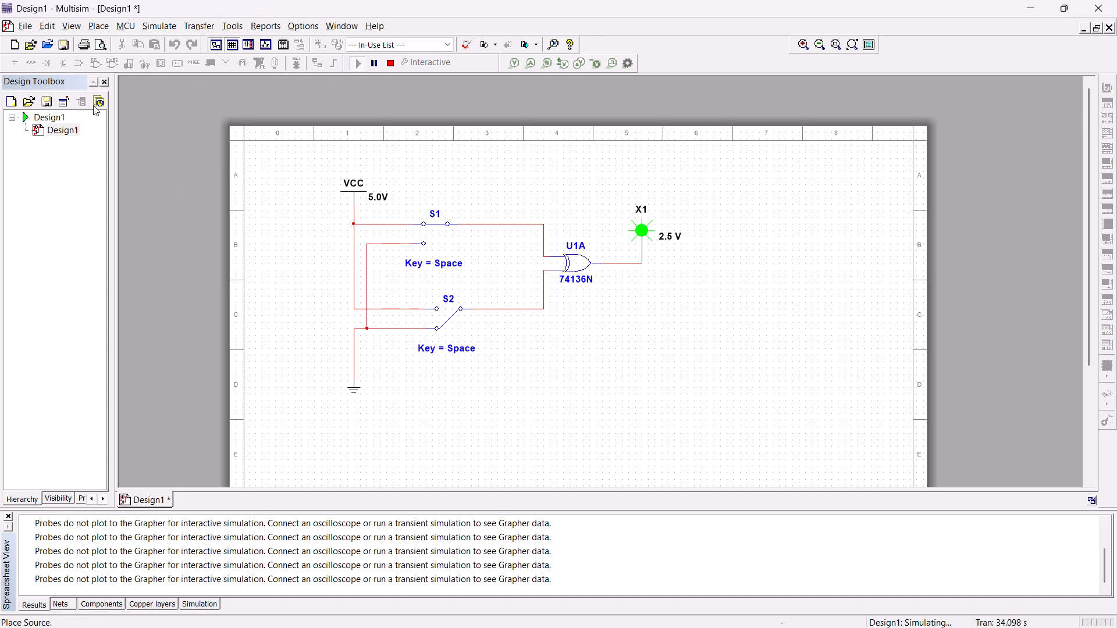
{"action": "left_click", "coordinate": [390, 60]}
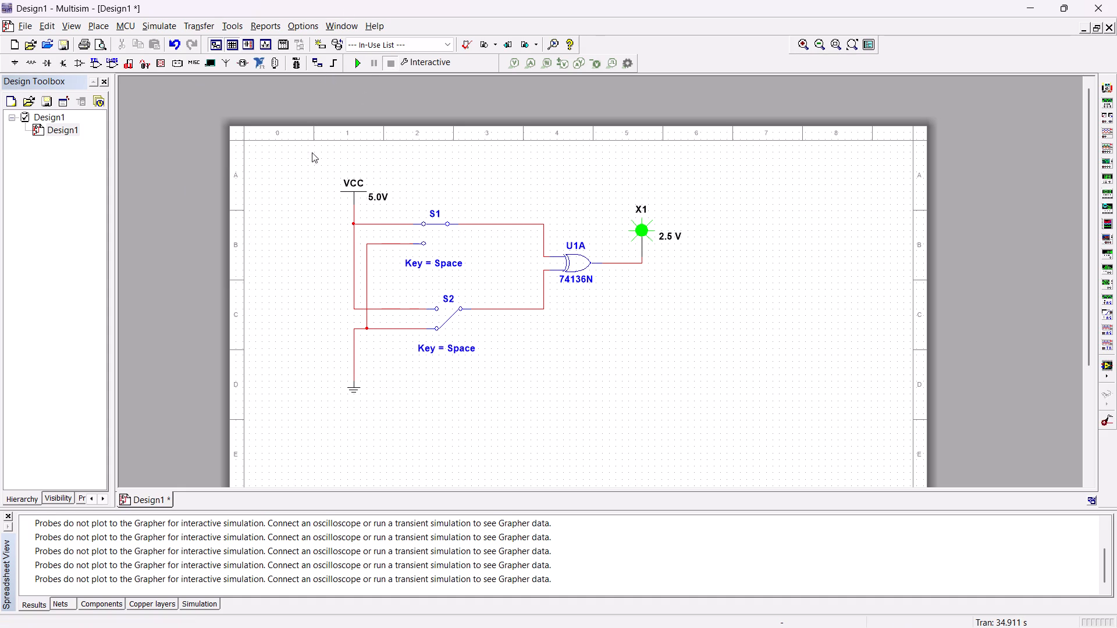
Delete the entire 74136N XOR test circuit from the sheet.
{"action": "left_click_drag", "start_coordinate": [317, 166], "coordinate": [728, 406]}
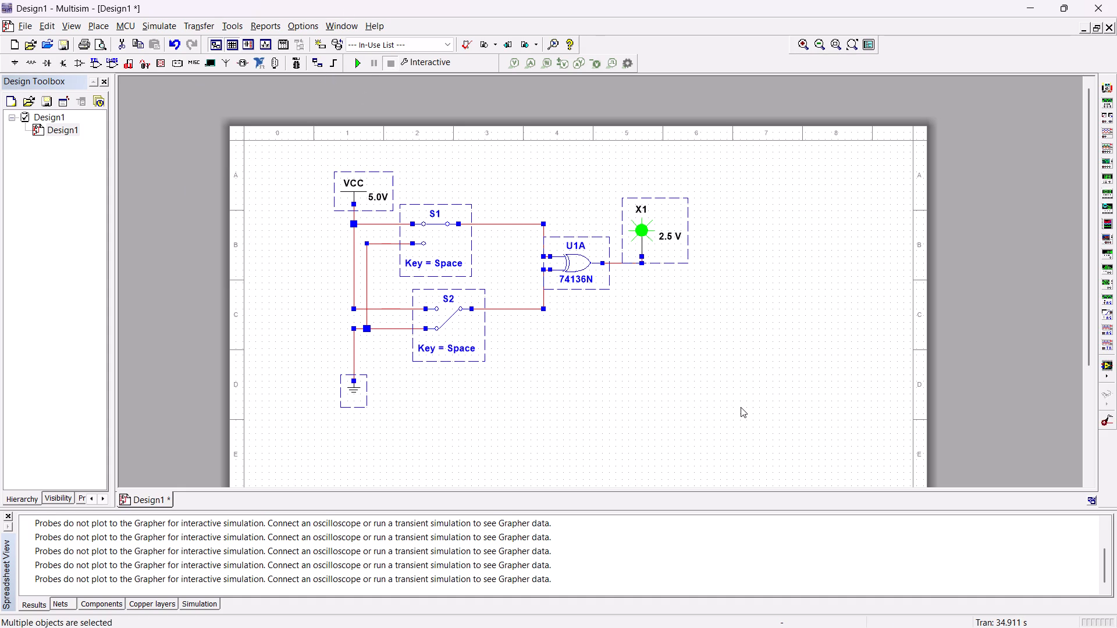
{"action": "key", "text": "Delete"}
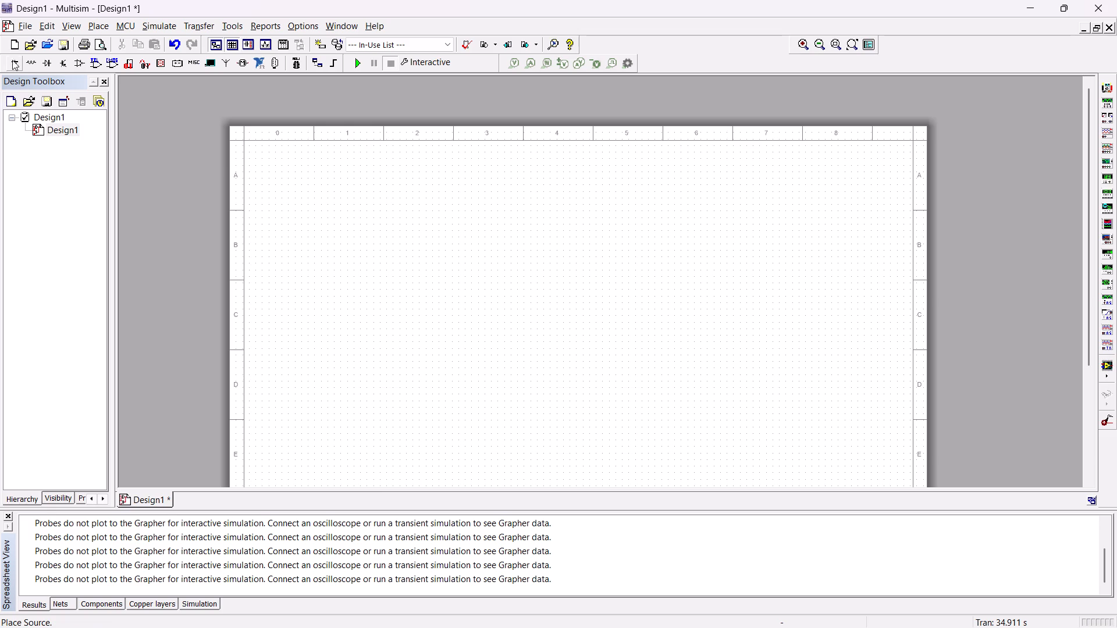
Search the TTL component group for parts numbered 7424 and 7426.
{"action": "left_click", "coordinate": [13, 59]}
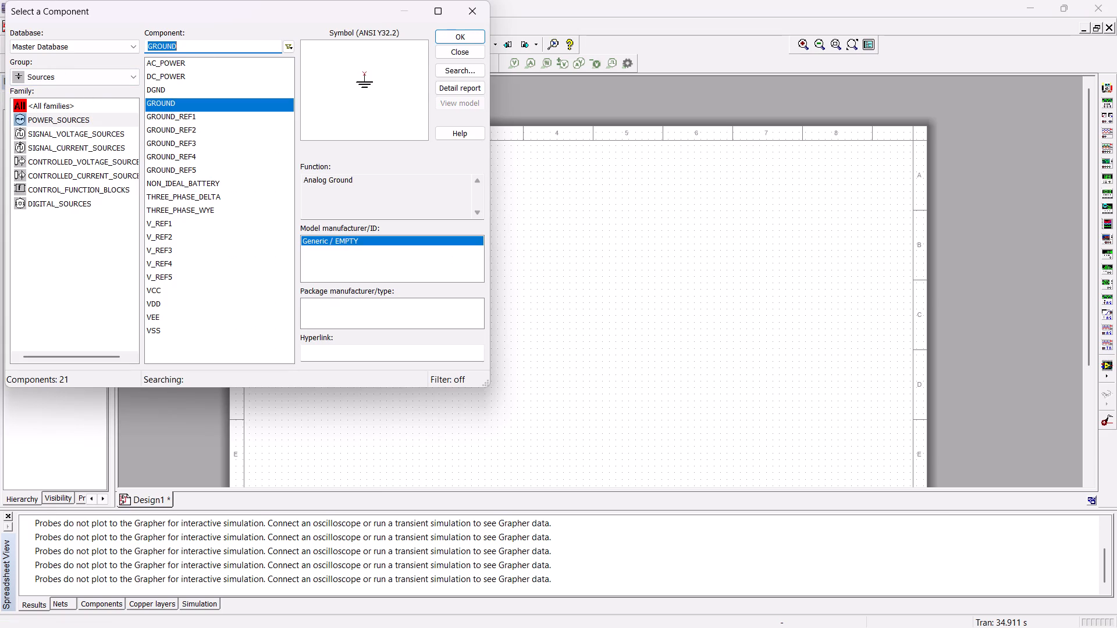
{"action": "left_click", "coordinate": [91, 124]}
{"action": "left_click", "coordinate": [84, 74]}
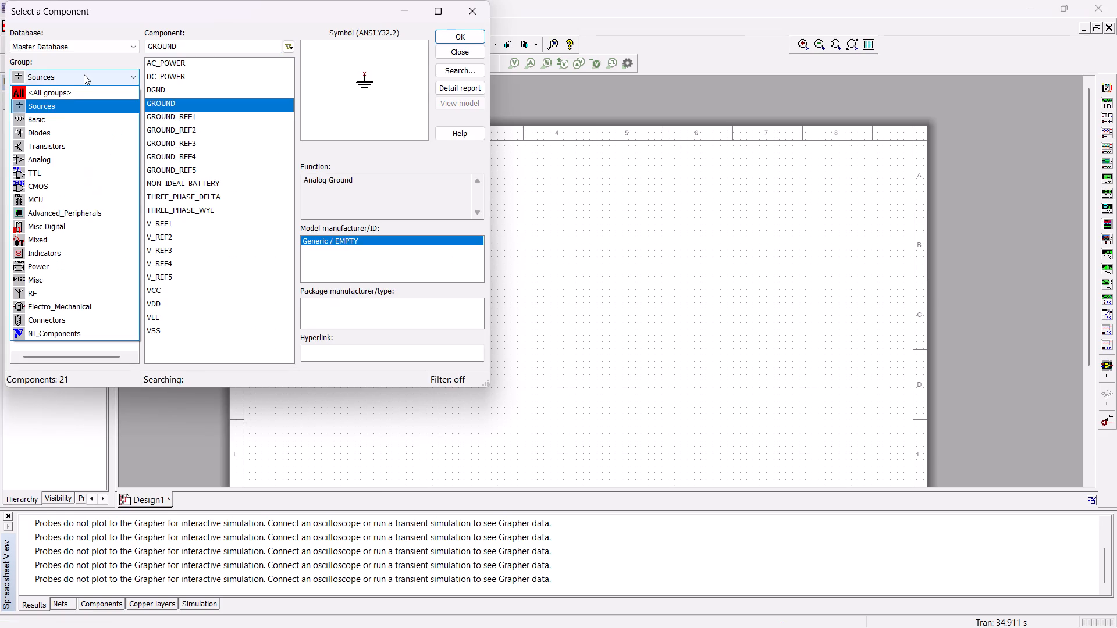
{"action": "left_click", "coordinate": [54, 253]}
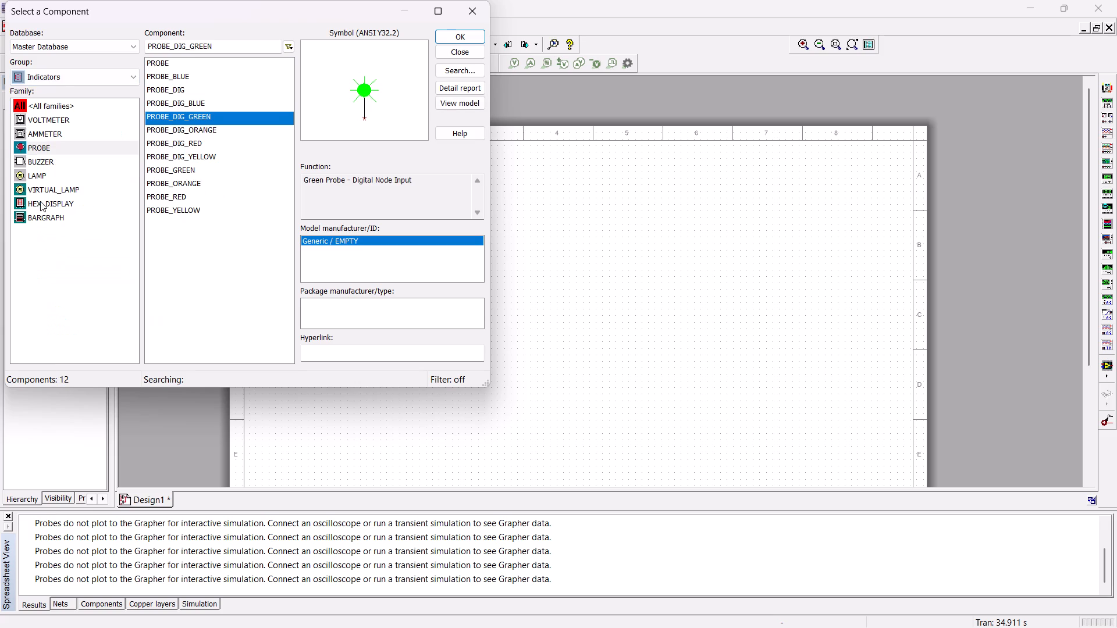
{"action": "left_click", "coordinate": [82, 80]}
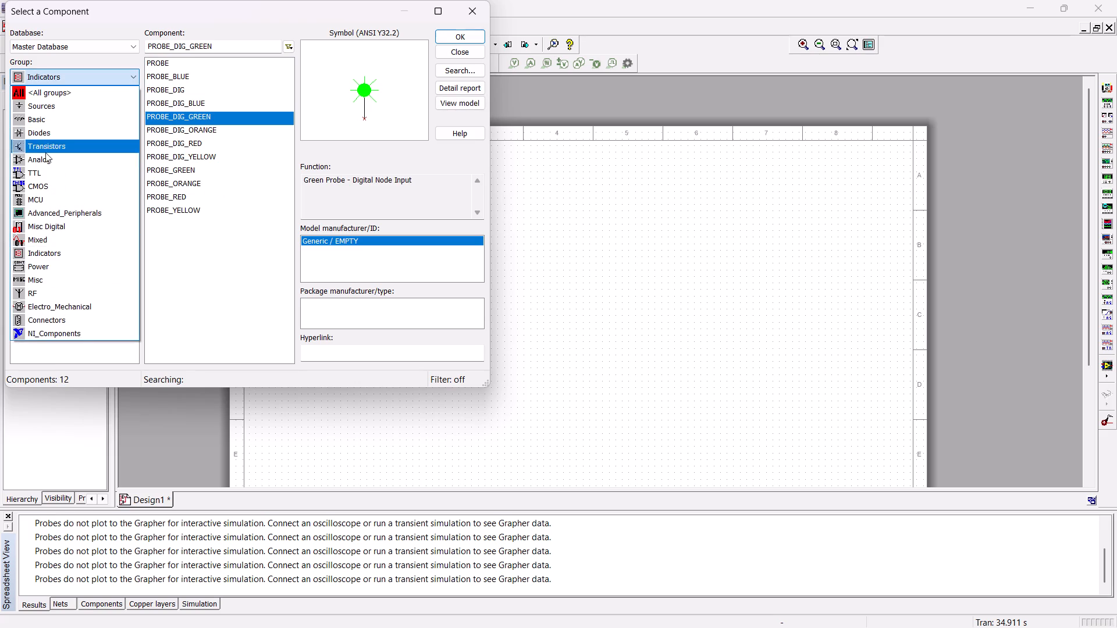
{"action": "left_click", "coordinate": [42, 170]}
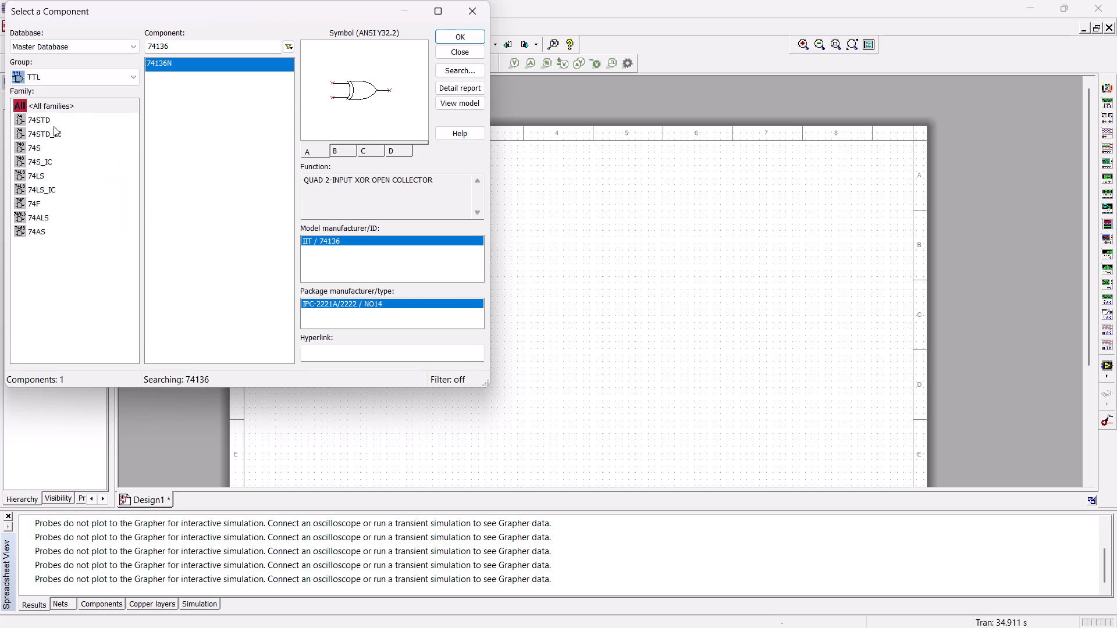
{"action": "left_click", "coordinate": [198, 45]}
{"action": "key", "text": "BackSpace"}
{"action": "key", "text": "BackSpace"}
{"action": "key", "text": "BackSpace"}
{"action": "type", "text": "24"}
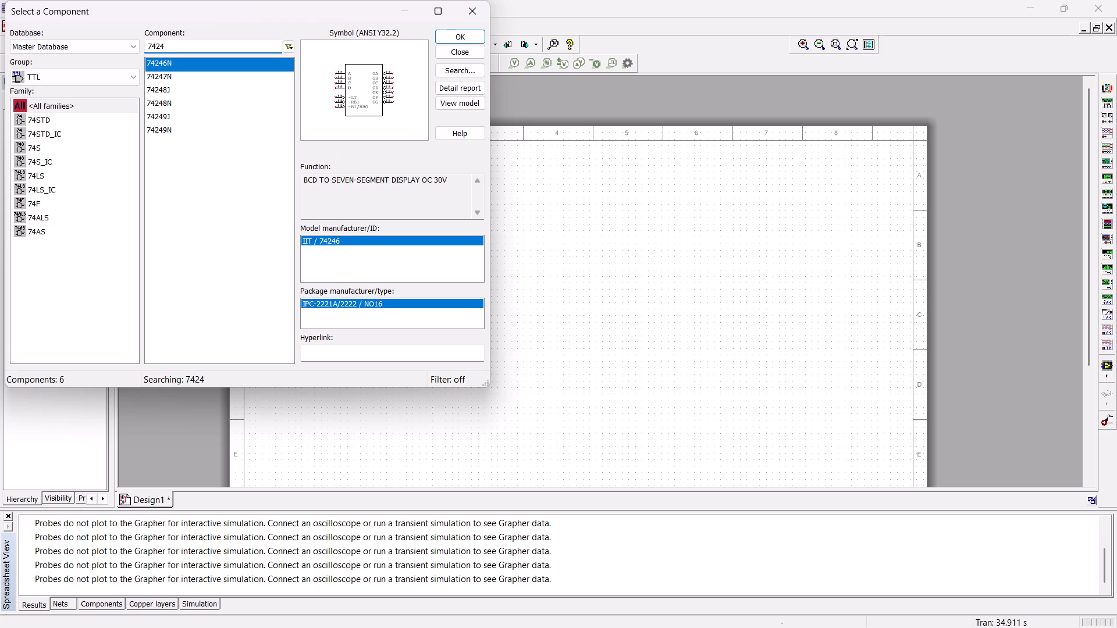
{"action": "key", "text": "BackSpace"}
{"action": "key", "text": "6"}
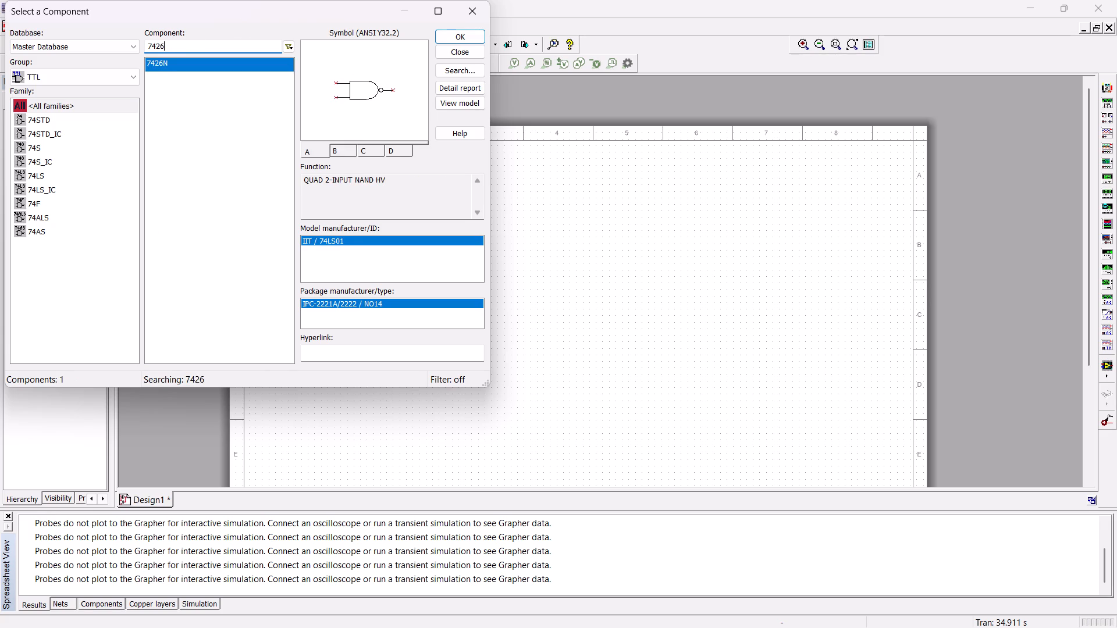
{"action": "key", "text": "BackSpace"}
{"action": "key", "text": "BackSpace"}
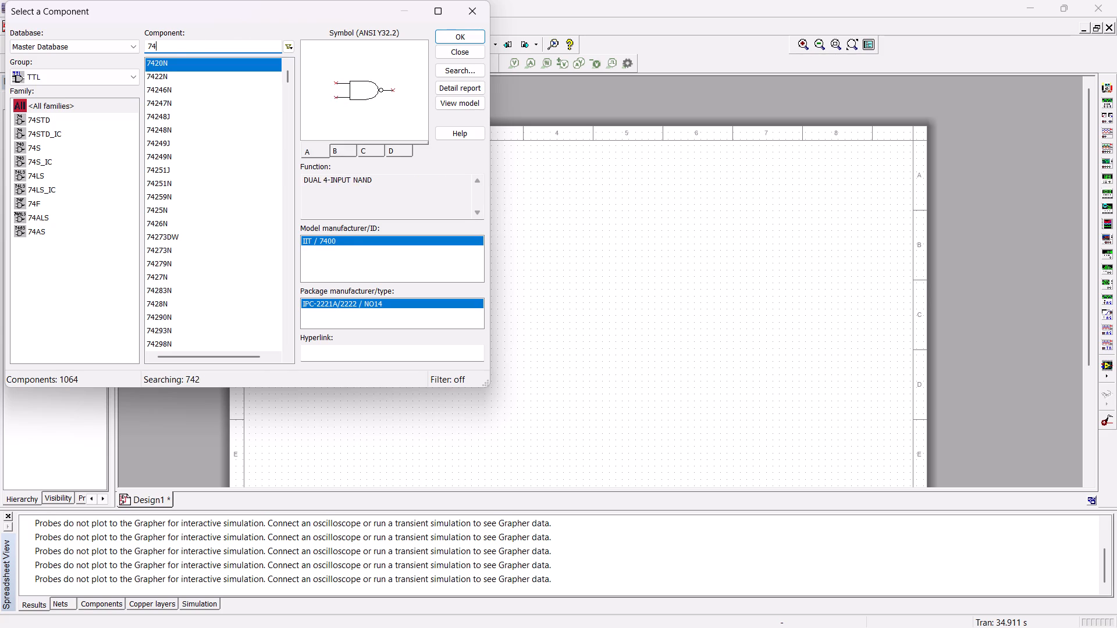
Find the 7486N XOR gate and place its section A near the middle of the sheet's upper half.
{"action": "type", "text": "86"}
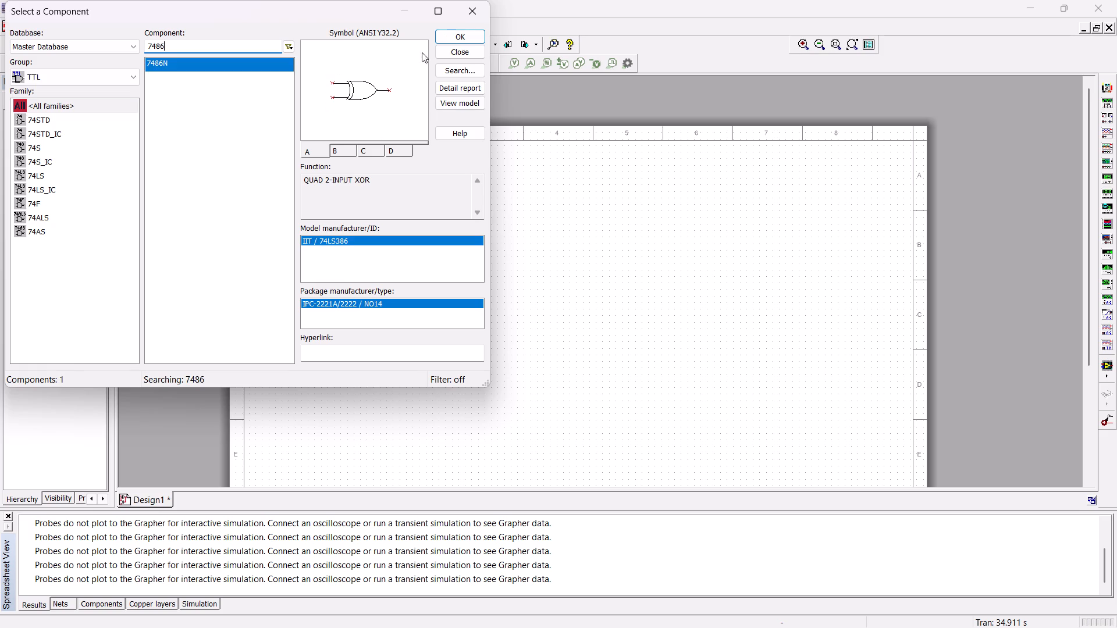
{"action": "left_click", "coordinate": [447, 34]}
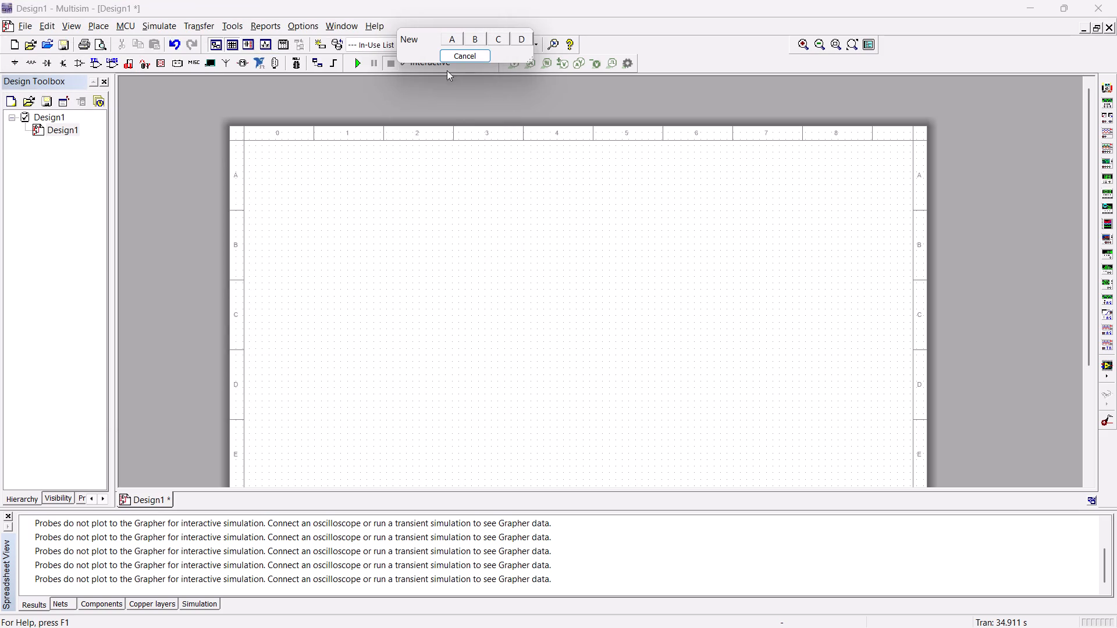
{"action": "left_click_drag", "start_coordinate": [450, 41], "coordinate": [456, 47]}
{"action": "left_click", "coordinate": [479, 283]}
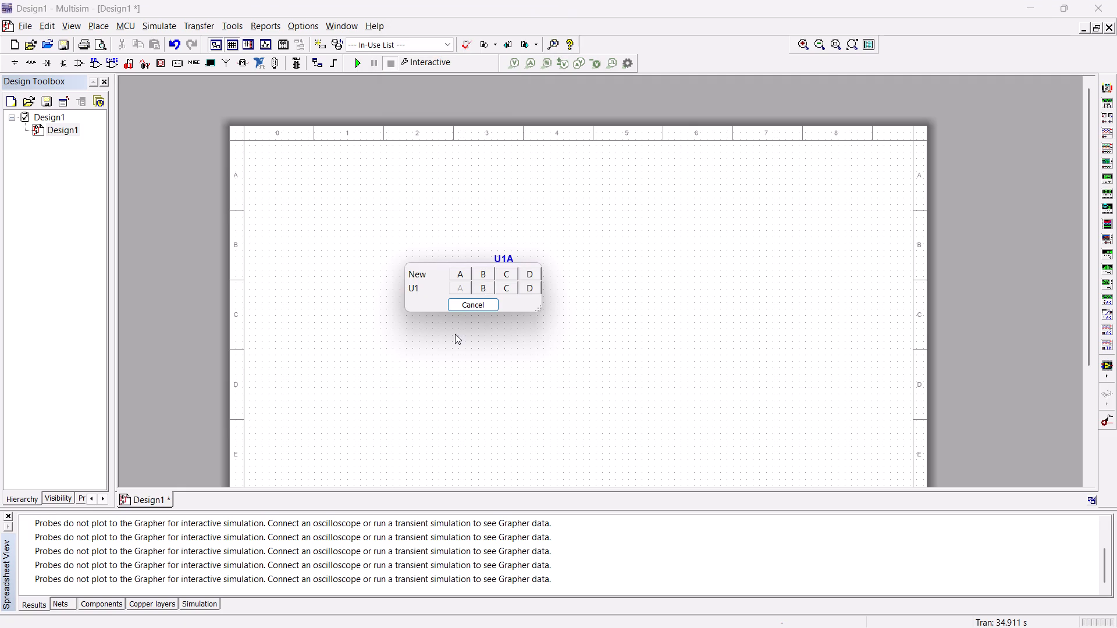
{"action": "left_click", "coordinate": [465, 308]}
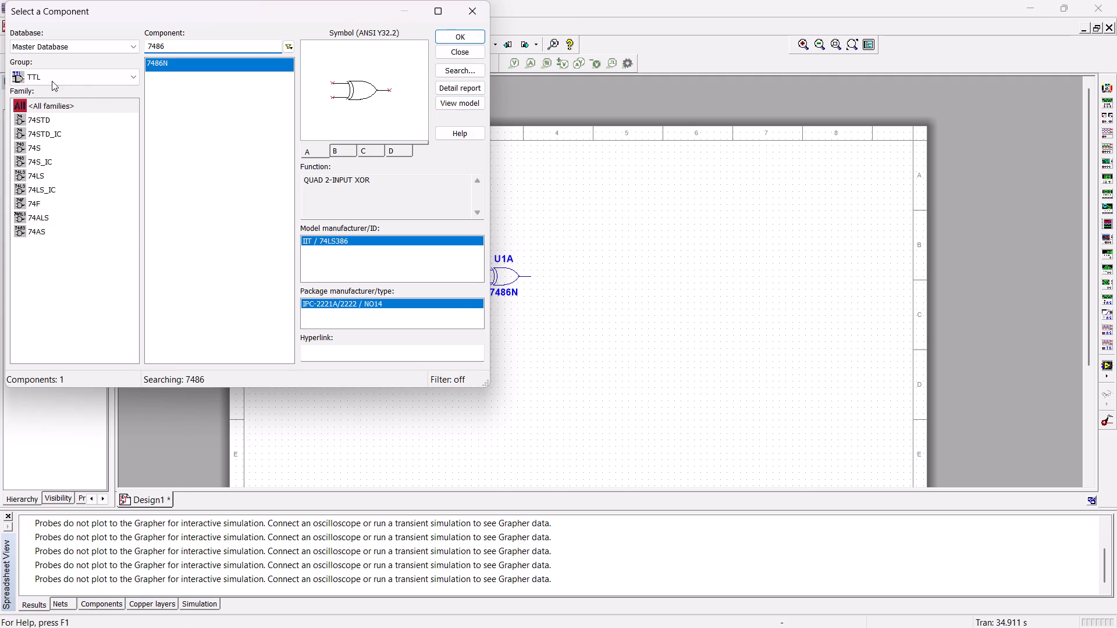
Place two SPDT switches from the Basic group, one above the other, beside the XOR gate's inputs.
{"action": "left_click", "coordinate": [55, 77]}
{"action": "left_click", "coordinate": [42, 124]}
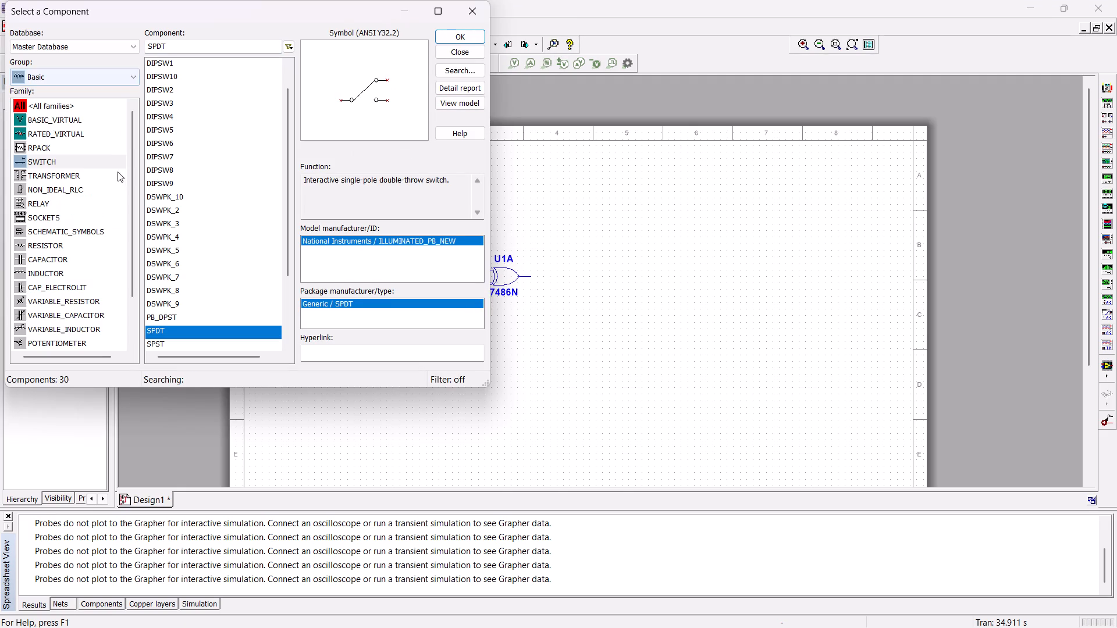
{"action": "left_click", "coordinate": [469, 34]}
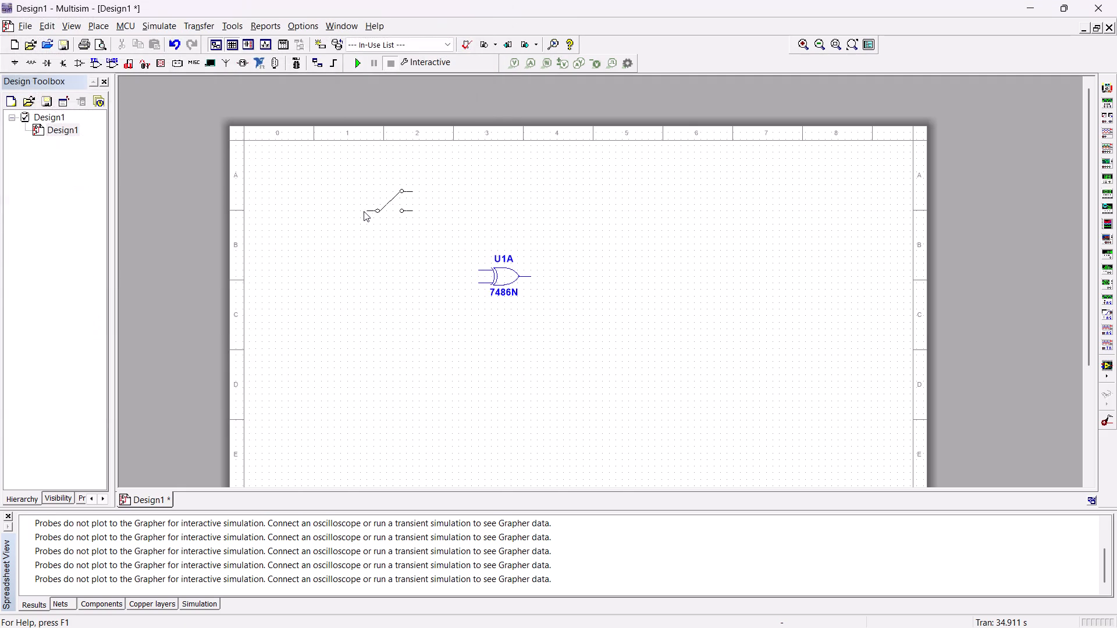
{"action": "left_click", "coordinate": [364, 211]}
{"action": "left_click", "coordinate": [450, 37]}
{"action": "left_click", "coordinate": [387, 306]}
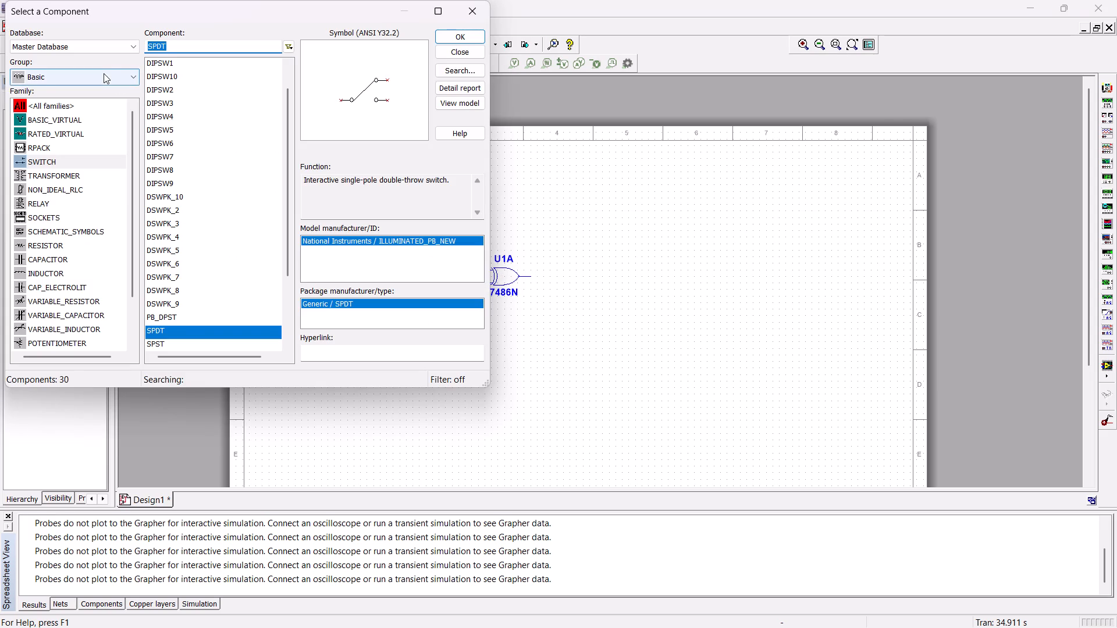
Place a PROBE_DIG_GREEN indicator near the XOR gate's output.
{"action": "left_click", "coordinate": [104, 73]}
{"action": "left_click", "coordinate": [69, 252]}
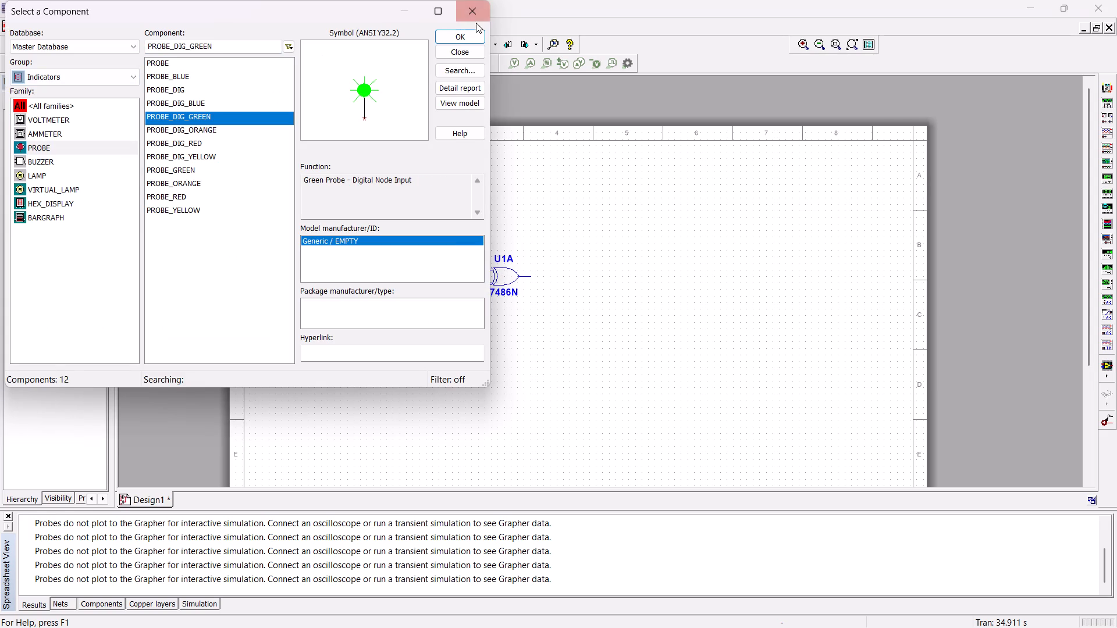
{"action": "left_click", "coordinate": [468, 35]}
{"action": "left_click", "coordinate": [563, 264]}
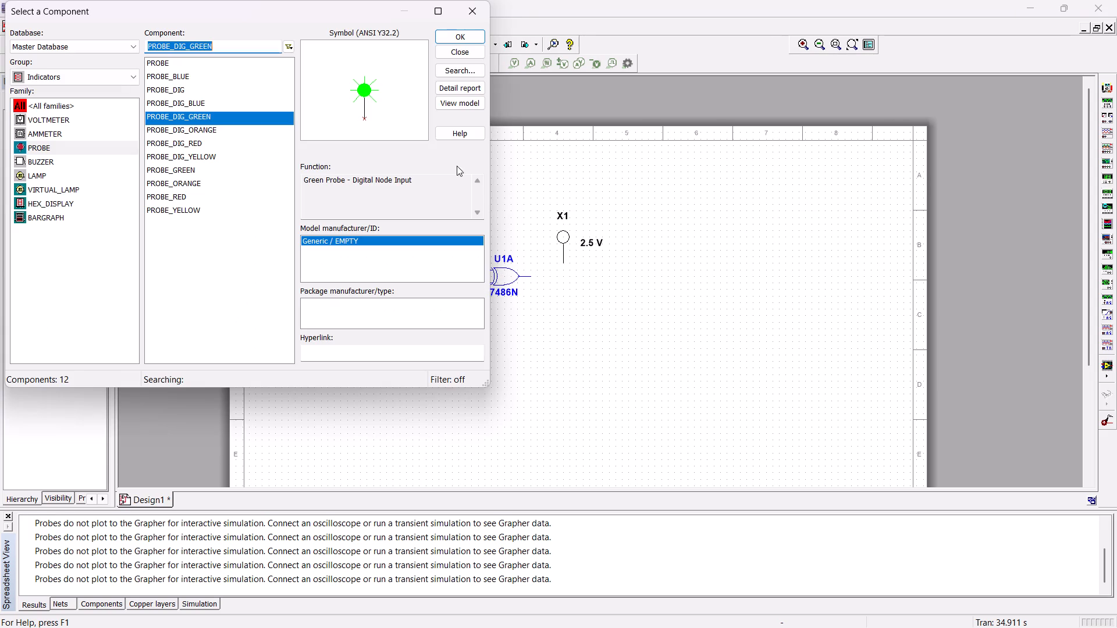
Place a ground symbol below the switches and a VCC supply above them, accepting the virtual connection to the hidden power pins.
{"action": "left_click", "coordinate": [83, 73]}
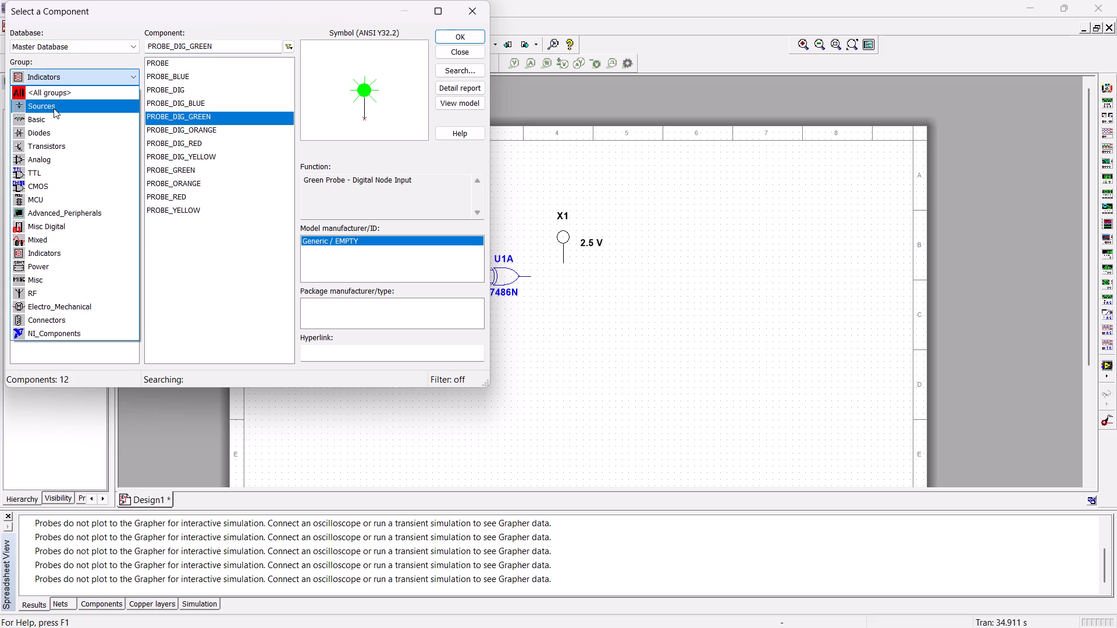
{"action": "left_click", "coordinate": [54, 108]}
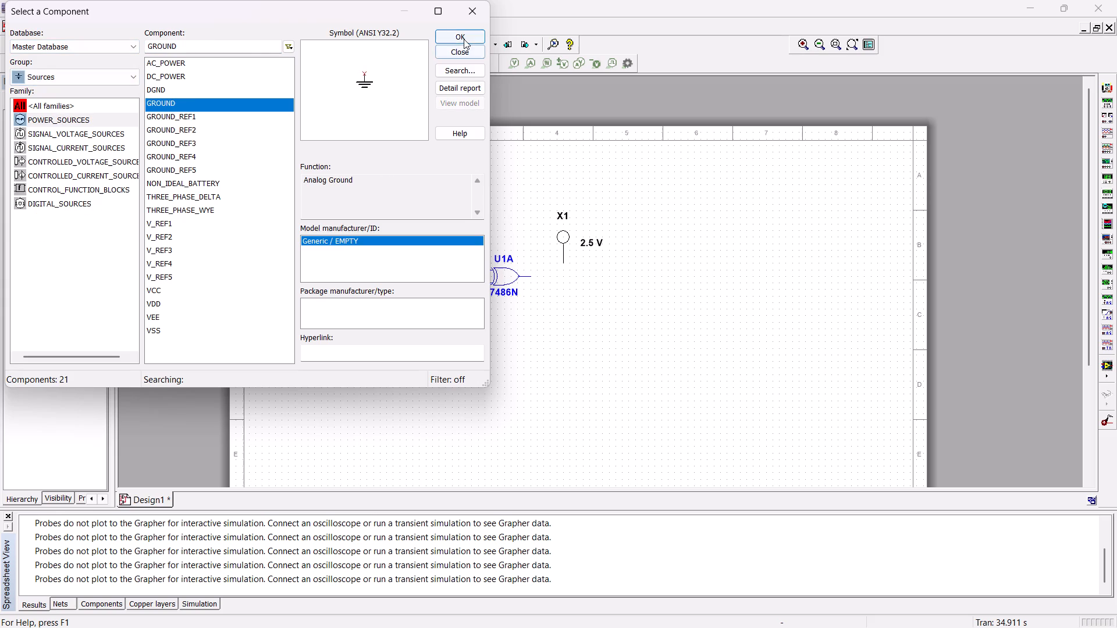
{"action": "left_click", "coordinate": [464, 39]}
{"action": "left_click", "coordinate": [322, 366]}
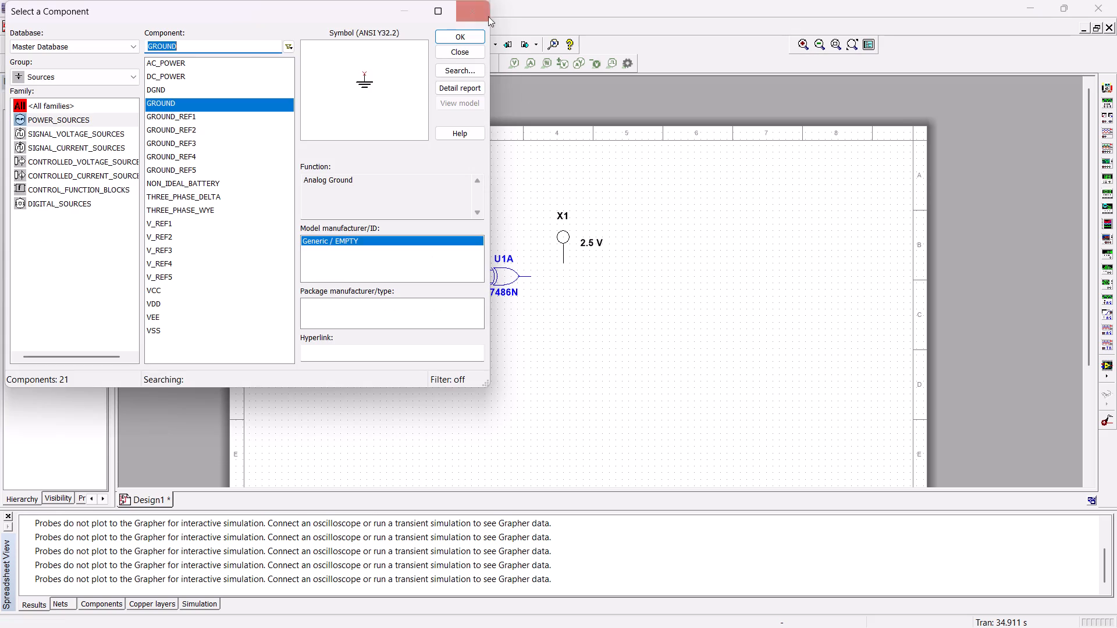
{"action": "left_click", "coordinate": [161, 290]}
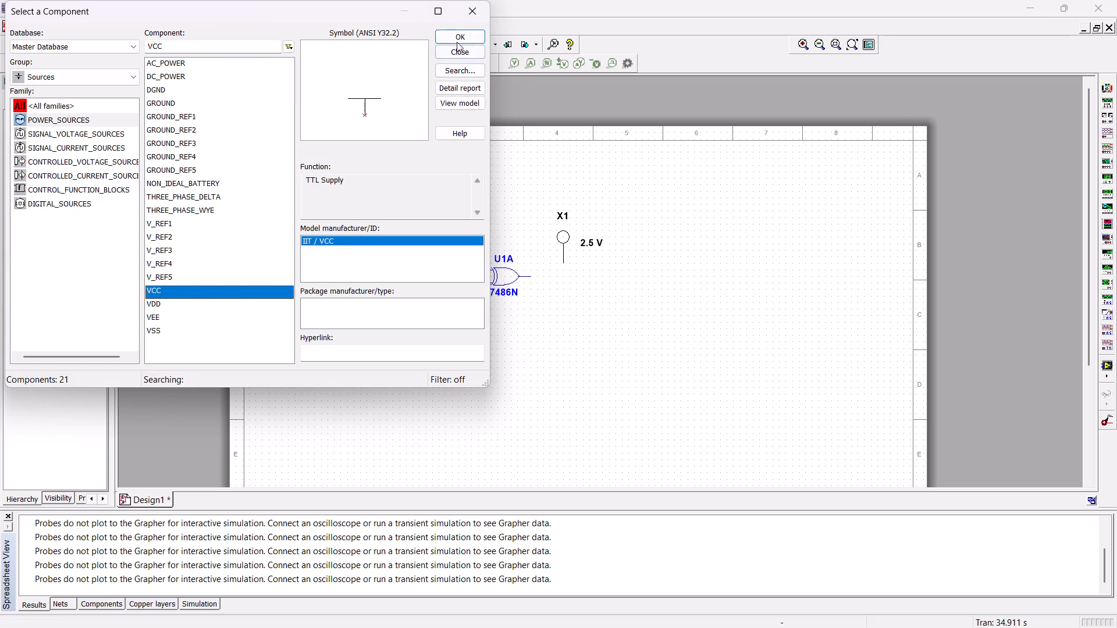
{"action": "left_click", "coordinate": [464, 38]}
{"action": "left_click", "coordinate": [306, 174]}
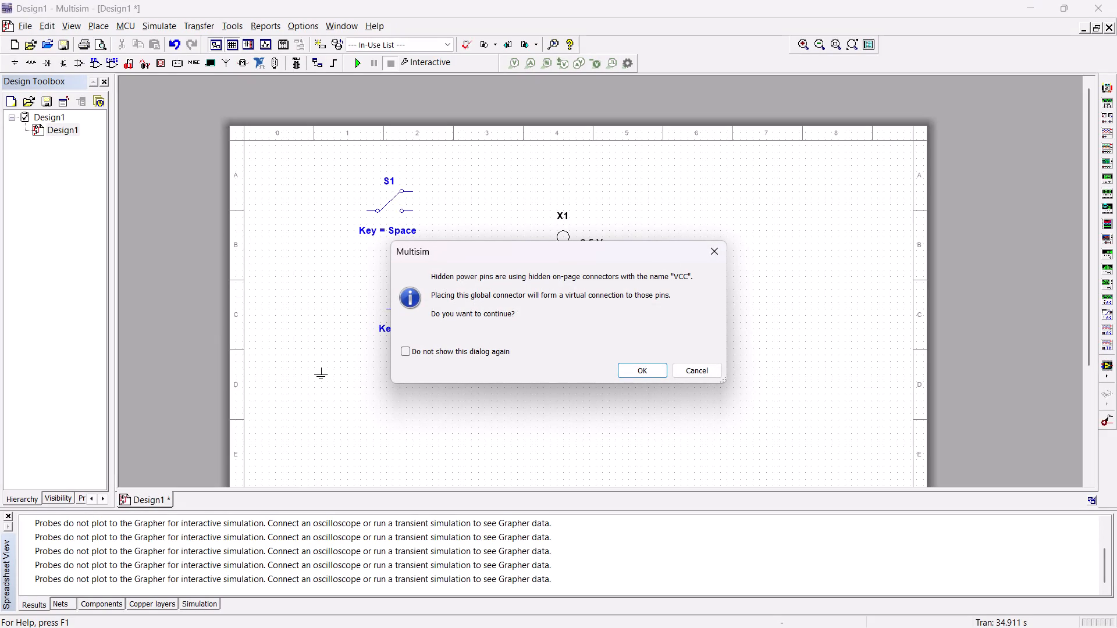
{"action": "left_click", "coordinate": [650, 370]}
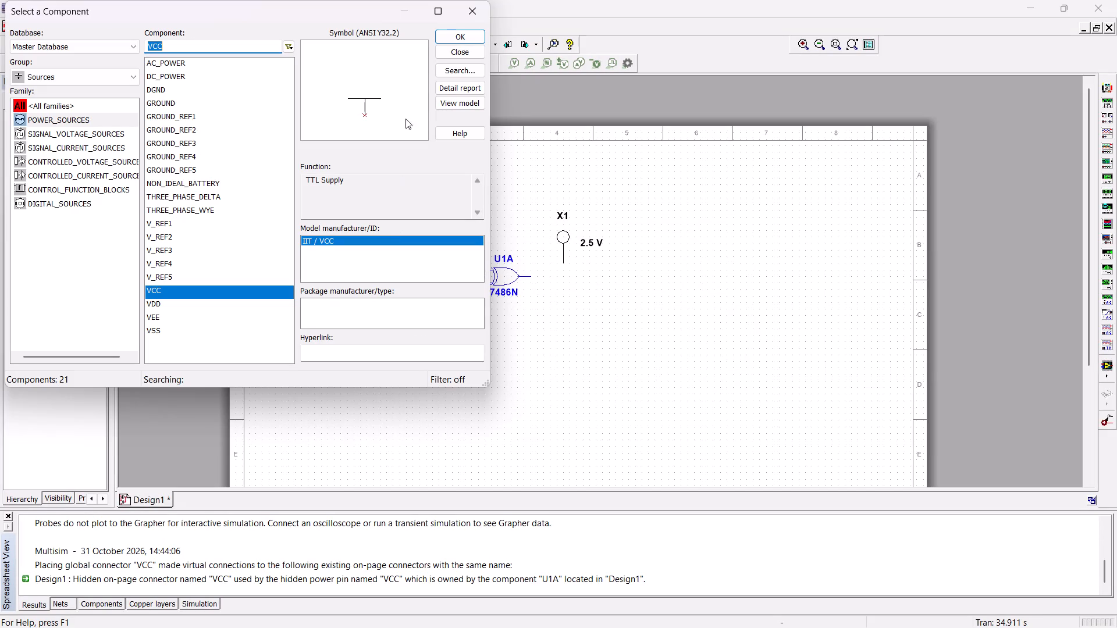
{"action": "left_click", "coordinate": [467, 12]}
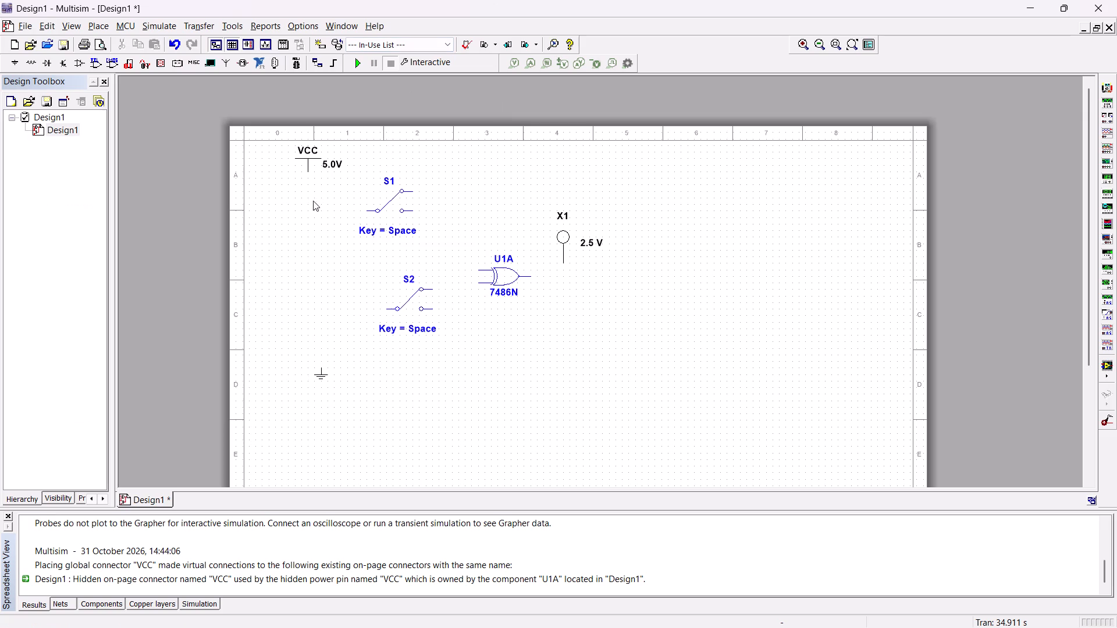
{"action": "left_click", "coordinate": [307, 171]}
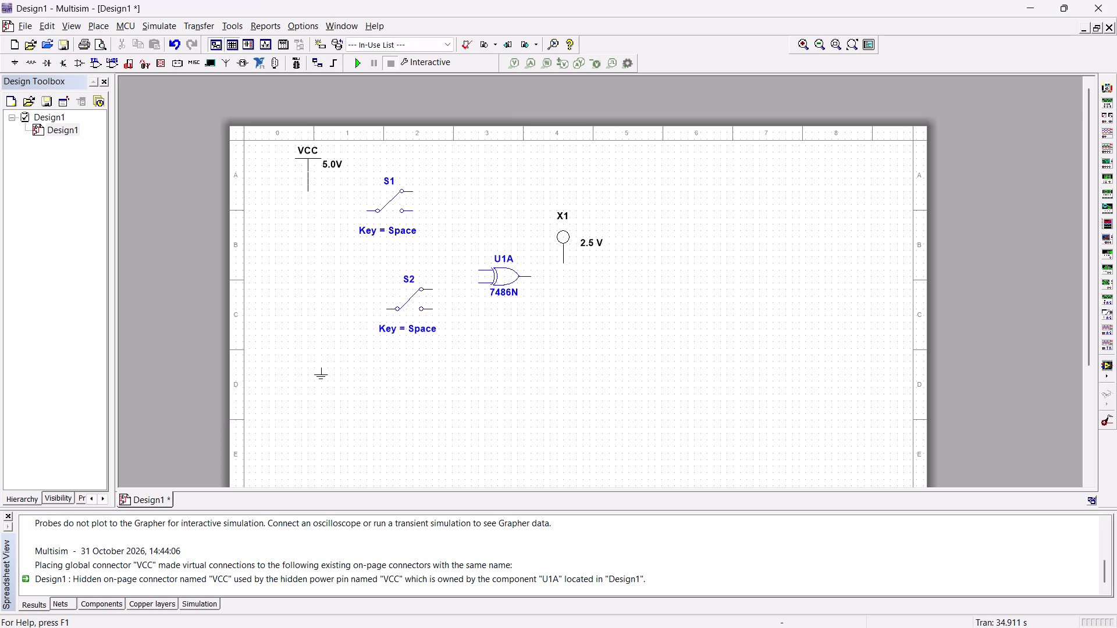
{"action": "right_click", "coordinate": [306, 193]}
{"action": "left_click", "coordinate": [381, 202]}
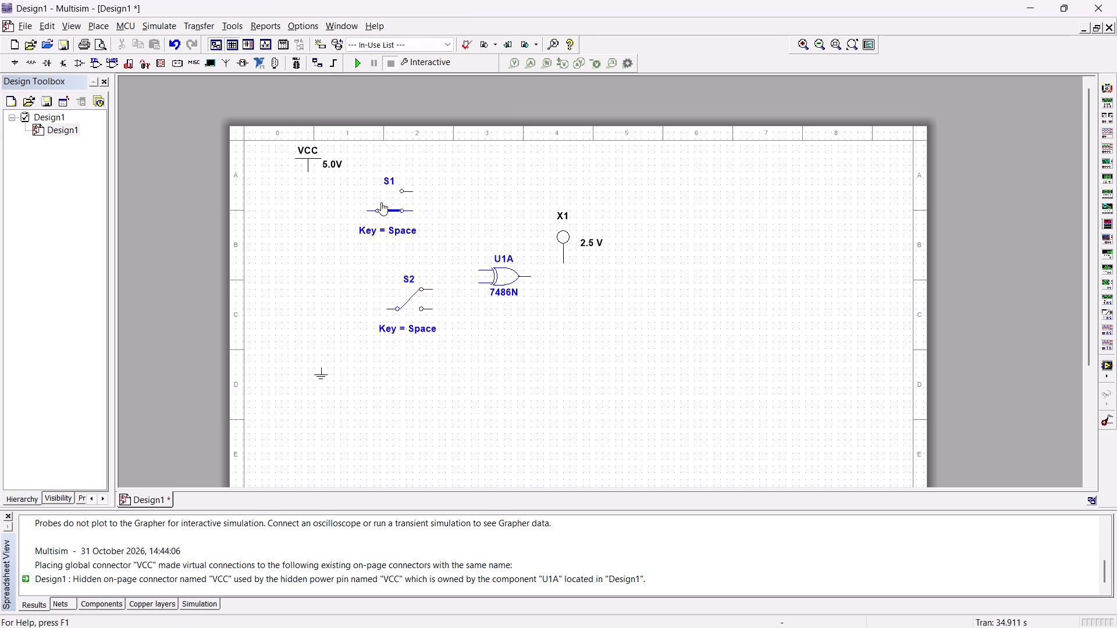
Rotate switches S1 and S2 by 180 degrees so their common contacts face the XOR gate, with S1 set to its lower throw.
{"action": "left_click", "coordinate": [379, 192]}
{"action": "key", "text": "ctrl+r"}
{"action": "key", "text": "ctrl+r"}
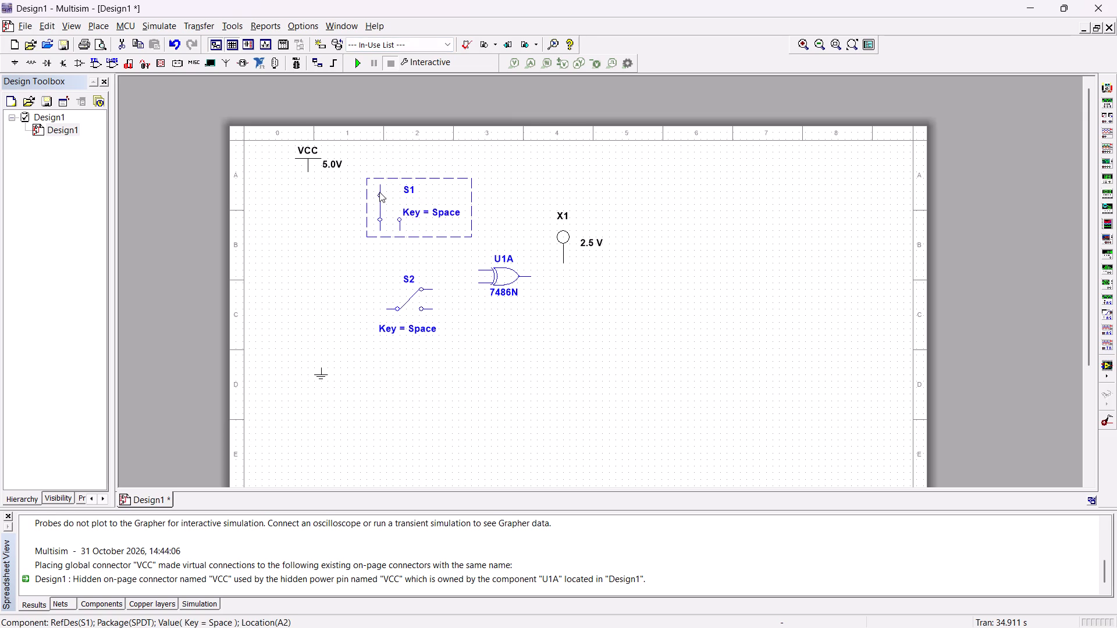
{"action": "left_click", "coordinate": [375, 198]}
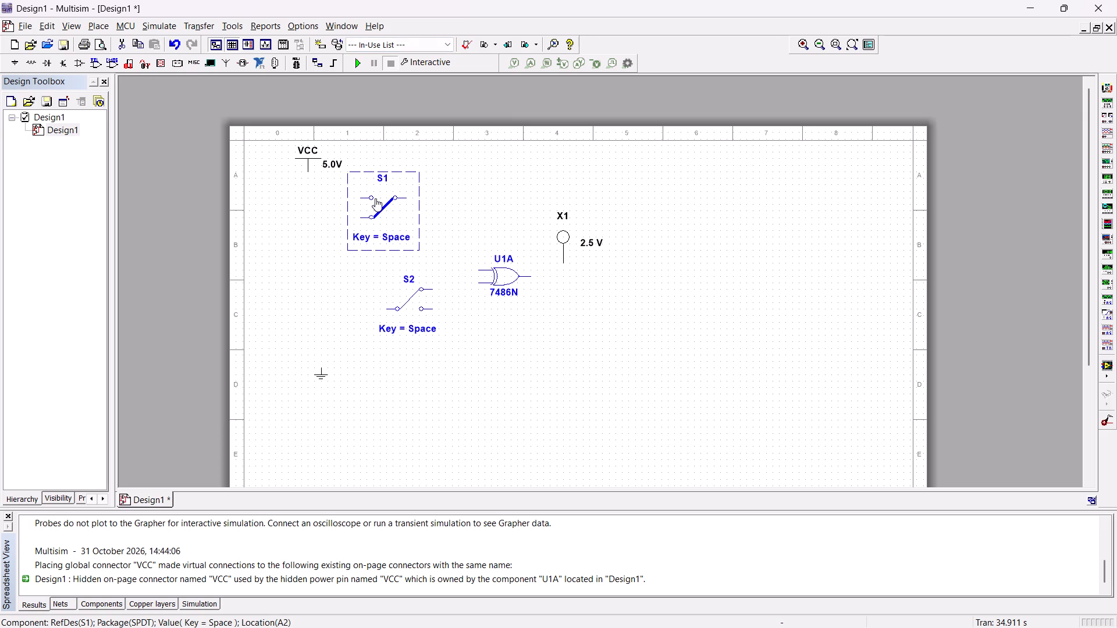
{"action": "left_click", "coordinate": [397, 282]}
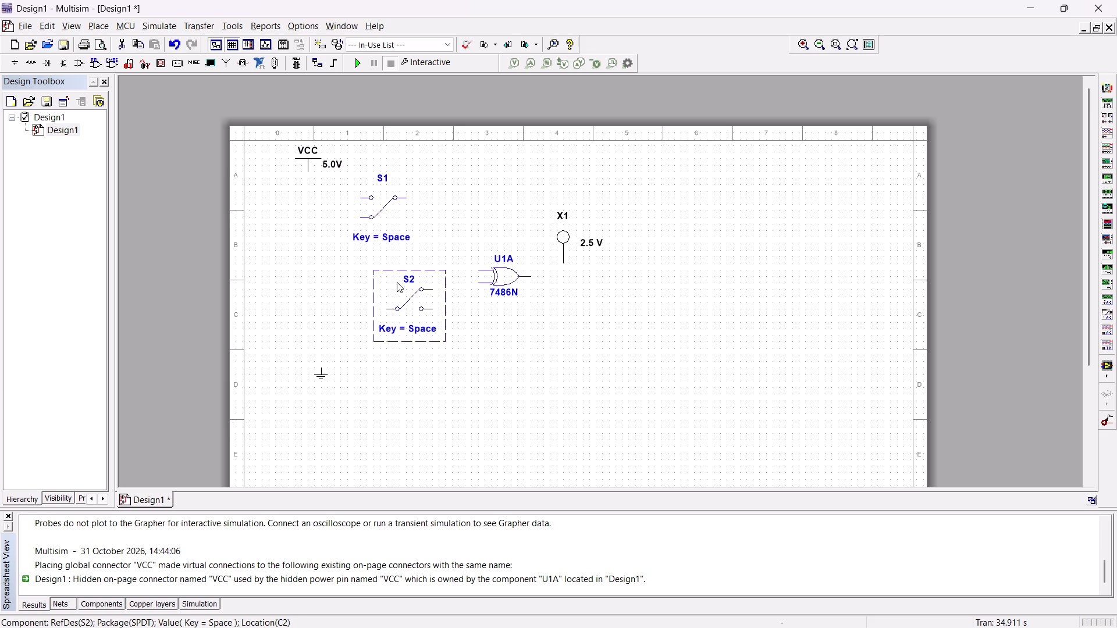
{"action": "key", "text": "ctrl+r"}
{"action": "key", "text": "ctrl+r"}
{"action": "left_click", "coordinate": [429, 384]}
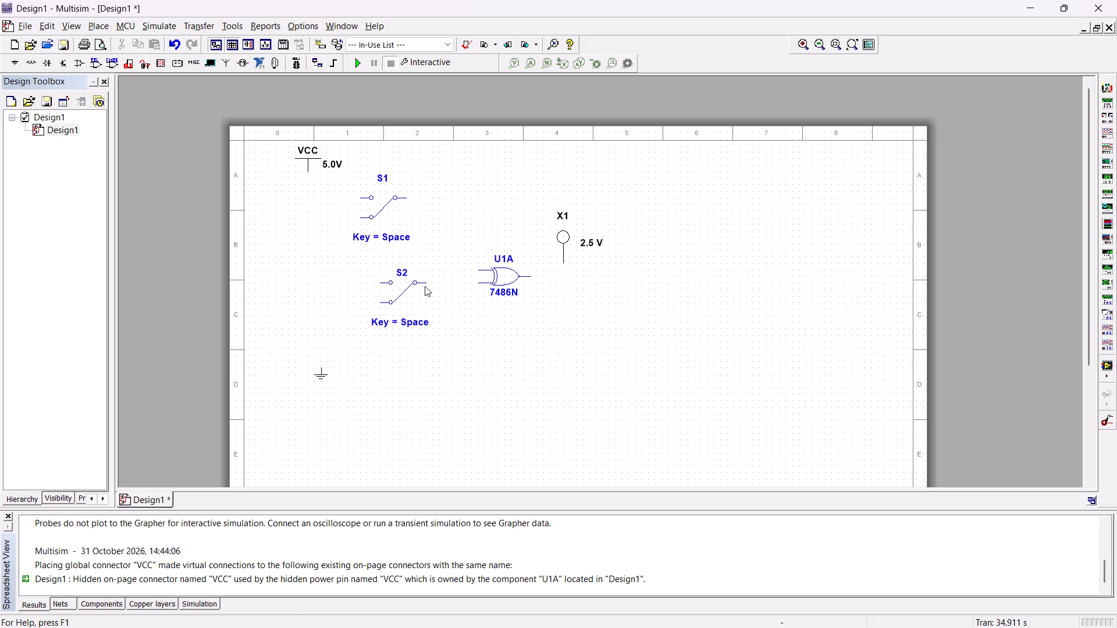
Wire S2's common contact to the 7486N's lower input, the gate's output to probe X1, and S1's common contact to the upper input.
{"action": "left_click", "coordinate": [426, 283]}
{"action": "left_click", "coordinate": [478, 285]}
{"action": "left_click", "coordinate": [528, 277]}
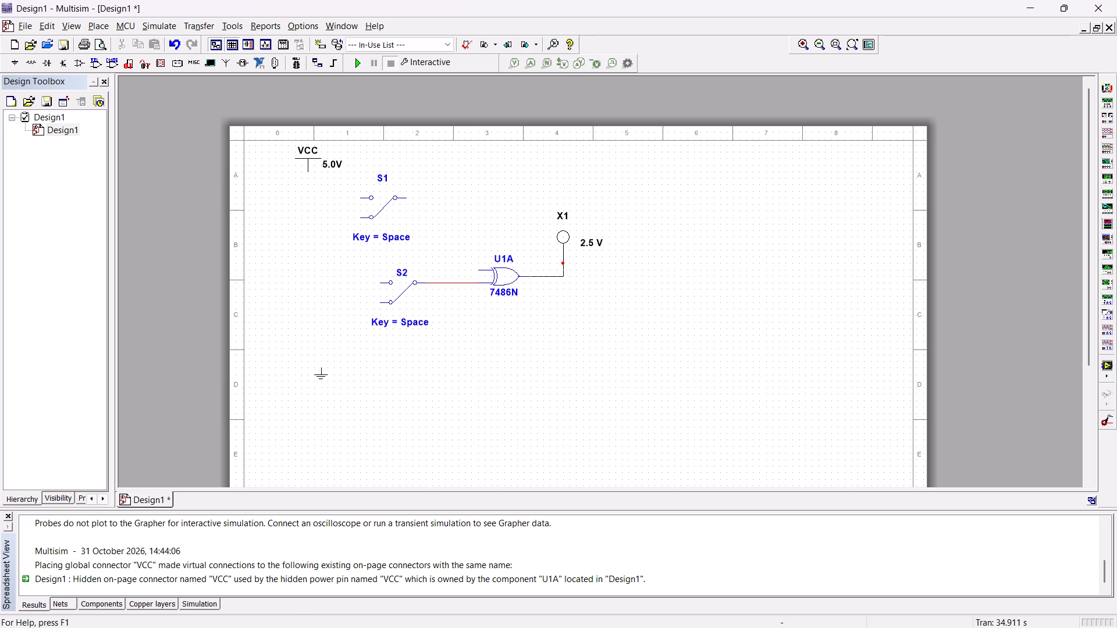
{"action": "left_click", "coordinate": [563, 266]}
{"action": "left_click", "coordinate": [405, 199]}
{"action": "left_click", "coordinate": [478, 270]}
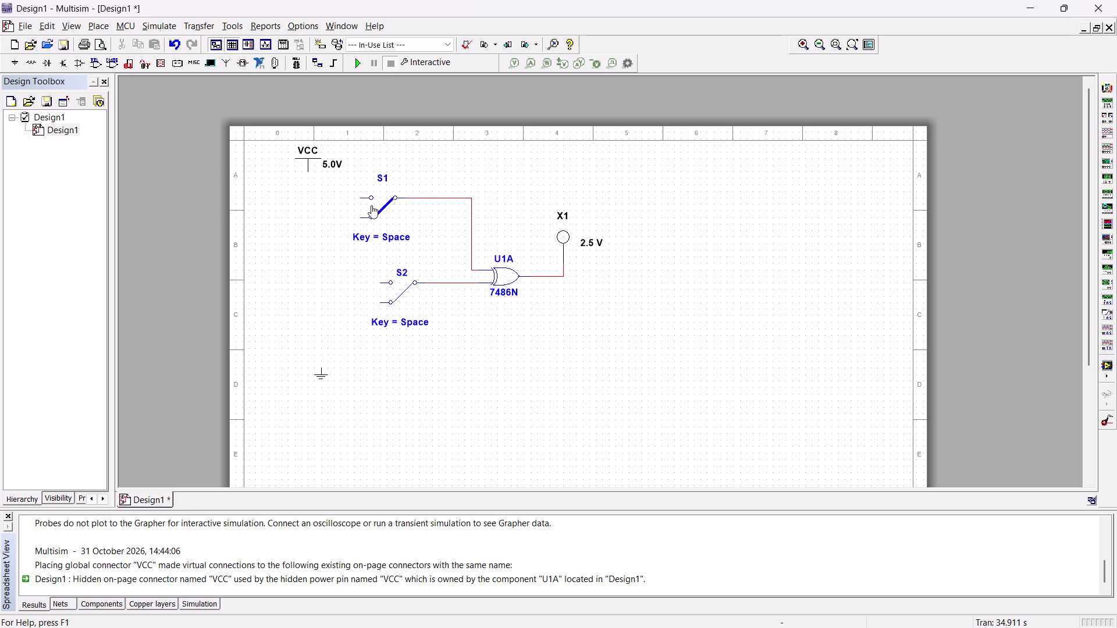
Wire the upper throws of S1 and S2 to VCC and their lower throws to ground.
{"action": "left_click", "coordinate": [362, 198]}
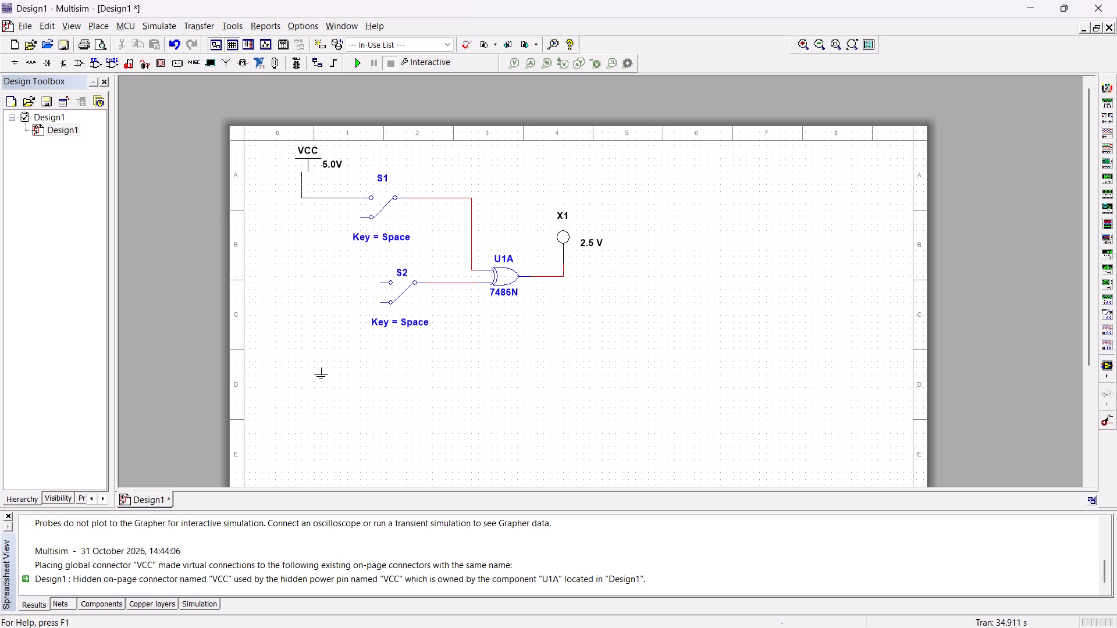
{"action": "left_click", "coordinate": [305, 169]}
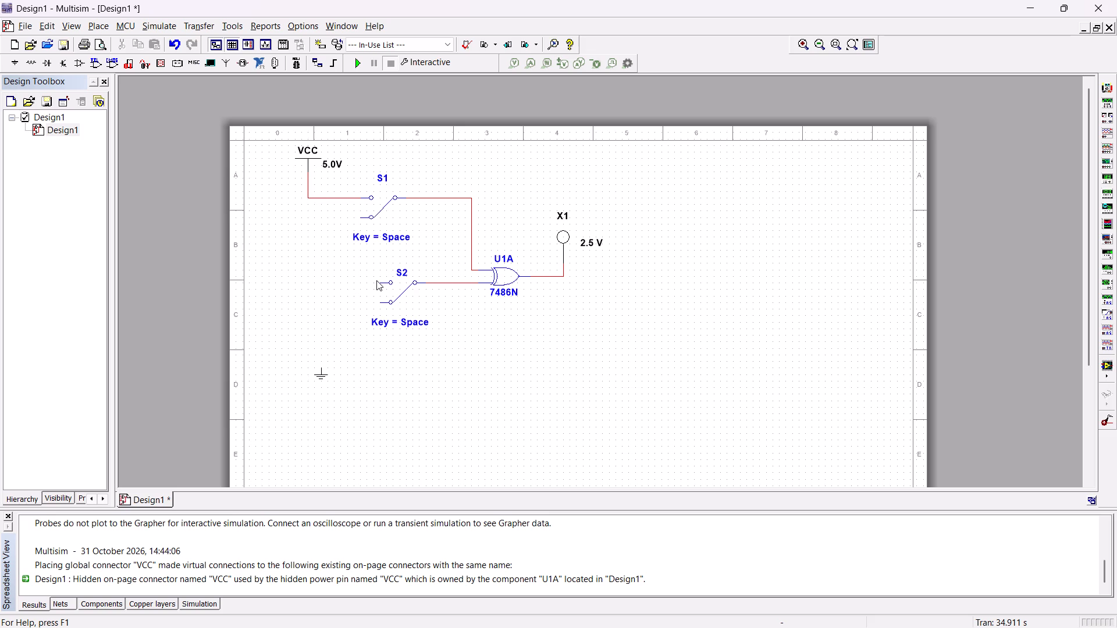
{"action": "left_click", "coordinate": [381, 283]}
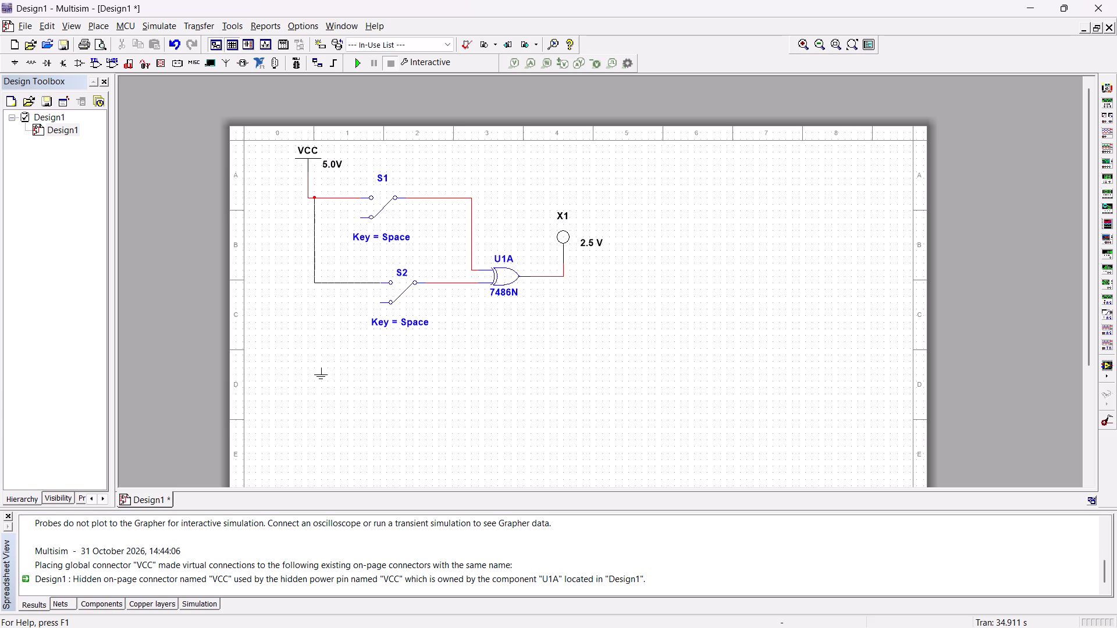
{"action": "left_click", "coordinate": [312, 199]}
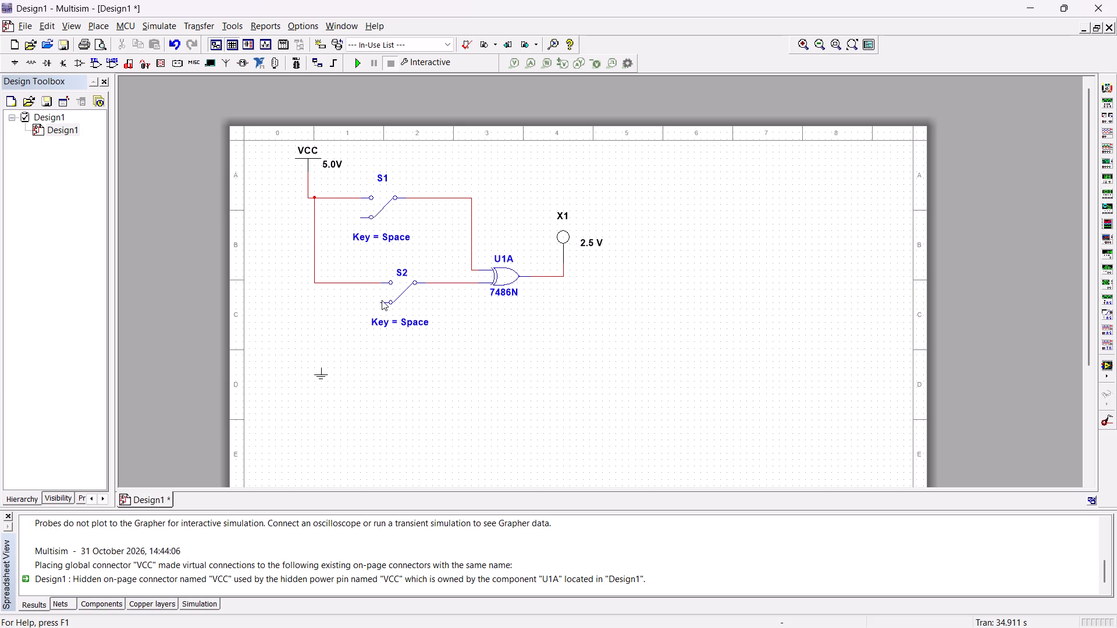
{"action": "left_click", "coordinate": [380, 301]}
{"action": "left_click", "coordinate": [319, 369]}
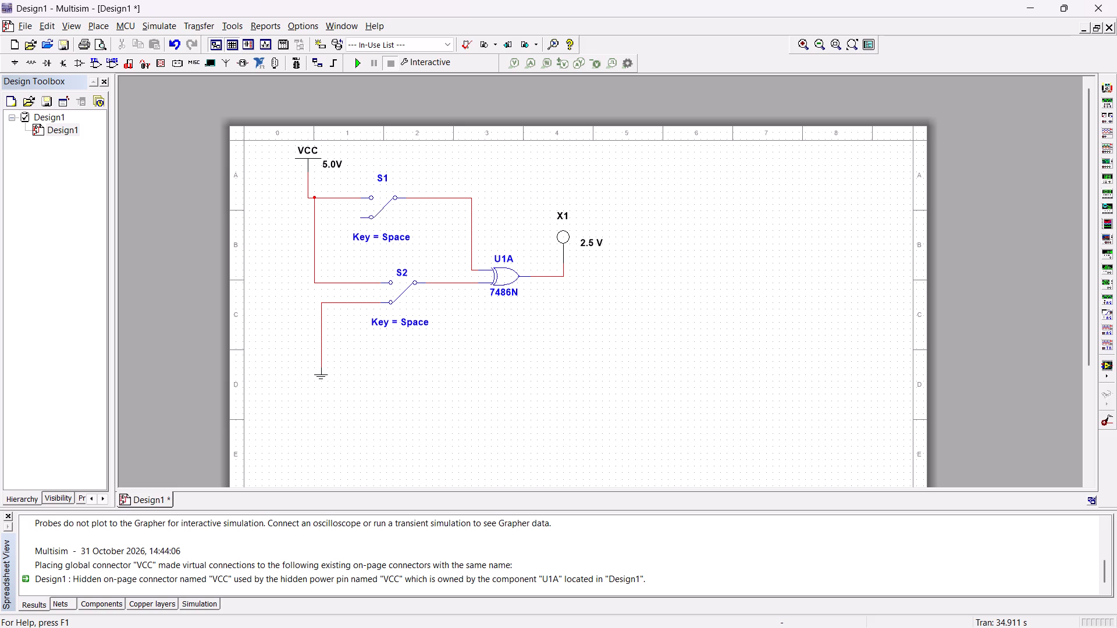
{"action": "left_click", "coordinate": [360, 217]}
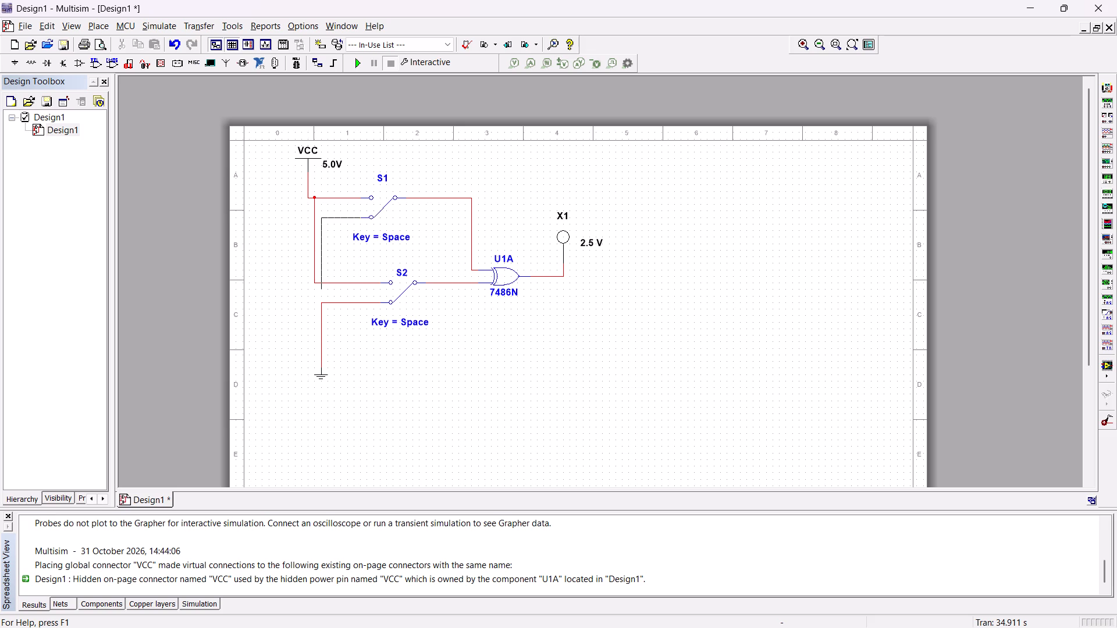
{"action": "left_click", "coordinate": [319, 301]}
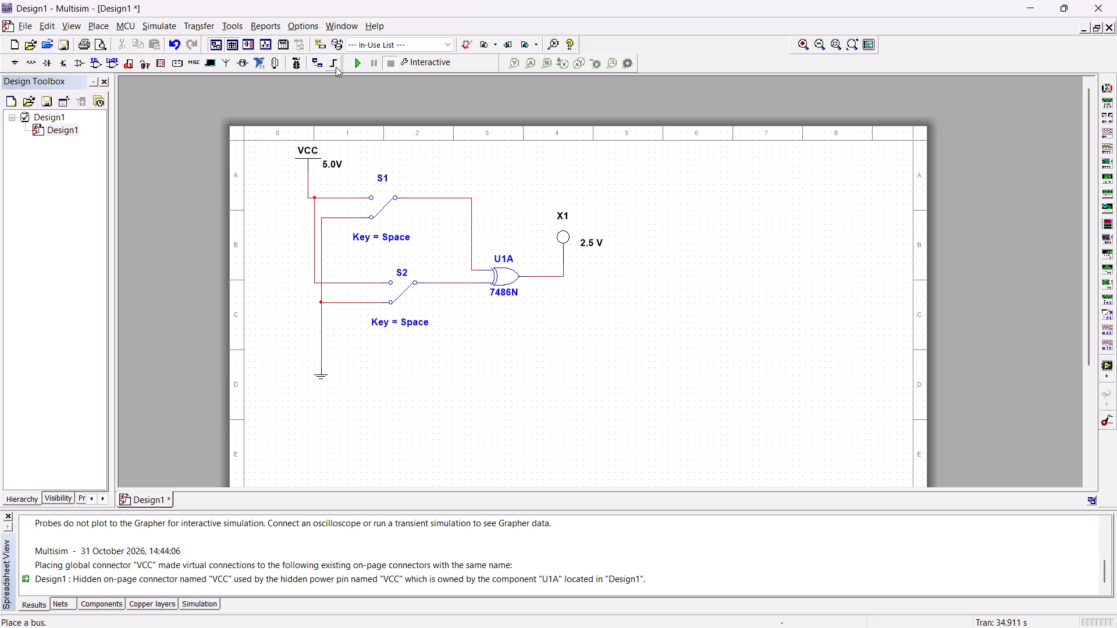
Simulate the XOR circuit, toggling S1 and S2 through the input combinations, and stop with S1 on ground and S2 on VCC.
{"action": "left_click", "coordinate": [356, 64]}
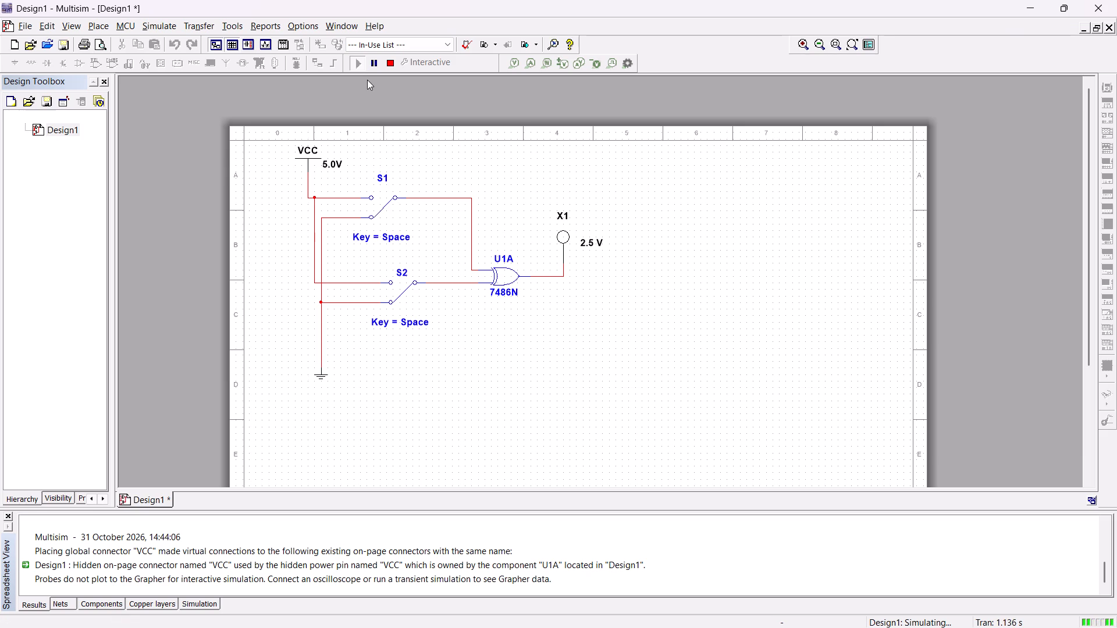
{"action": "left_click", "coordinate": [381, 210]}
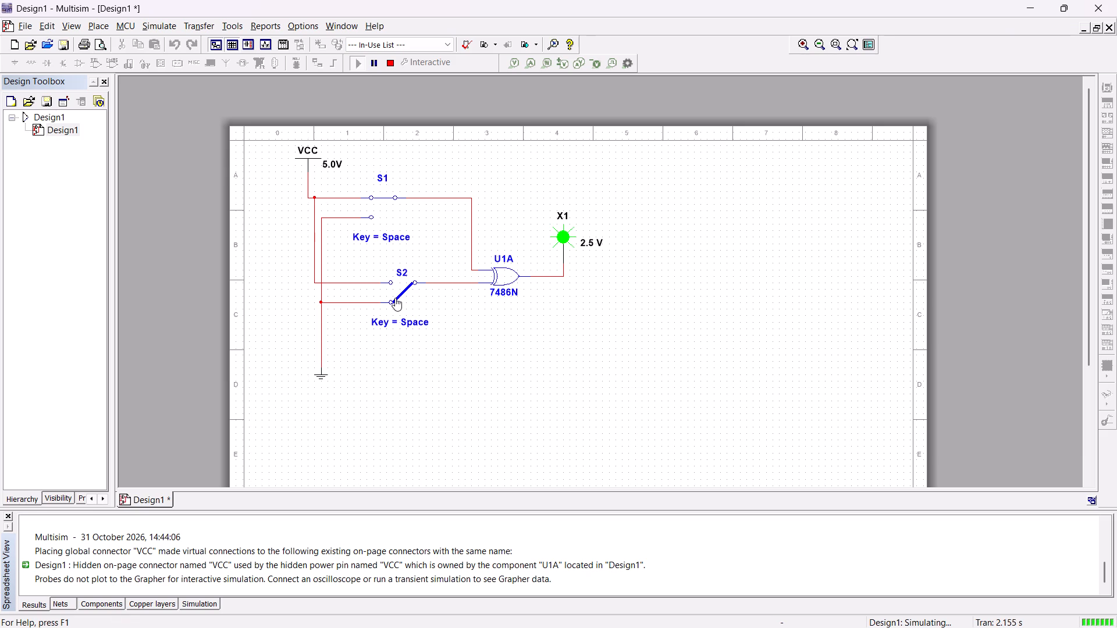
{"action": "left_click", "coordinate": [396, 298]}
{"action": "left_click", "coordinate": [399, 282]}
{"action": "left_click", "coordinate": [379, 201]}
{"action": "left_click", "coordinate": [402, 289]}
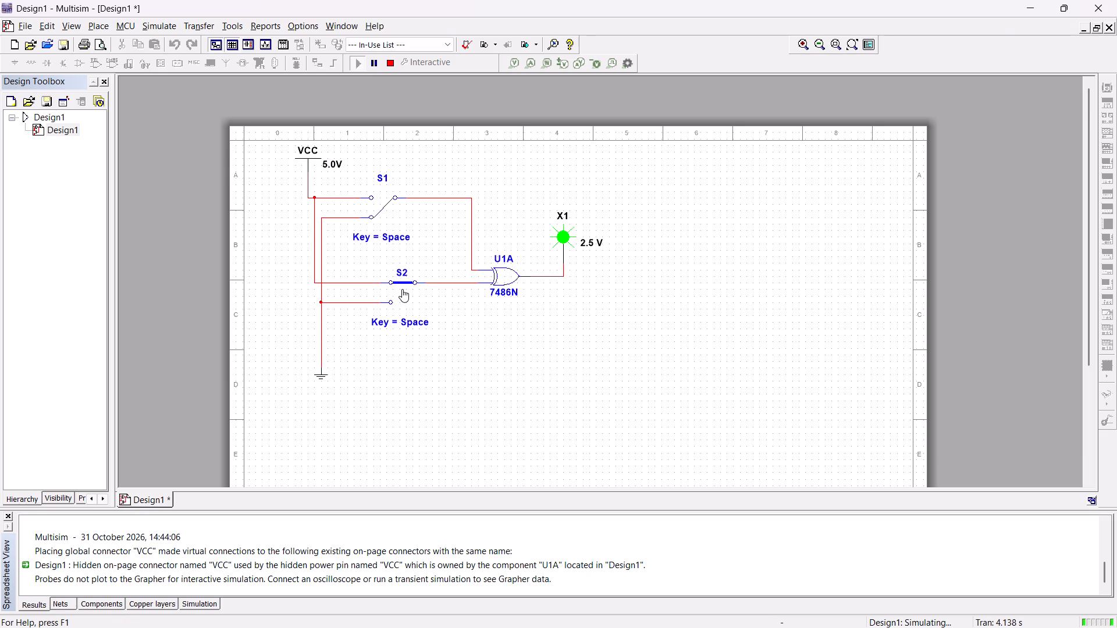
{"action": "left_click", "coordinate": [392, 65]}
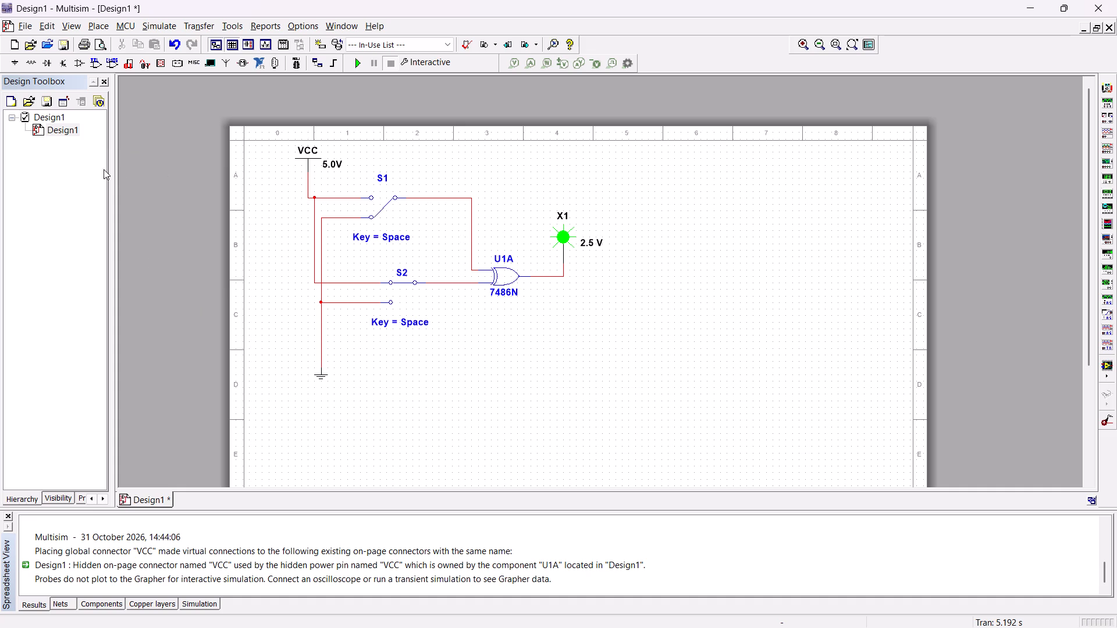
Place section A of a 74LS266N XNOR gate from the TTL group's 74LS family below the 7486N gate.
{"action": "left_click", "coordinate": [16, 60]}
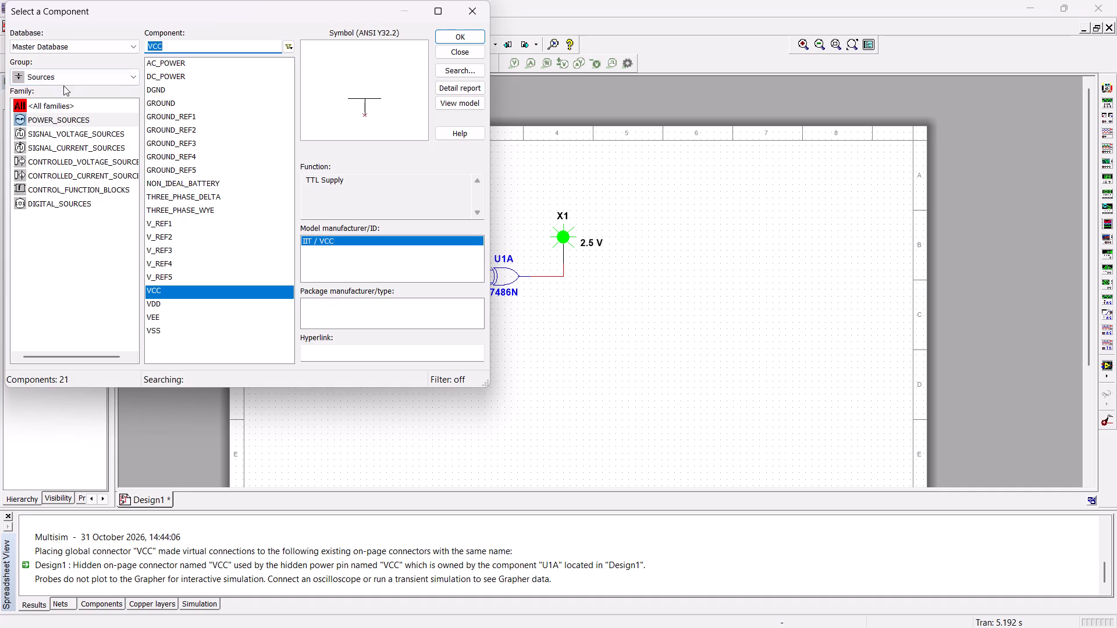
{"action": "left_click", "coordinate": [80, 74]}
{"action": "left_click", "coordinate": [30, 172]}
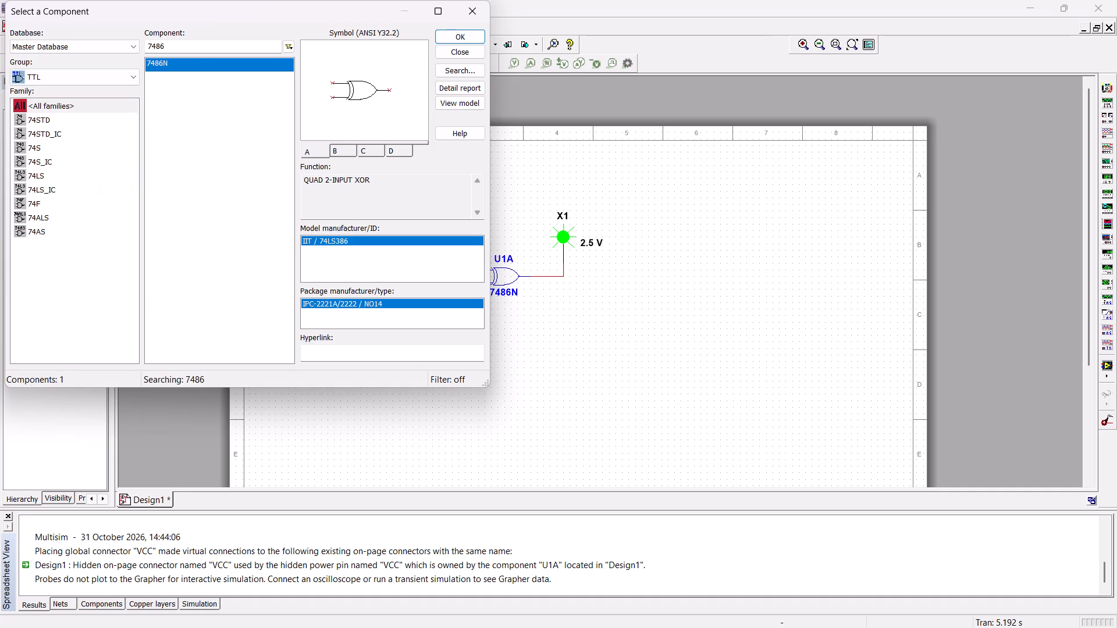
{"action": "left_click", "coordinate": [197, 42]}
{"action": "key", "text": "BackSpace"}
{"action": "key", "text": "BackSpace"}
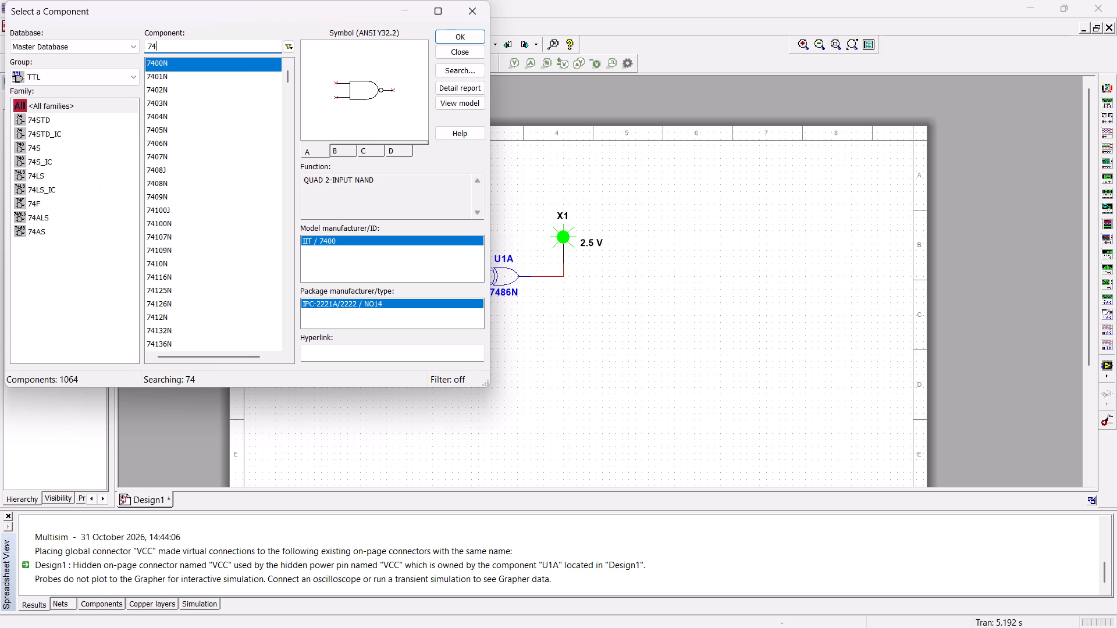
{"action": "type", "text": "ls266"}
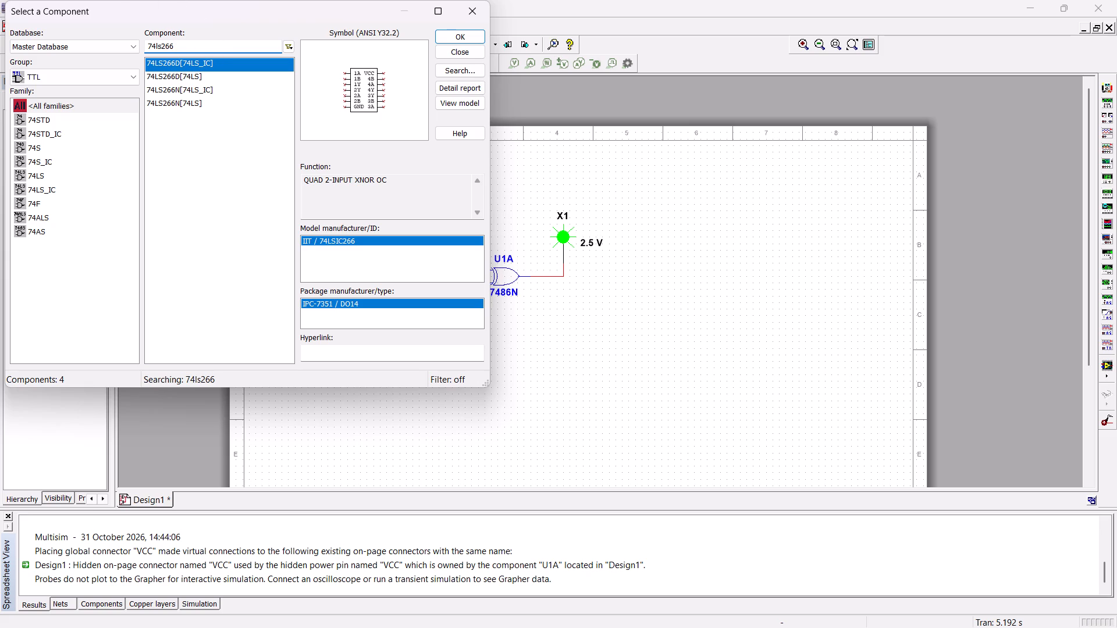
{"action": "key", "text": "n"}
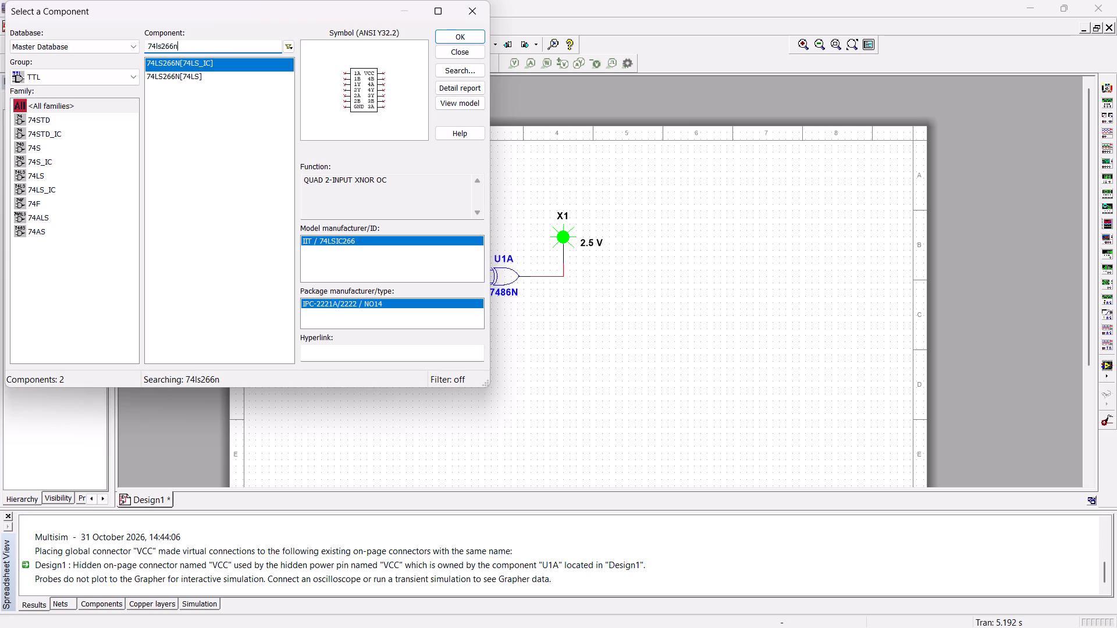
{"action": "left_click", "coordinate": [191, 76]}
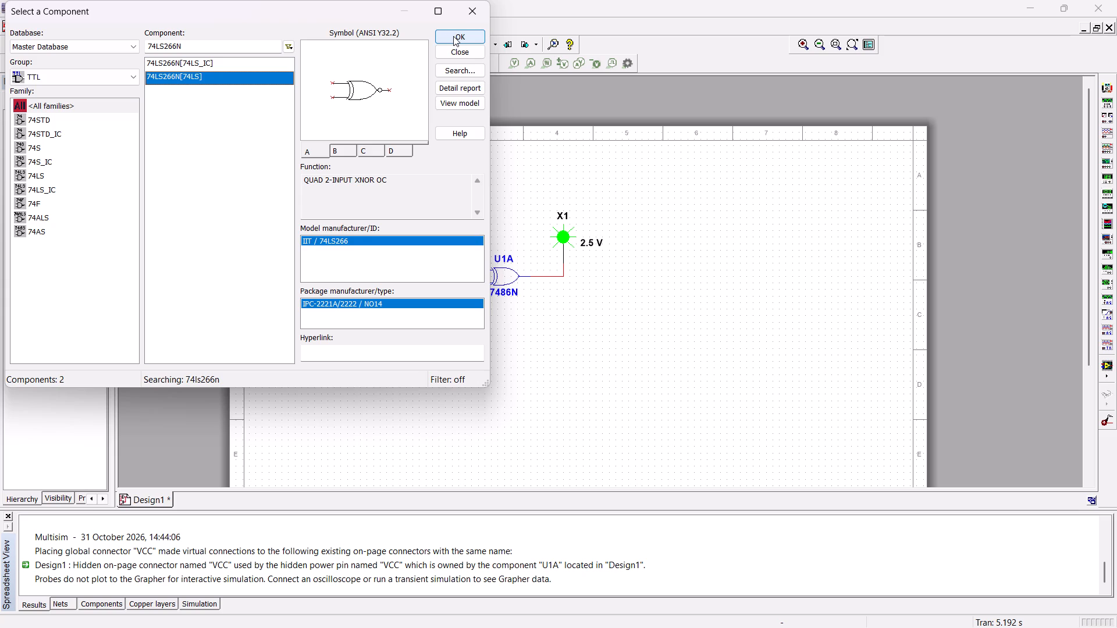
{"action": "left_click", "coordinate": [453, 36]}
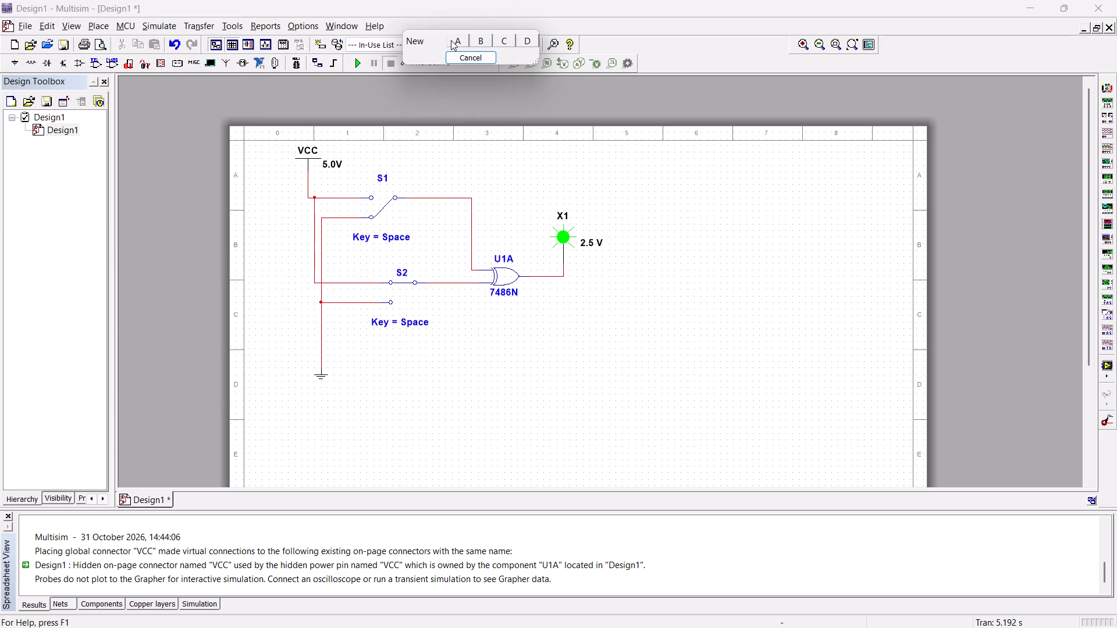
{"action": "left_click_drag", "start_coordinate": [453, 39], "coordinate": [459, 46]}
{"action": "left_click", "coordinate": [515, 358]}
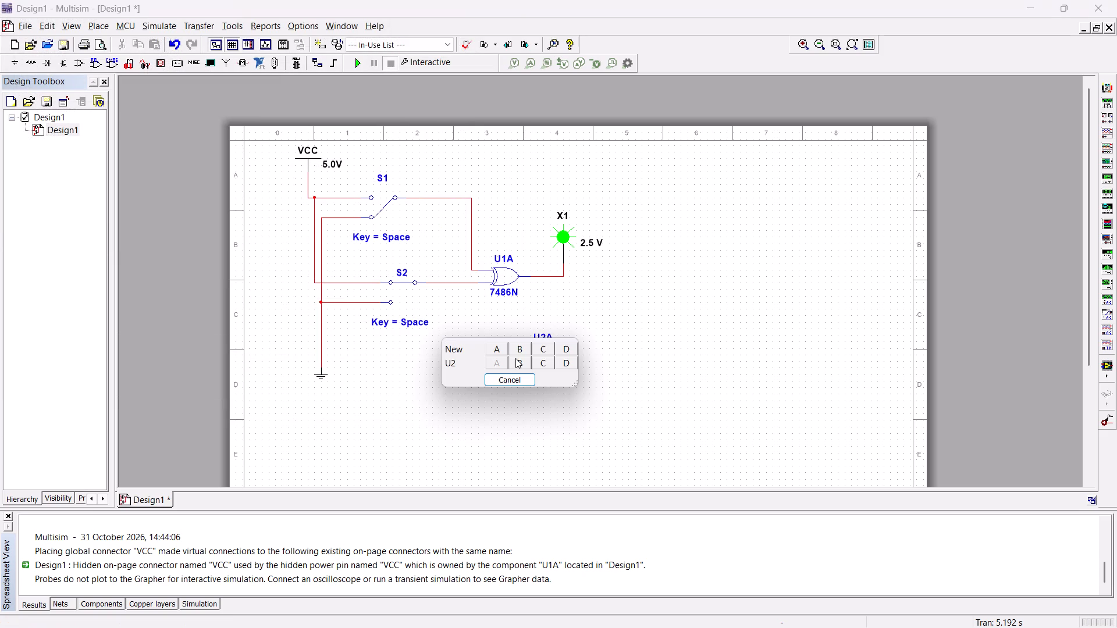
{"action": "left_click", "coordinate": [508, 381]}
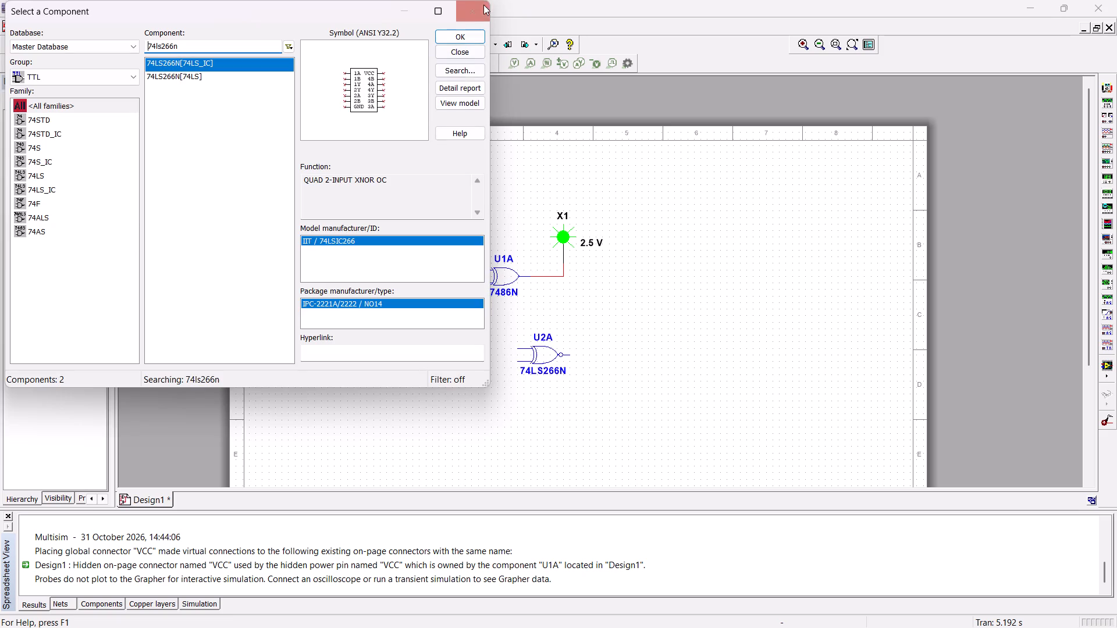
{"action": "left_click", "coordinate": [482, 6]}
Delete the 7486N gate and move the 74LS266N gate into its place between the switches and the probe.
{"action": "left_click", "coordinate": [500, 277]}
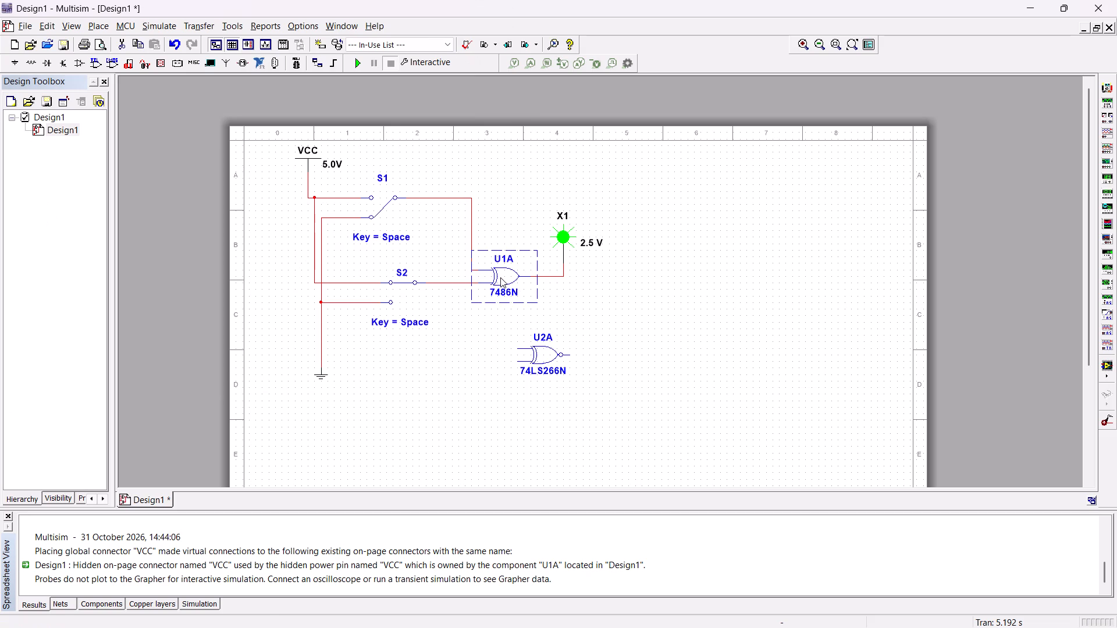
{"action": "key", "text": "Delete"}
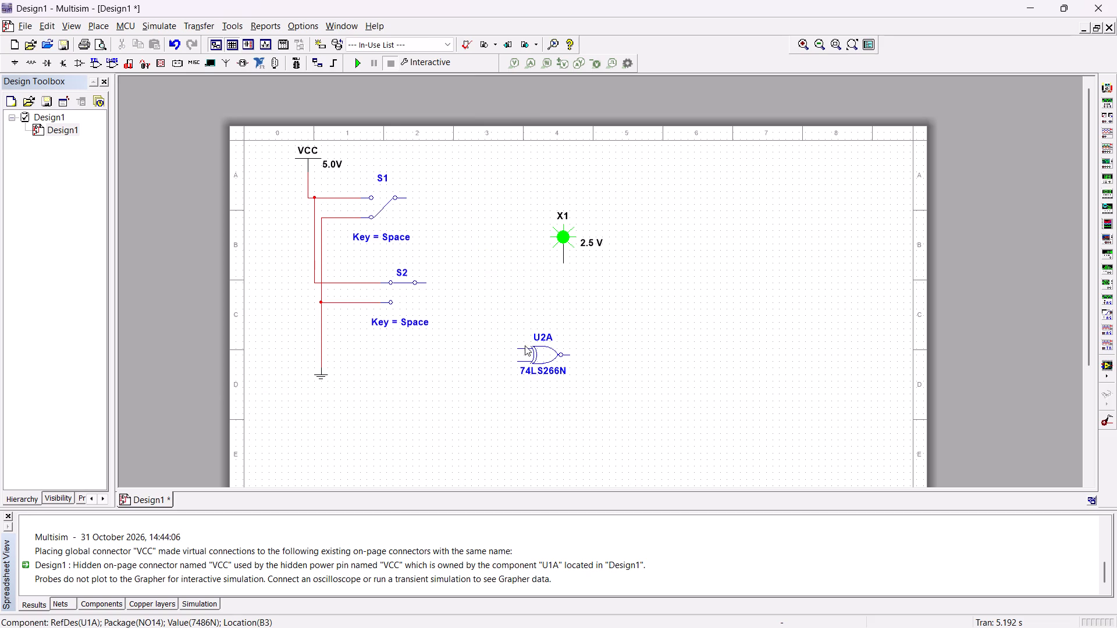
{"action": "left_click_drag", "start_coordinate": [552, 354], "coordinate": [508, 262]}
{"action": "left_click_drag", "start_coordinate": [508, 262], "coordinate": [508, 263]}
{"action": "left_click", "coordinate": [558, 306]}
Wire the 74LS266N gate's output to probe X1 and its two inputs to the commons of switches S1 and S2.
{"action": "left_click", "coordinate": [532, 263]}
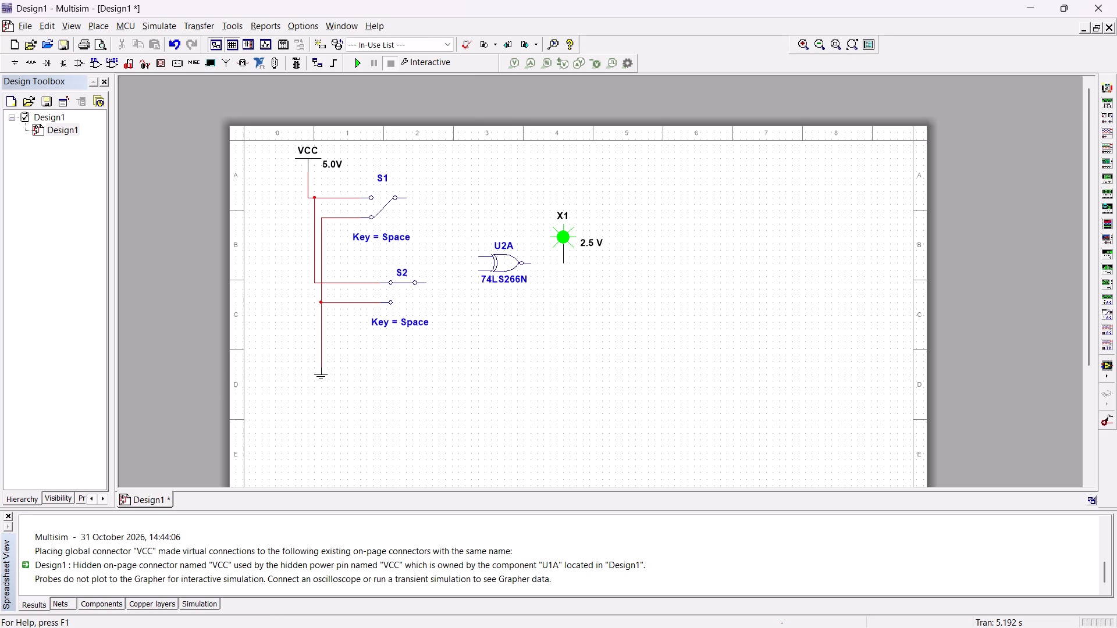
{"action": "left_click", "coordinate": [562, 265]}
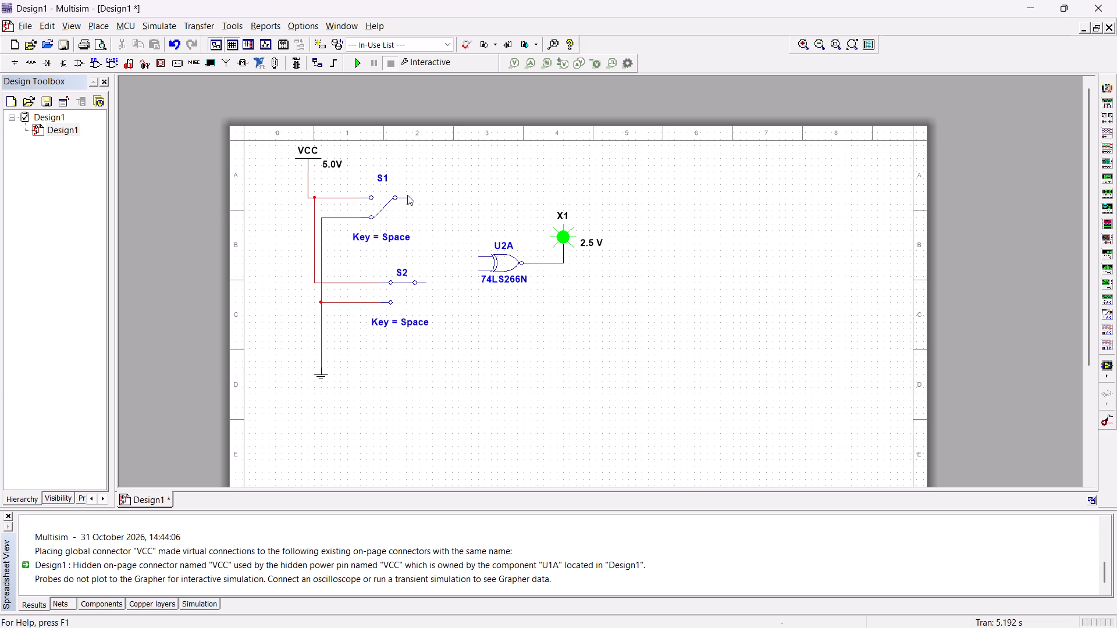
{"action": "left_click", "coordinate": [405, 197]}
{"action": "left_click", "coordinate": [475, 256]}
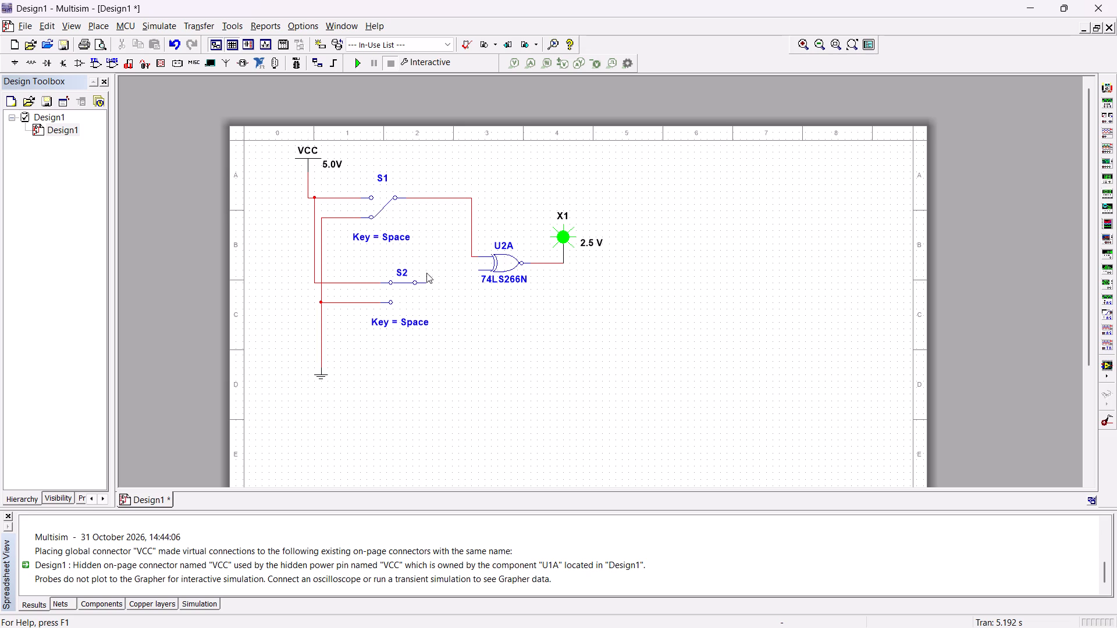
{"action": "left_click", "coordinate": [426, 281]}
{"action": "left_click", "coordinate": [476, 267]}
Simulate the XNOR circuit, toggling S1 and S2 through the input combinations, and stop with both switches on ground.
{"action": "left_click", "coordinate": [357, 66]}
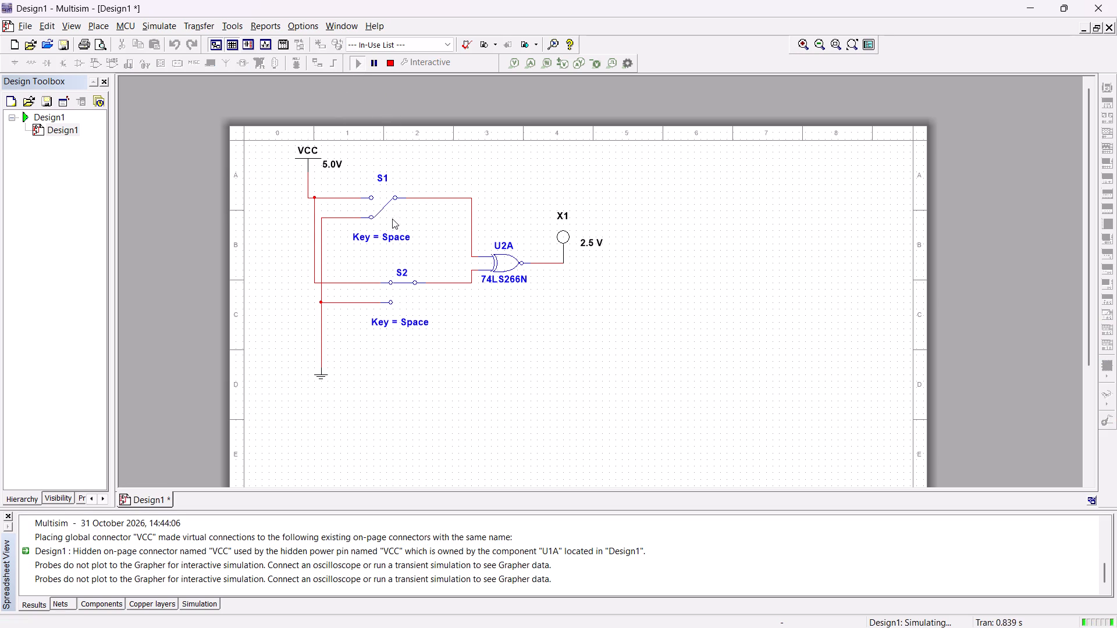
{"action": "left_click", "coordinate": [395, 281]}
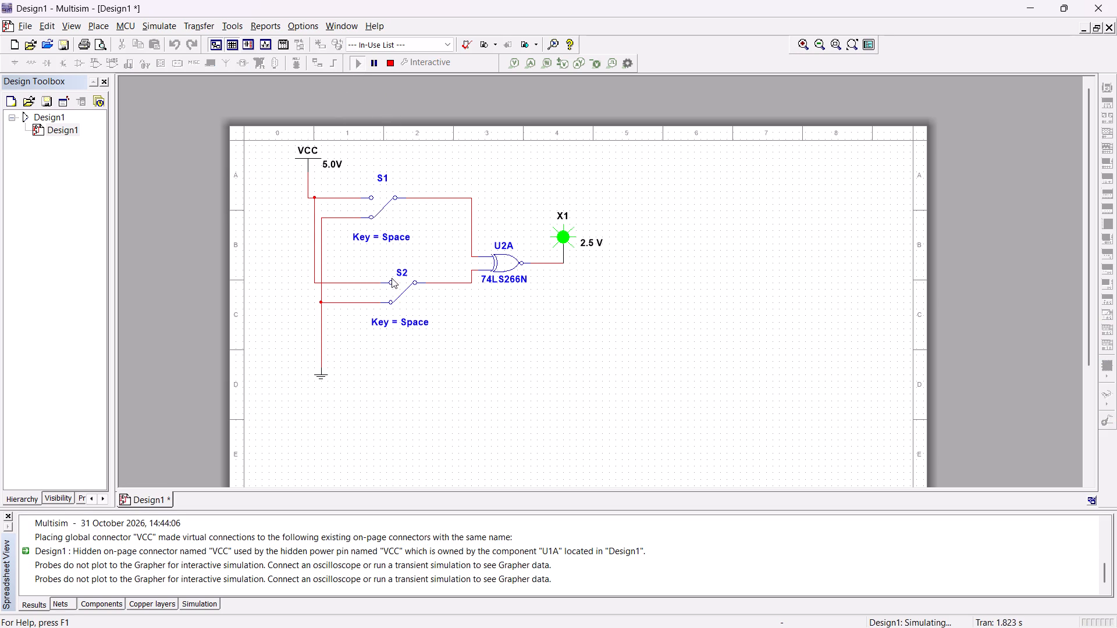
{"action": "left_click", "coordinate": [396, 294]}
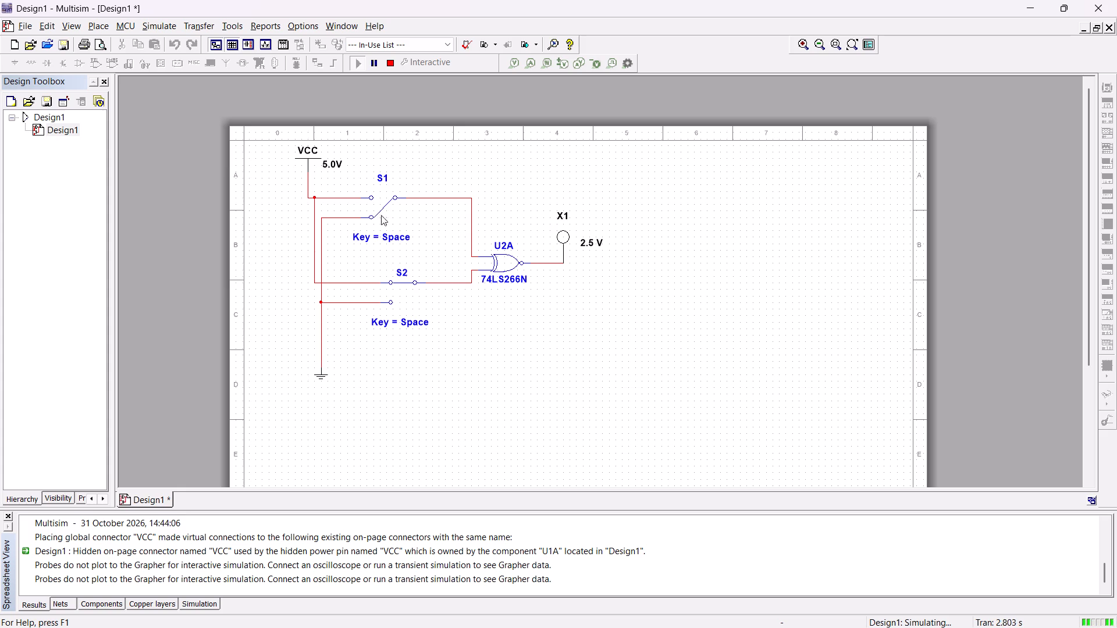
{"action": "left_click", "coordinate": [382, 206]}
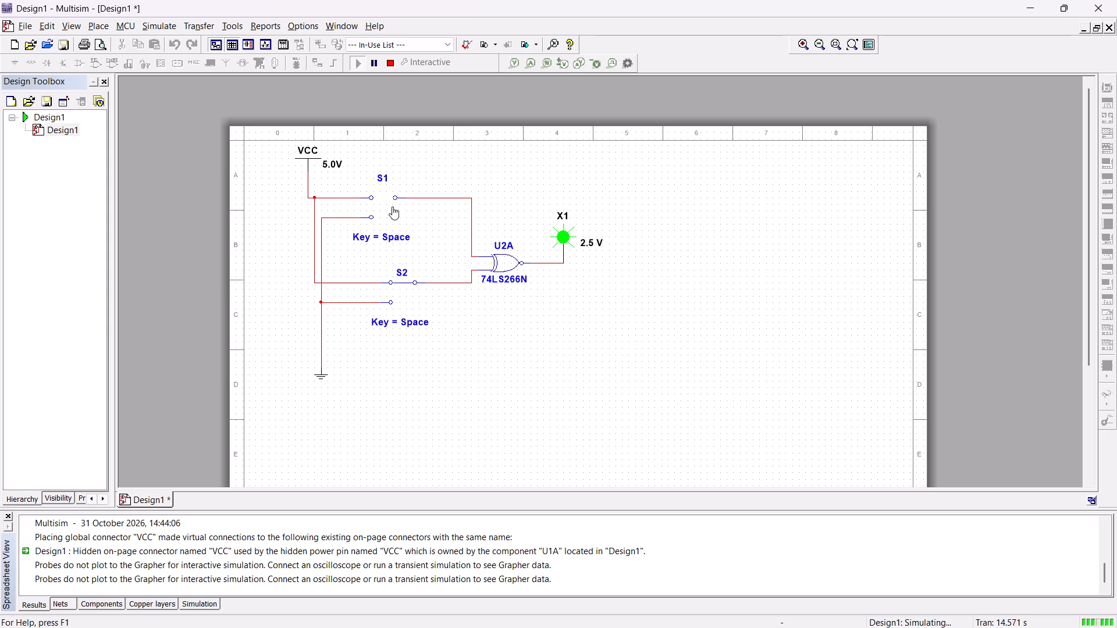
{"action": "left_click", "coordinate": [379, 203]}
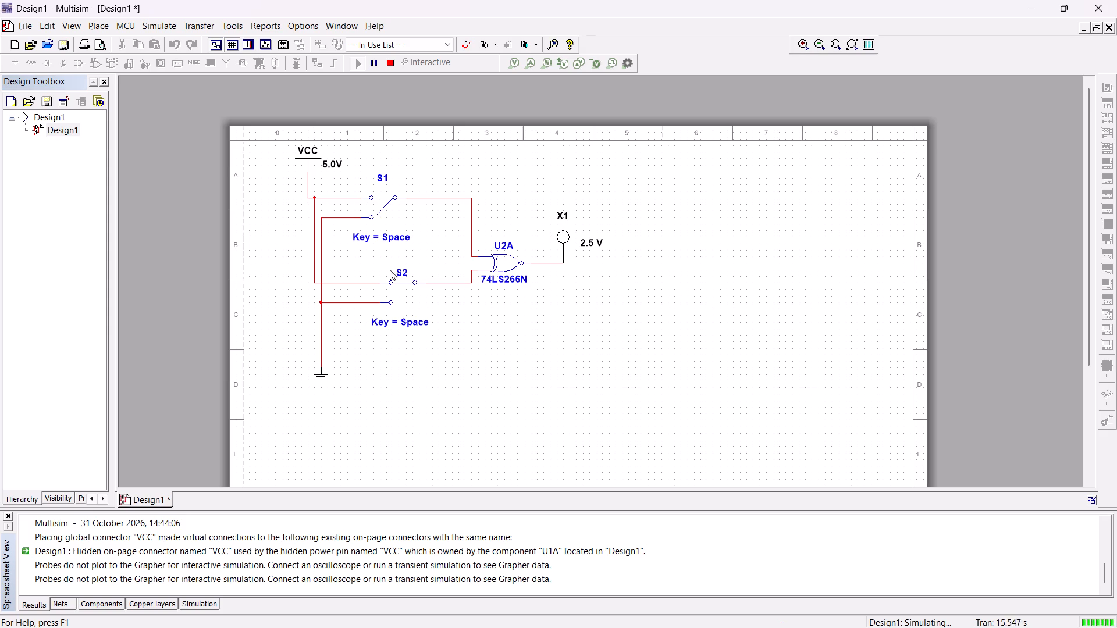
{"action": "left_click", "coordinate": [397, 283]}
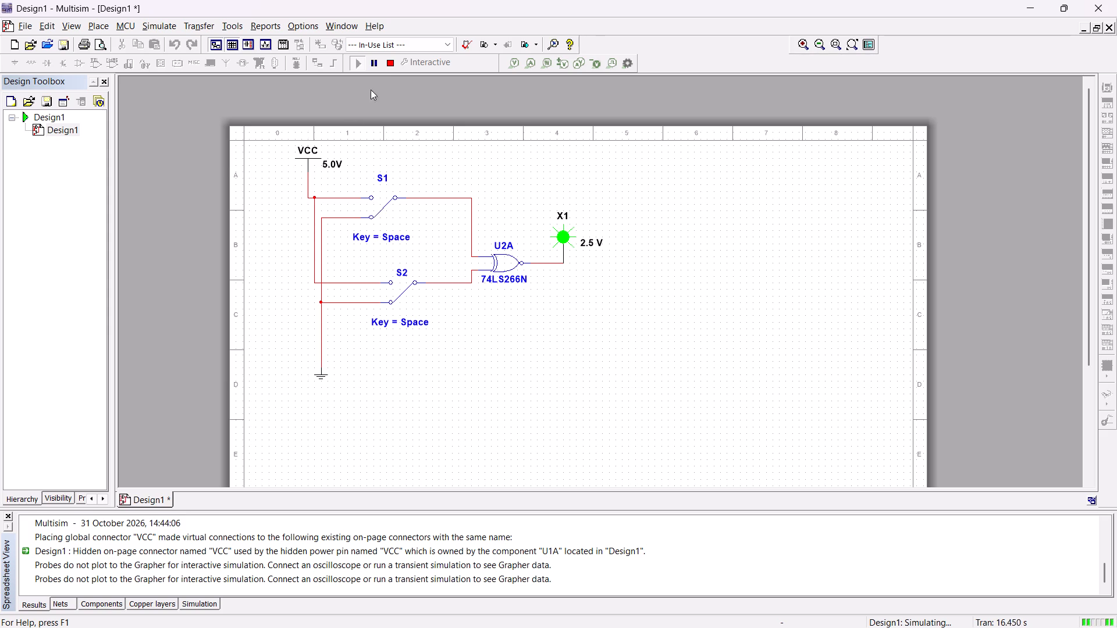
{"action": "left_click", "coordinate": [389, 70]}
Delete the entire XNOR test circuit, including the ground symbol, to clear the sheet.
{"action": "left_click_drag", "start_coordinate": [286, 147], "coordinate": [400, 280]}
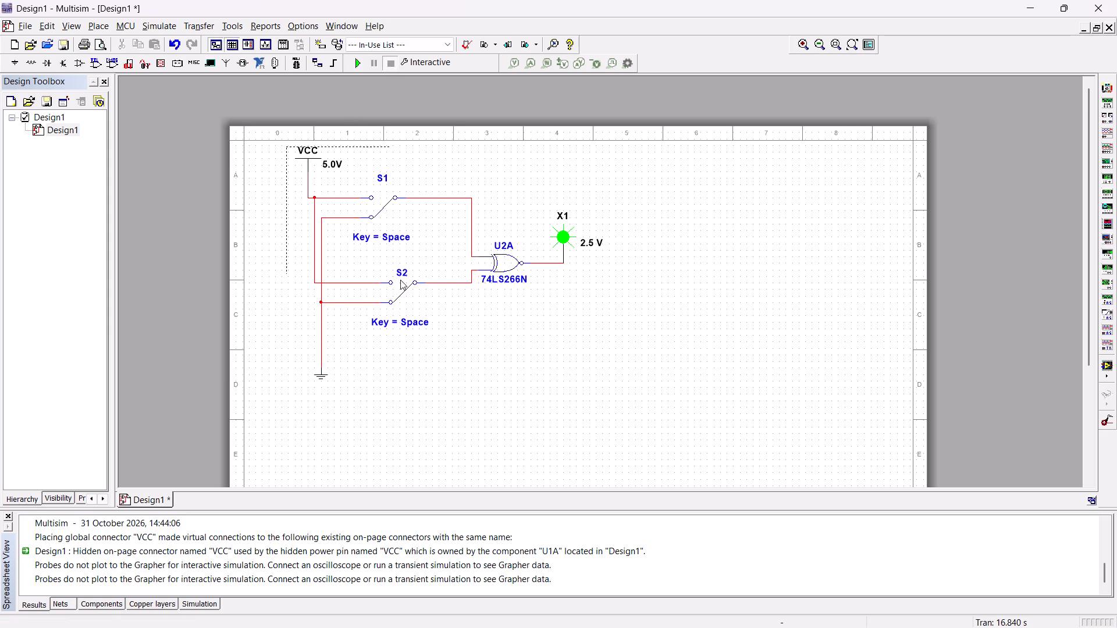
{"action": "left_click_drag", "start_coordinate": [400, 280], "coordinate": [550, 329]}
{"action": "key", "text": "Delete"}
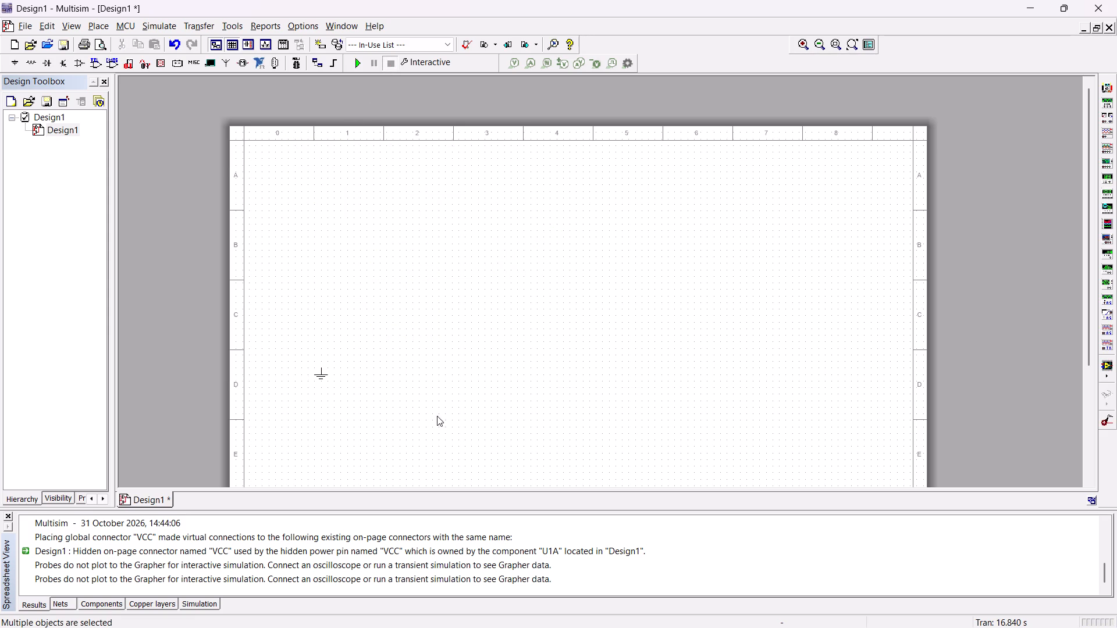
{"action": "left_click_drag", "start_coordinate": [346, 423], "coordinate": [304, 350]}
{"action": "key", "text": "Delete"}
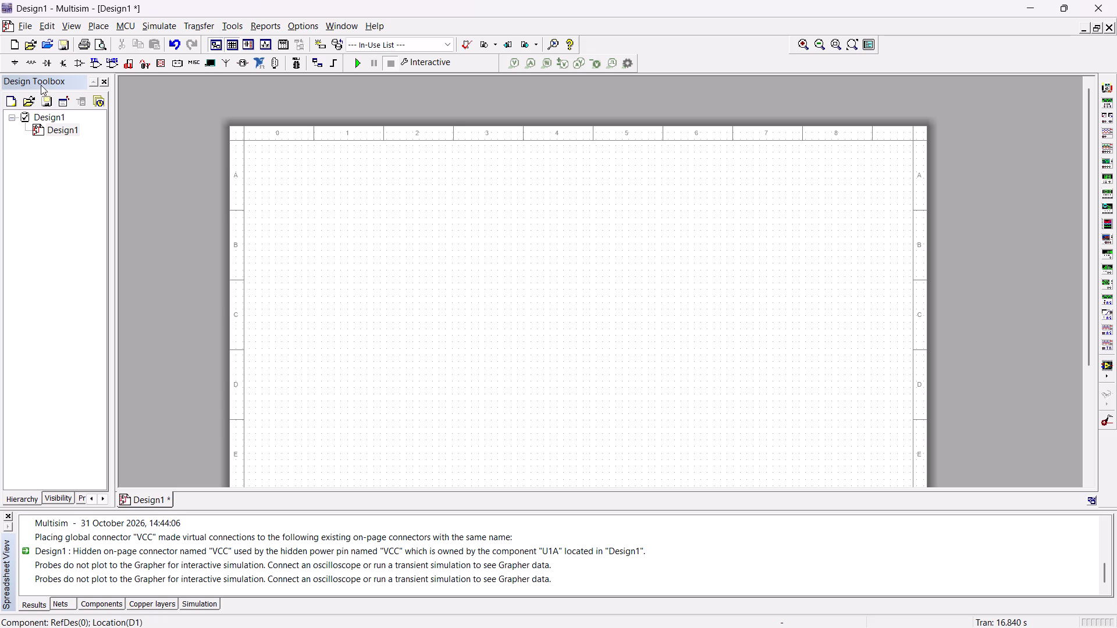
Place section A of a 7400N NAND gate from the TTL group on the empty sheet, around column 3 between rows B and C.
{"action": "left_click", "coordinate": [13, 58]}
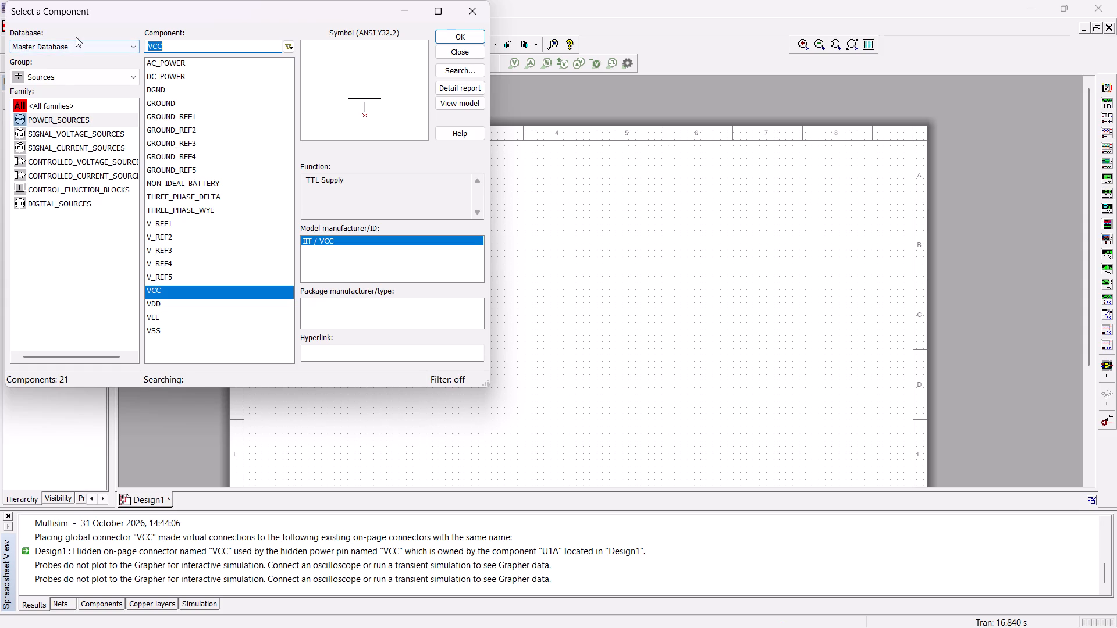
{"action": "left_click", "coordinate": [65, 78]}
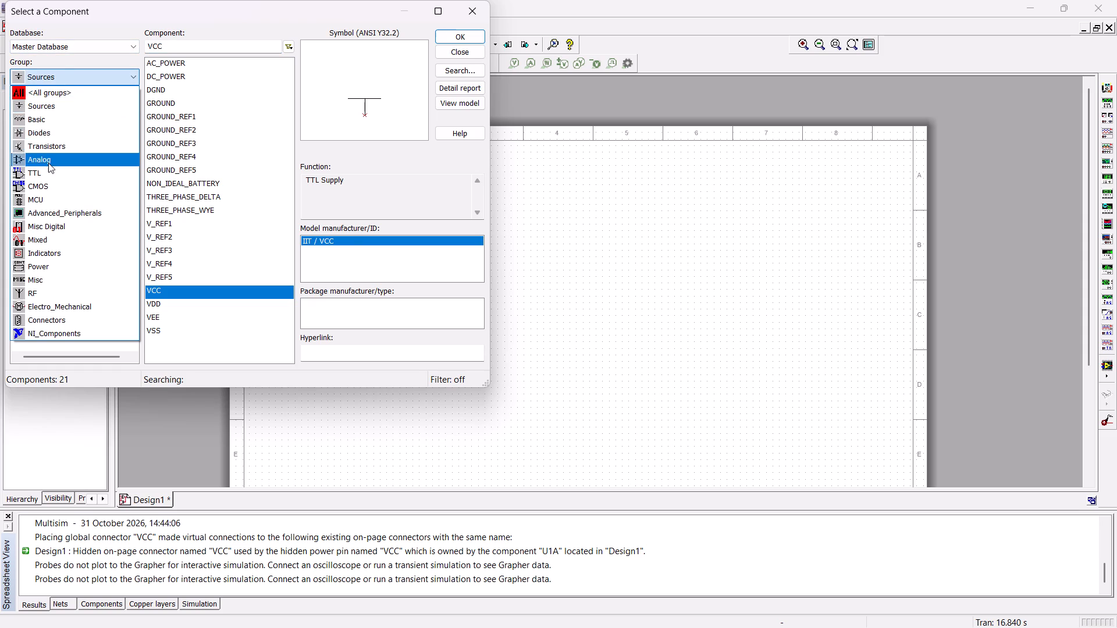
{"action": "left_click", "coordinate": [47, 168]}
{"action": "left_click", "coordinate": [194, 48]}
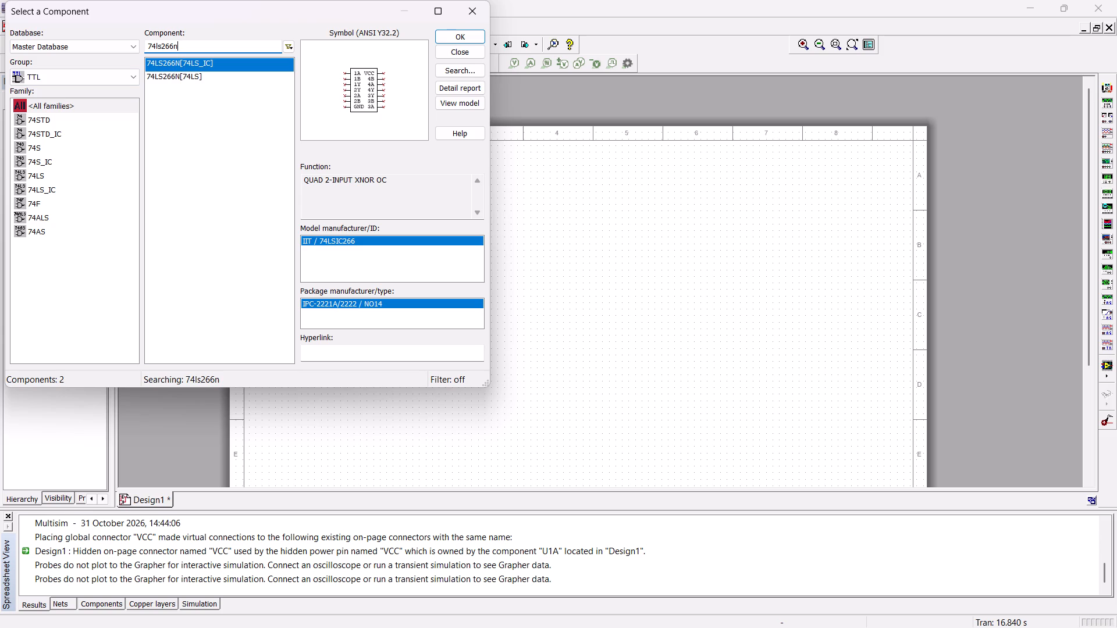
{"action": "key", "text": "BackSpace"}
{"action": "key", "text": "BackSpace"}
{"action": "key", "text": "BackSpace"}
{"action": "key", "text": "BackSpace"}
{"action": "key", "text": "BackSpace"}
{"action": "key", "text": "BackSpace"}
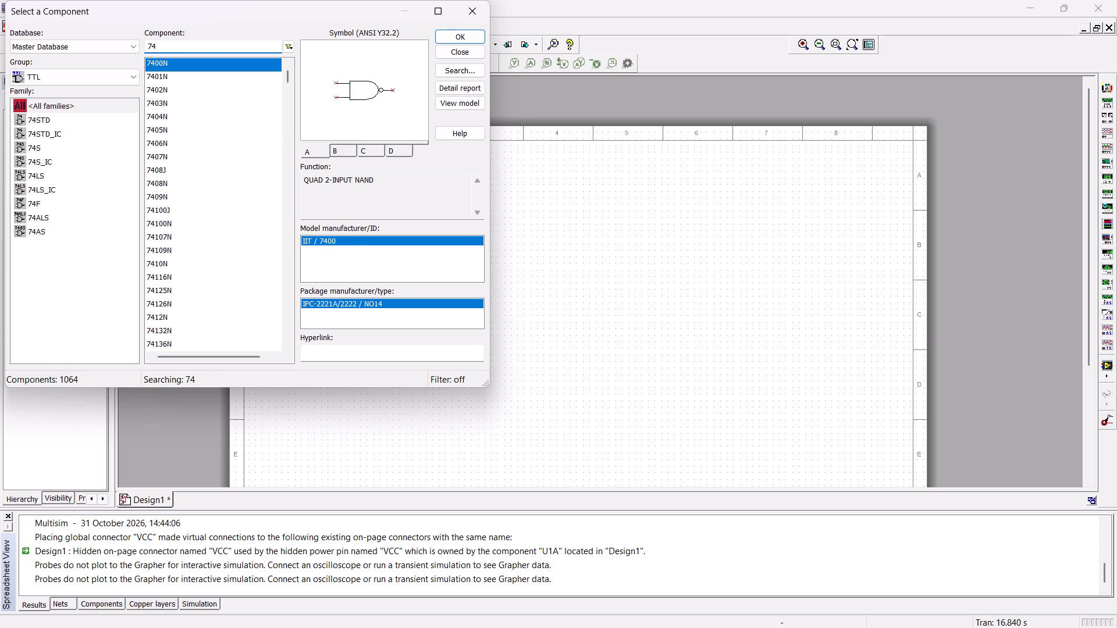
{"action": "type", "text": "00"}
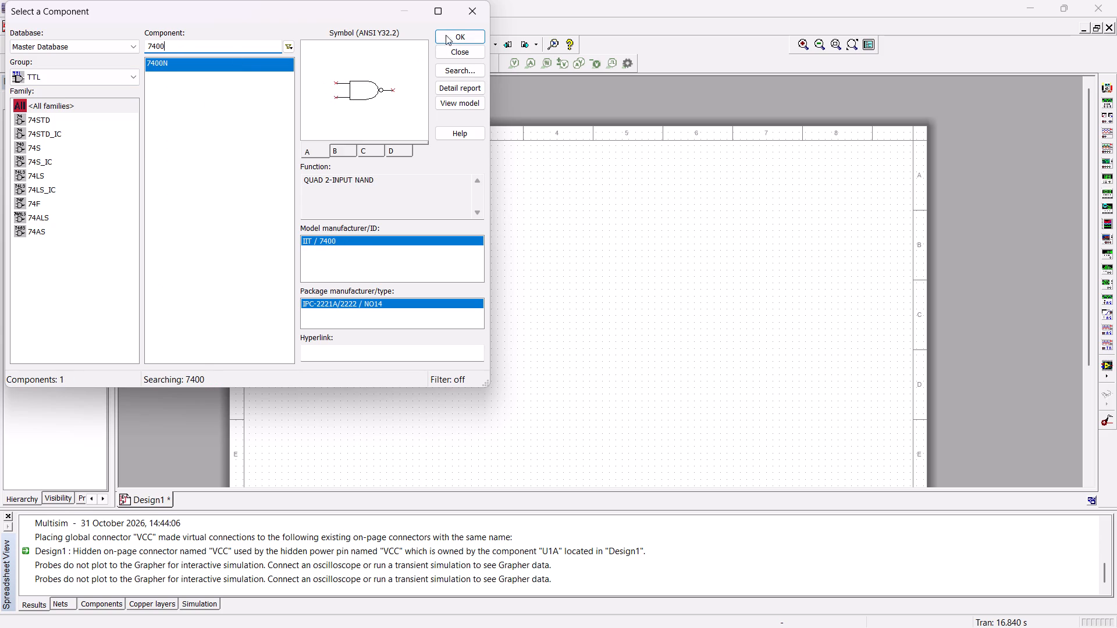
{"action": "left_click", "coordinate": [454, 30]}
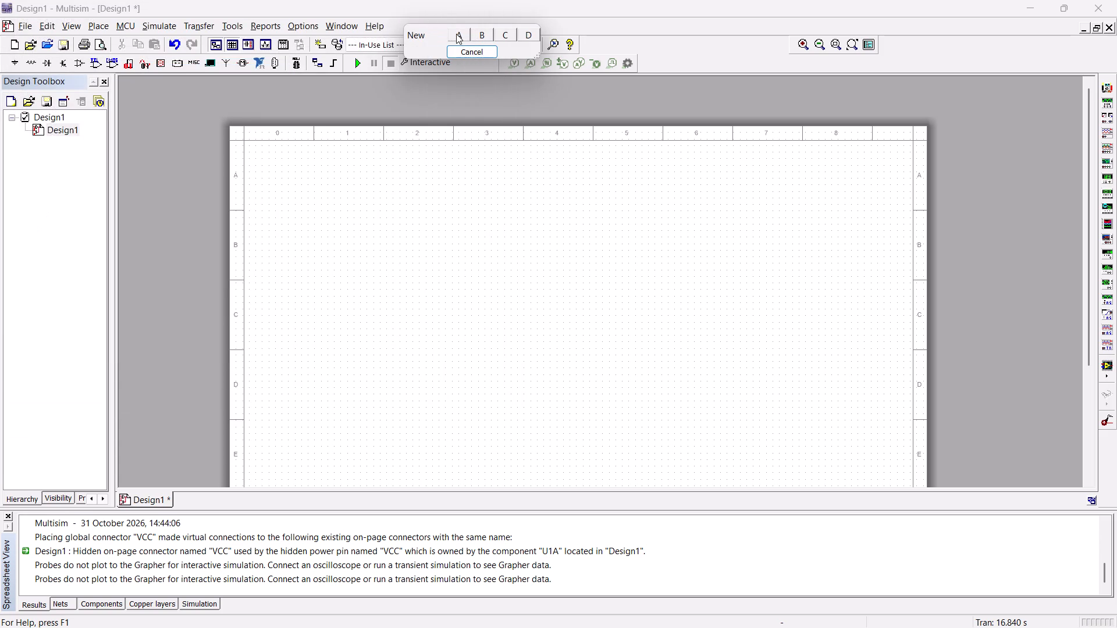
{"action": "left_click_drag", "start_coordinate": [456, 34], "coordinate": [463, 40]}
{"action": "left_click", "coordinate": [460, 289]}
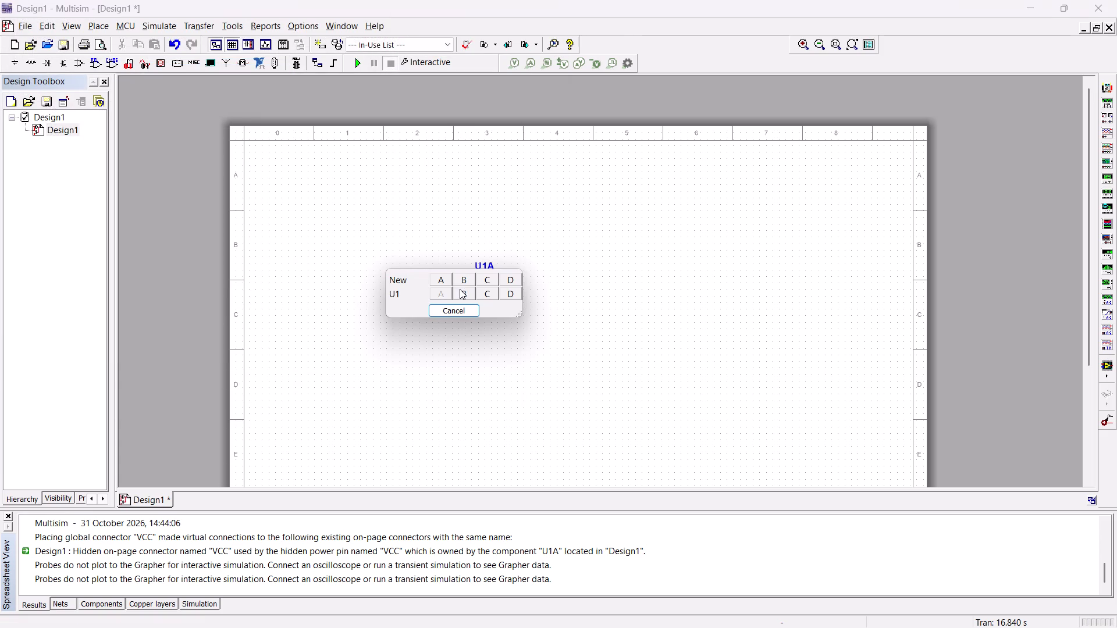
{"action": "left_click", "coordinate": [457, 307]}
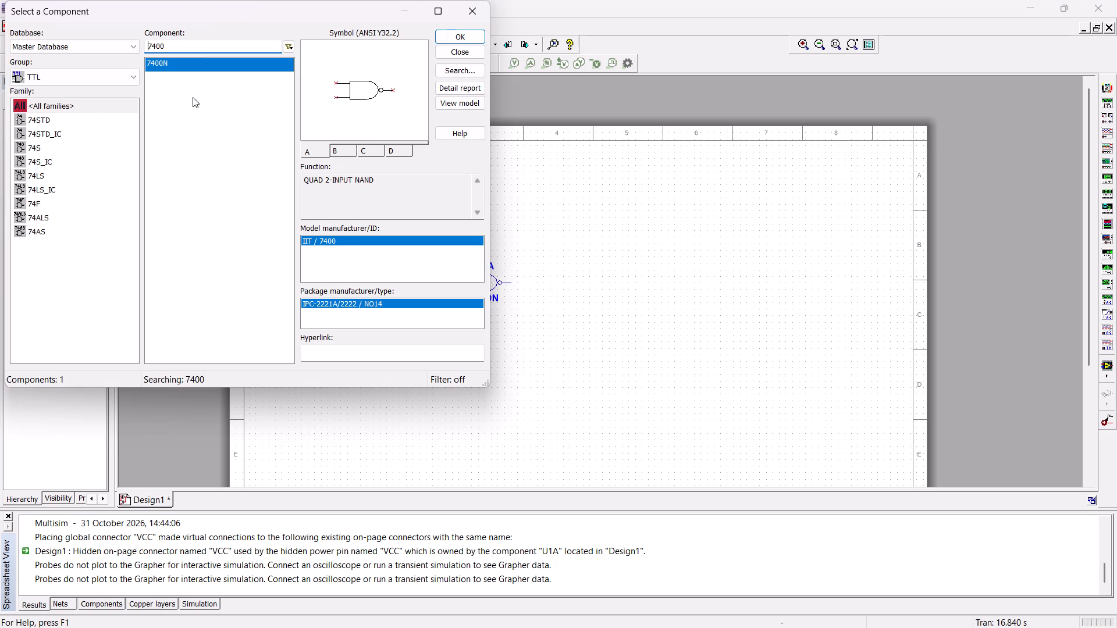
Place a PROBE_DIG_GREEN probe from the Indicators group to the right of the 7400N gate's output.
{"action": "left_click", "coordinate": [59, 79]}
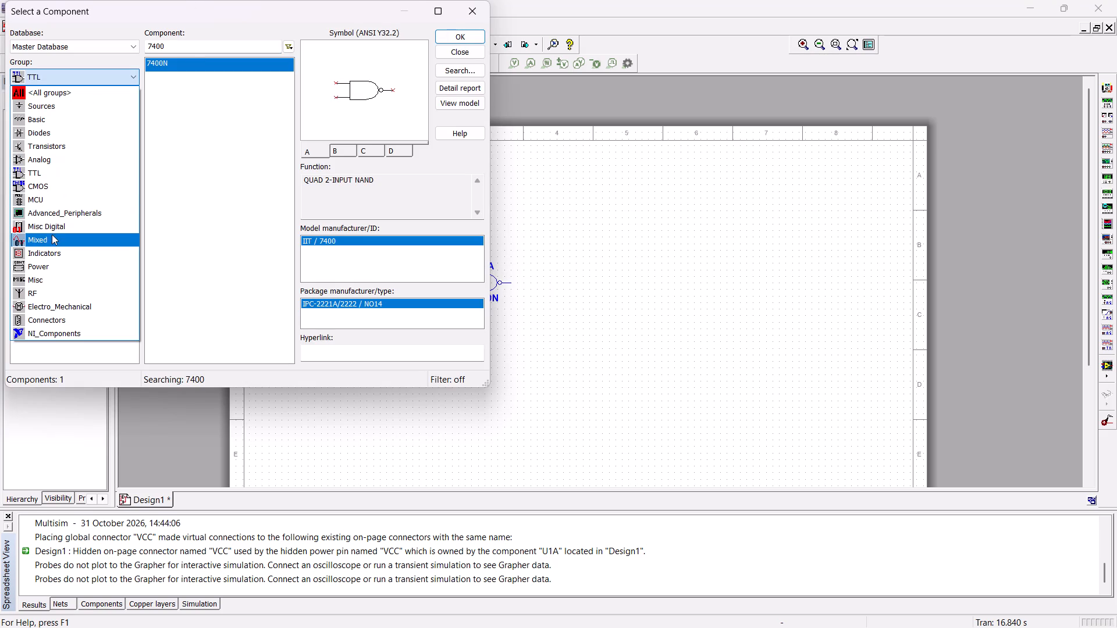
{"action": "left_click", "coordinate": [53, 247]}
{"action": "left_click", "coordinate": [459, 37]}
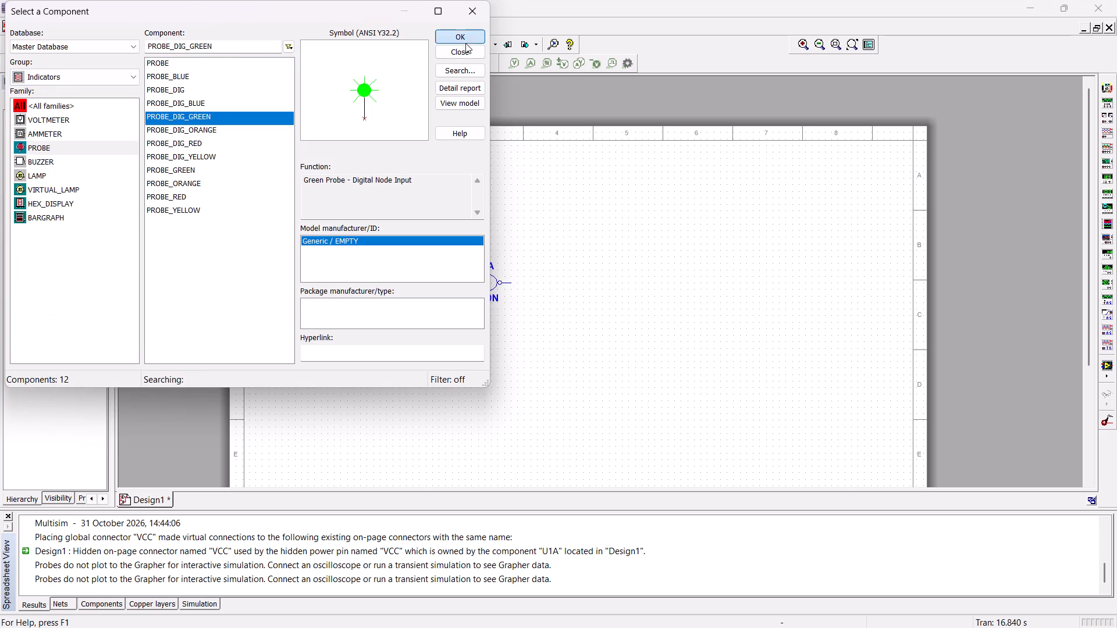
{"action": "left_click", "coordinate": [555, 280]}
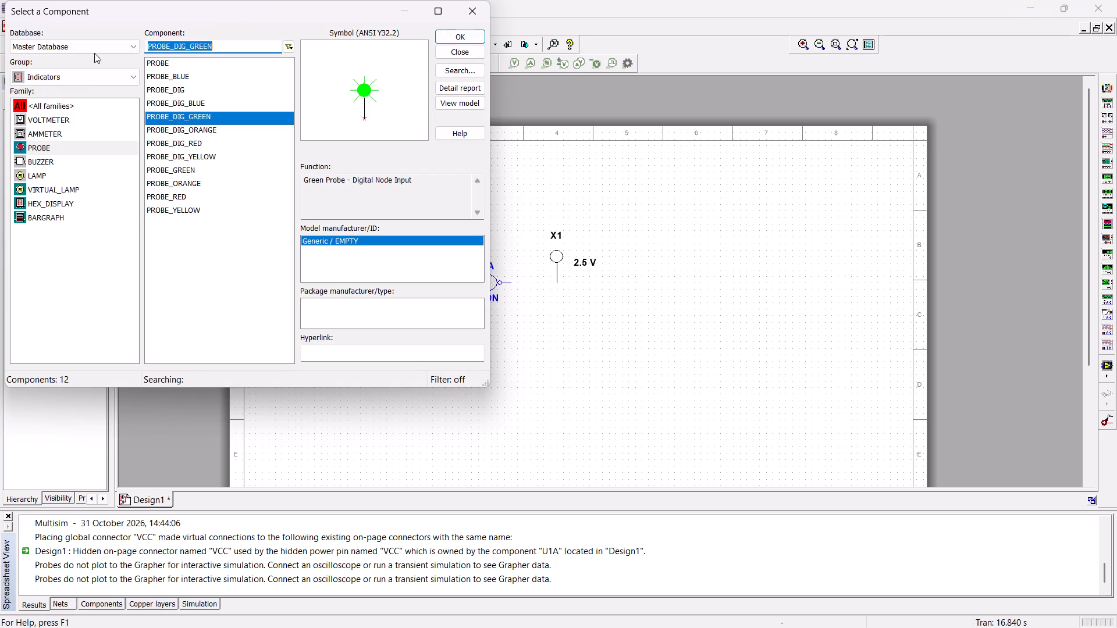
Place one SPDT switch from the Basic group to the left of the 7400N gate.
{"action": "left_click", "coordinate": [66, 78]}
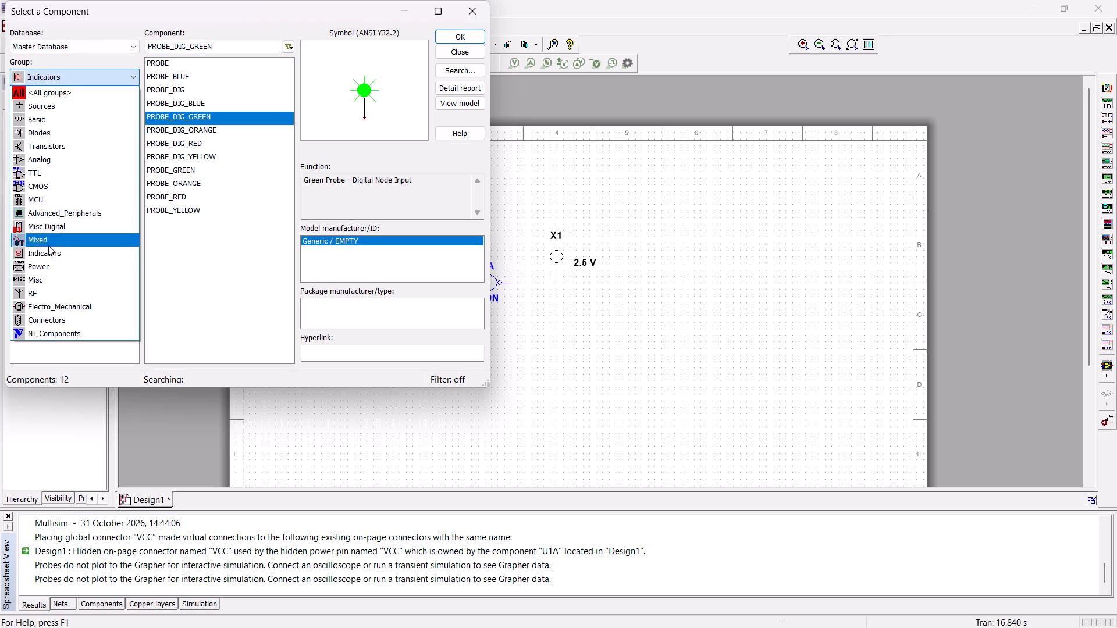
{"action": "left_click", "coordinate": [61, 118]}
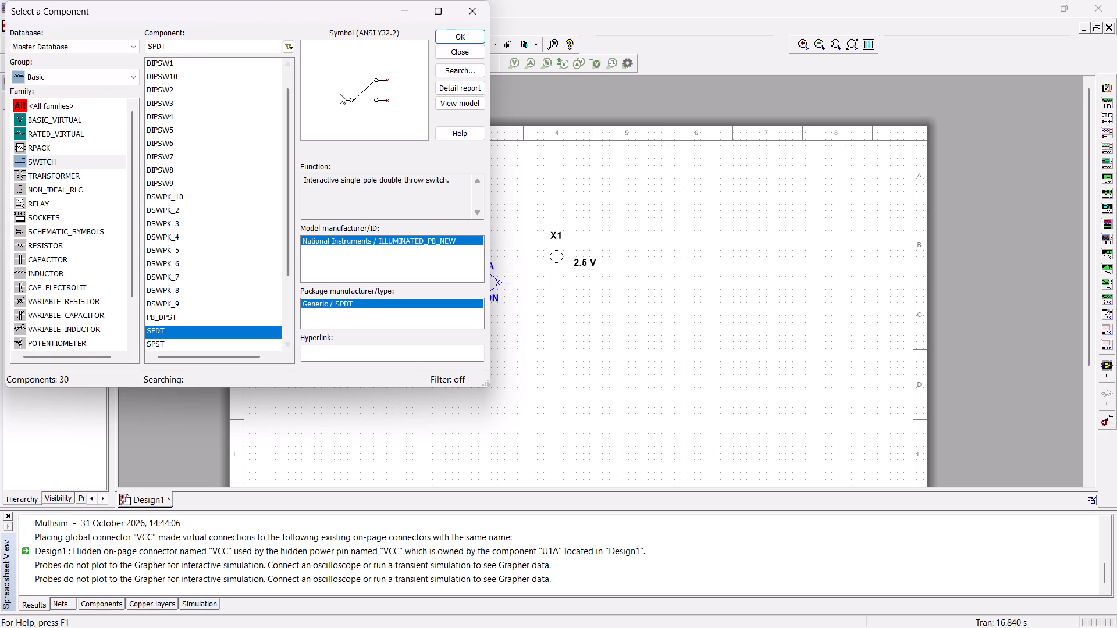
{"action": "left_click", "coordinate": [454, 35]}
{"action": "left_click", "coordinate": [348, 279]}
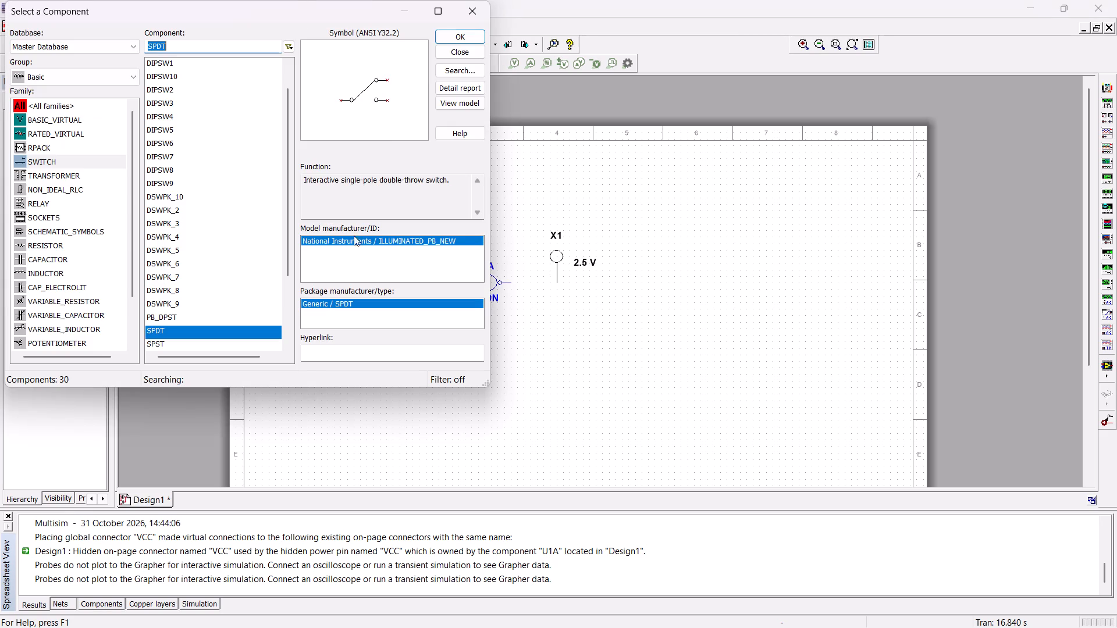
Place a VCC source from the Sources group above and left of switch S1, accepting the virtual connection and suppressing that notice in future.
{"action": "left_click", "coordinate": [83, 78]}
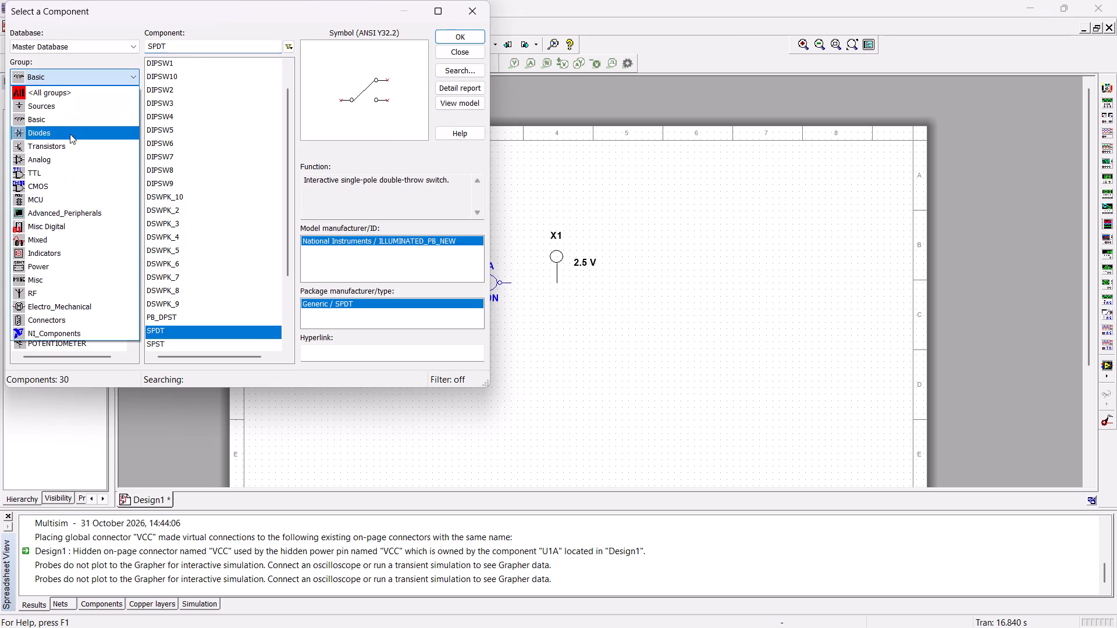
{"action": "left_click", "coordinate": [66, 111]}
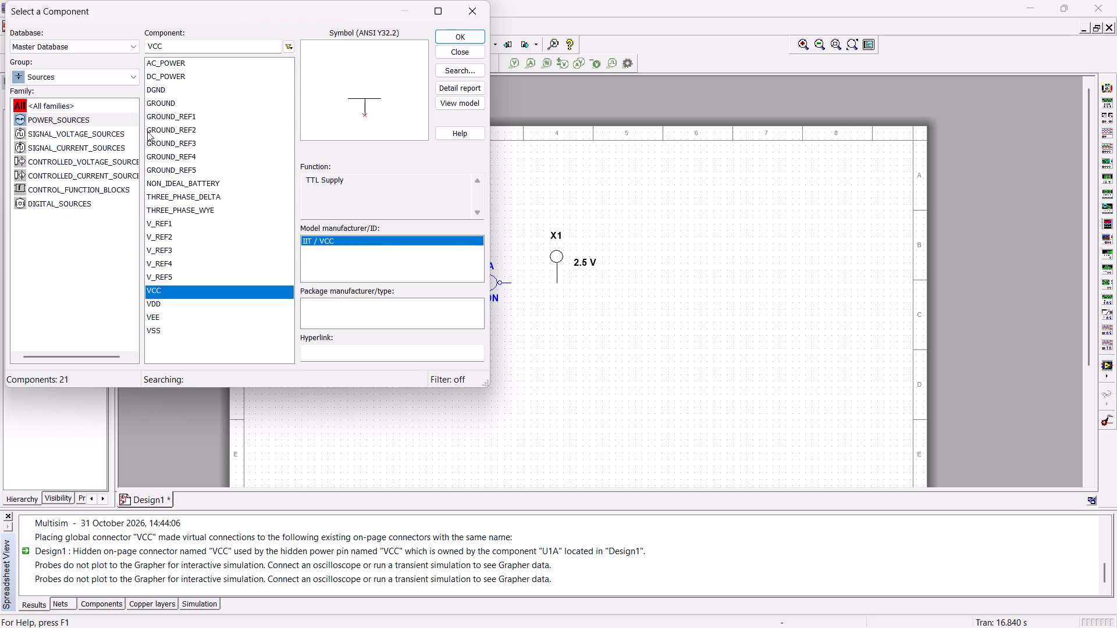
{"action": "left_click", "coordinate": [454, 35]}
{"action": "left_click", "coordinate": [305, 206]}
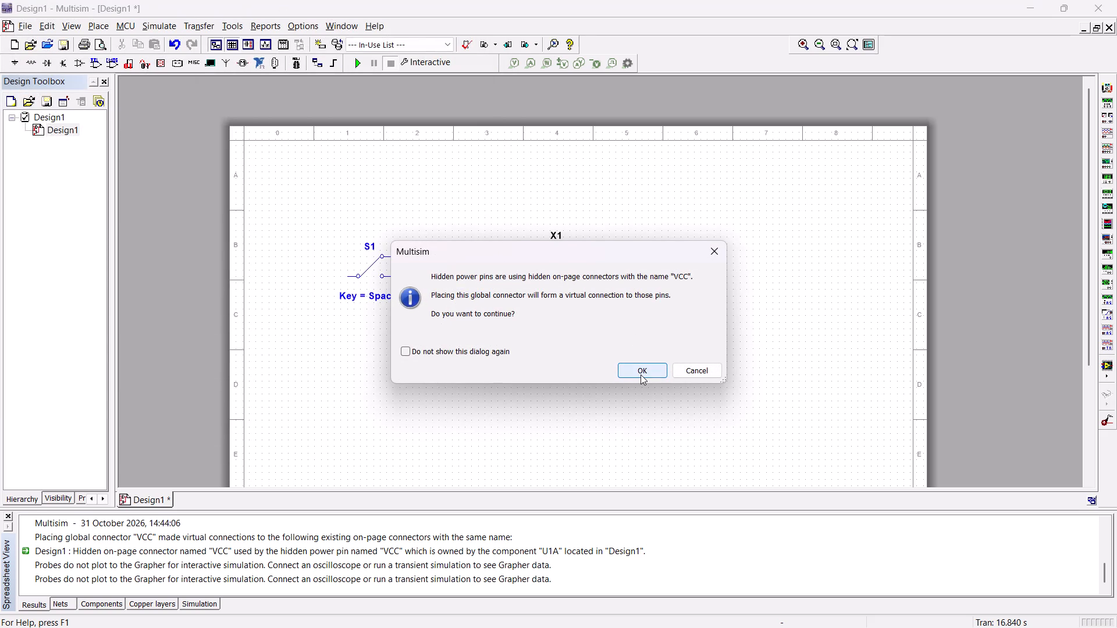
{"action": "left_click", "coordinate": [405, 353]}
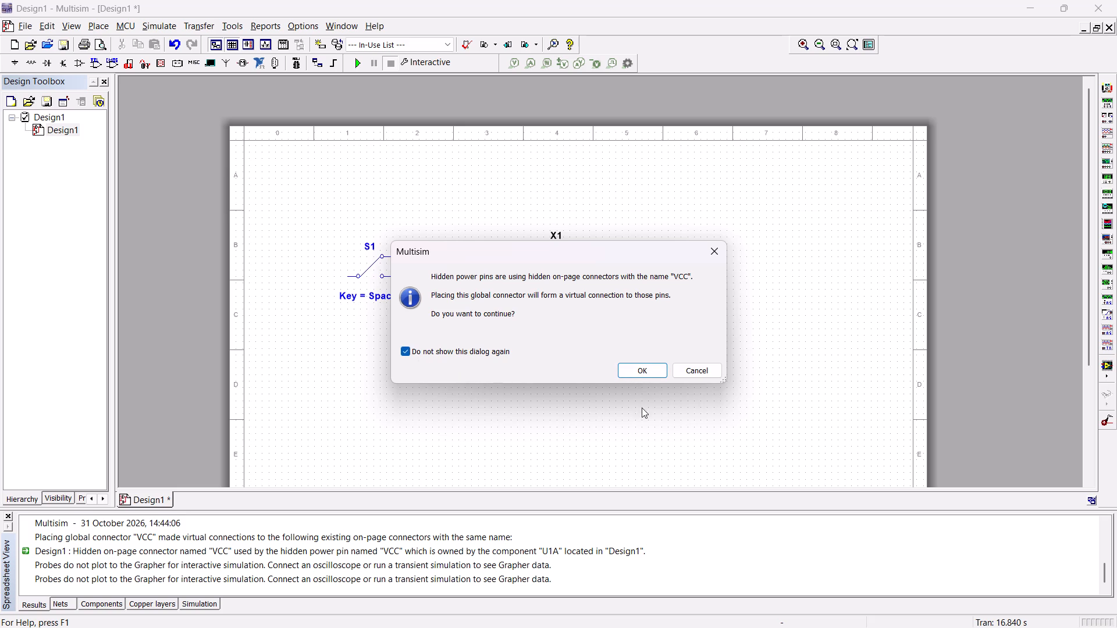
{"action": "left_click", "coordinate": [637, 370]}
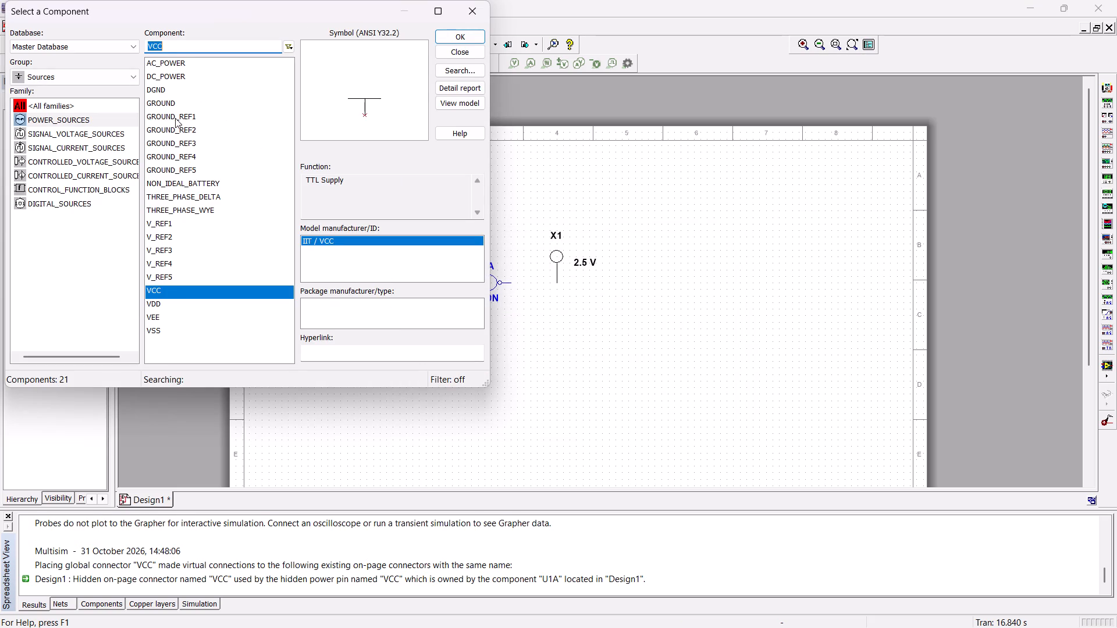
Place a GROUND symbol from the power sources family below and left of switch S1, with no further sources.
{"action": "left_click", "coordinate": [176, 97]}
{"action": "left_click", "coordinate": [180, 101]}
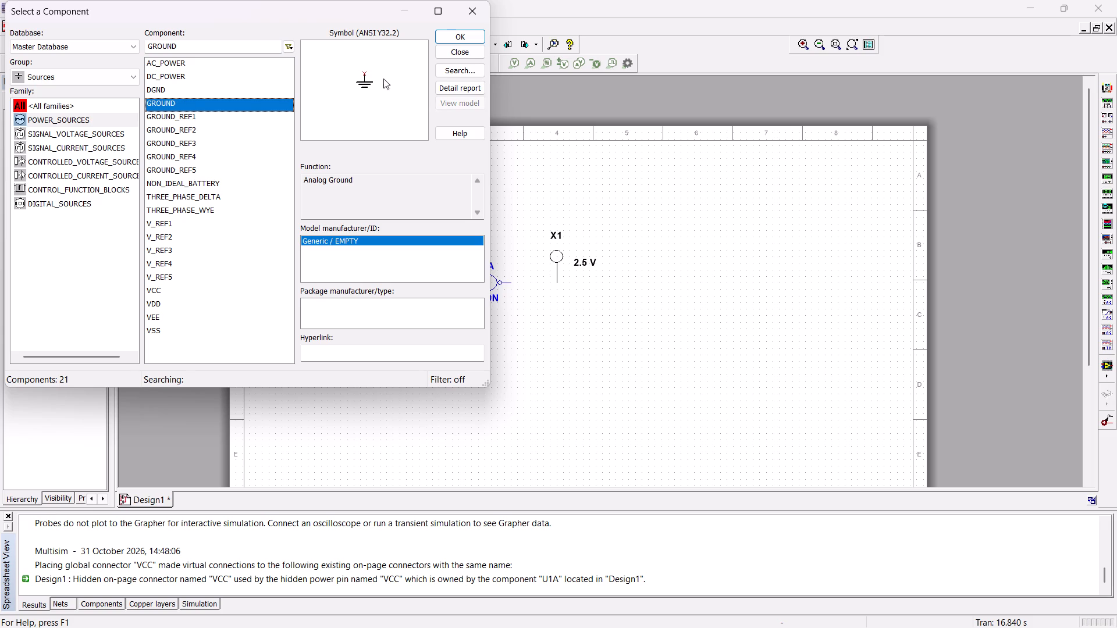
{"action": "left_click", "coordinate": [461, 31]}
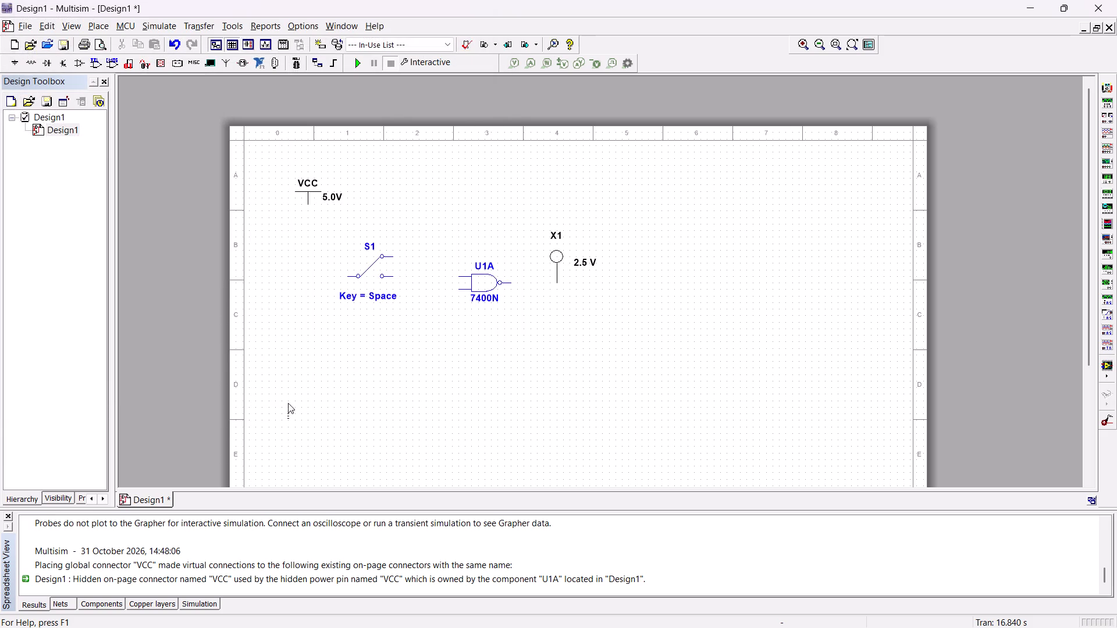
{"action": "left_click", "coordinate": [317, 352]}
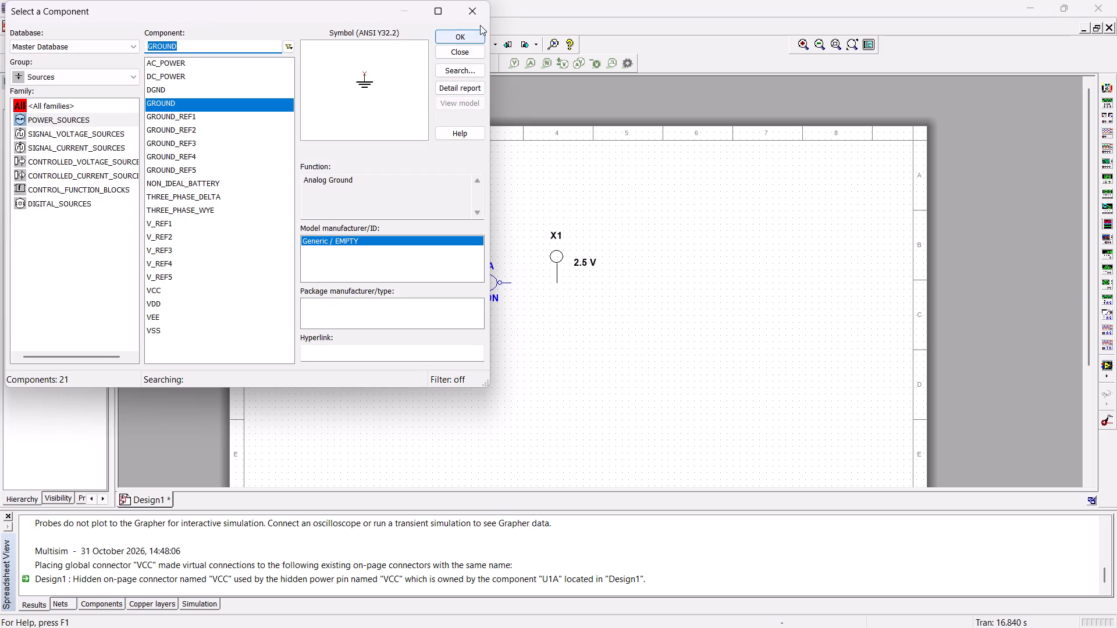
{"action": "left_click", "coordinate": [475, 17]}
Rotate switch S1 by 180 degrees so its two throws face the VCC and ground side, and set it to the lower throw.
{"action": "left_click", "coordinate": [358, 261]}
{"action": "left_click", "coordinate": [358, 261]}
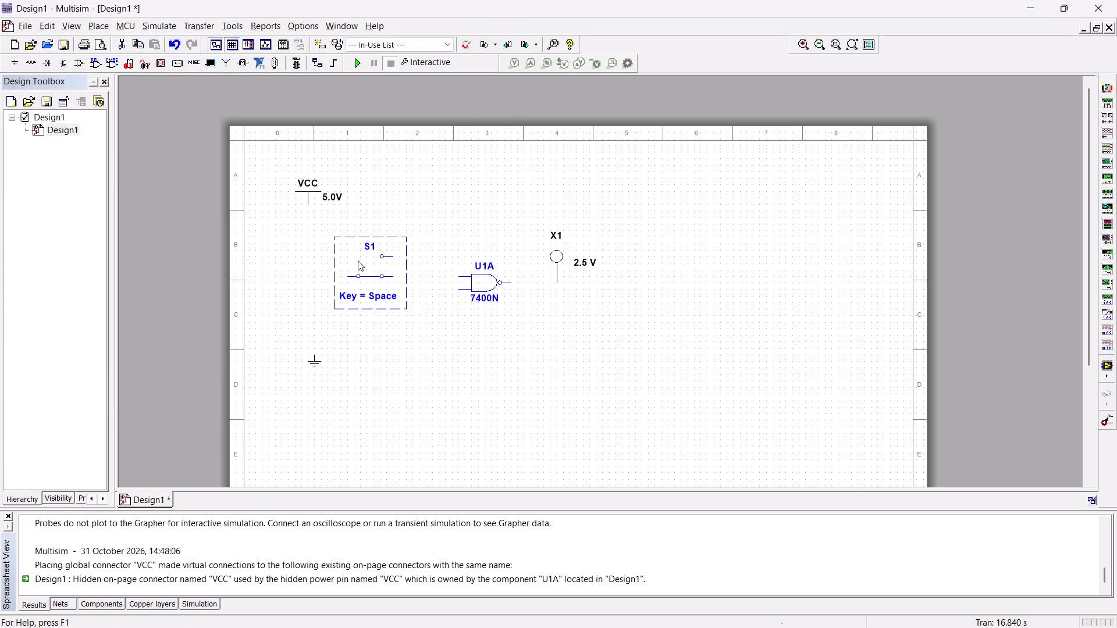
{"action": "key", "text": "ctrl+r"}
{"action": "key", "text": "ctrl+r"}
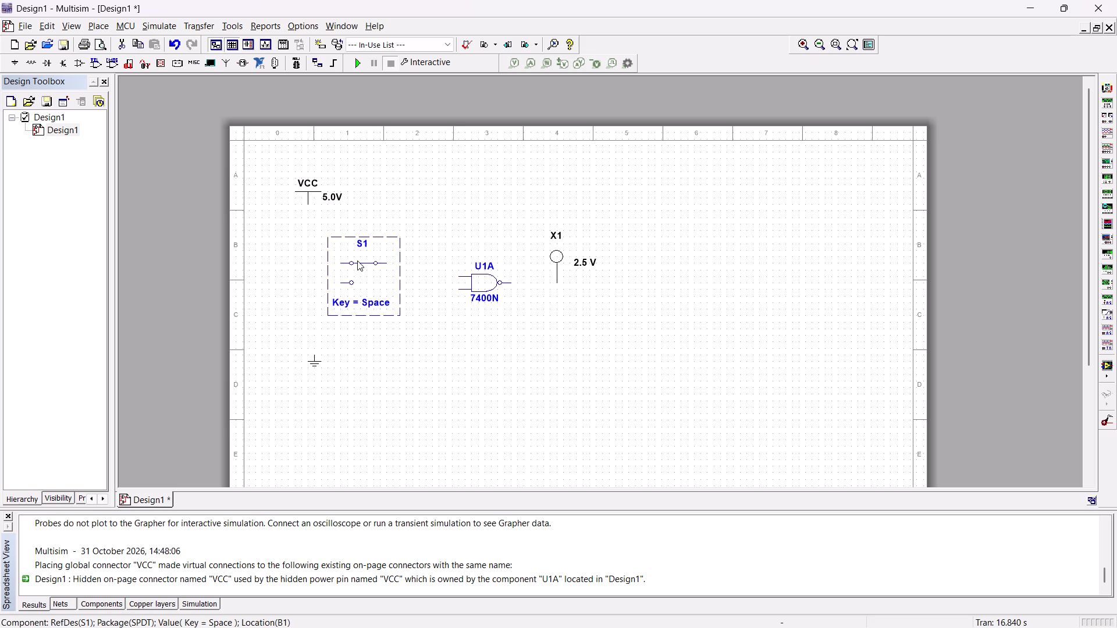
{"action": "left_click", "coordinate": [353, 265]}
{"action": "left_click_drag", "start_coordinate": [368, 416], "coordinate": [371, 411]}
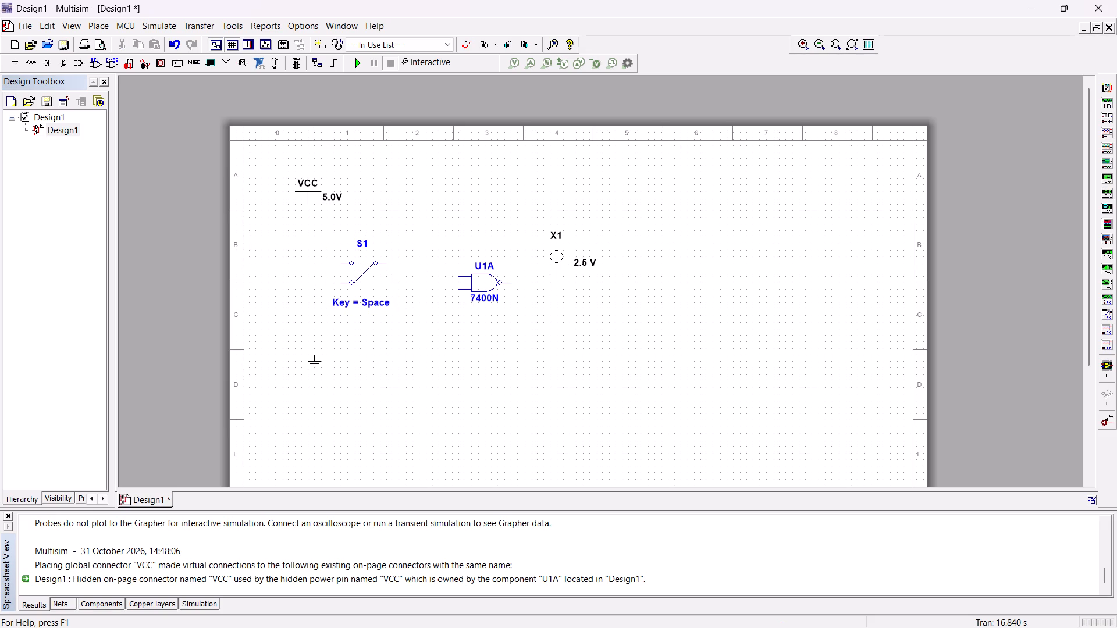
Tie the two inputs of NAND gate U1A together and wire its output to probe X1.
{"action": "left_click", "coordinate": [458, 275]}
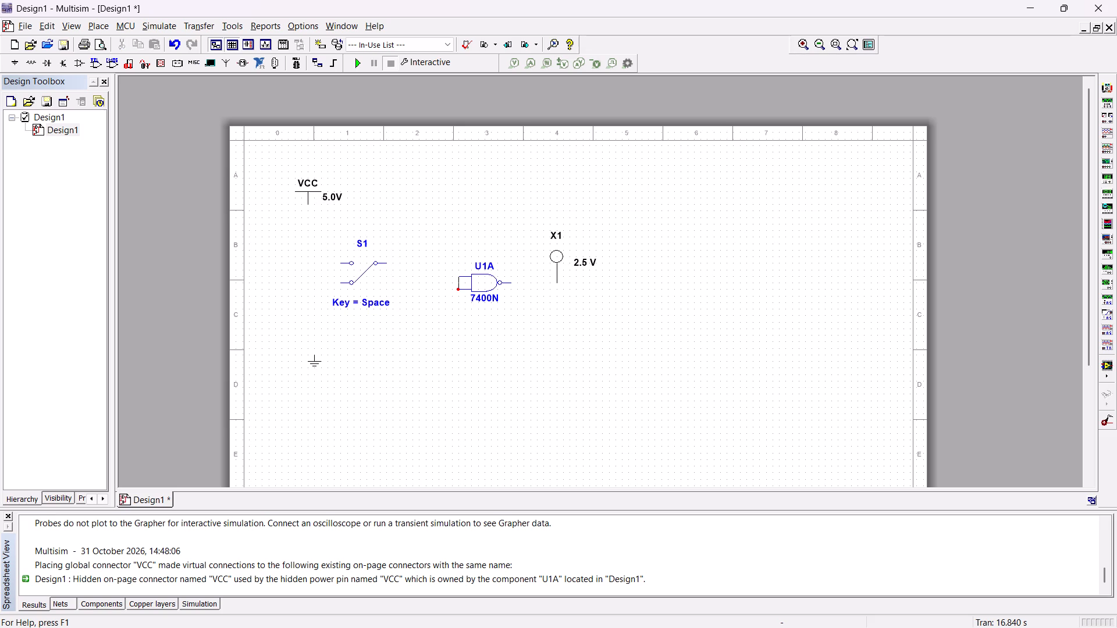
{"action": "left_click", "coordinate": [460, 288]}
{"action": "left_click", "coordinate": [511, 284]}
{"action": "left_click", "coordinate": [556, 282]}
Wire S1's common terminal to U1A's joined inputs, its upper throw to VCC and its lower throw to ground.
{"action": "left_click", "coordinate": [387, 263]}
{"action": "left_click", "coordinate": [461, 282]}
{"action": "left_click", "coordinate": [342, 262]}
{"action": "left_click", "coordinate": [308, 205]}
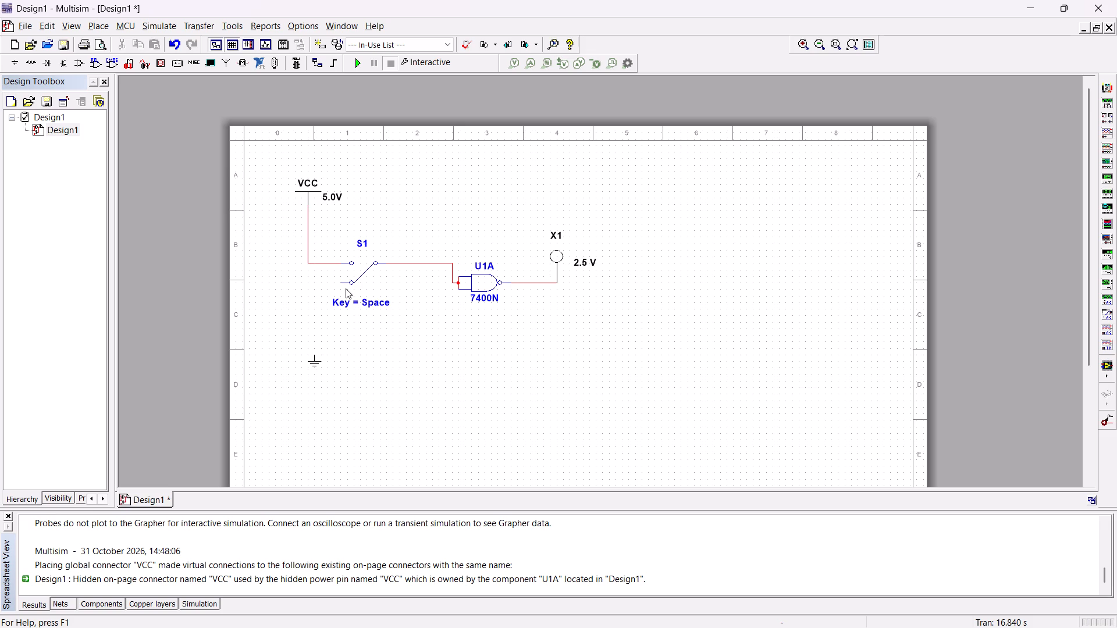
{"action": "left_click", "coordinate": [341, 282]}
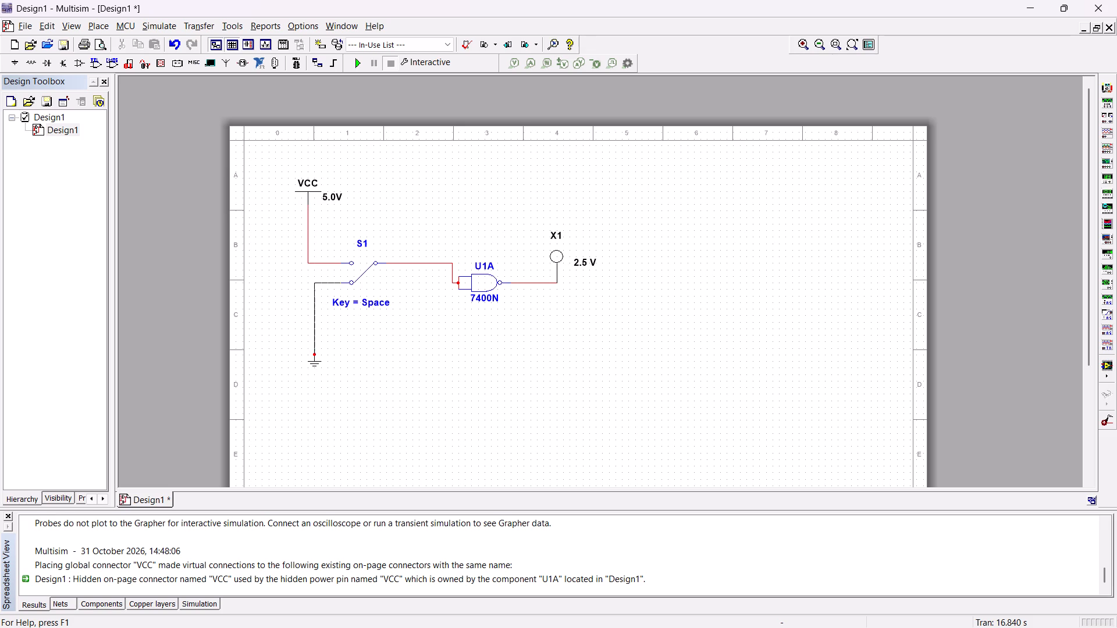
{"action": "left_click", "coordinate": [312, 358]}
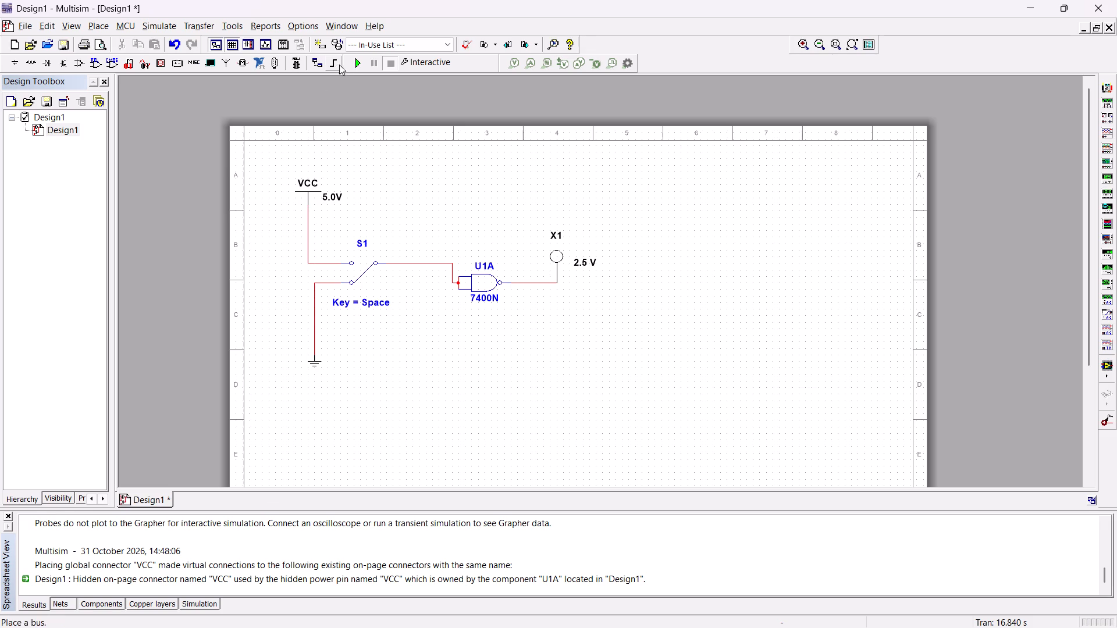
Run the simulation, toggle S1 between VCC and ground to check probe X1, and stop the simulation.
{"action": "left_click", "coordinate": [351, 67]}
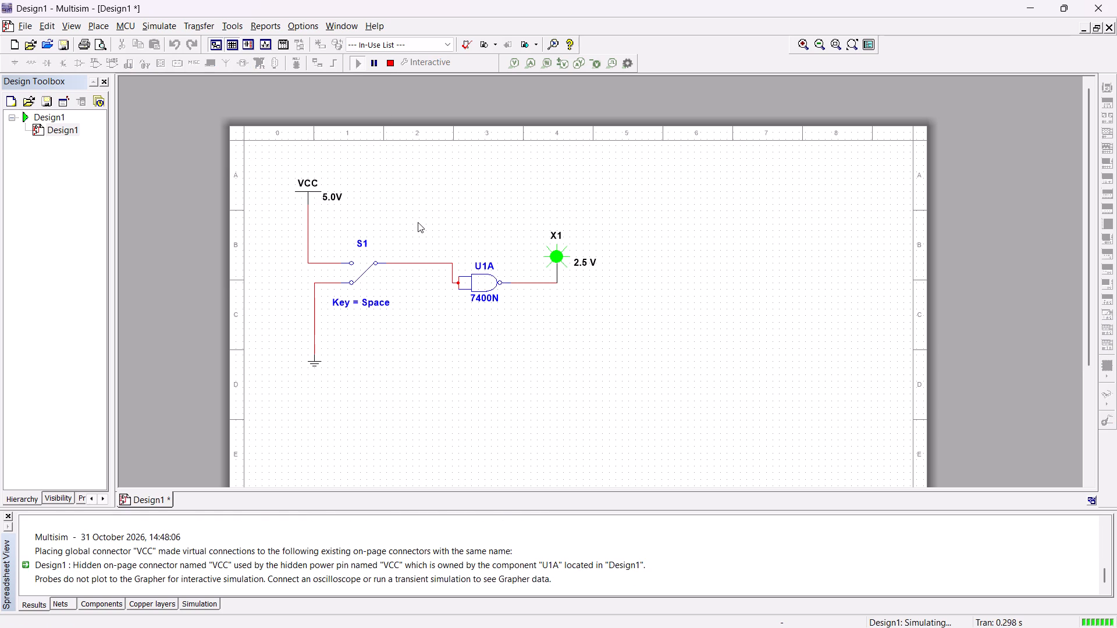
{"action": "left_click", "coordinate": [358, 277]}
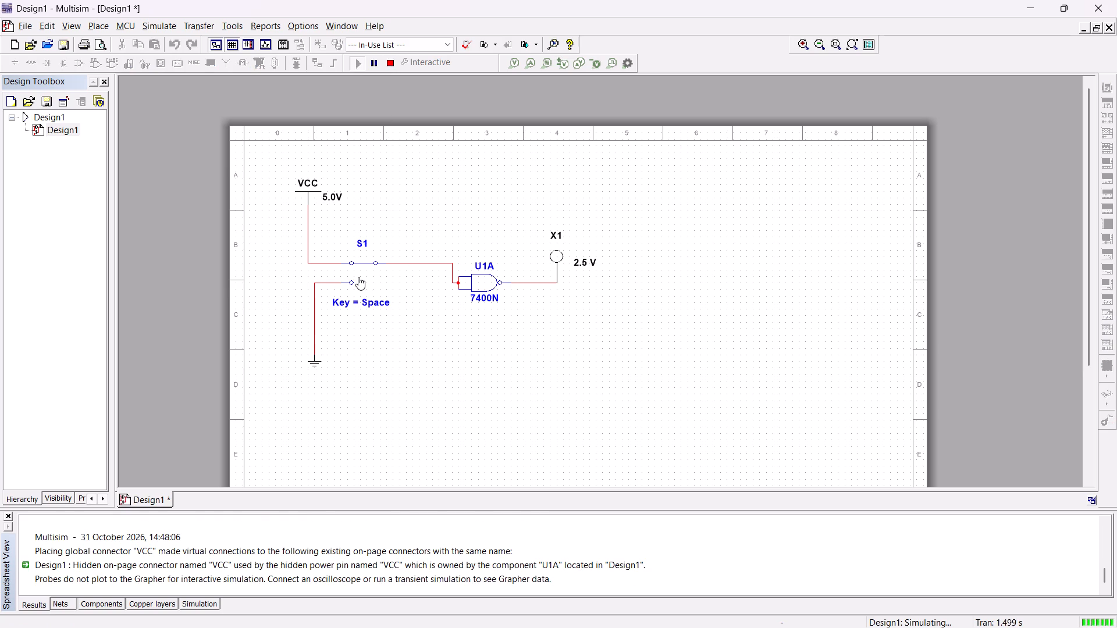
{"action": "left_click", "coordinate": [357, 266]}
{"action": "left_click", "coordinate": [361, 272]}
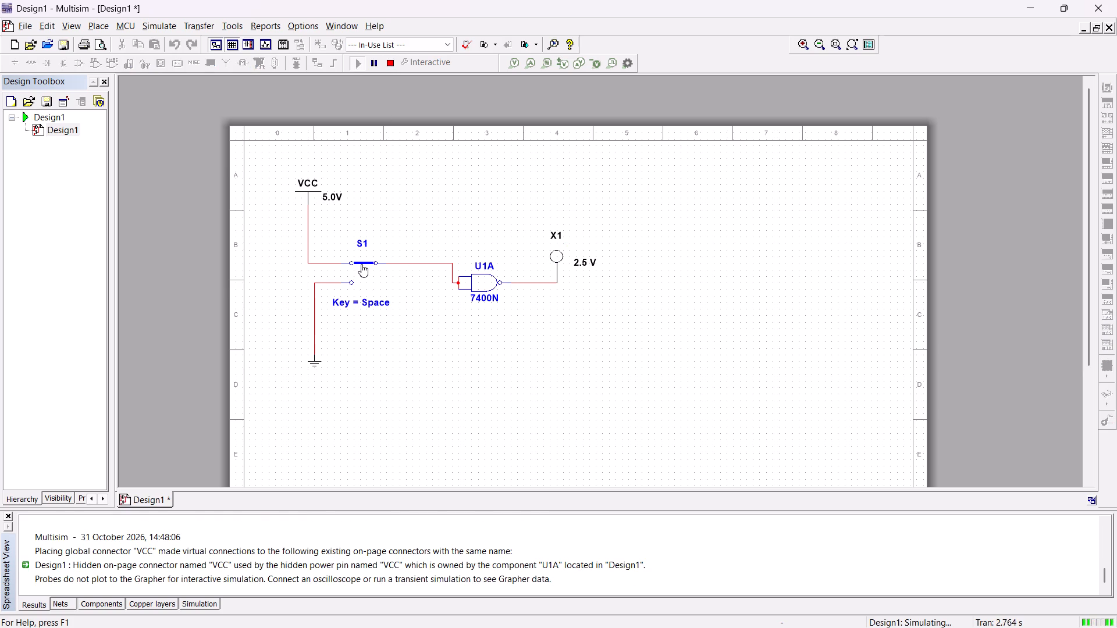
{"action": "left_click", "coordinate": [361, 262]}
{"action": "left_click", "coordinate": [363, 275]}
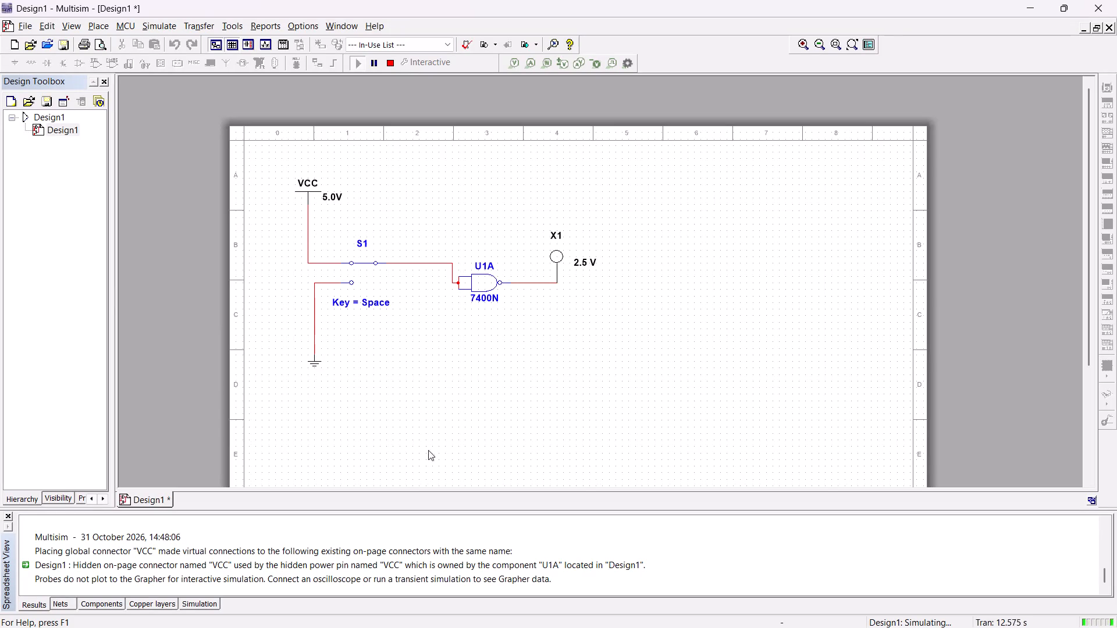
{"action": "left_click_drag", "start_coordinate": [289, 168], "coordinate": [464, 322]}
{"action": "left_click_drag", "start_coordinate": [464, 322], "coordinate": [613, 379]}
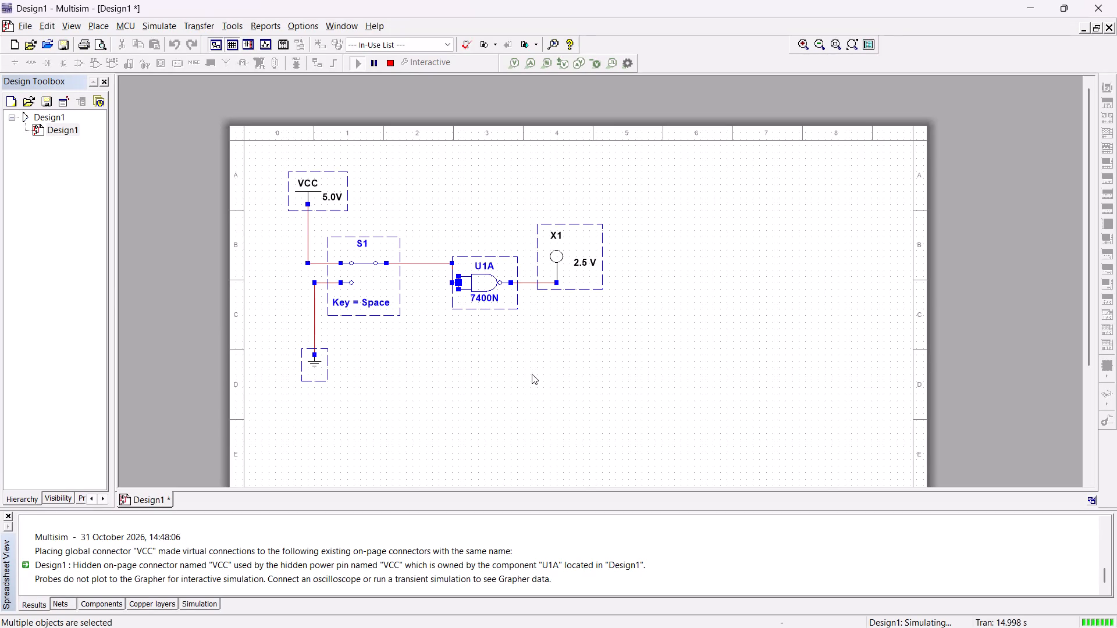
{"action": "left_click", "coordinate": [532, 374]}
{"action": "left_click", "coordinate": [387, 61]}
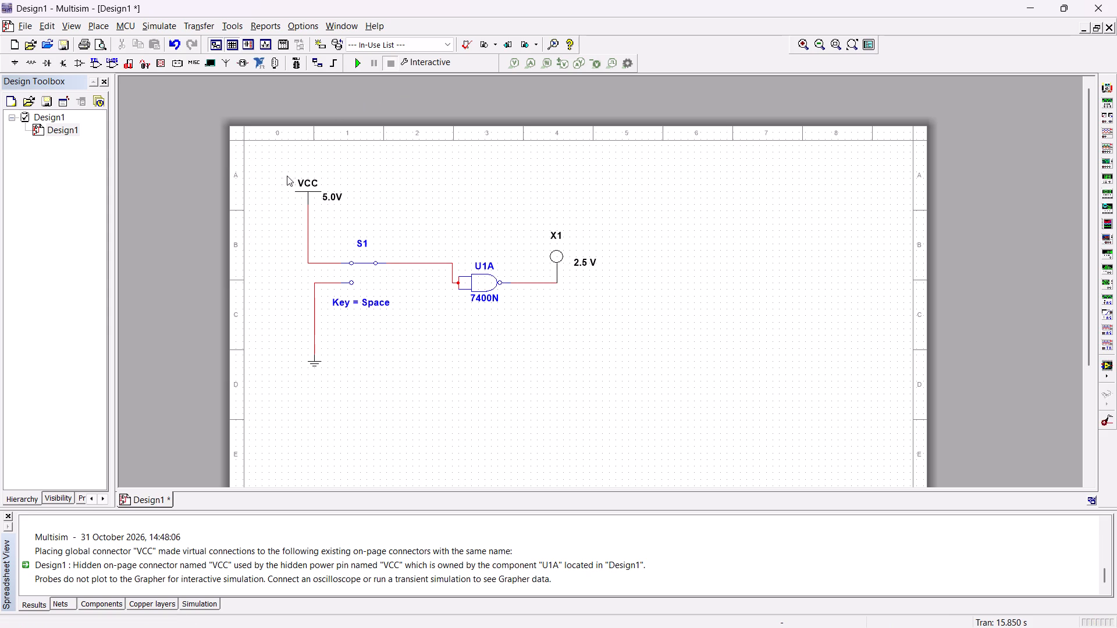
Delete the VCC source, switch, NAND gate, probe and their wires, leaving only the ground symbol on the sheet.
{"action": "left_click_drag", "start_coordinate": [278, 158], "coordinate": [600, 352]}
{"action": "key", "text": "Delete"}
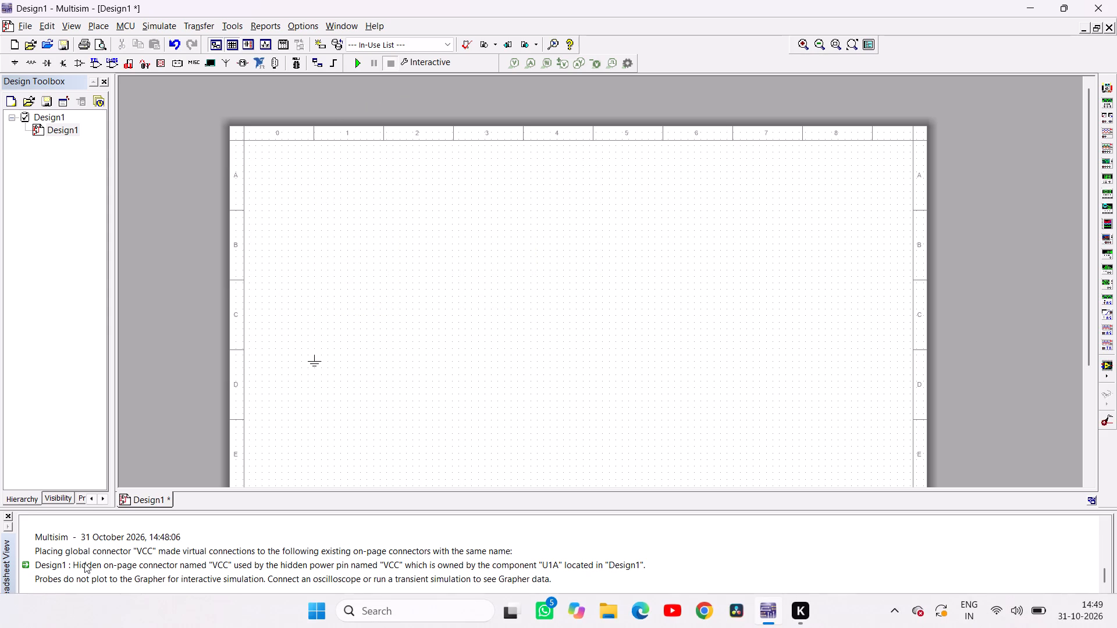
Place a VCC source from the Sources group in row A, directly above the ground symbol.
{"action": "left_click", "coordinate": [9, 63]}
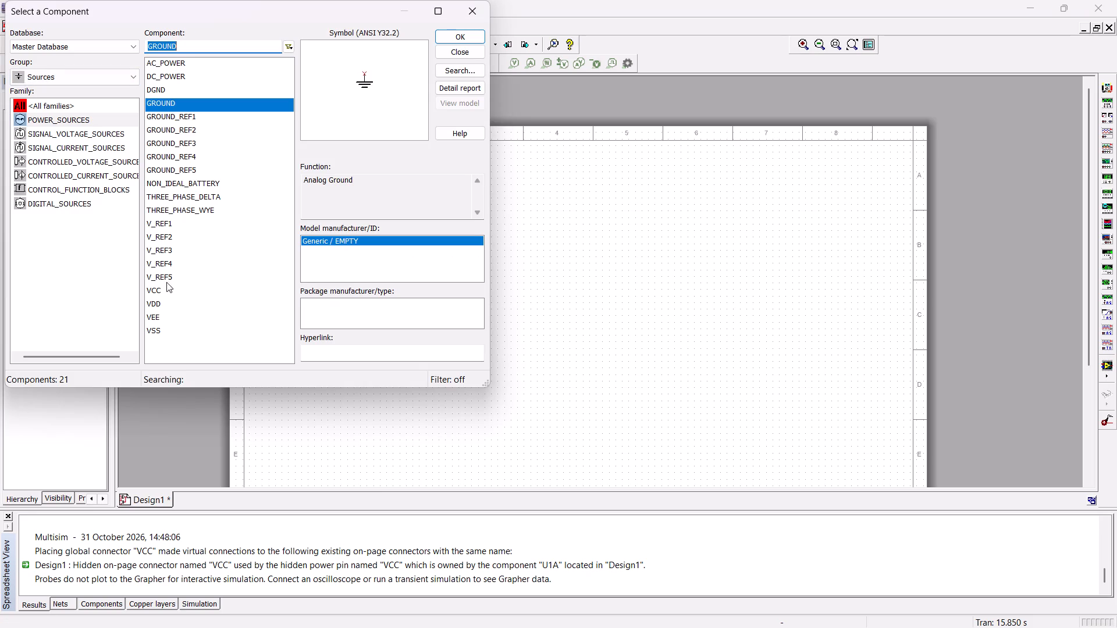
{"action": "left_click", "coordinate": [163, 294]}
{"action": "left_click", "coordinate": [452, 36]}
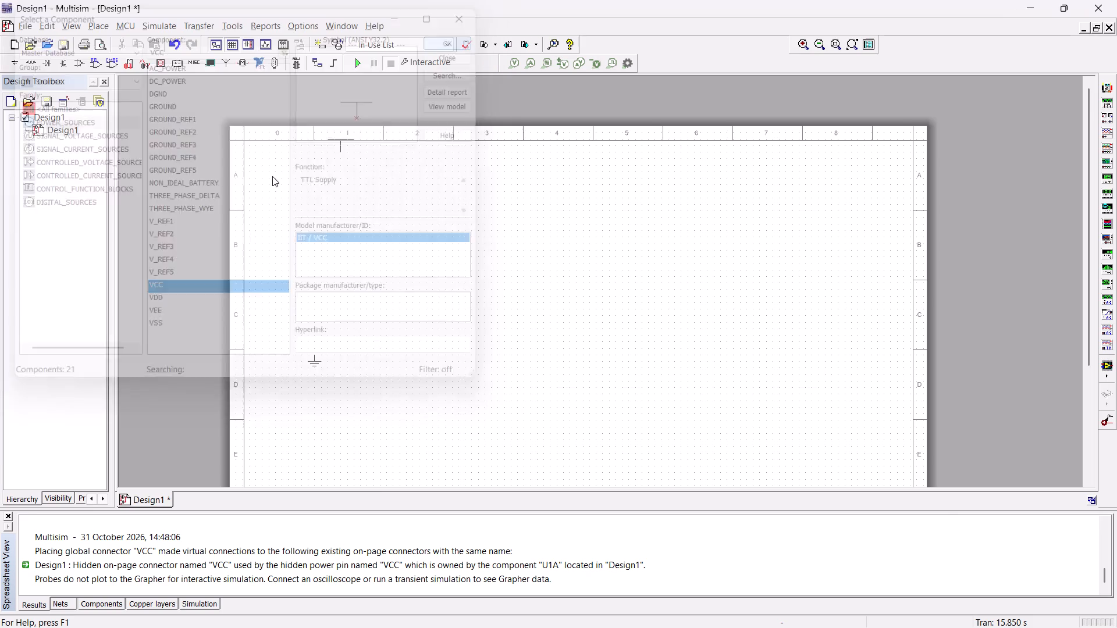
{"action": "left_click", "coordinate": [315, 170]}
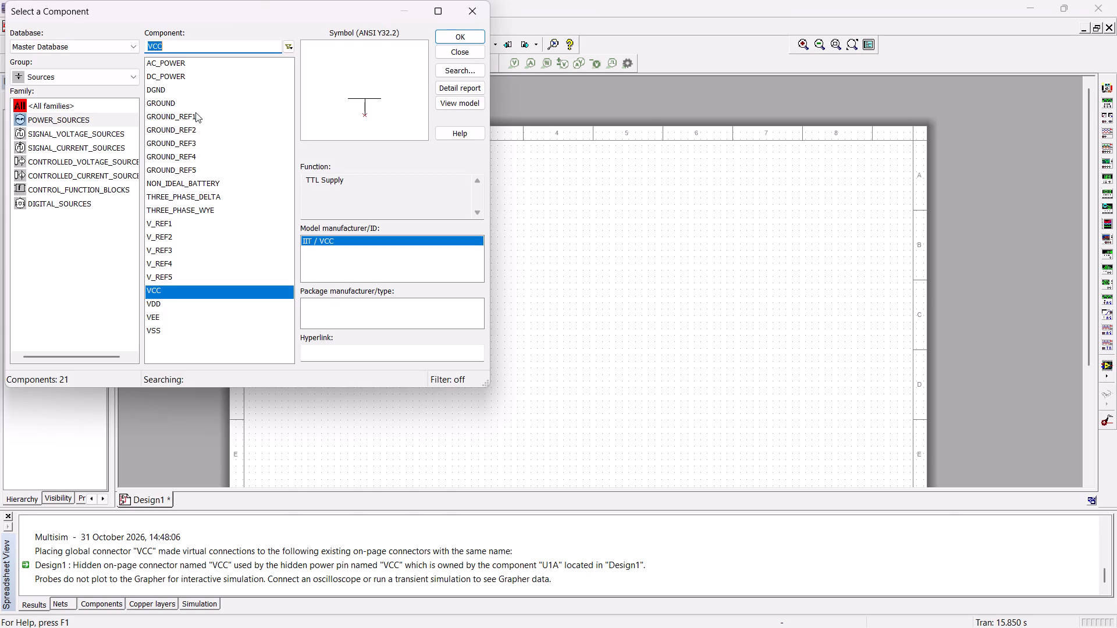
Place sections A and B of one 7400N NAND chip from the TTL group side by side in row B, with no further sections.
{"action": "left_click", "coordinate": [83, 73]}
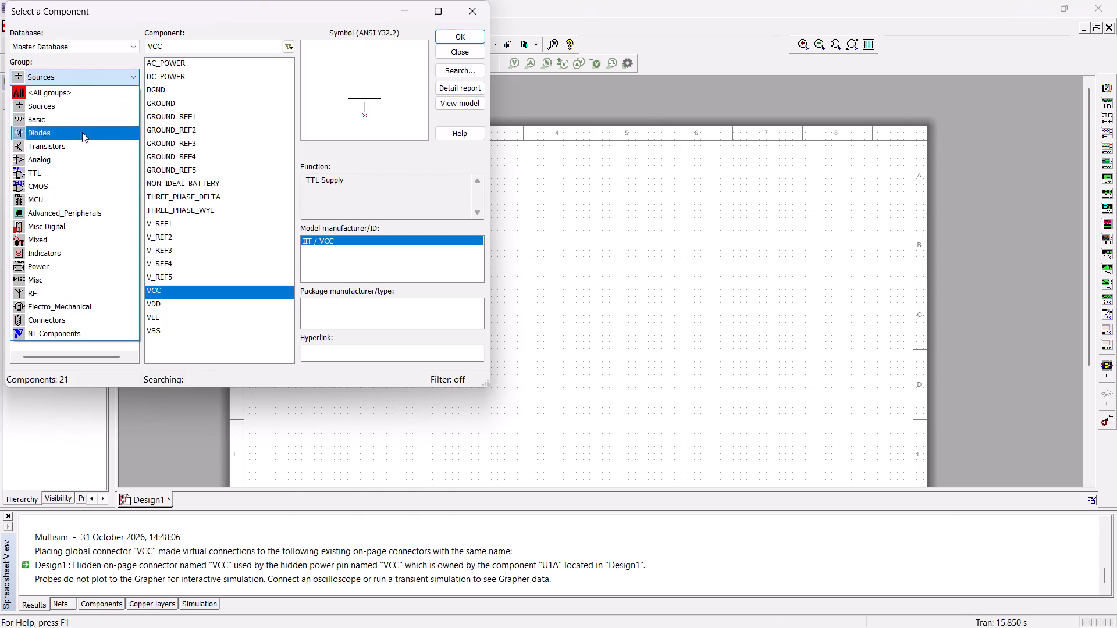
{"action": "left_click", "coordinate": [68, 174]}
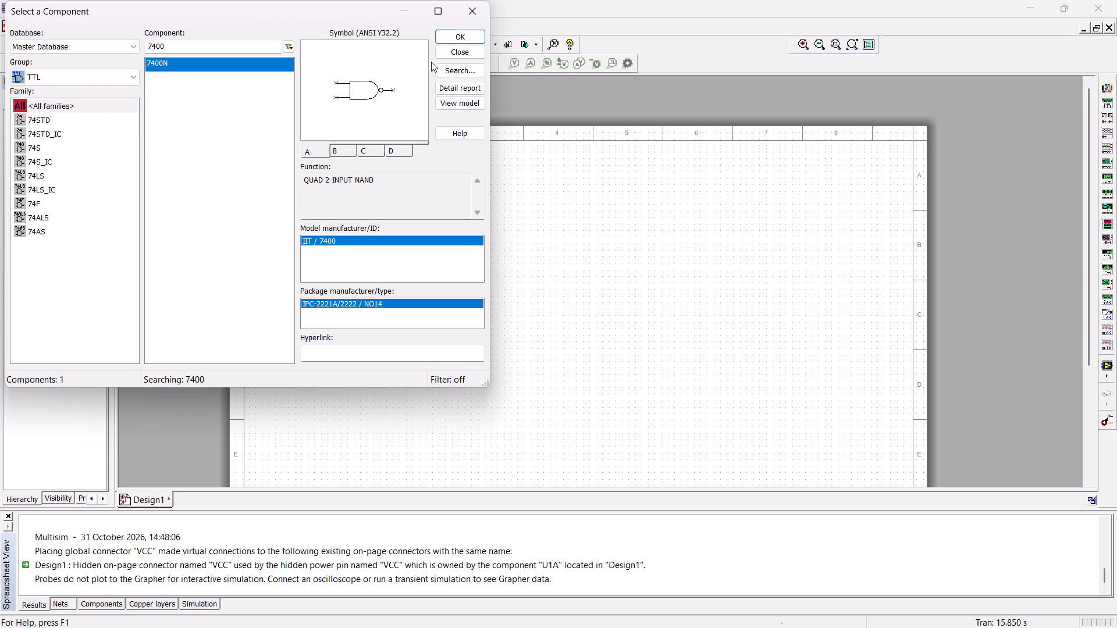
{"action": "left_click", "coordinate": [459, 35]}
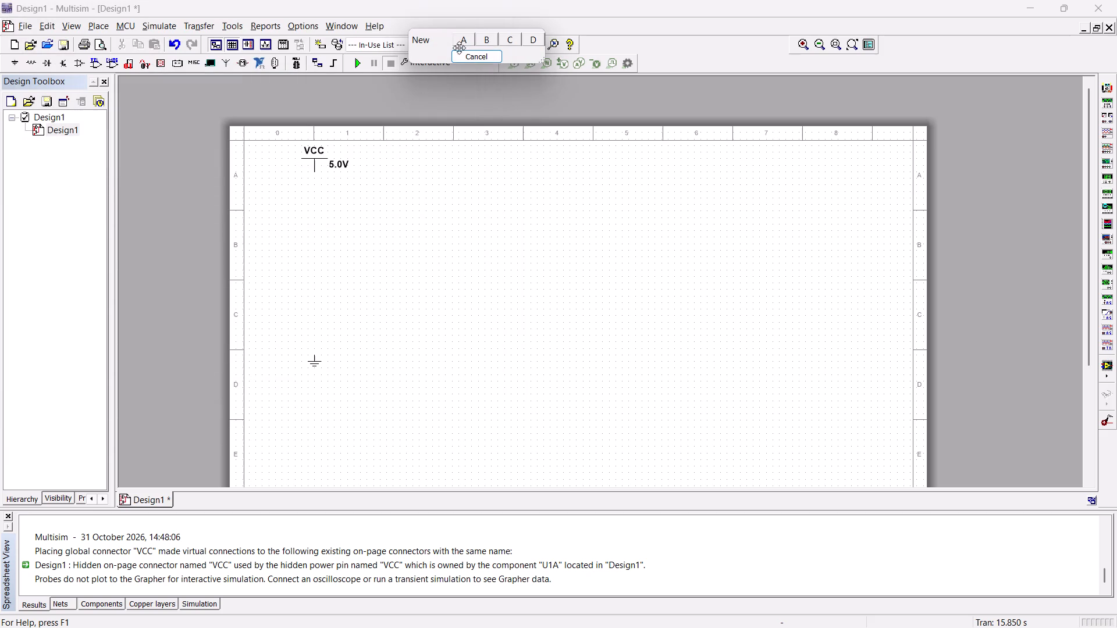
{"action": "left_click_drag", "start_coordinate": [461, 42], "coordinate": [468, 49]}
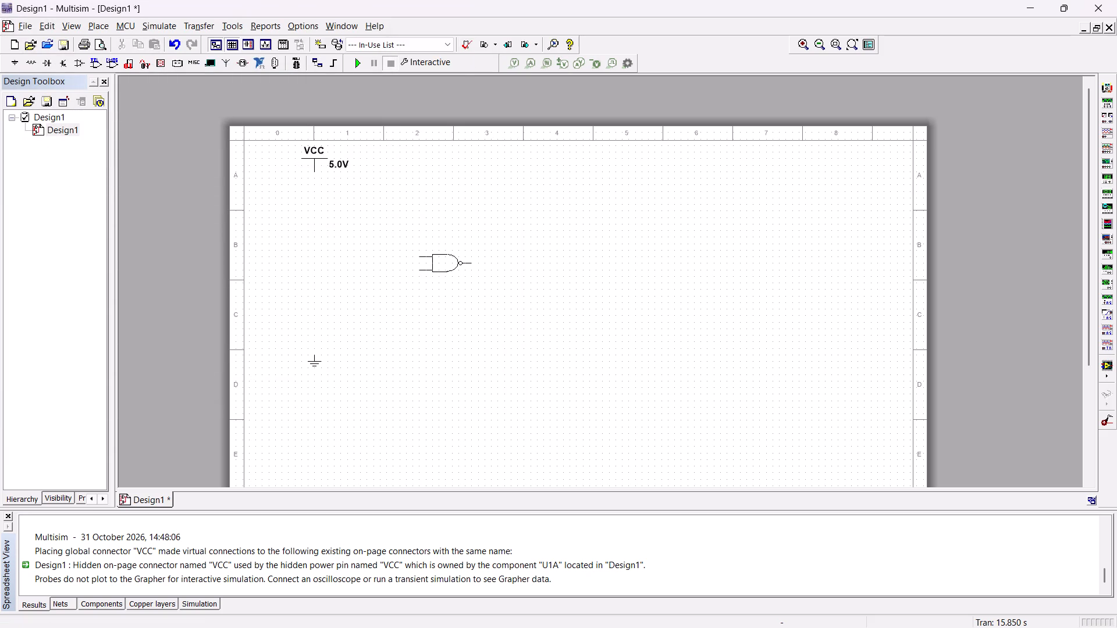
{"action": "left_click", "coordinate": [416, 270]}
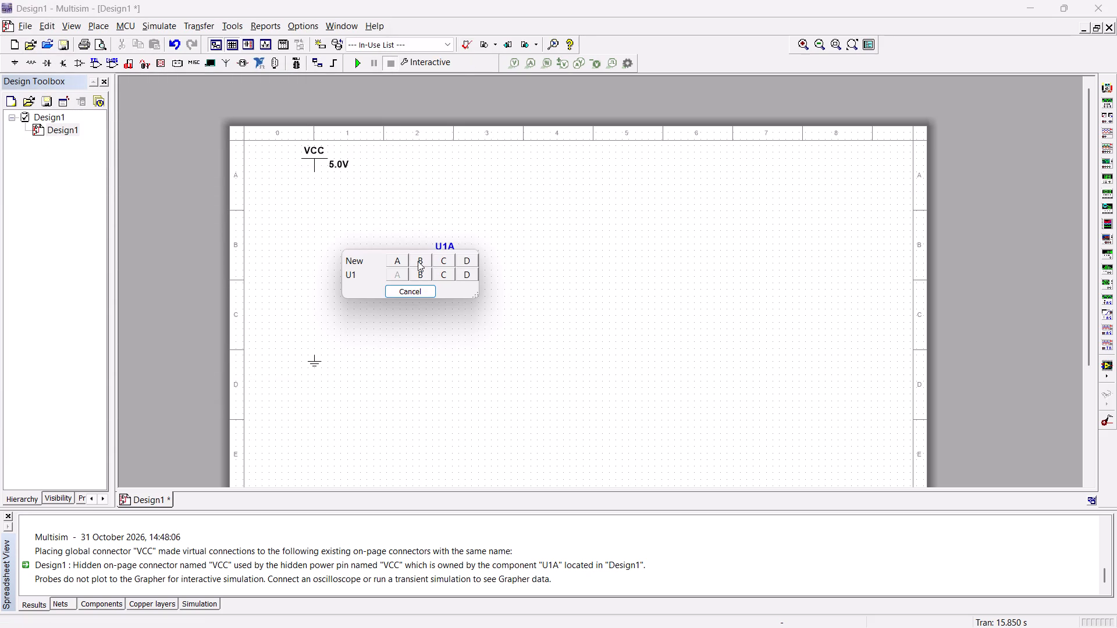
{"action": "left_click_drag", "start_coordinate": [418, 277], "coordinate": [425, 284]}
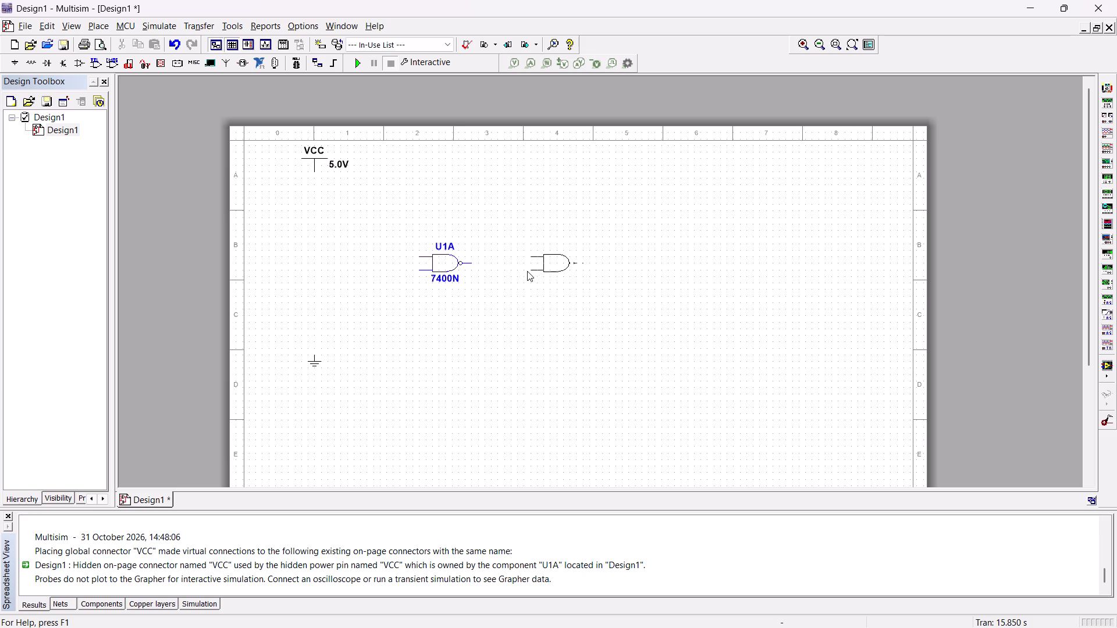
{"action": "left_click", "coordinate": [527, 271]}
{"action": "left_click", "coordinate": [503, 292]}
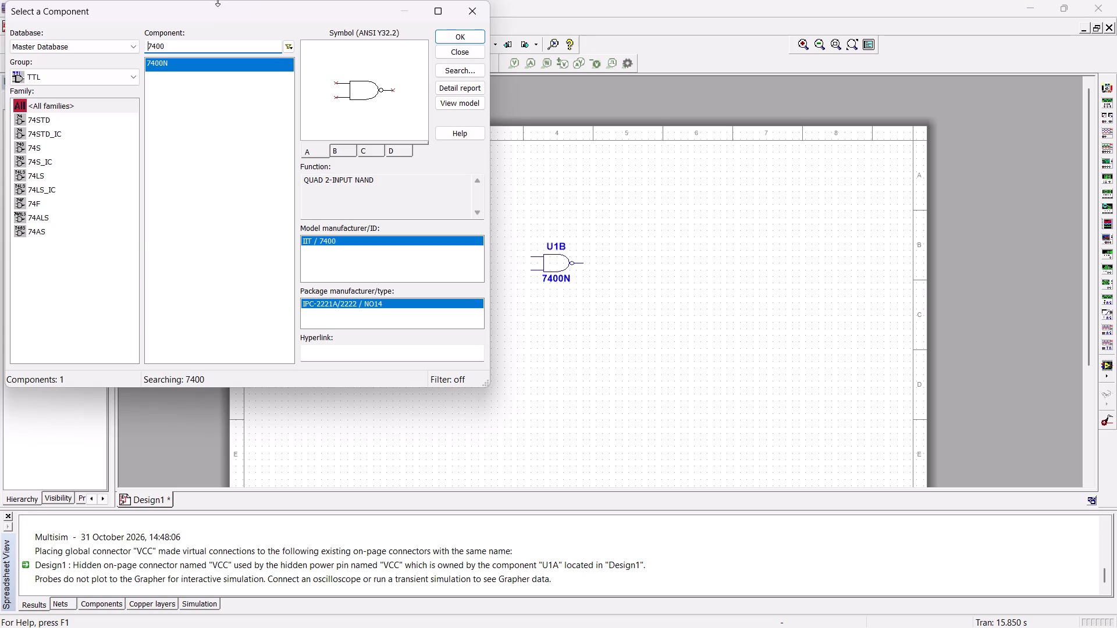
Place a PROBE_DIG_GREEN from the Indicators group directly on the output pin of NAND gate U1B.
{"action": "left_click", "coordinate": [75, 74]}
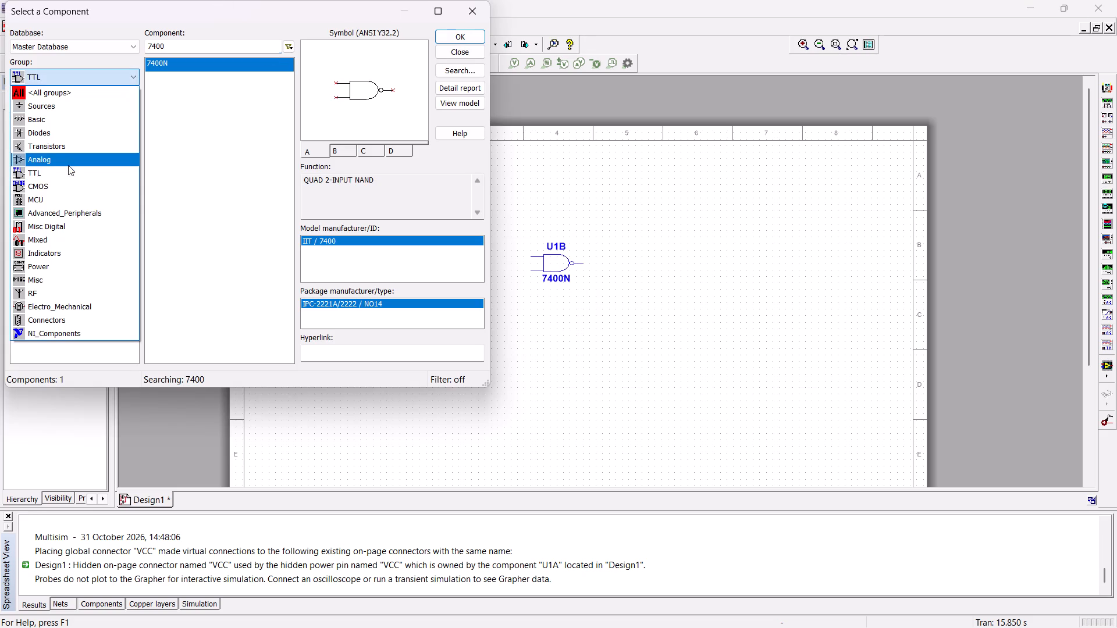
{"action": "left_click", "coordinate": [65, 247]}
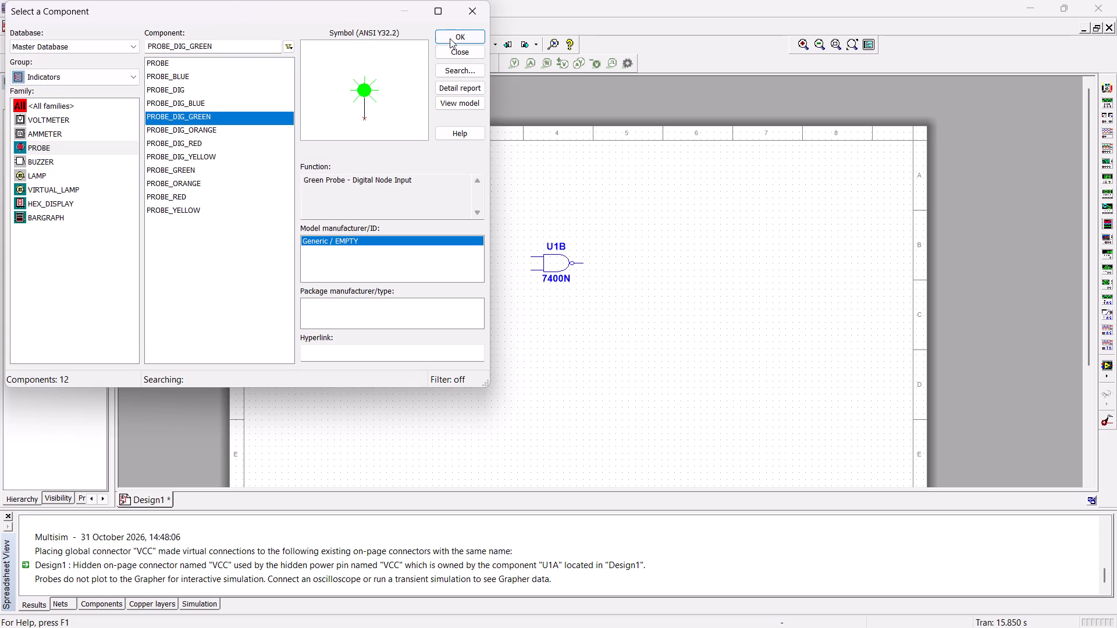
{"action": "left_click", "coordinate": [454, 33]}
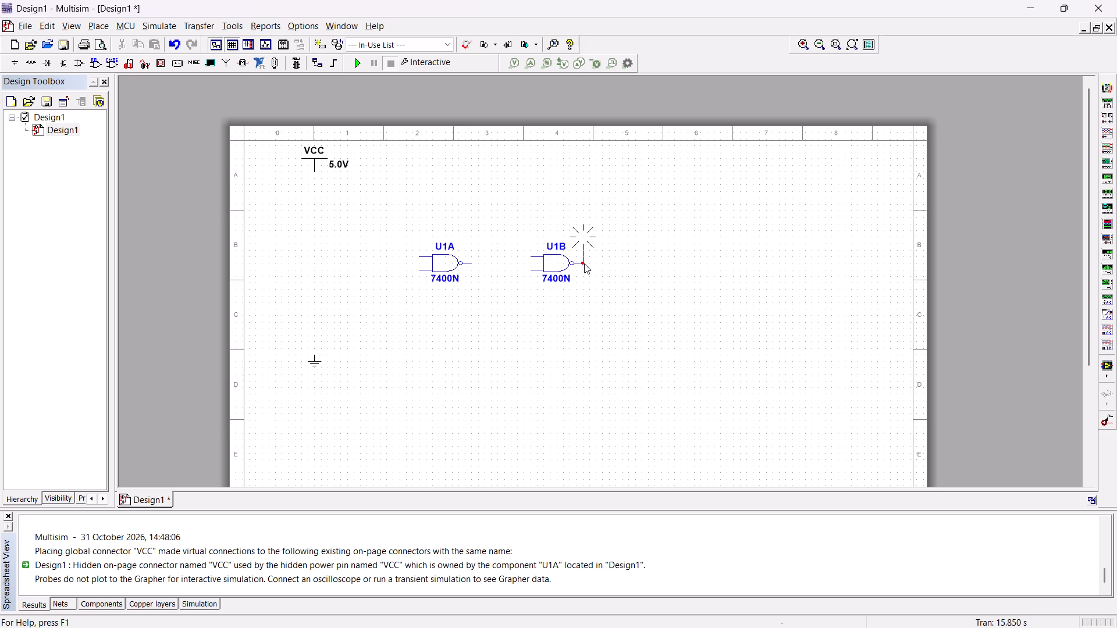
{"action": "left_click", "coordinate": [584, 264]}
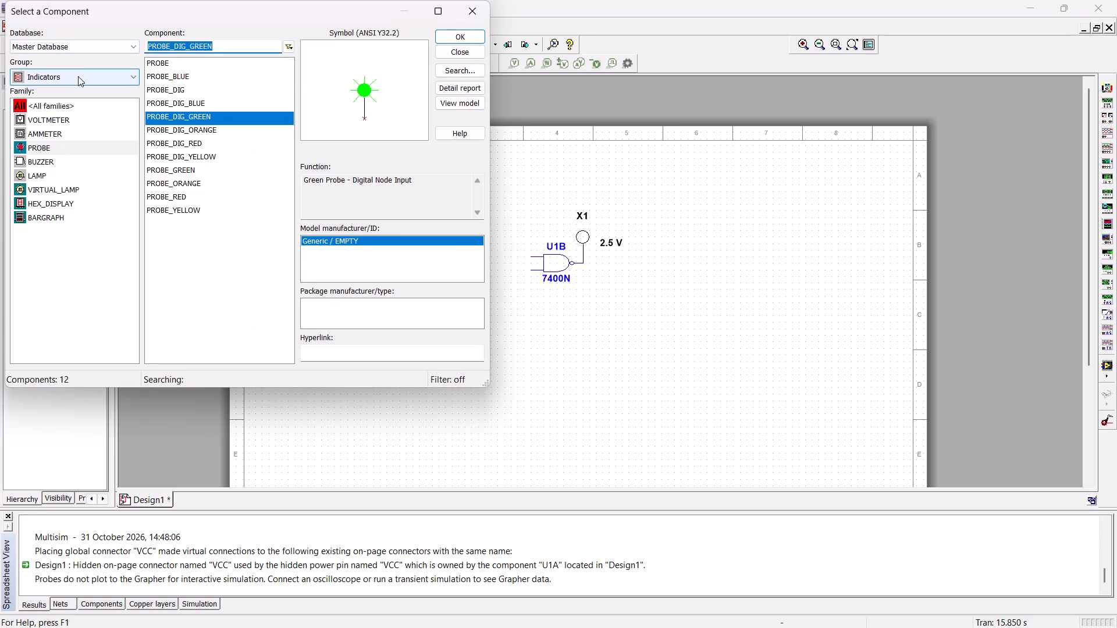
Place two SPDT switches from the Basic group before gate U1A, one below the other between VCC and ground.
{"action": "left_click", "coordinate": [78, 76]}
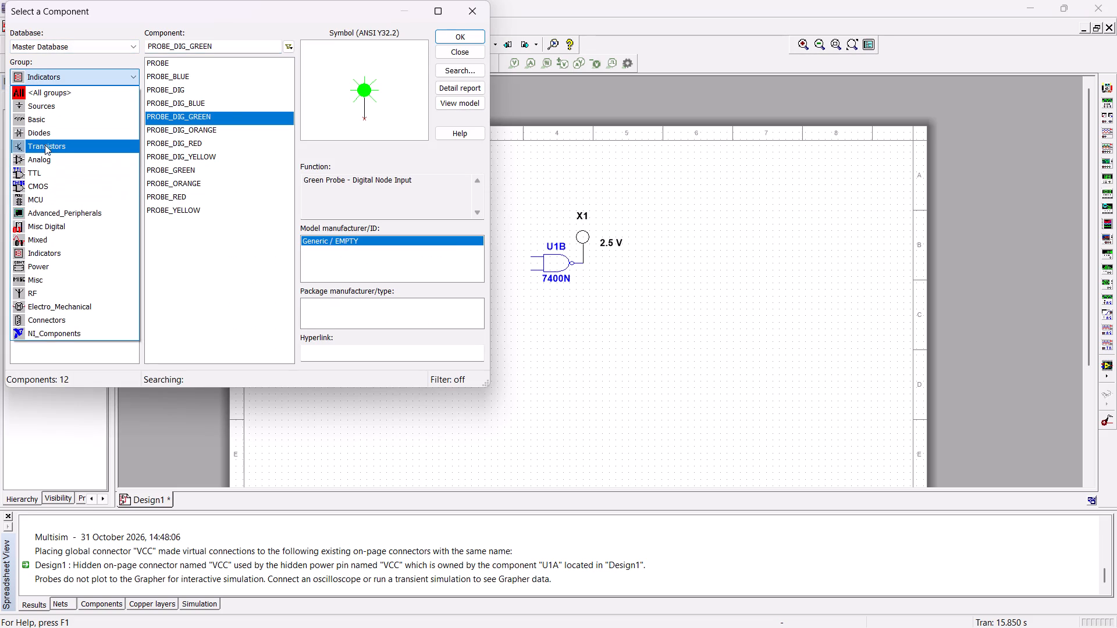
{"action": "left_click", "coordinate": [45, 123]}
{"action": "left_click", "coordinate": [455, 35]}
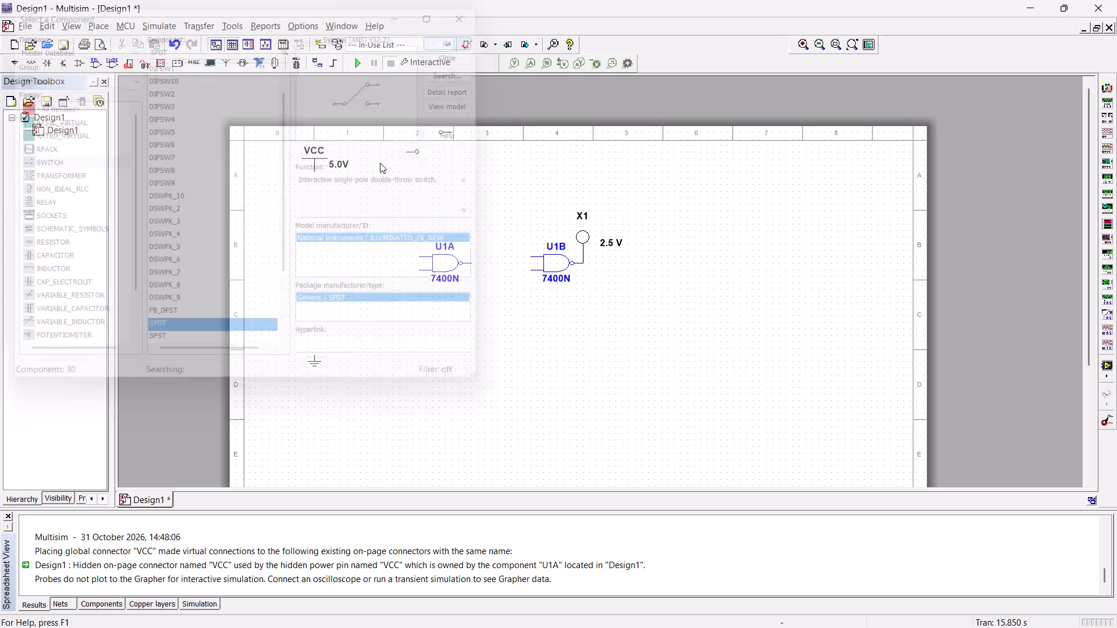
{"action": "left_click", "coordinate": [336, 271]}
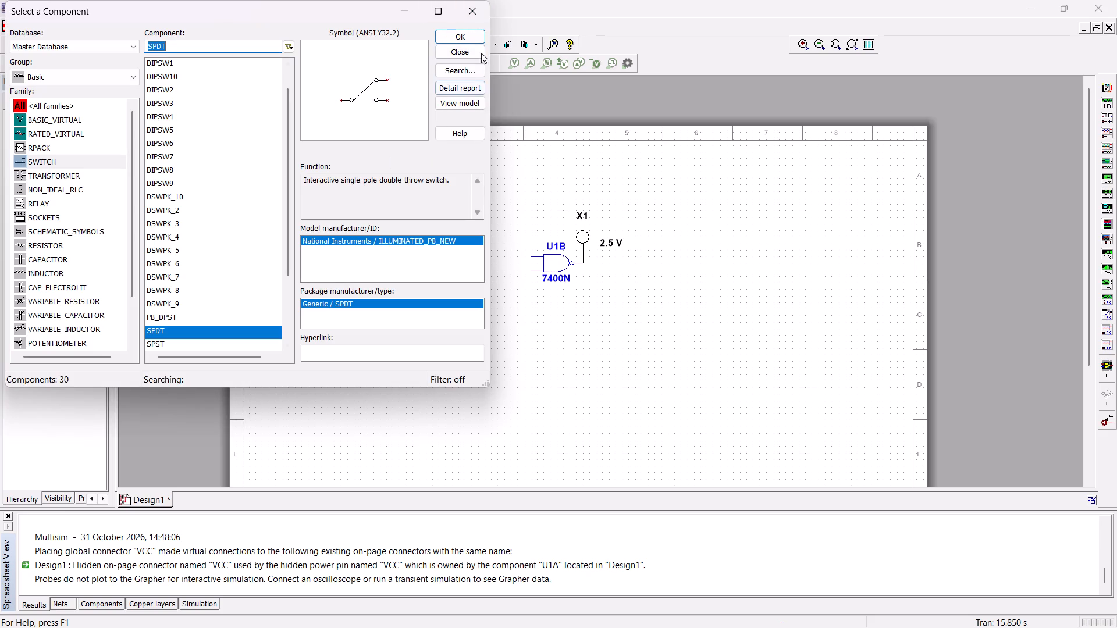
{"action": "left_click", "coordinate": [462, 31]}
{"action": "left_click", "coordinate": [348, 327]}
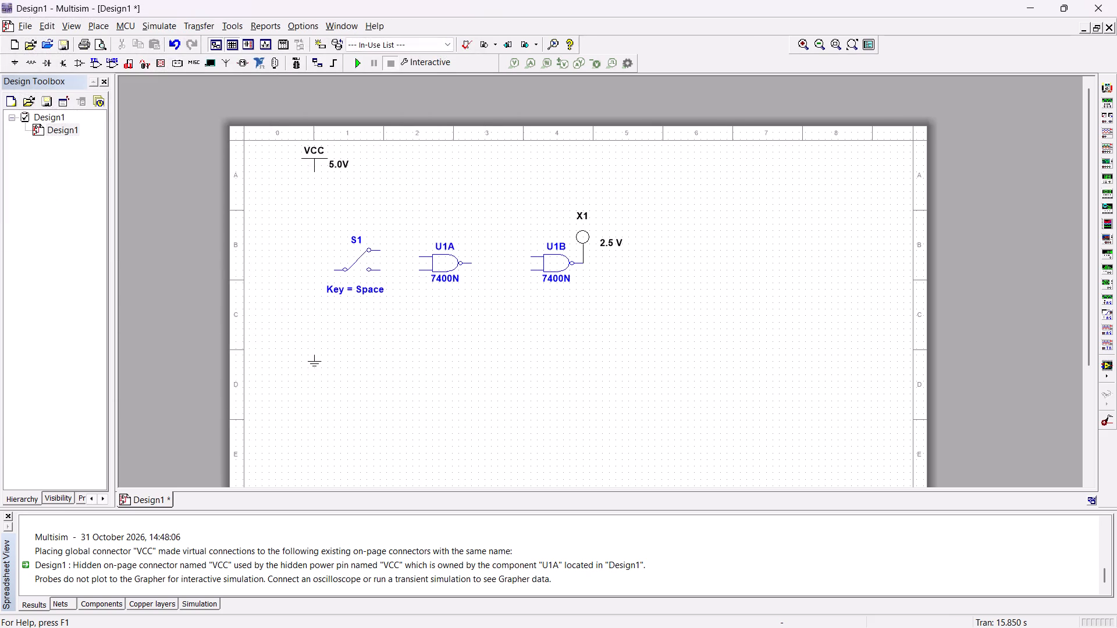
{"action": "left_click", "coordinate": [485, 11]}
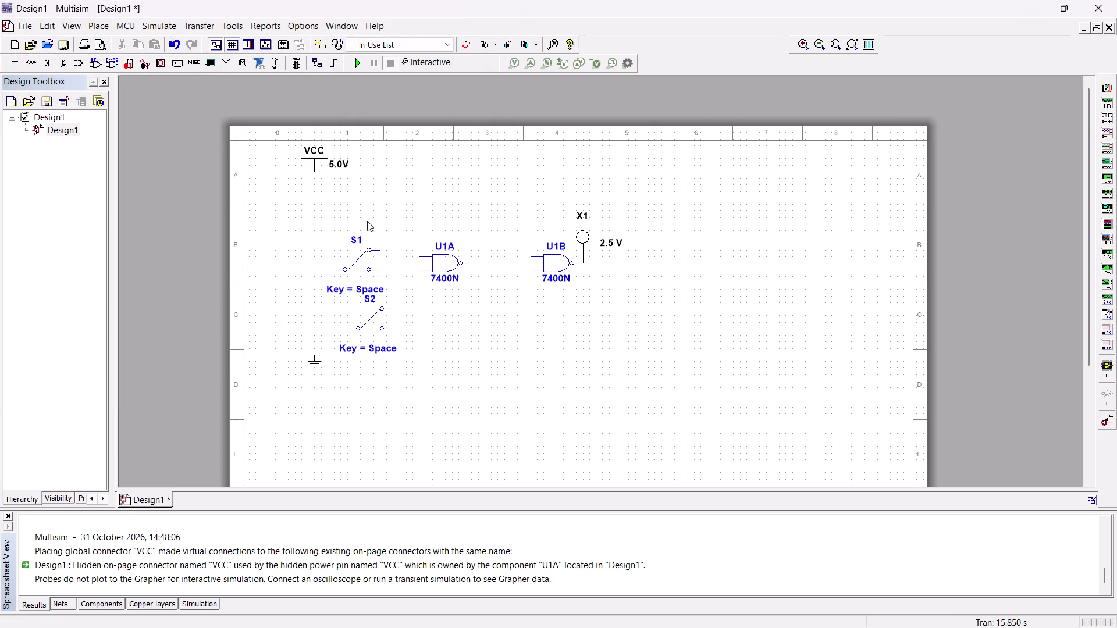
Rotate switches S1 and S2 by 180° so their common terminals face gate U1A.
{"action": "left_click", "coordinate": [339, 253]}
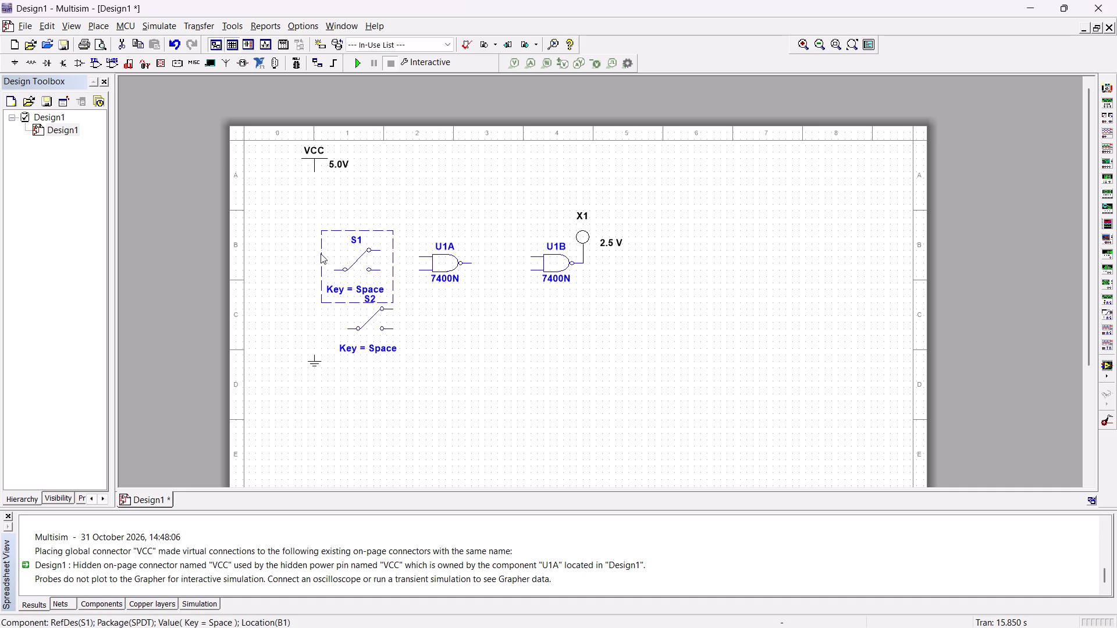
{"action": "key", "text": "ctrl+r"}
{"action": "key", "text": "ctrl+r"}
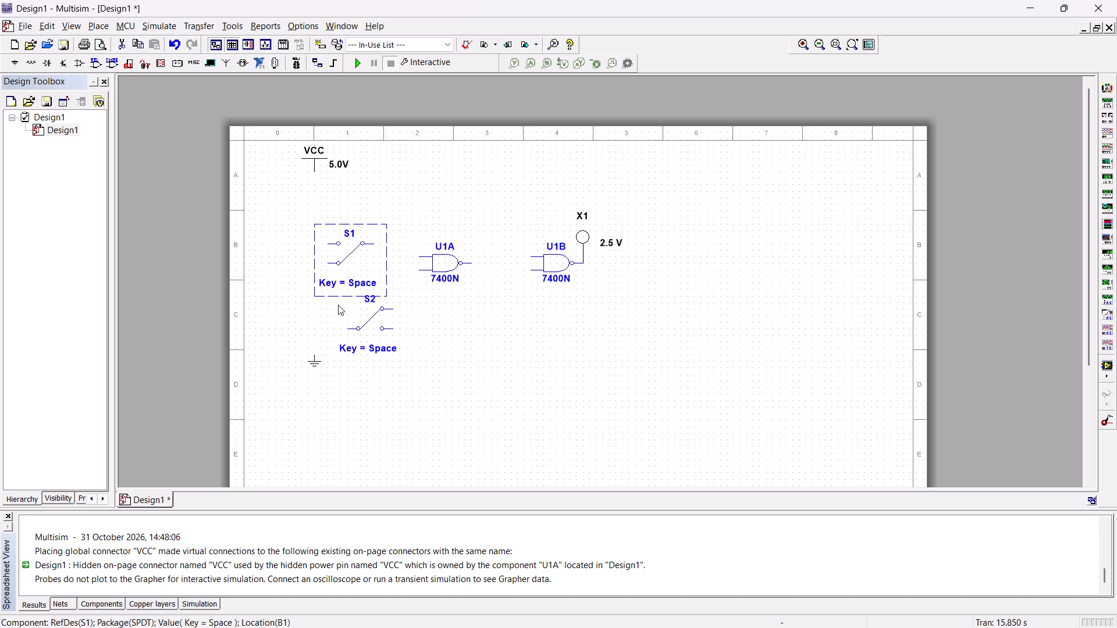
{"action": "left_click", "coordinate": [354, 314]}
{"action": "key", "text": "ctrl+r"}
{"action": "key", "text": "ctrl+r"}
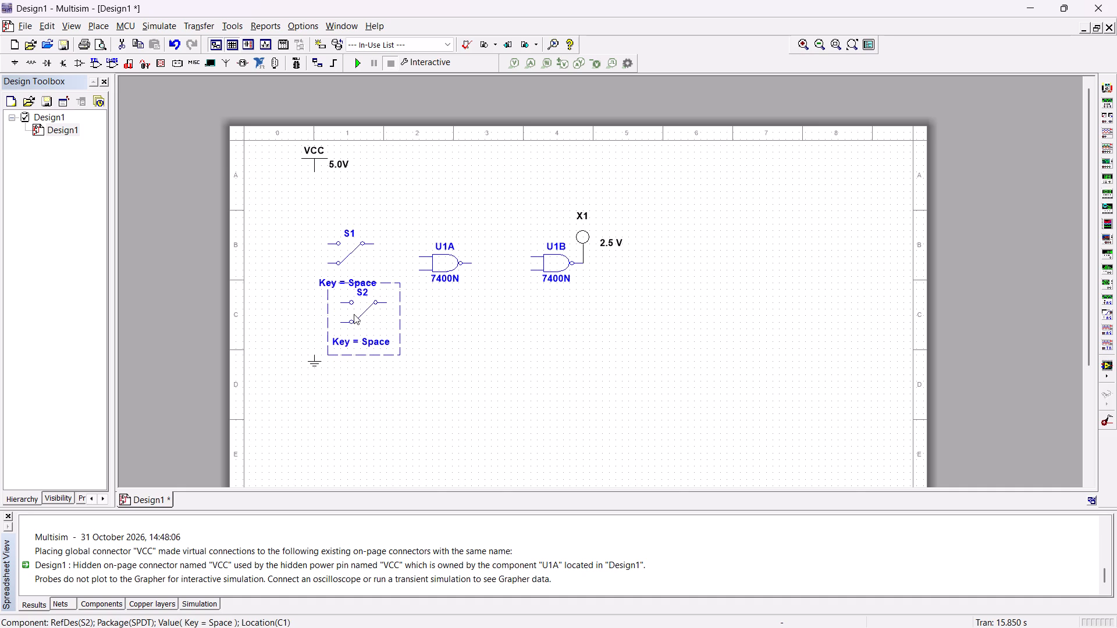
{"action": "left_click", "coordinate": [408, 429]}
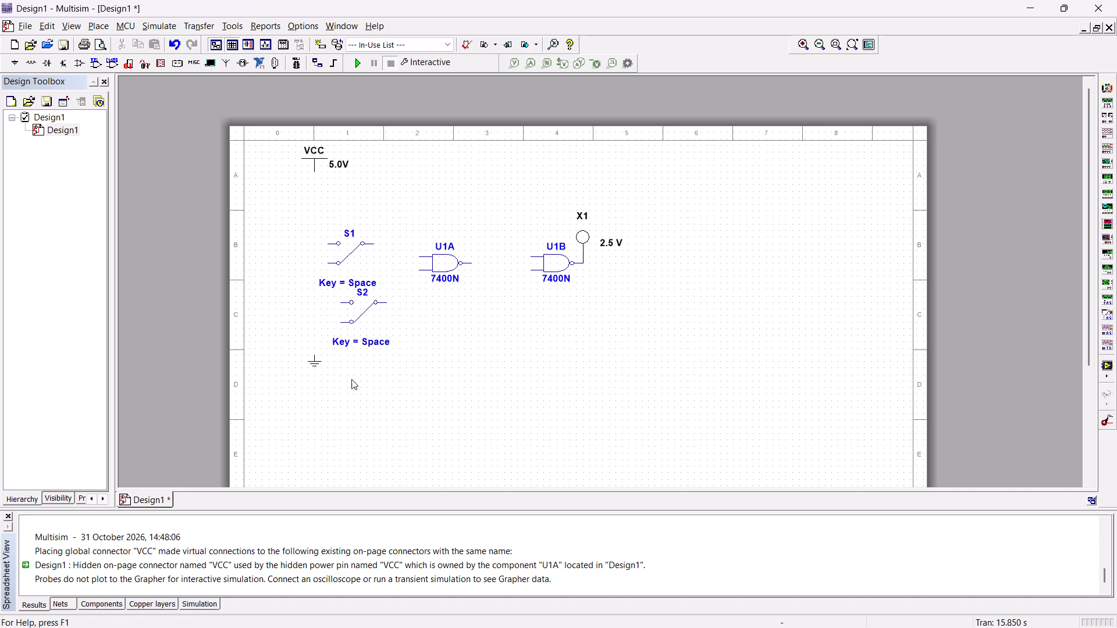
Tie the two inputs of U1B together and wire the output of U1A to that junction.
{"action": "left_click", "coordinate": [531, 258]}
{"action": "left_click", "coordinate": [528, 270]}
{"action": "left_click", "coordinate": [472, 263]}
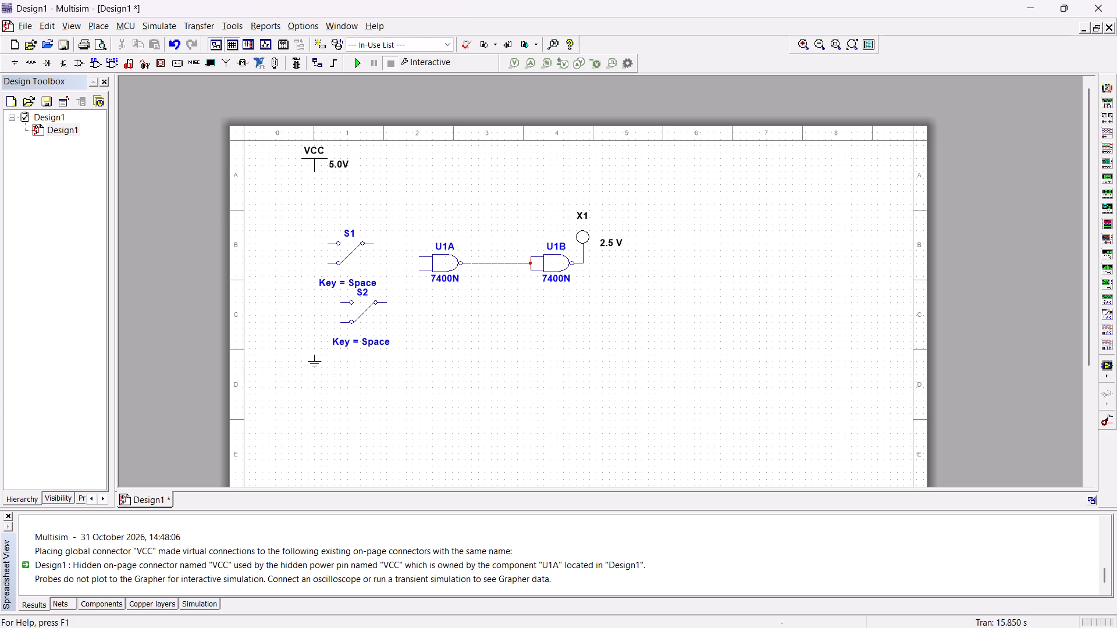
{"action": "left_click", "coordinate": [528, 263]}
Wire the common terminal of S1 to U1A's upper input and that of S2 to its lower input.
{"action": "left_click", "coordinate": [375, 244]}
{"action": "left_click", "coordinate": [416, 256]}
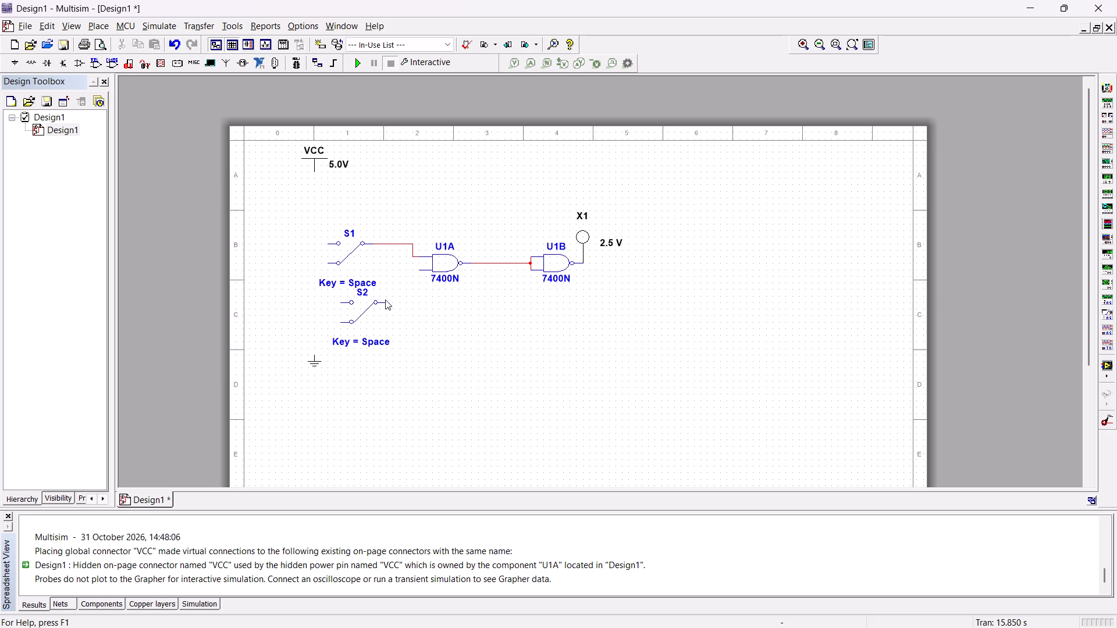
{"action": "left_click", "coordinate": [386, 302]}
{"action": "left_click", "coordinate": [418, 271]}
Wire the upper throw contacts of S1 and S2 to the VCC source.
{"action": "left_click", "coordinate": [328, 243]}
{"action": "left_click", "coordinate": [313, 172]}
{"action": "left_click", "coordinate": [342, 300]}
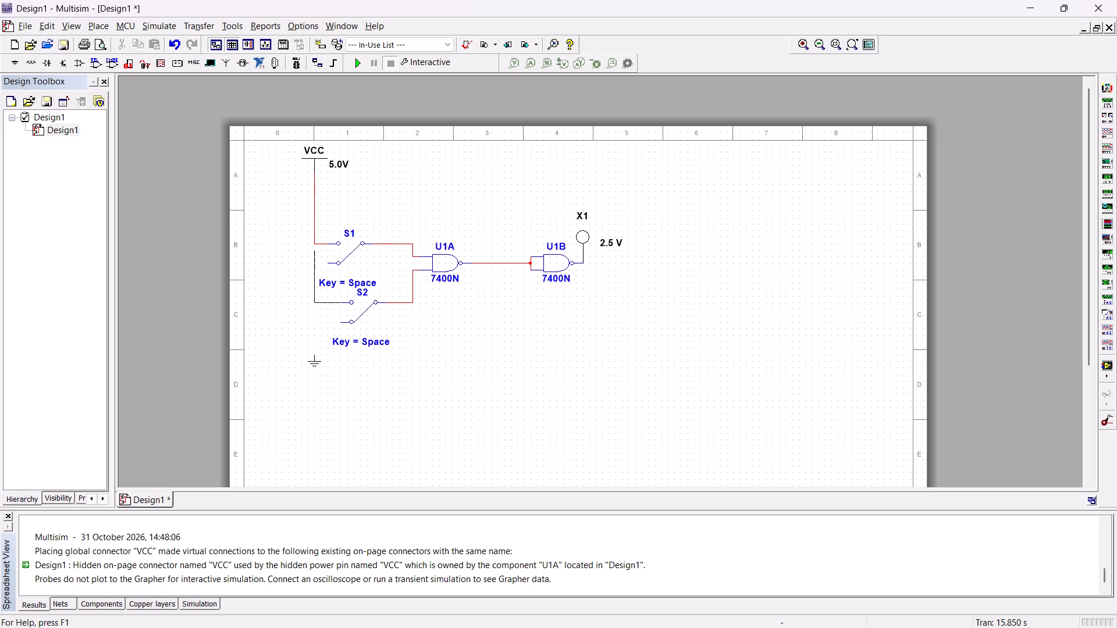
{"action": "left_click", "coordinate": [315, 245]}
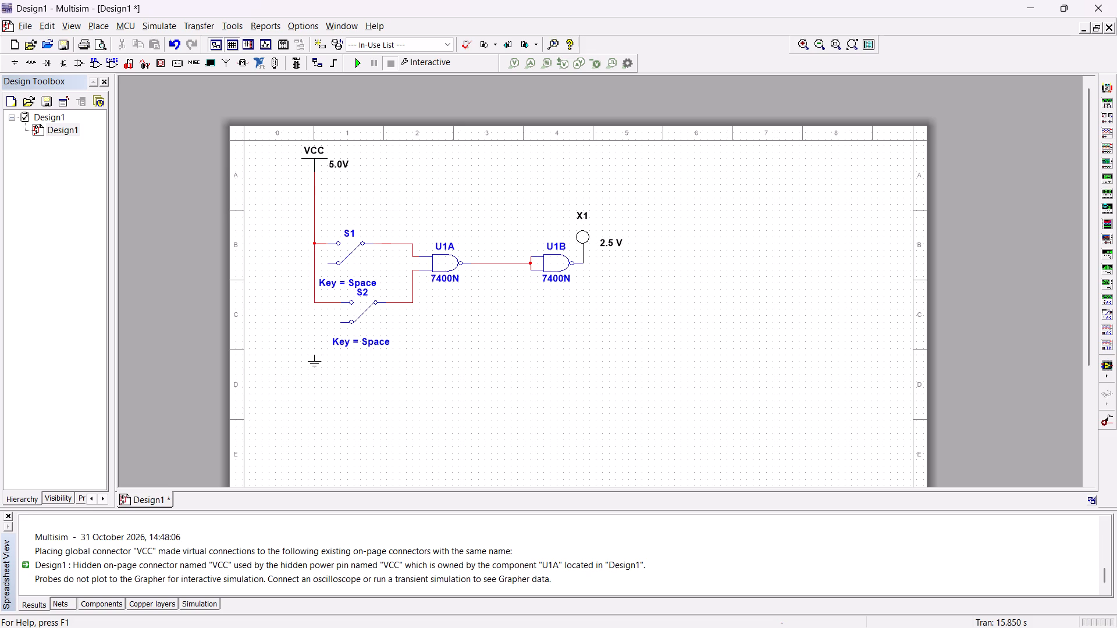
Wire the lower throw contacts of S1 and S2 to the ground symbol.
{"action": "left_click", "coordinate": [327, 264]}
{"action": "left_click", "coordinate": [315, 356]}
{"action": "left_click", "coordinate": [340, 322]}
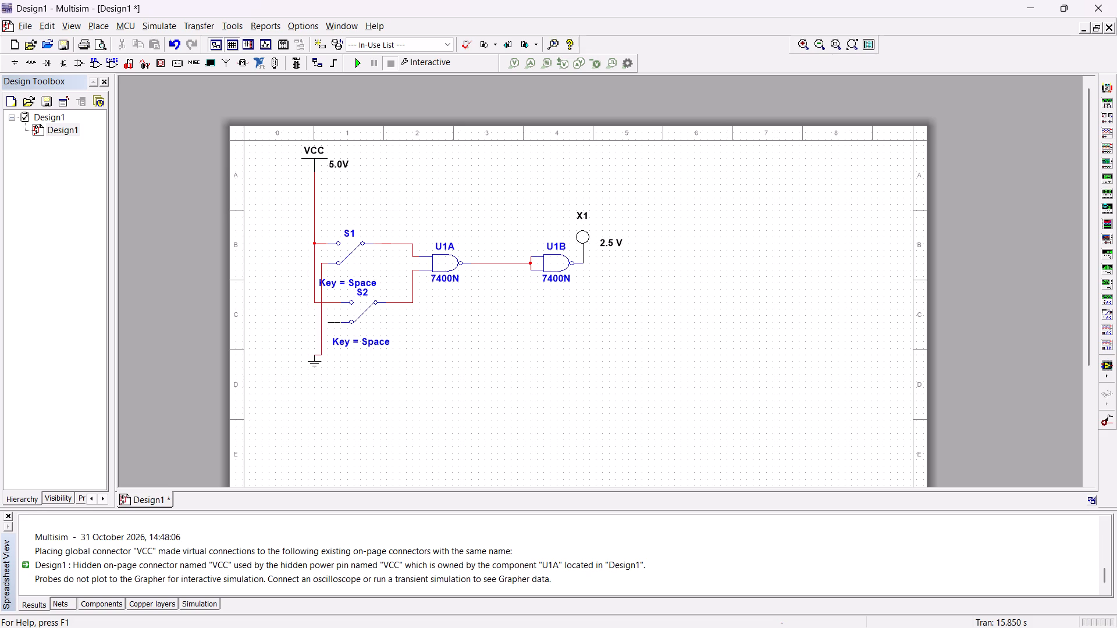
{"action": "left_click", "coordinate": [321, 326]}
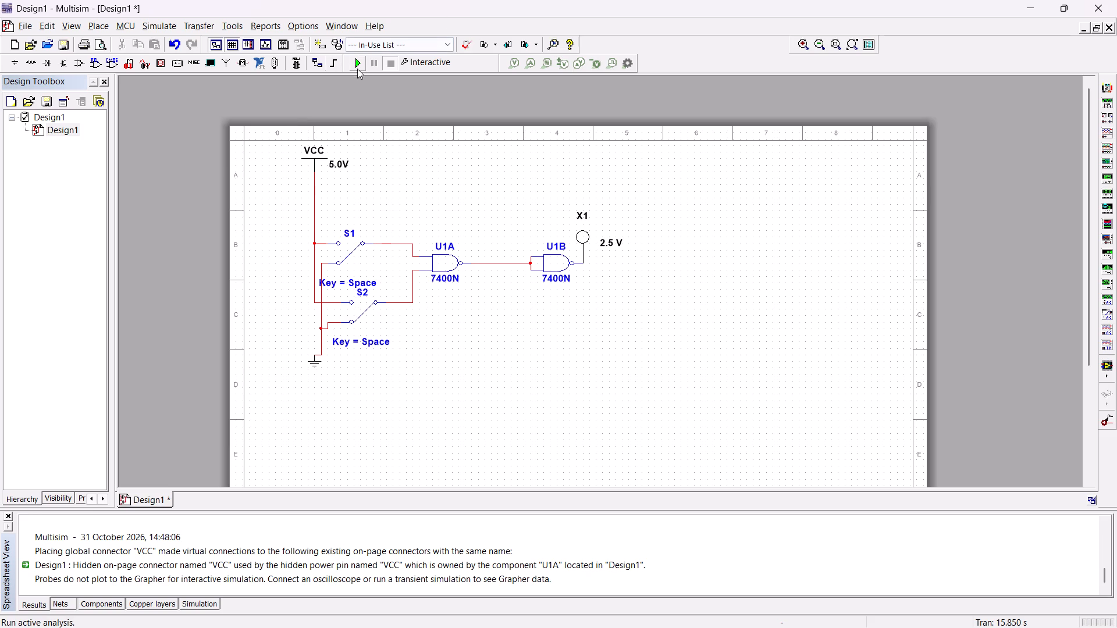
Run the simulation, switch S1 and S2 to VCC and back to ground while checking probe X1, and stop the simulation.
{"action": "left_click", "coordinate": [357, 67]}
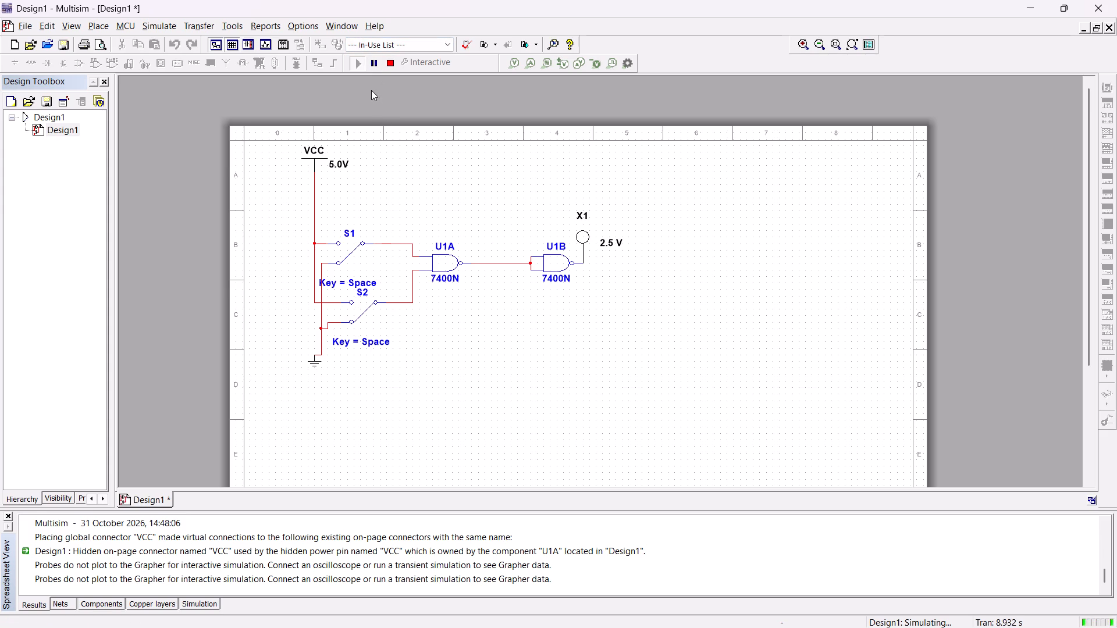
{"action": "left_click", "coordinate": [354, 256]}
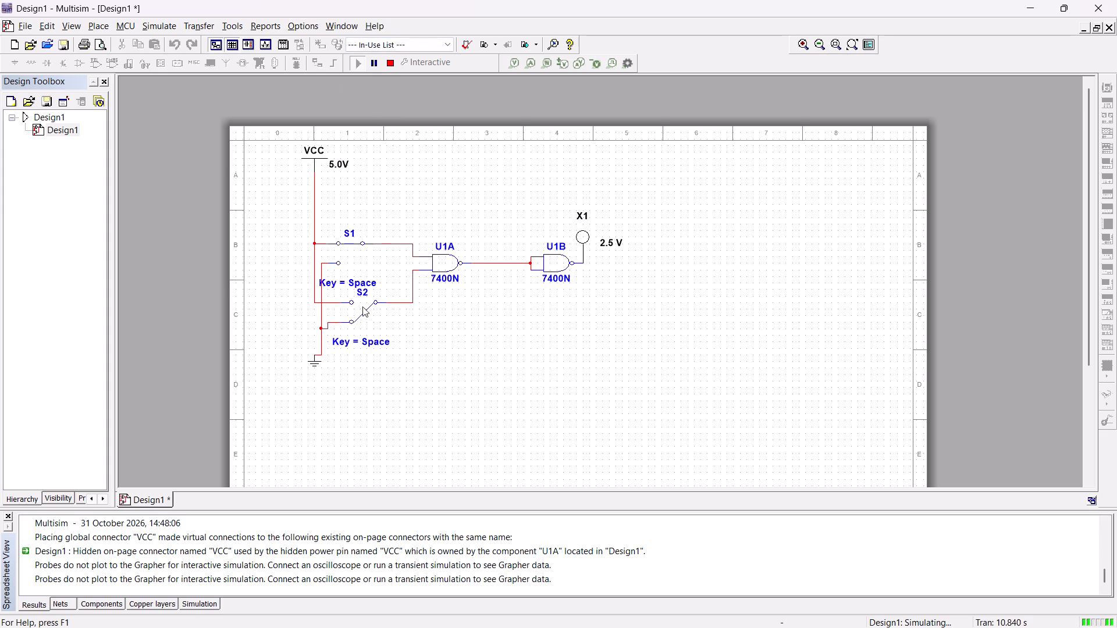
{"action": "left_click", "coordinate": [363, 311]}
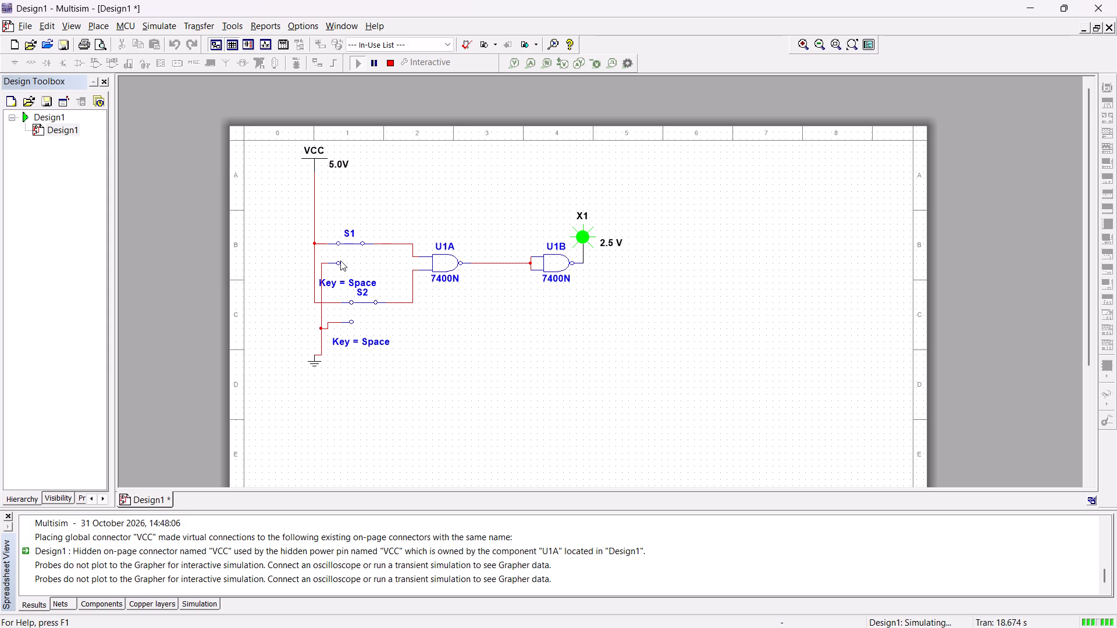
{"action": "left_click", "coordinate": [344, 245]}
{"action": "left_click", "coordinate": [360, 306]}
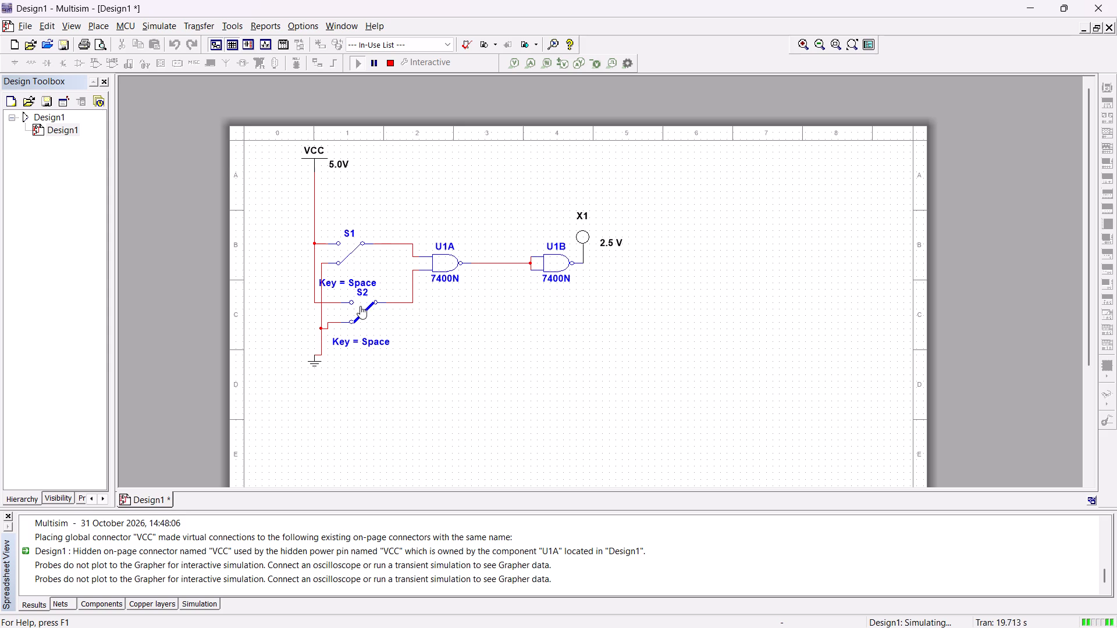
{"action": "left_click", "coordinate": [465, 412]}
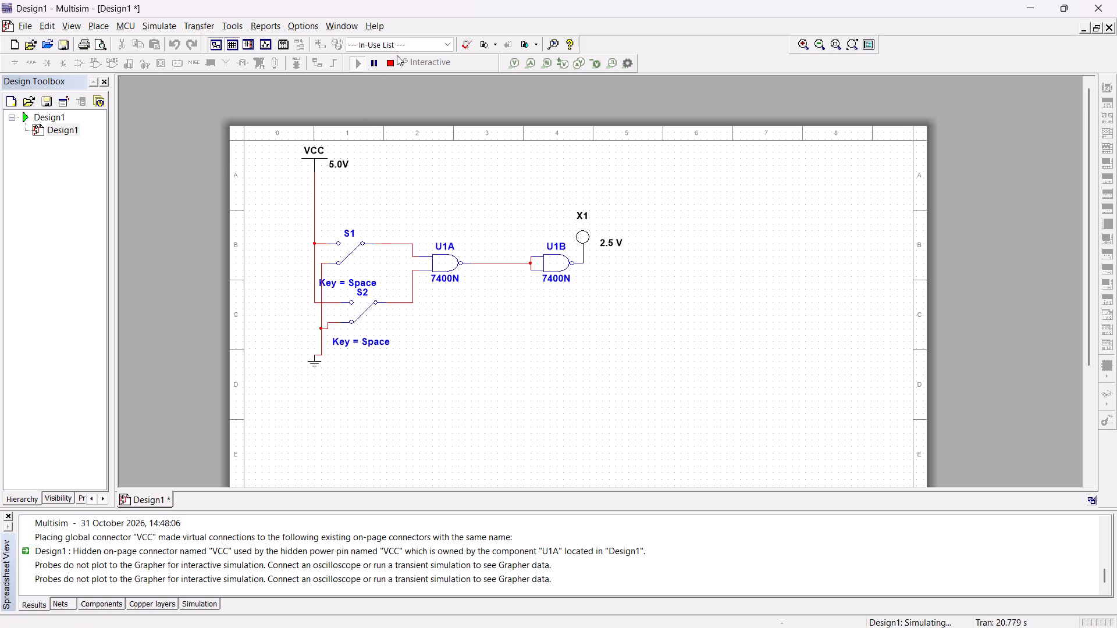
{"action": "left_click", "coordinate": [395, 59]}
Delete both switches, both NAND gates, the probe and all wires, leaving only the VCC source and the ground symbol.
{"action": "left_click_drag", "start_coordinate": [307, 175], "coordinate": [318, 192]}
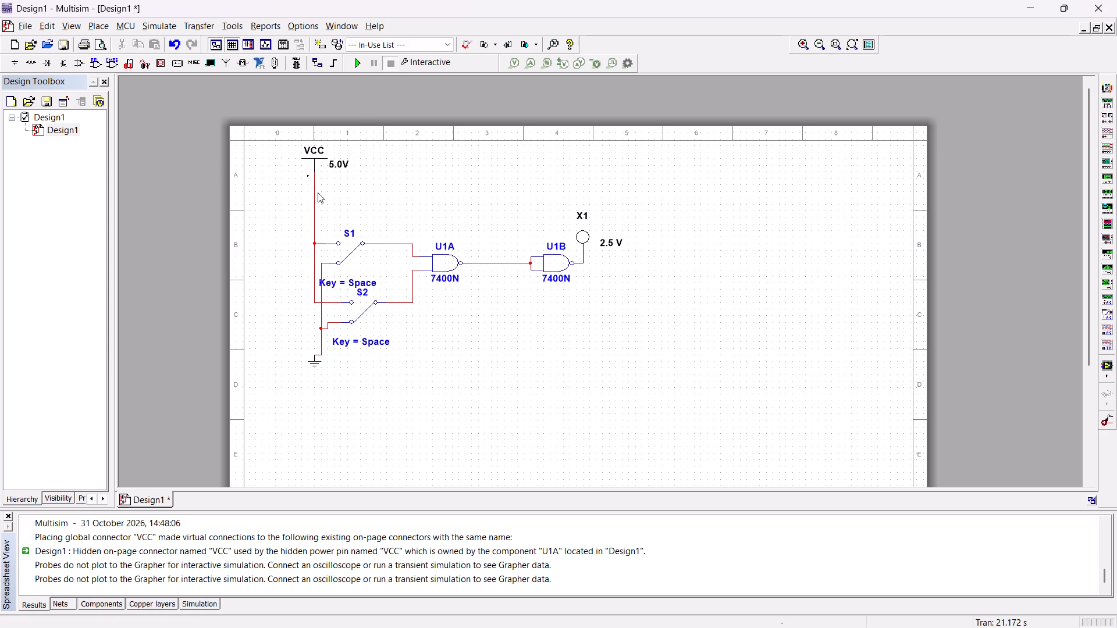
{"action": "left_click_drag", "start_coordinate": [318, 192], "coordinate": [659, 297]}
{"action": "key", "text": "Delete"}
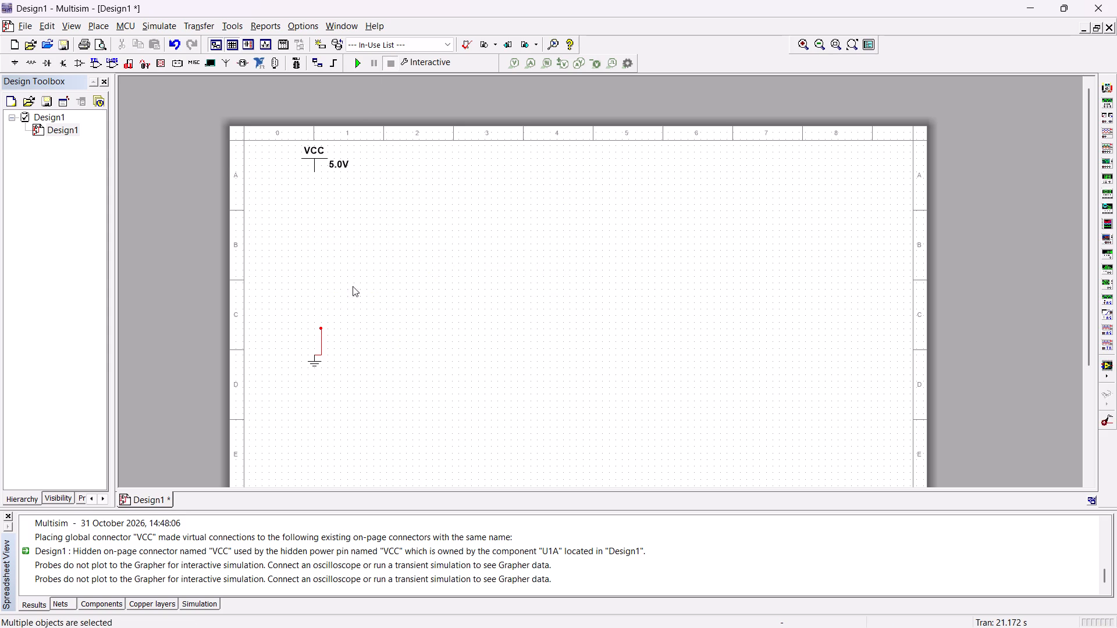
{"action": "left_click", "coordinate": [316, 334]}
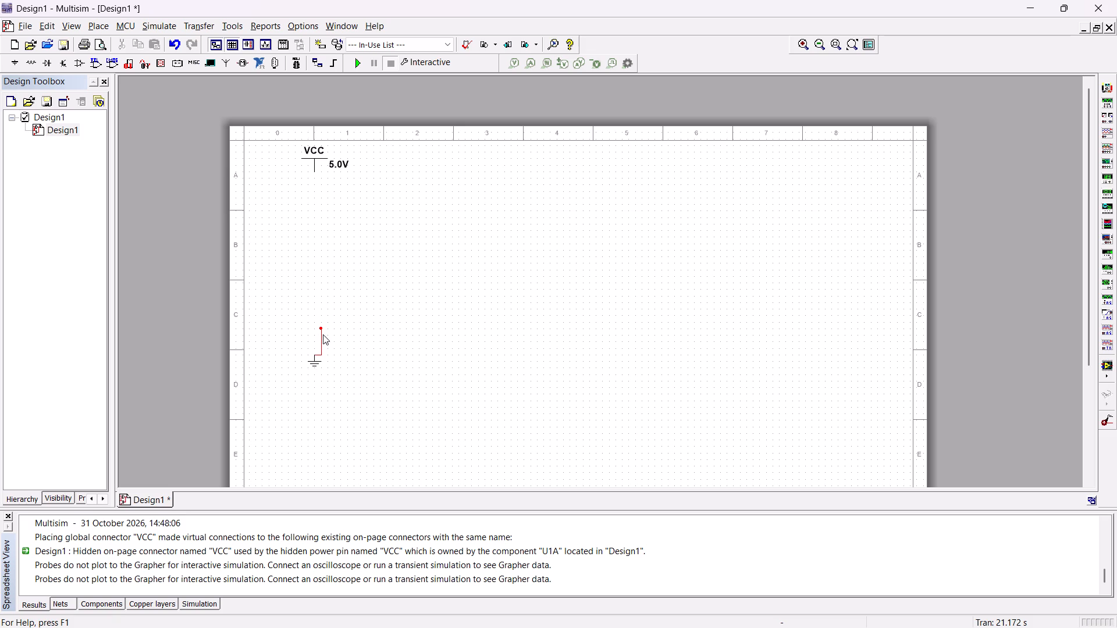
{"action": "left_click_drag", "start_coordinate": [340, 347], "coordinate": [308, 340]}
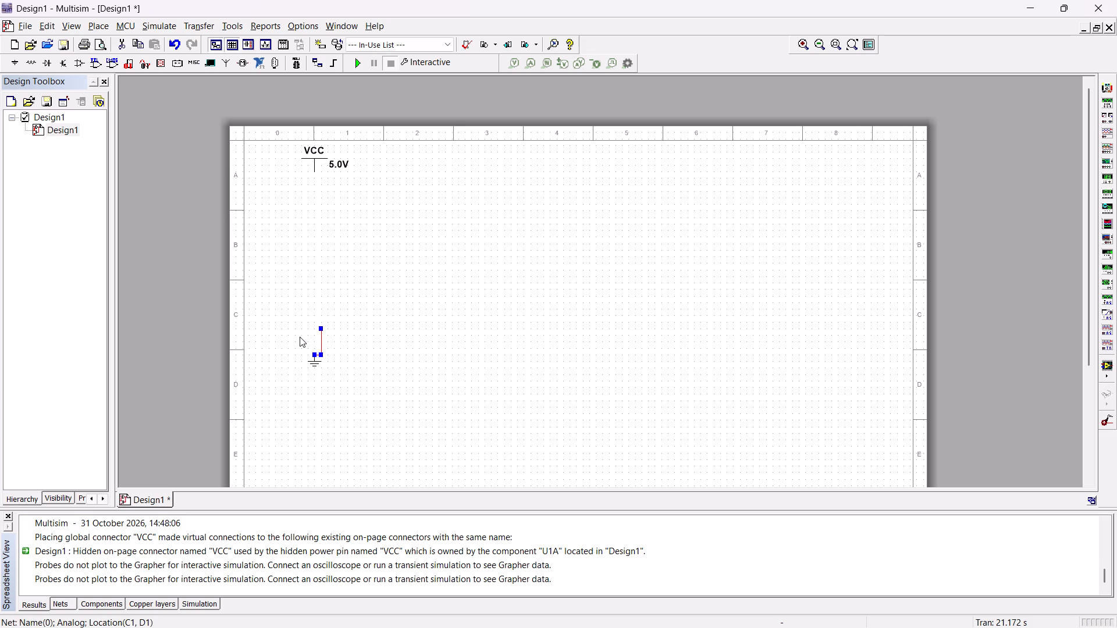
{"action": "key", "text": "Delete"}
Place gates A, B and C of one 7400N NAND chip in a row between the VCC source and the ground symbol.
{"action": "left_click", "coordinate": [11, 62]}
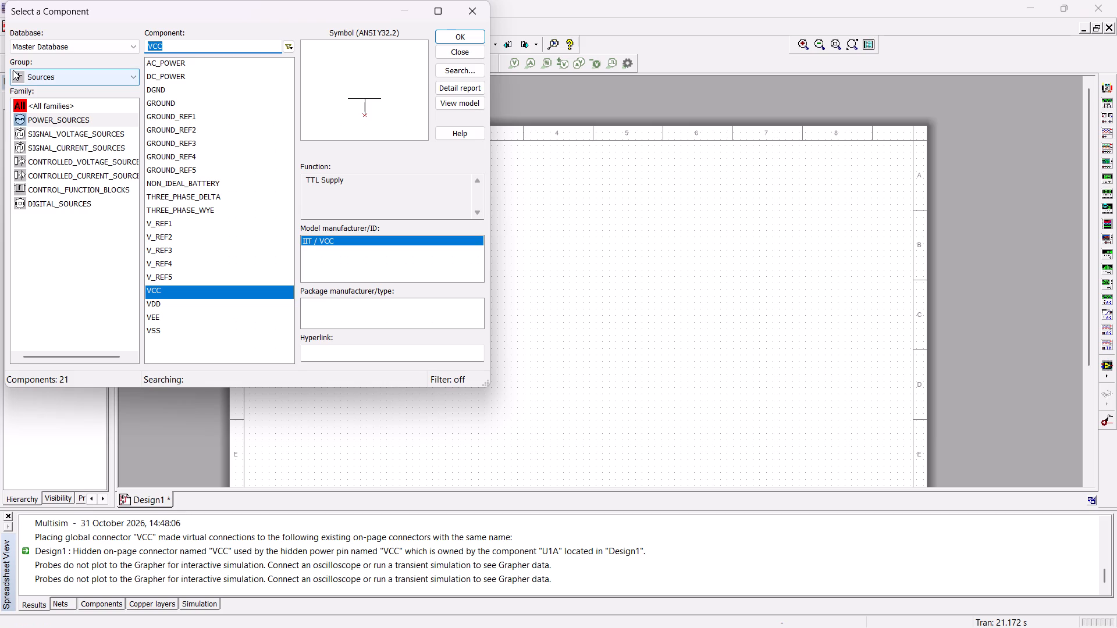
{"action": "left_click", "coordinate": [79, 79]}
{"action": "left_click", "coordinate": [51, 177]}
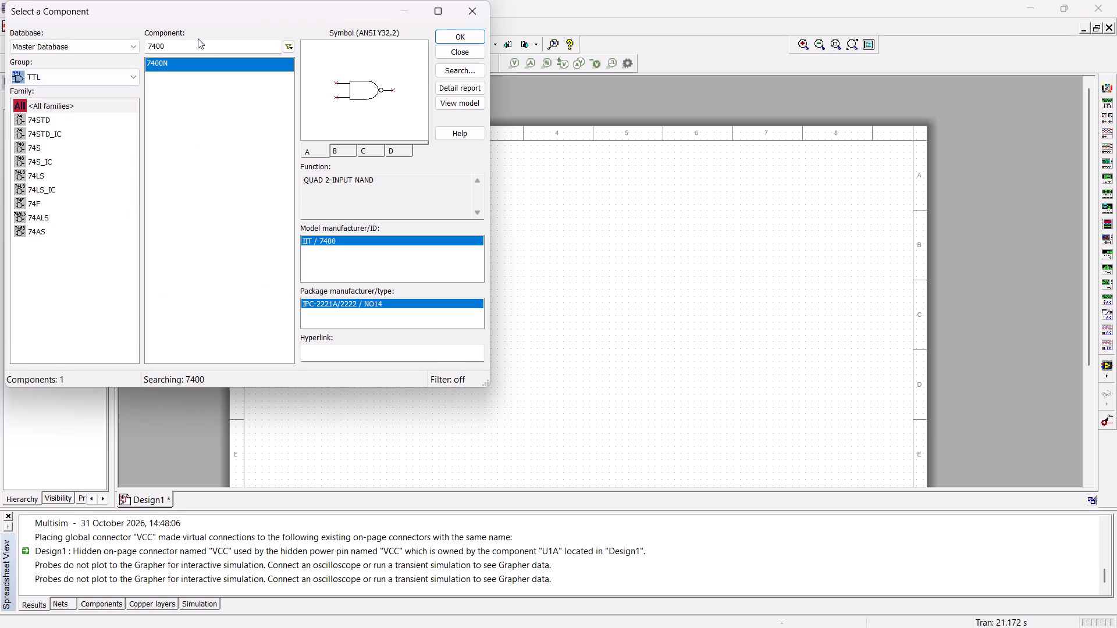
{"action": "left_click", "coordinate": [456, 34]}
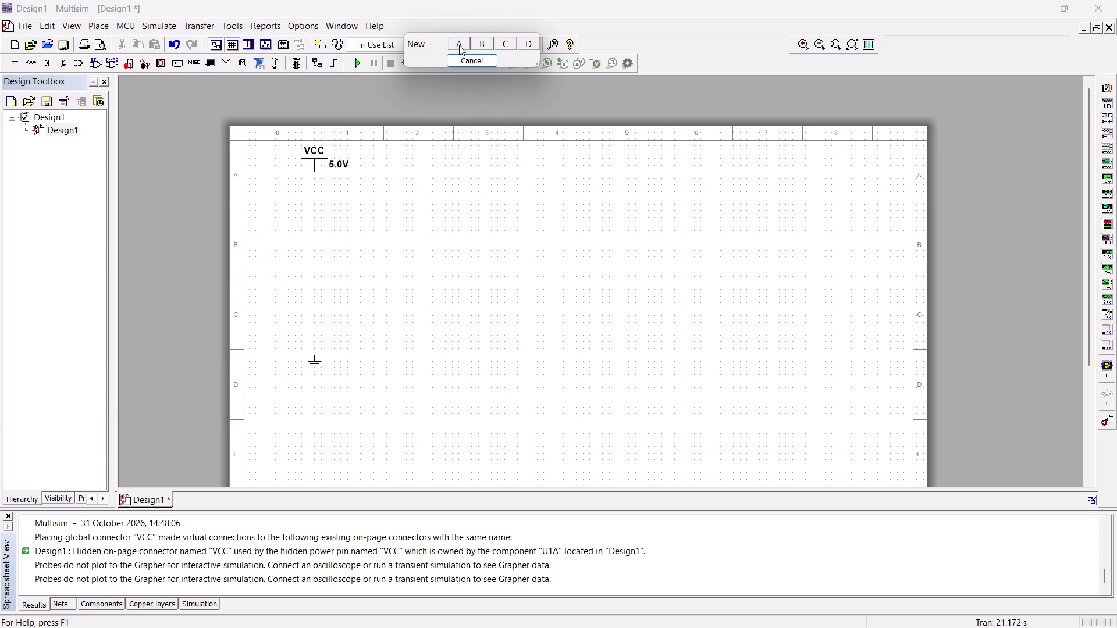
{"action": "left_click_drag", "start_coordinate": [459, 44], "coordinate": [465, 51]}
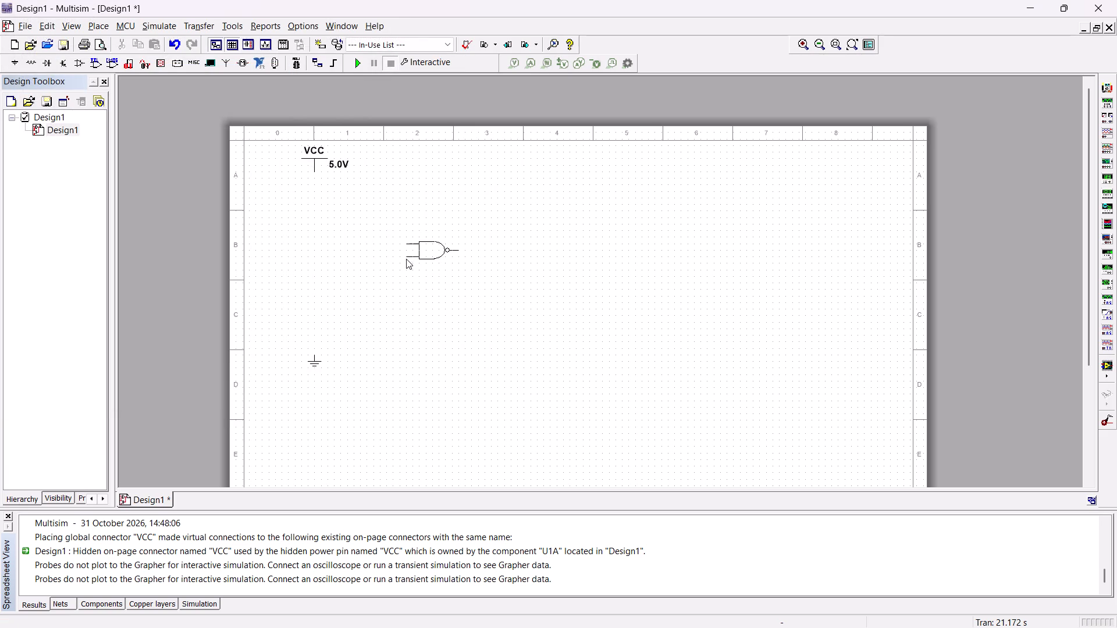
{"action": "left_click", "coordinate": [405, 259]}
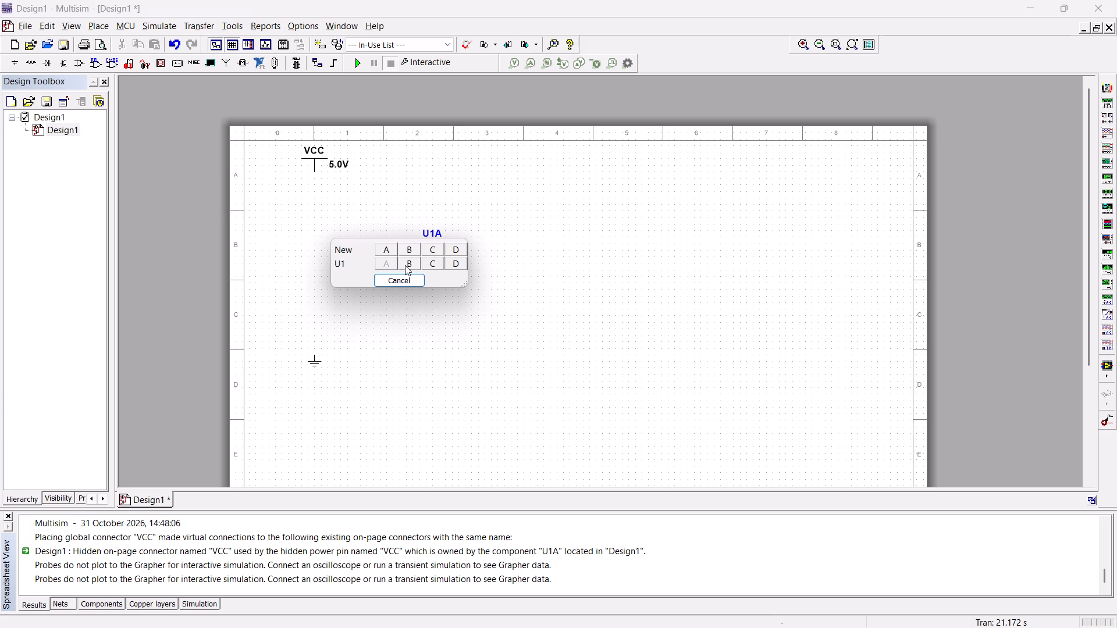
{"action": "left_click_drag", "start_coordinate": [405, 265], "coordinate": [412, 272]}
{"action": "left_click", "coordinate": [532, 258]}
{"action": "left_click_drag", "start_coordinate": [533, 264], "coordinate": [540, 270]}
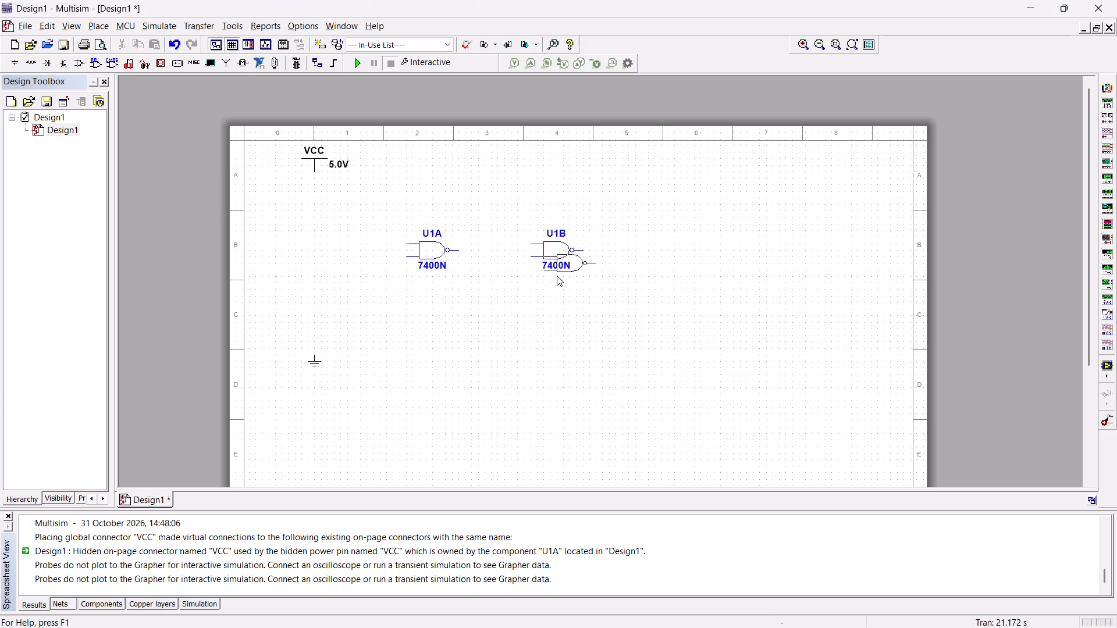
{"action": "left_click", "coordinate": [652, 252]}
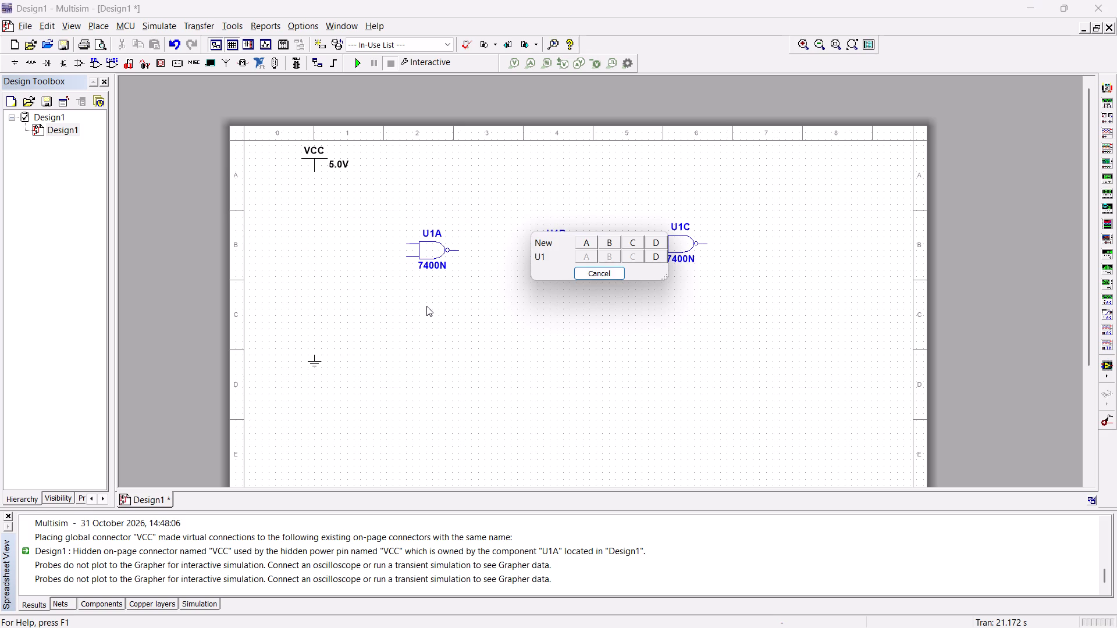
{"action": "left_click", "coordinate": [608, 273]}
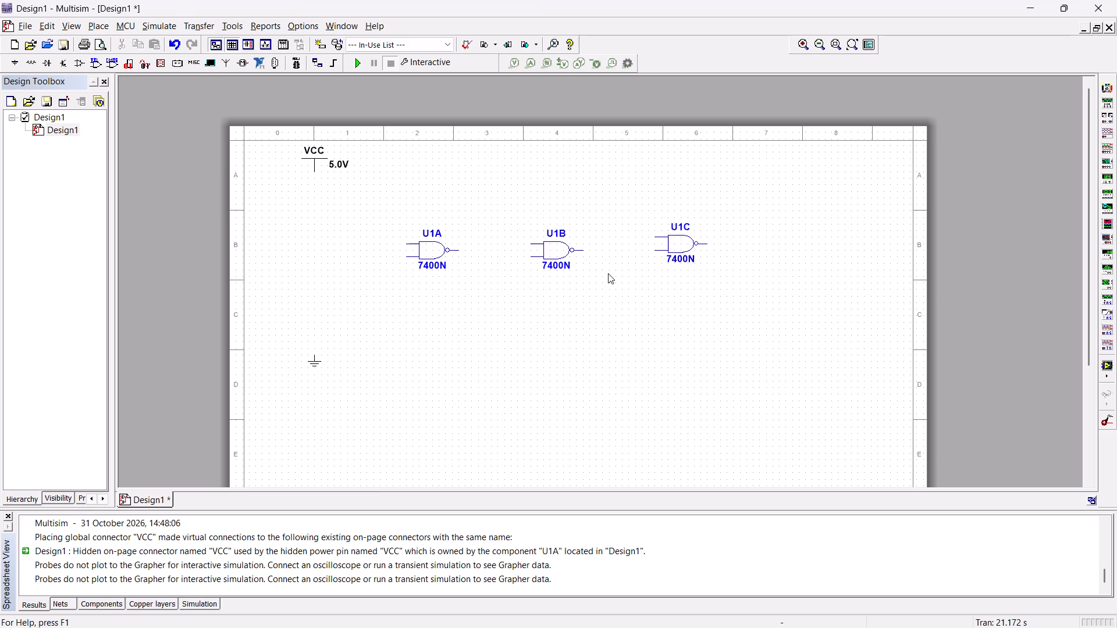
Place a PROBE_DIG_GREEN indicator just beyond and above the output of gate U1C.
{"action": "left_click", "coordinate": [84, 88]}
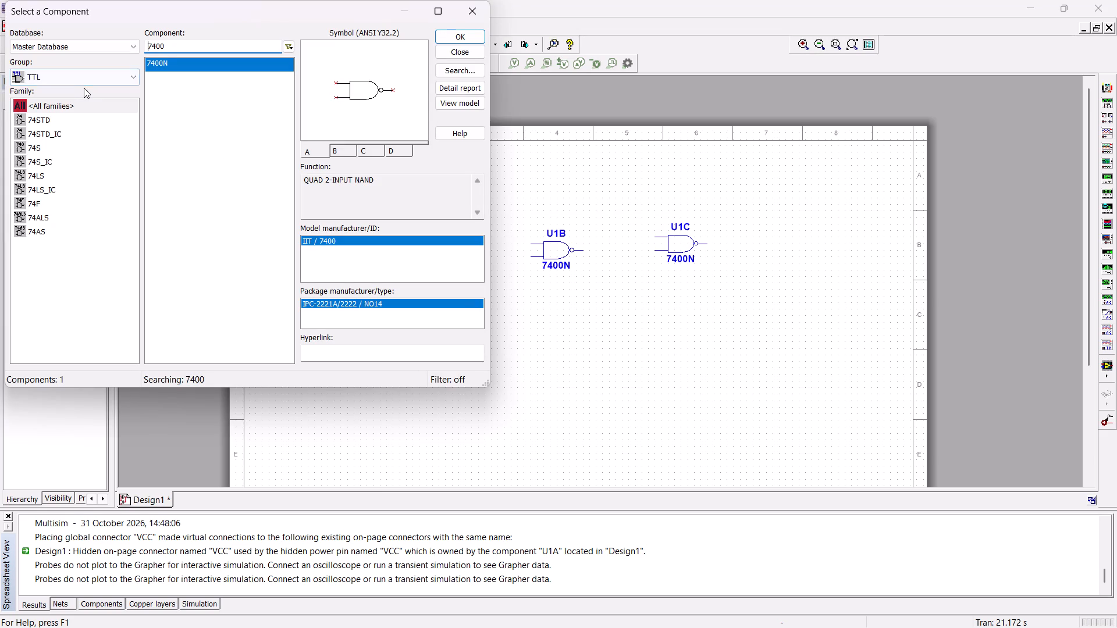
{"action": "left_click", "coordinate": [83, 81]}
{"action": "left_click", "coordinate": [40, 255]}
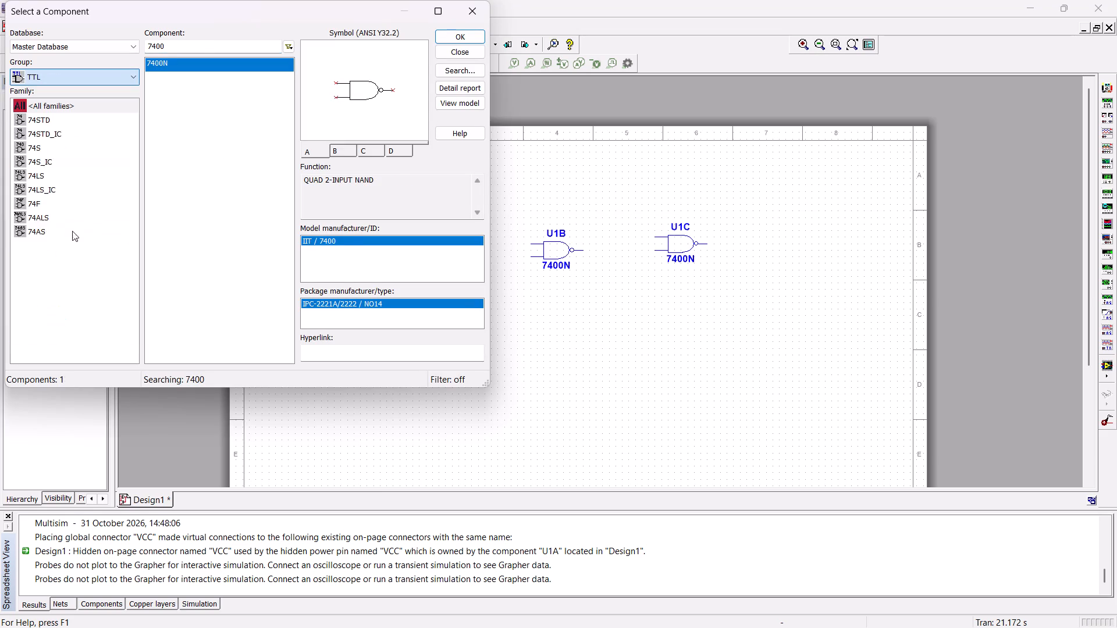
{"action": "left_click", "coordinate": [457, 35]}
{"action": "left_click", "coordinate": [739, 231]}
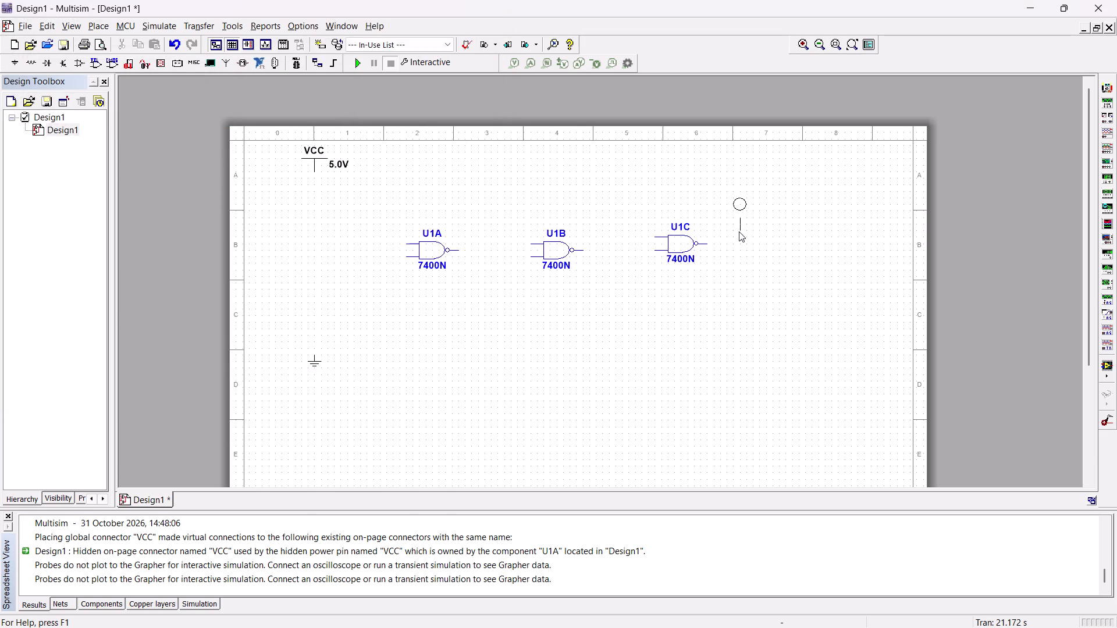
Place two SPDT switches, one above the other, between the VCC source and the ground symbol.
{"action": "left_click", "coordinate": [88, 69]}
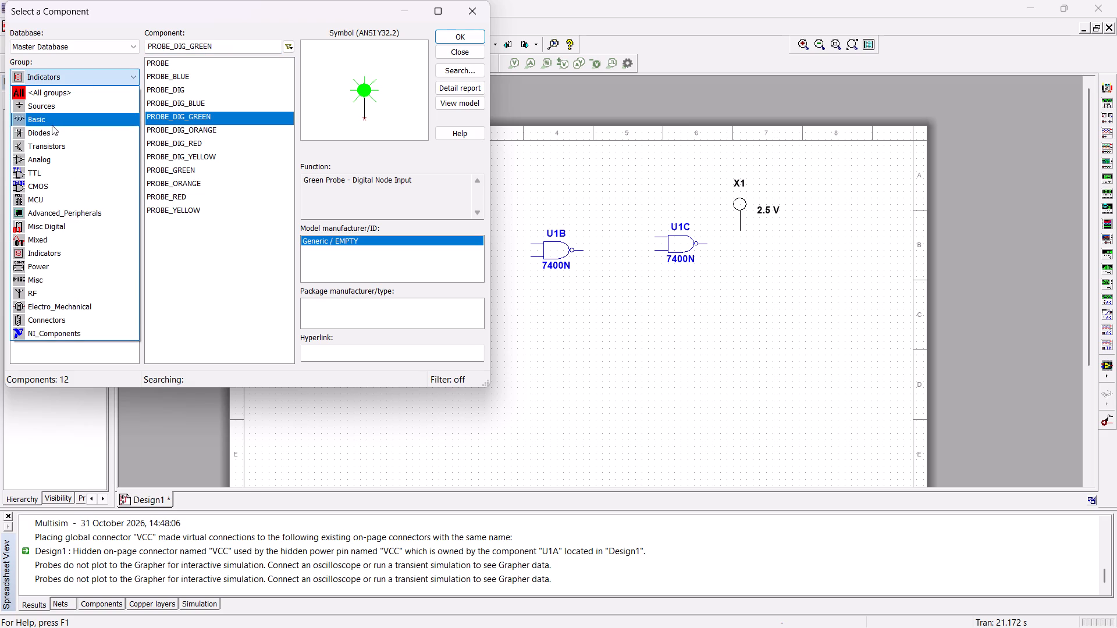
{"action": "left_click", "coordinate": [51, 117]}
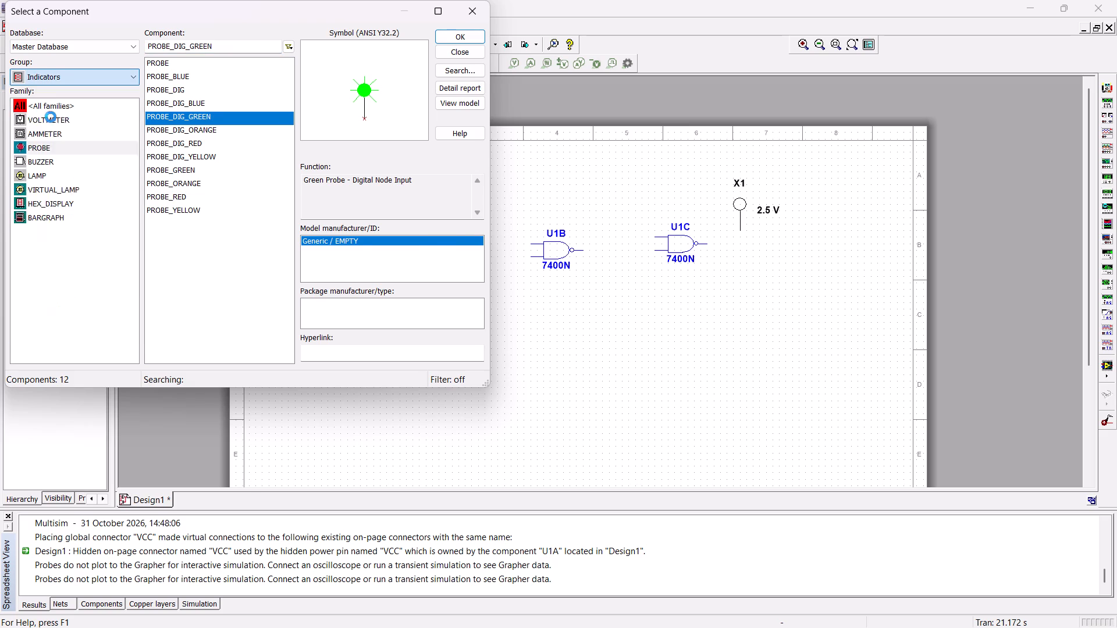
{"action": "left_click", "coordinate": [450, 35]}
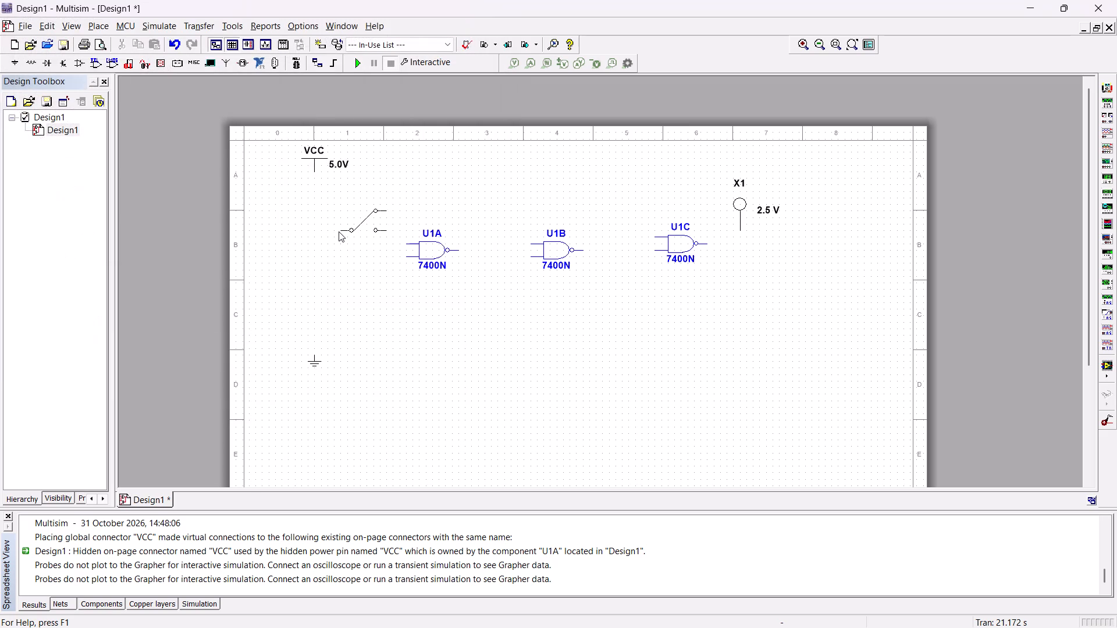
{"action": "left_click", "coordinate": [326, 240]}
{"action": "left_click", "coordinate": [455, 37]}
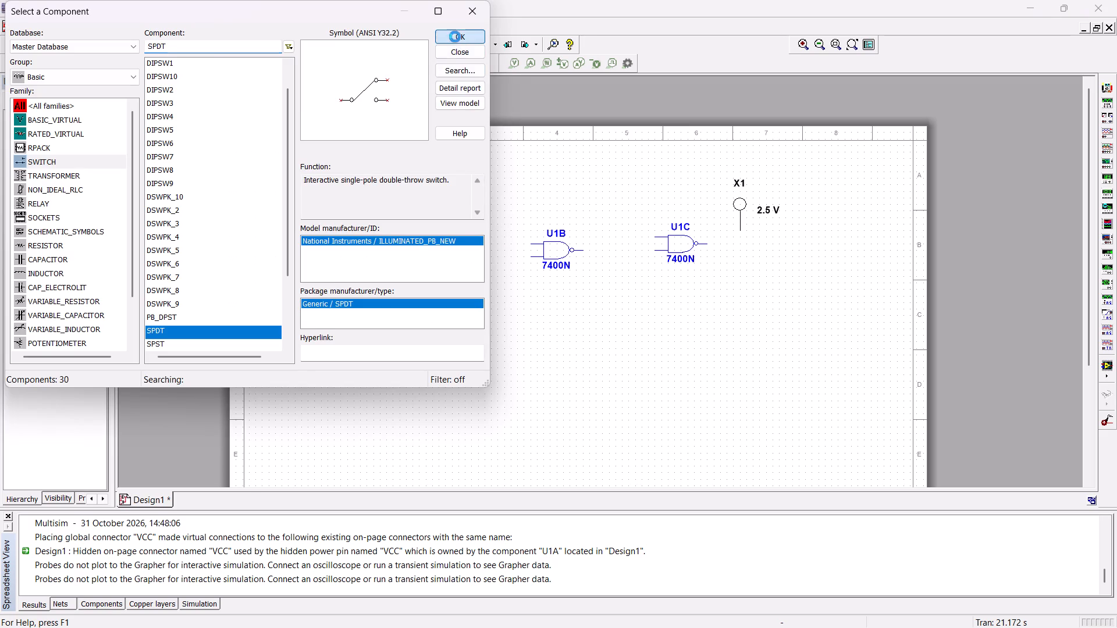
{"action": "left_click", "coordinate": [341, 311]}
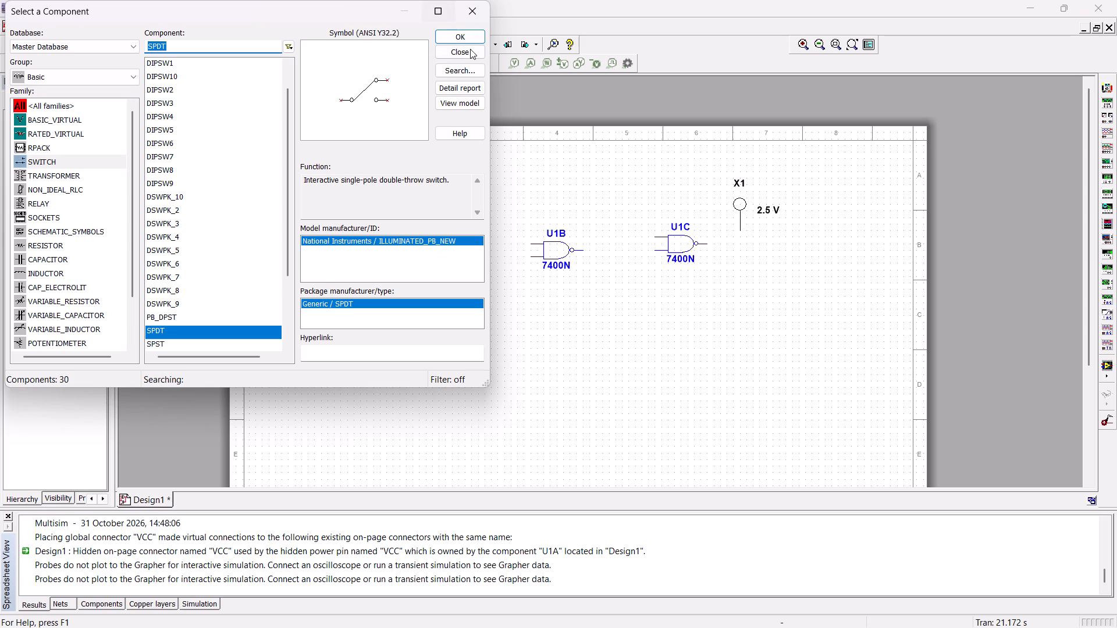
{"action": "left_click", "coordinate": [466, 13]}
Rotate switches S1 and S2 by 180 degrees so their common contacts face the NAND gates.
{"action": "left_click", "coordinate": [337, 229]}
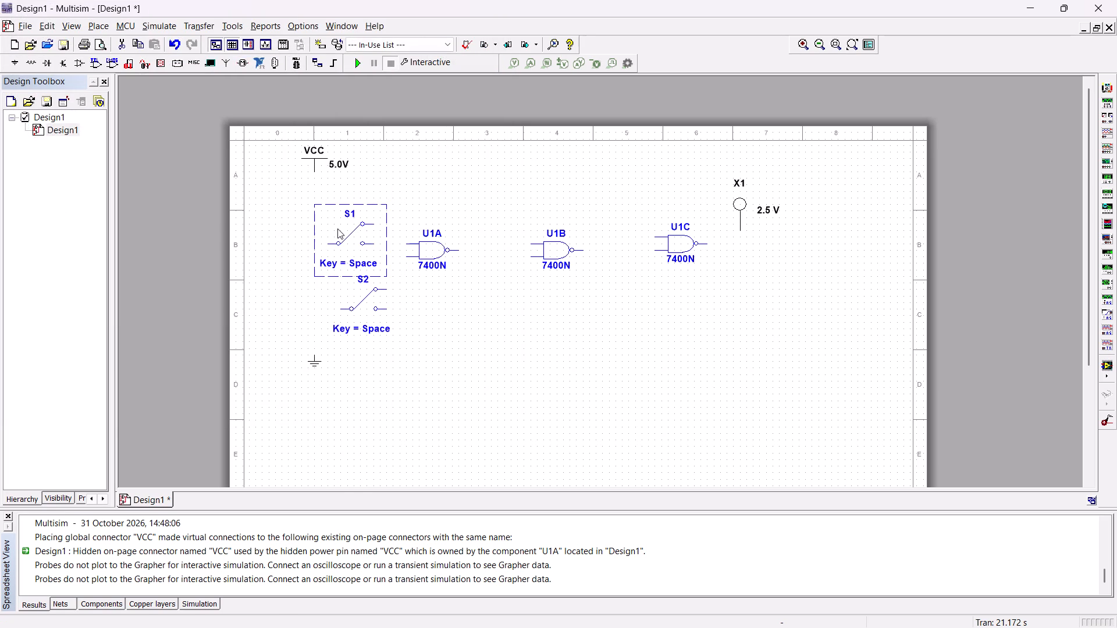
{"action": "key", "text": "ctrl+r"}
{"action": "key", "text": "ctrl+r"}
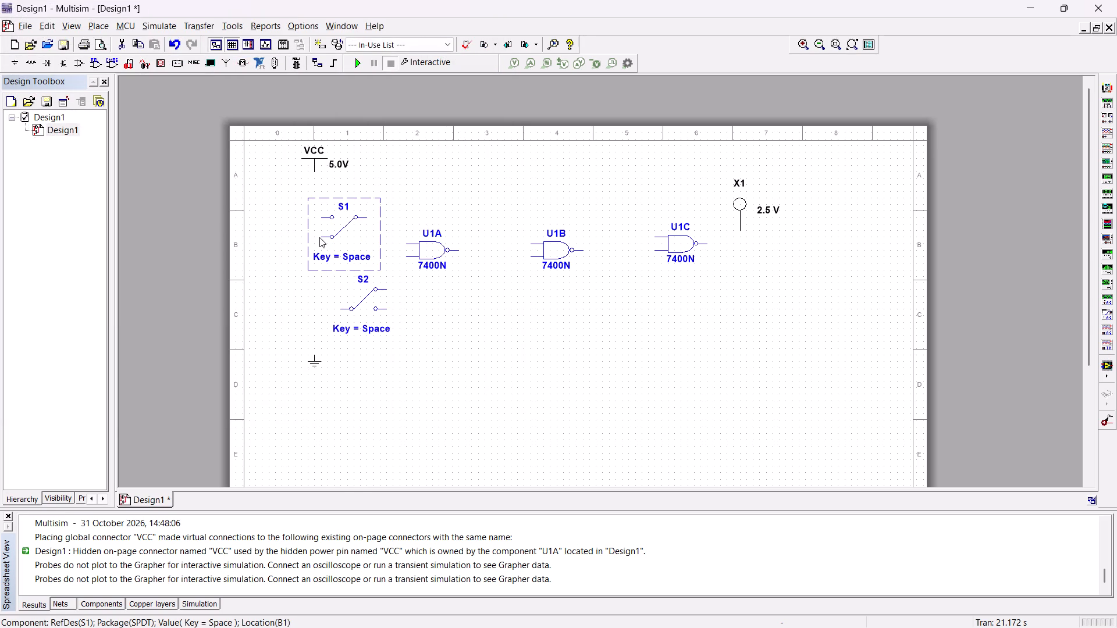
{"action": "left_click", "coordinate": [349, 289]}
{"action": "key", "text": "ctrl+r"}
{"action": "key", "text": "ctrl+r"}
{"action": "left_click", "coordinate": [433, 374]}
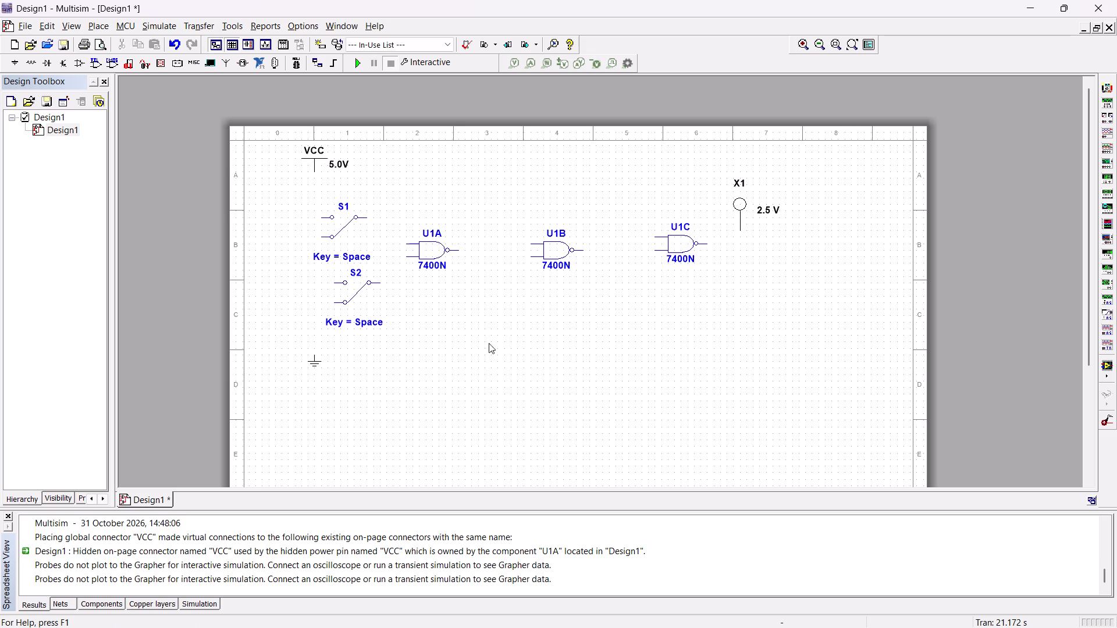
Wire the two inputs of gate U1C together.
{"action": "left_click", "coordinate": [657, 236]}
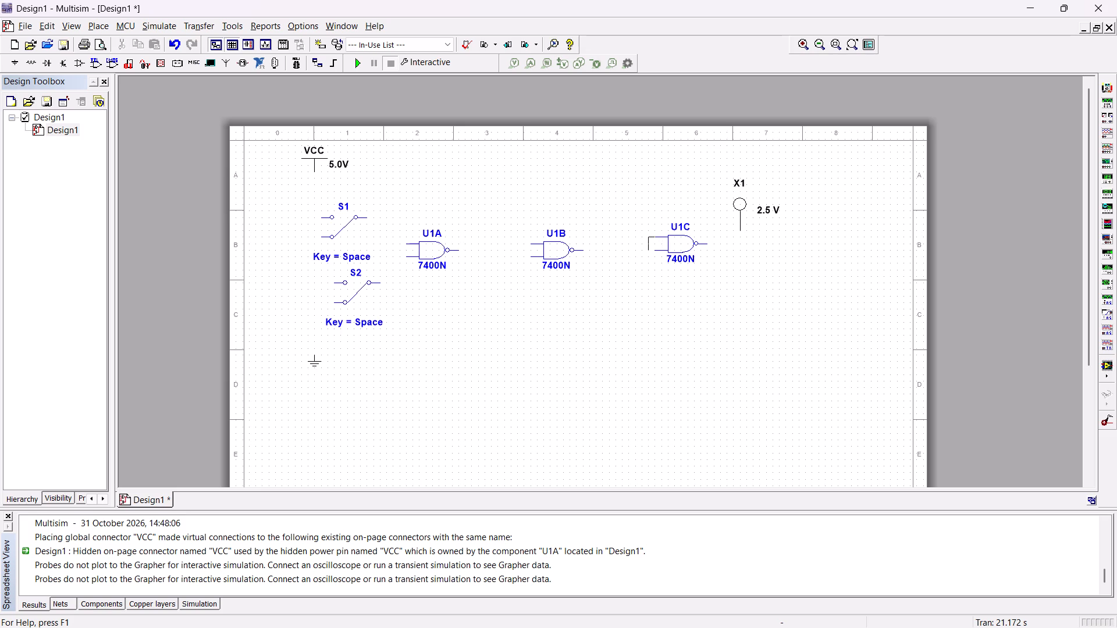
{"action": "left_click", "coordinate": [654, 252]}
Wire the output of gate U1C to probe X1.
{"action": "left_click", "coordinate": [705, 244]}
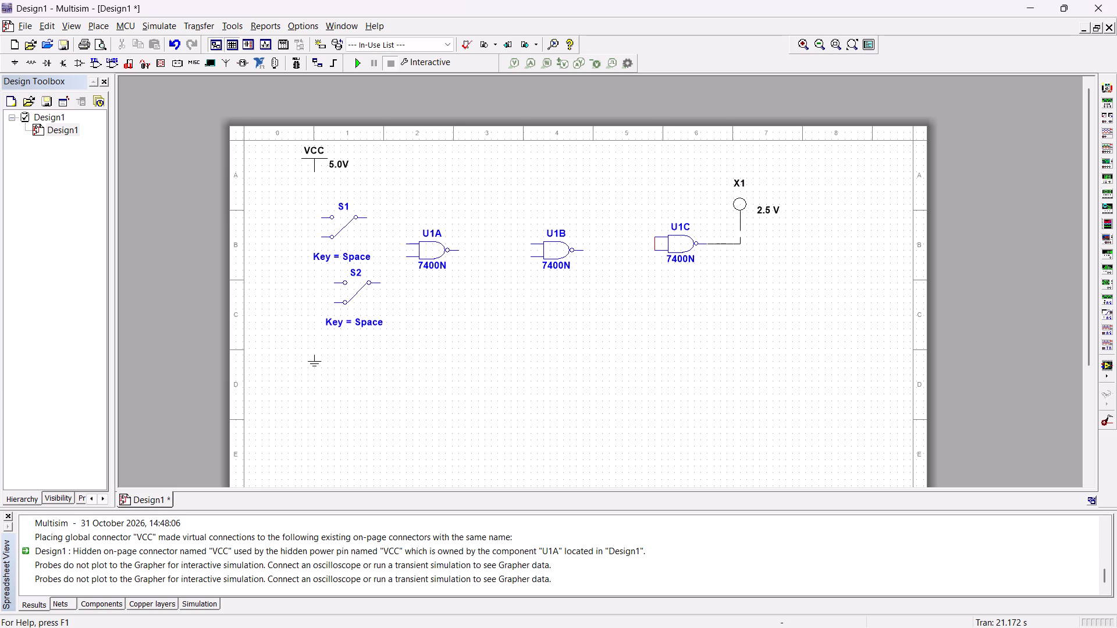
{"action": "left_click", "coordinate": [738, 228]}
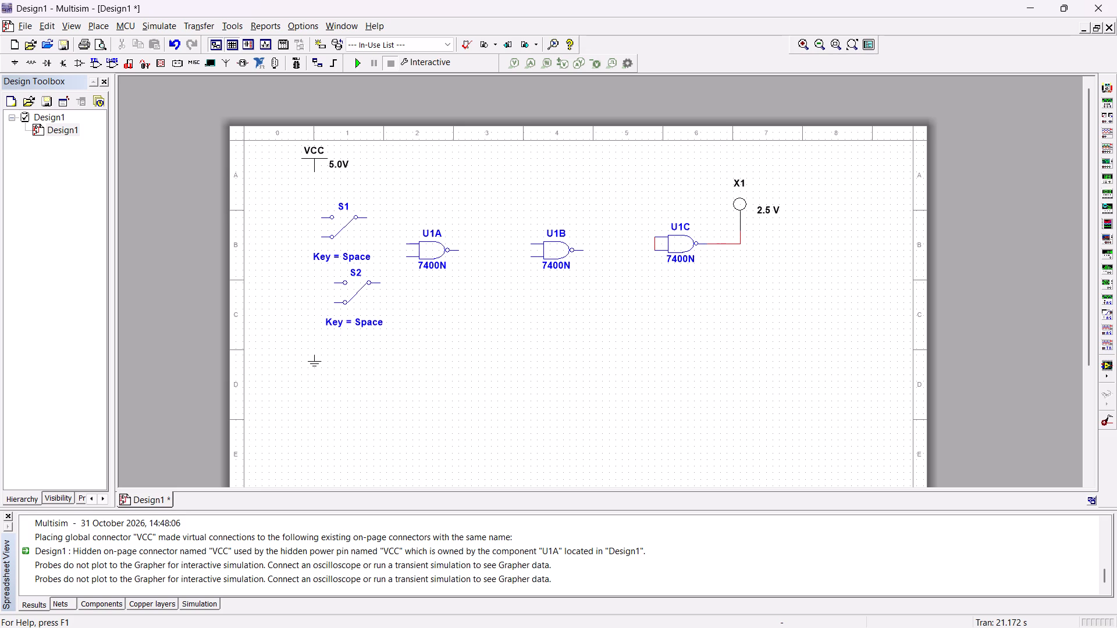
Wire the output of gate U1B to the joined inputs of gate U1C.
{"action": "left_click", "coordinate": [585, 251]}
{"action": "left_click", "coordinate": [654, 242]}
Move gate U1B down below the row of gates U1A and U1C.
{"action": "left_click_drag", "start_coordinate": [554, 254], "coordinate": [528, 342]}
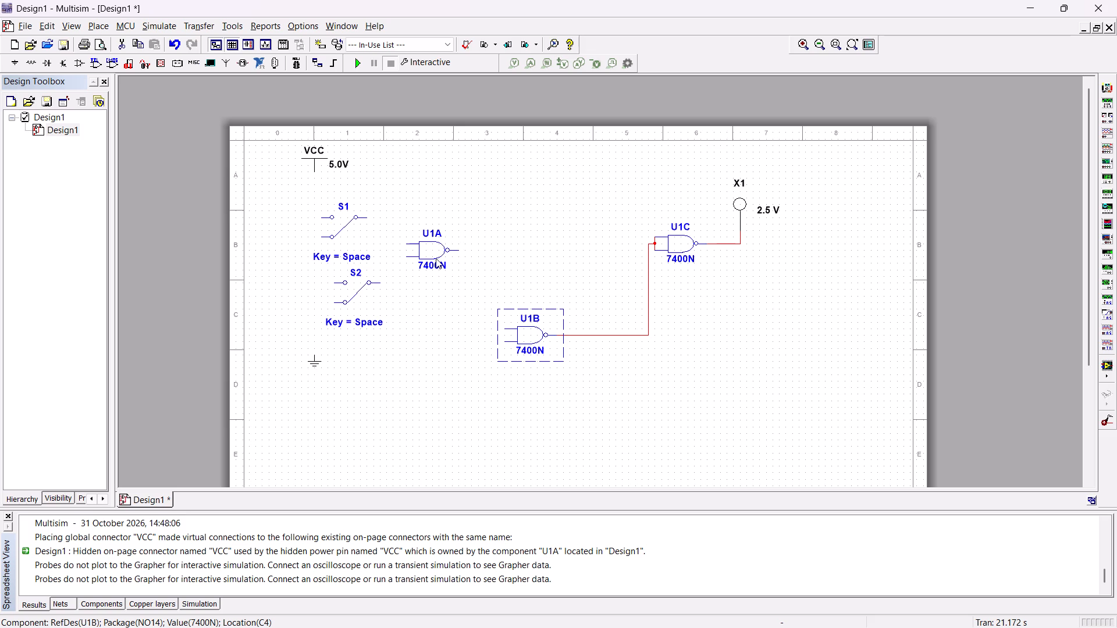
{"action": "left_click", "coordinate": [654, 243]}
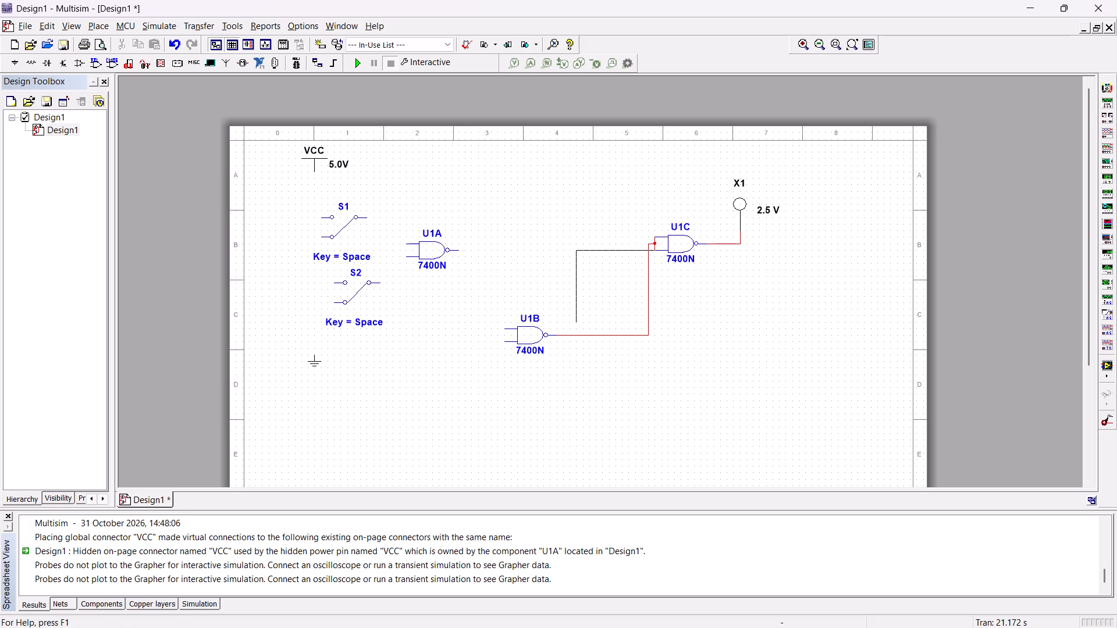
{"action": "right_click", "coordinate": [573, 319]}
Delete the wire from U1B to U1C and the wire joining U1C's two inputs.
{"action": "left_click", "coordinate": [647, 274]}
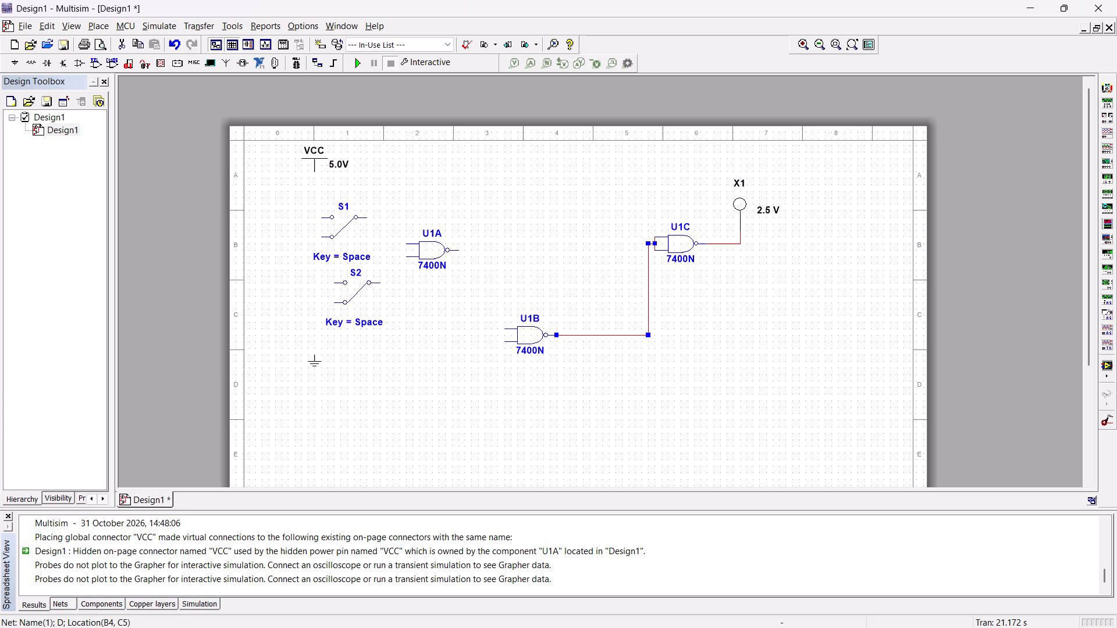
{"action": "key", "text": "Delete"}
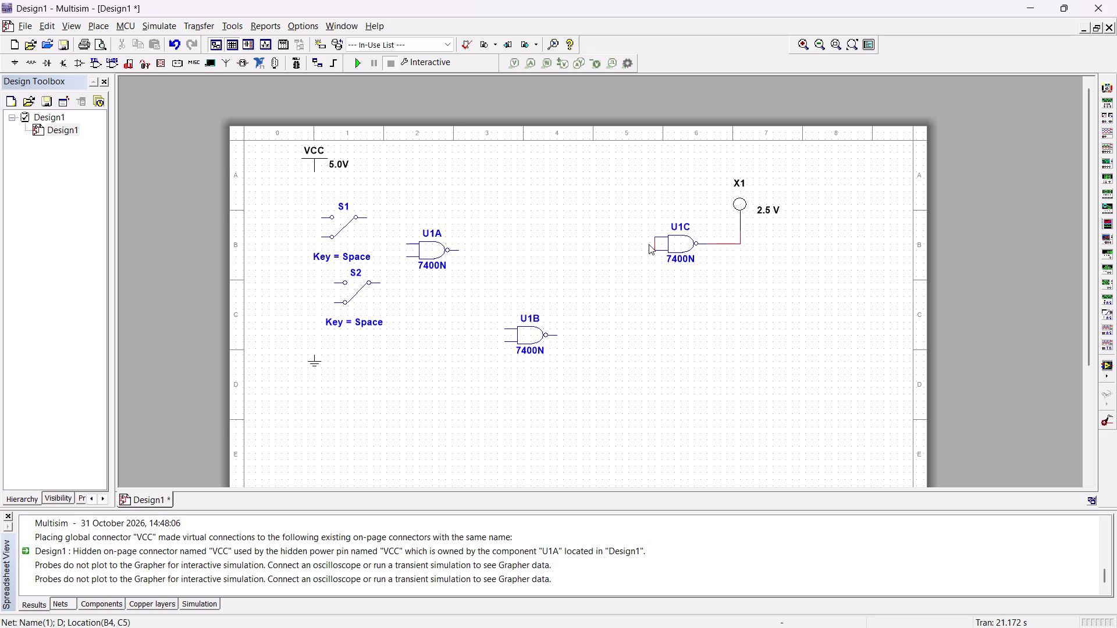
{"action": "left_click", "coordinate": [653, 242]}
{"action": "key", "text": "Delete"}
Arrange the gates with U1A above U1B and U1C closer to them at a height in between.
{"action": "left_click_drag", "start_coordinate": [431, 251], "coordinate": [520, 229]}
{"action": "left_click", "coordinate": [596, 341]}
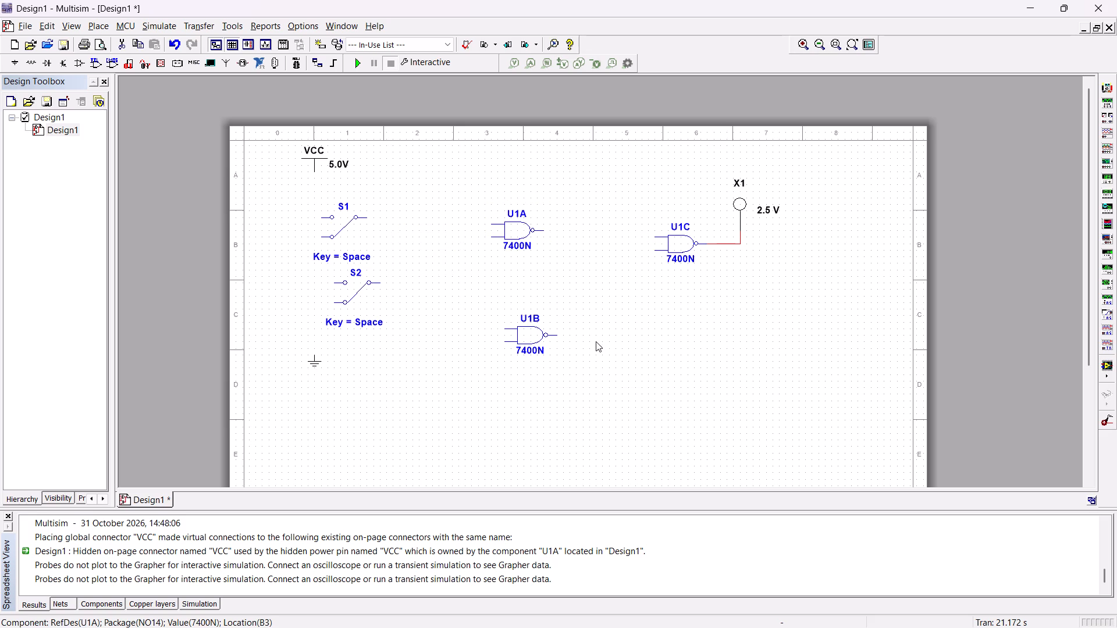
{"action": "left_click_drag", "start_coordinate": [527, 331], "coordinate": [511, 309]}
{"action": "left_click", "coordinate": [672, 351]}
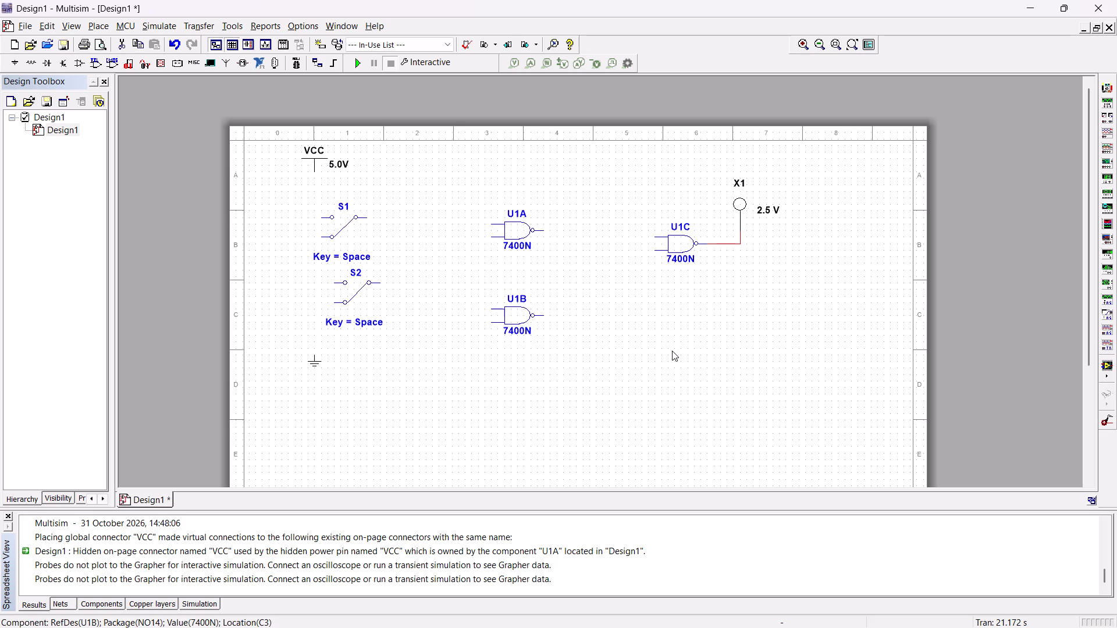
{"action": "left_click_drag", "start_coordinate": [680, 241], "coordinate": [640, 252]}
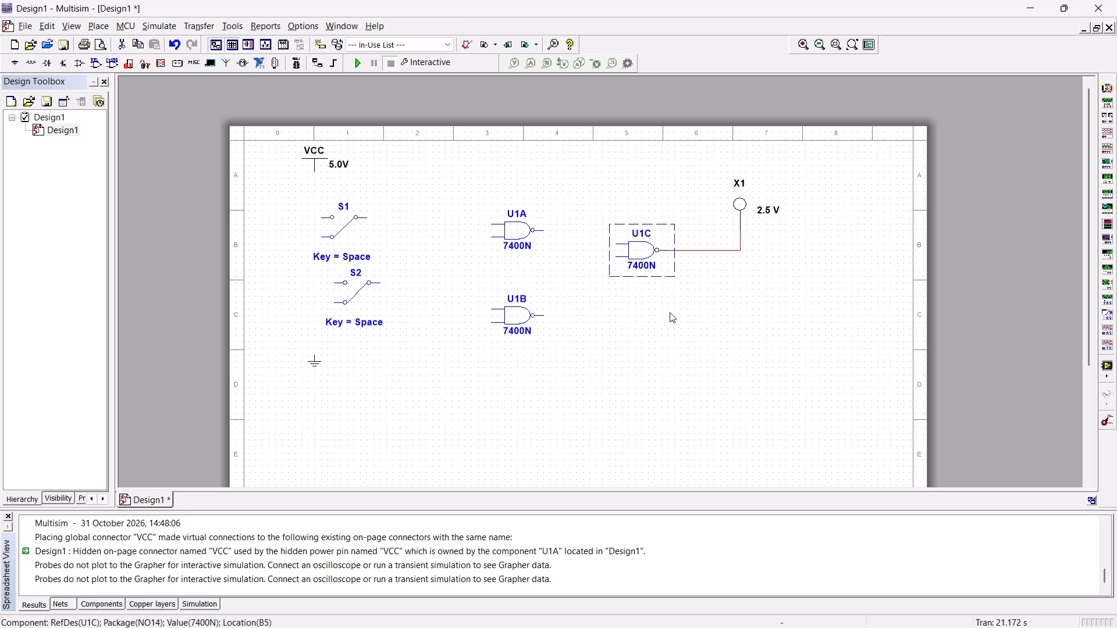
{"action": "left_click", "coordinate": [664, 335]}
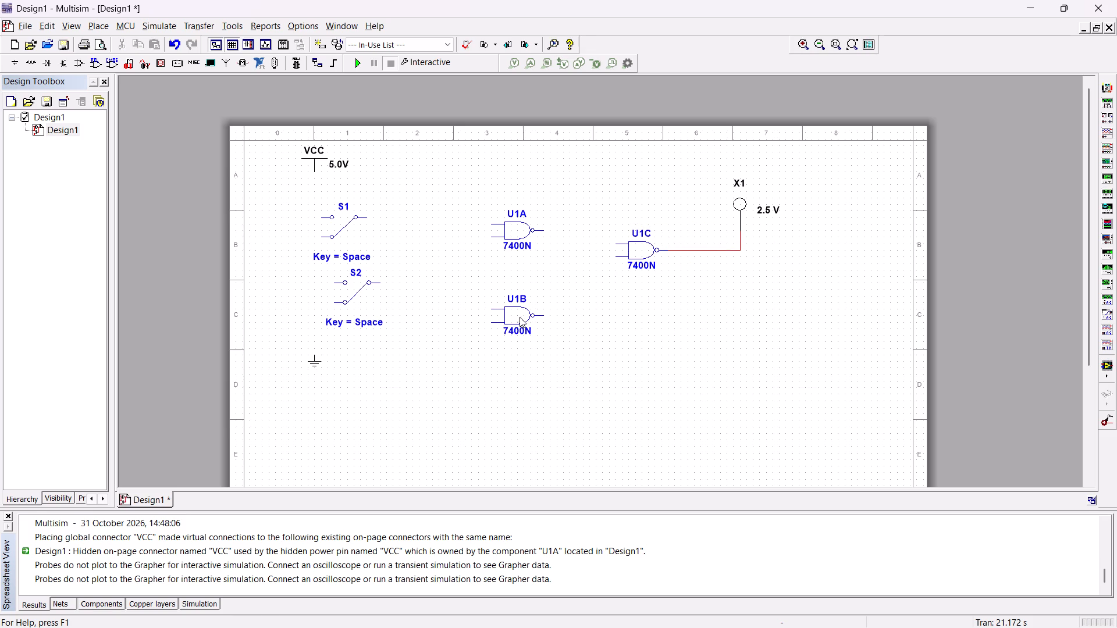
{"action": "left_click_drag", "start_coordinate": [520, 316], "coordinate": [527, 297]}
{"action": "left_click_drag", "start_coordinate": [515, 230], "coordinate": [521, 226]}
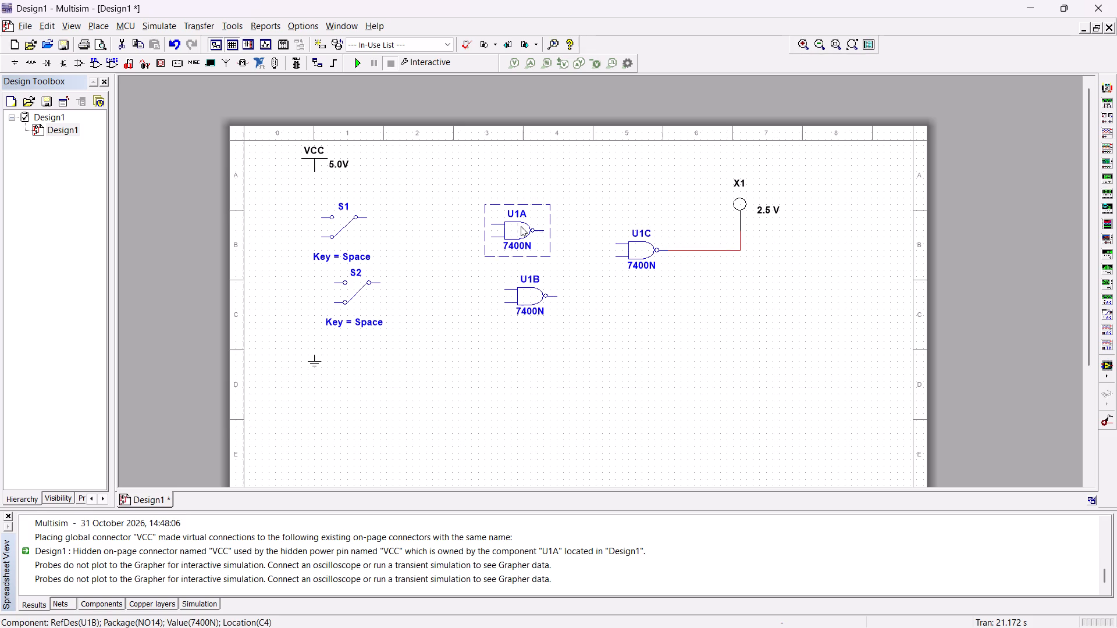
Move gate U1A up and across so it lines up vertically above gate U1B.
{"action": "left_click_drag", "start_coordinate": [521, 226], "coordinate": [528, 219]}
{"action": "left_click", "coordinate": [600, 343]}
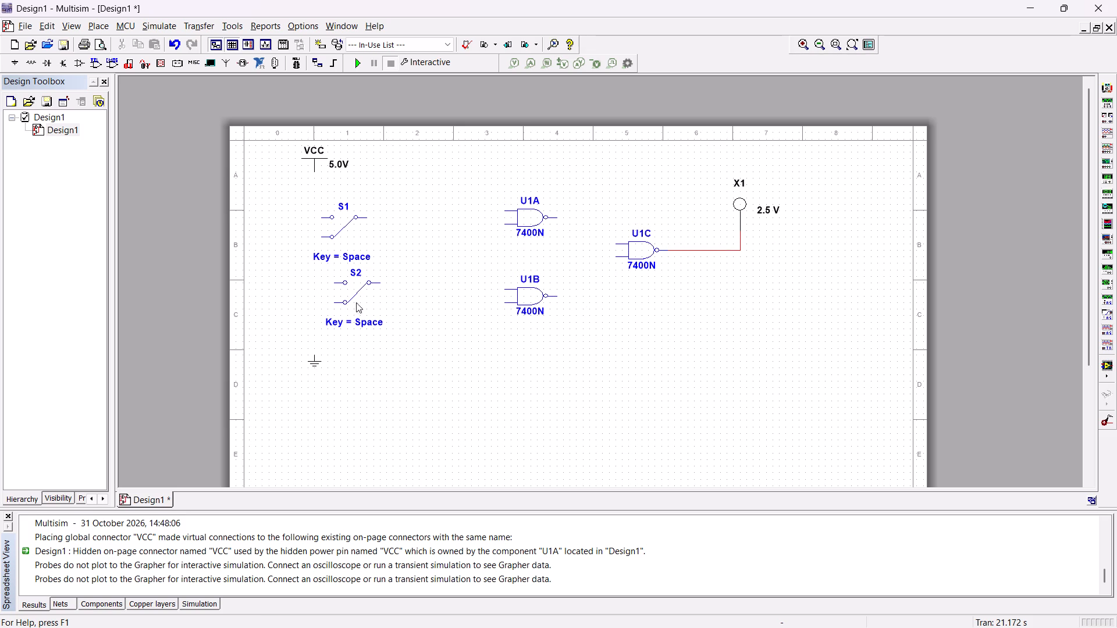
Move switches S1 and S2 closer to the gates, with S2 lined up below S1 and a wide gap between them.
{"action": "left_click_drag", "start_coordinate": [368, 303], "coordinate": [396, 324]}
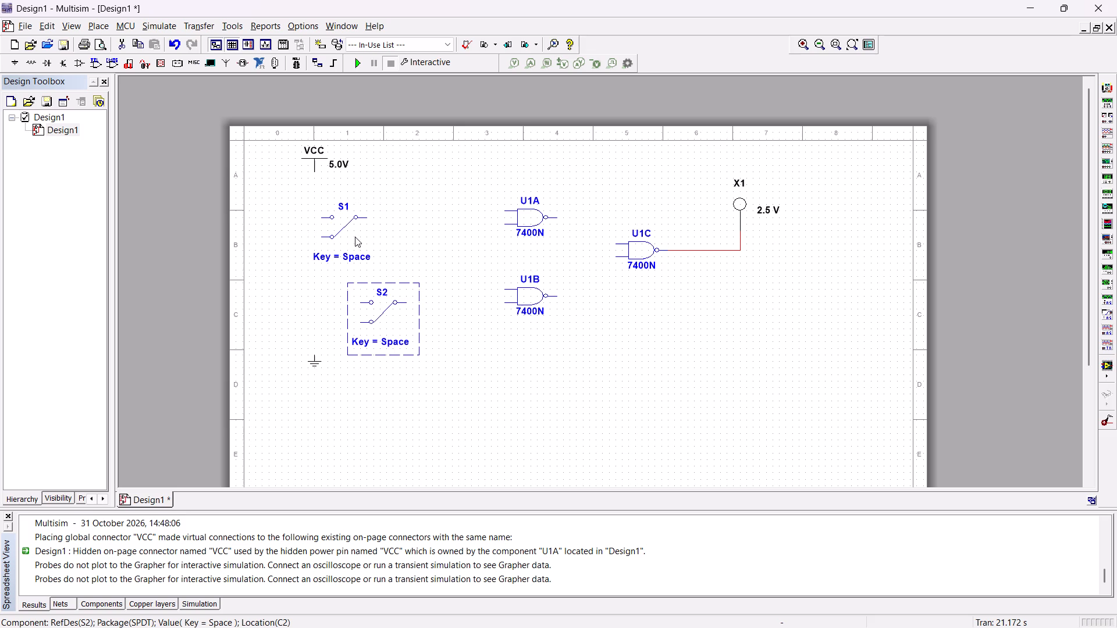
{"action": "left_click_drag", "start_coordinate": [355, 235], "coordinate": [415, 226]}
{"action": "left_click_drag", "start_coordinate": [396, 318], "coordinate": [412, 331]}
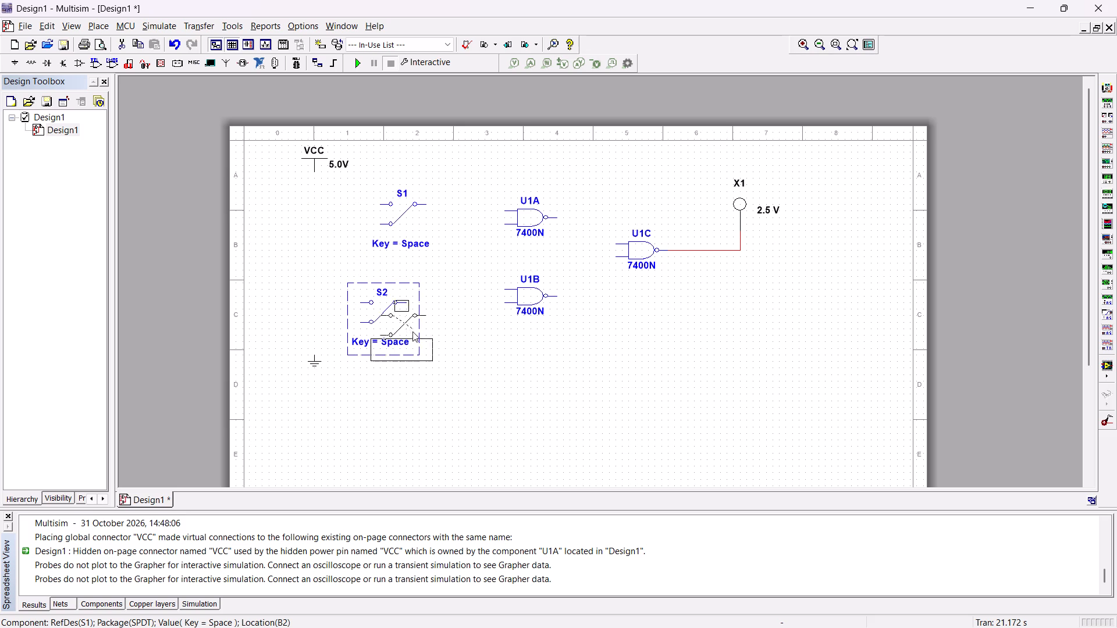
{"action": "left_click_drag", "start_coordinate": [412, 331], "coordinate": [414, 333]}
{"action": "left_click", "coordinate": [489, 399]}
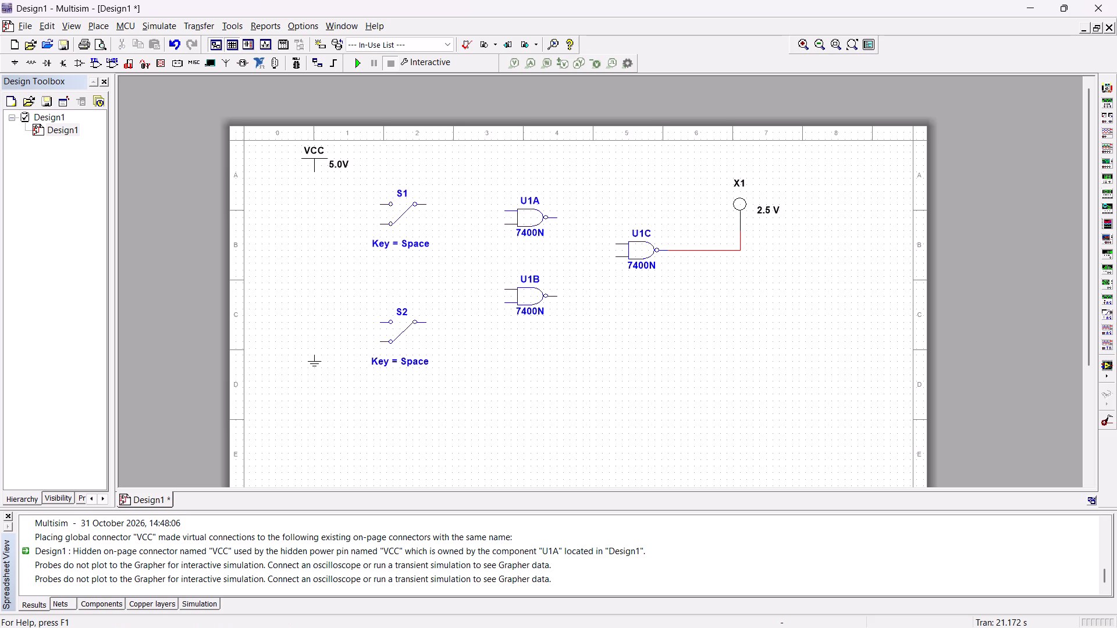
Wire the lower contacts of switches S2 and S1 to ground.
{"action": "left_click", "coordinate": [380, 341]}
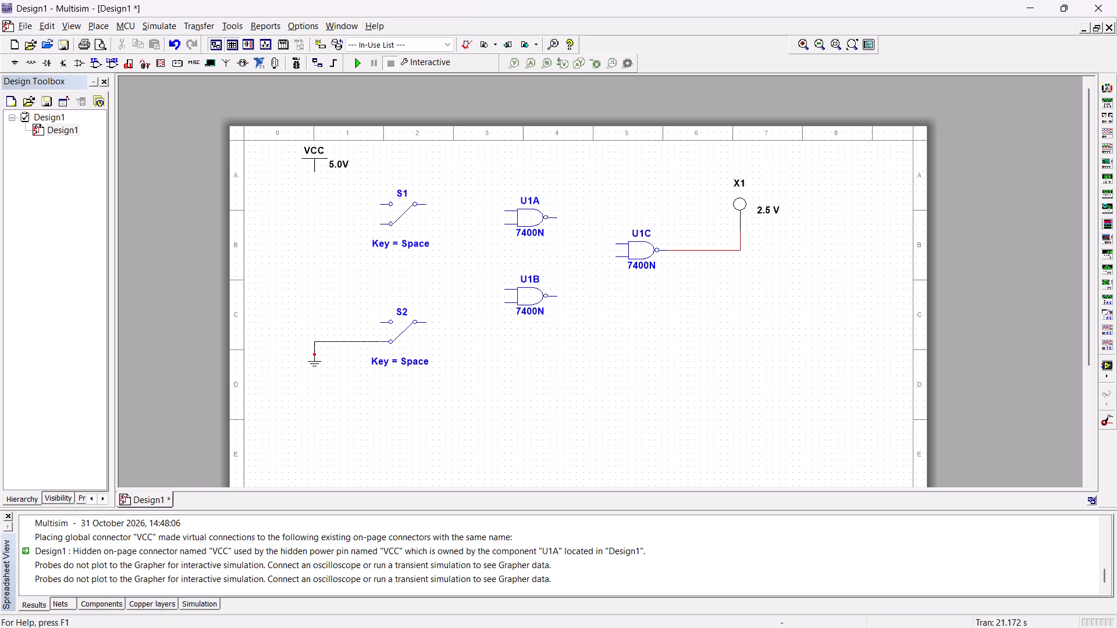
{"action": "left_click", "coordinate": [312, 355]}
{"action": "left_click_drag", "start_coordinate": [380, 224], "coordinate": [373, 227]}
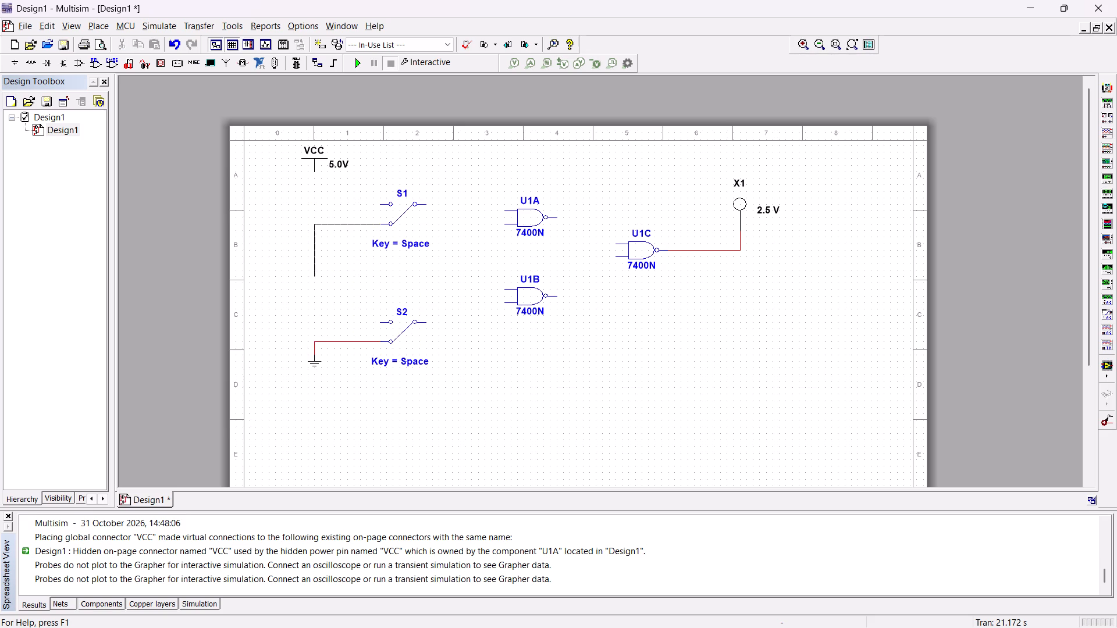
{"action": "left_click", "coordinate": [315, 340]}
Wire the upper contacts of switches S1 and S2 to the VCC supply.
{"action": "left_click", "coordinate": [381, 202]}
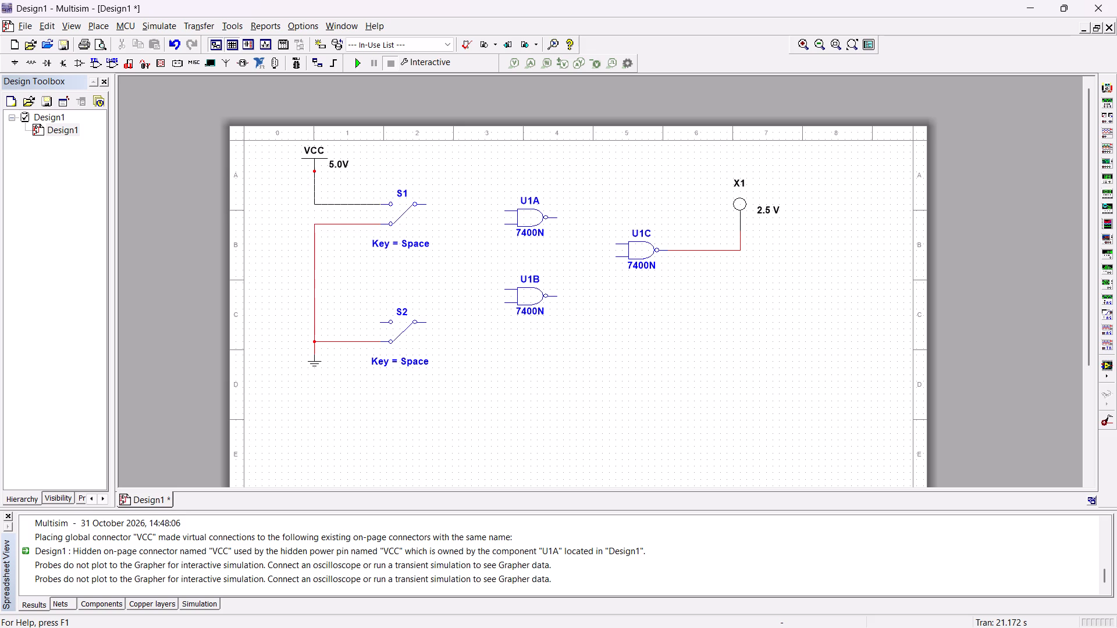
{"action": "left_click", "coordinate": [312, 173]}
{"action": "left_click_drag", "start_coordinate": [379, 322], "coordinate": [368, 309]}
{"action": "left_click", "coordinate": [339, 207]}
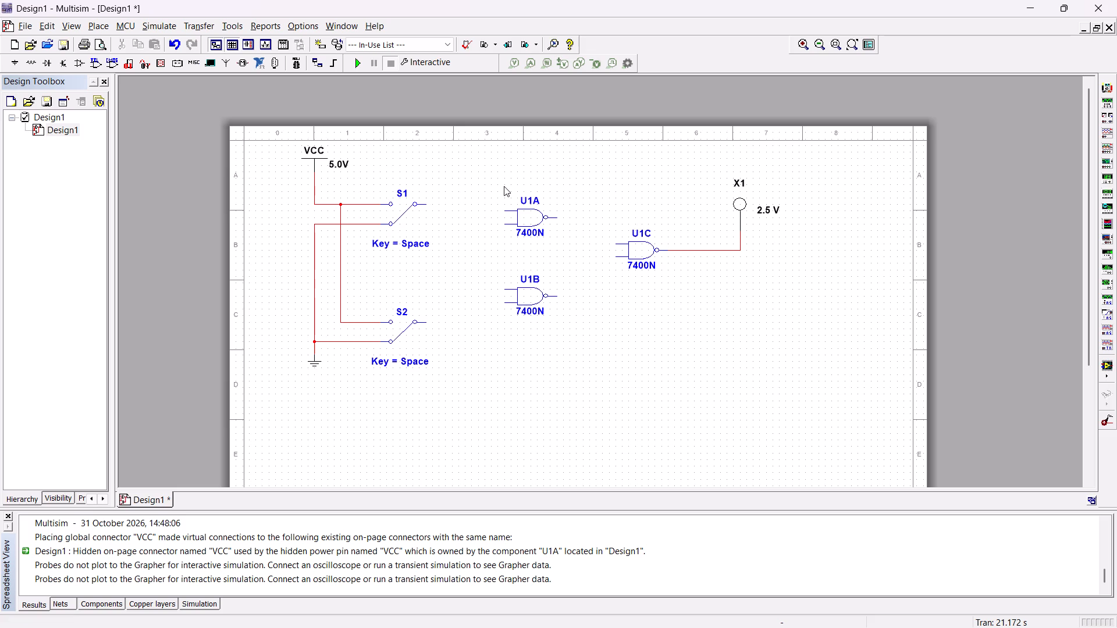
Join the two inputs of gate U1A together and do the same for gate U1B.
{"action": "left_click", "coordinate": [506, 212]}
{"action": "left_click", "coordinate": [506, 227]}
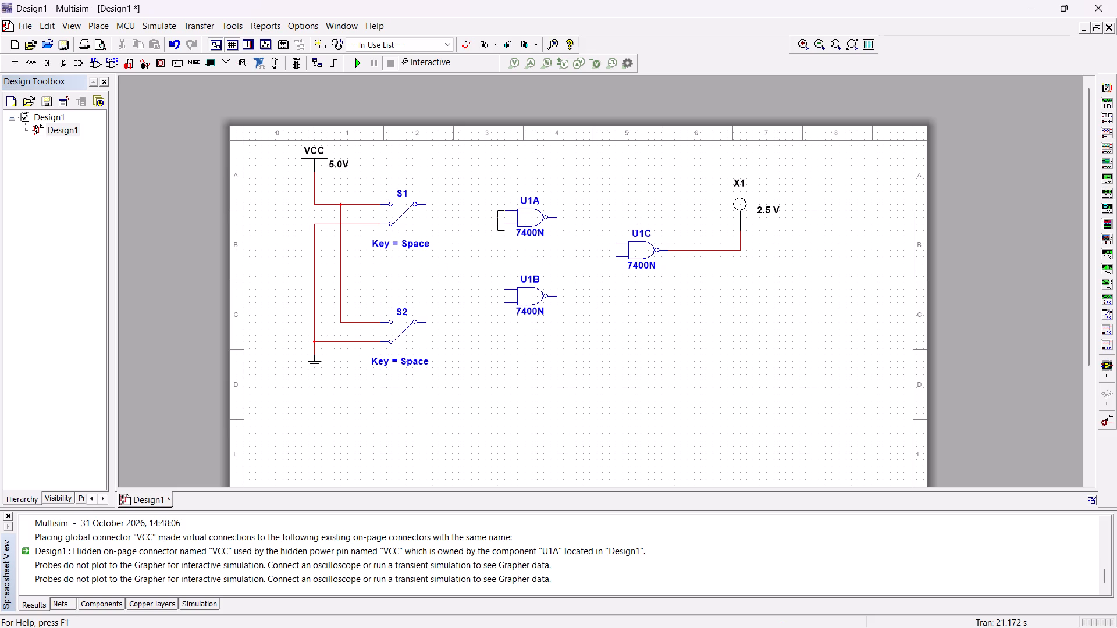
{"action": "left_click", "coordinate": [506, 226]}
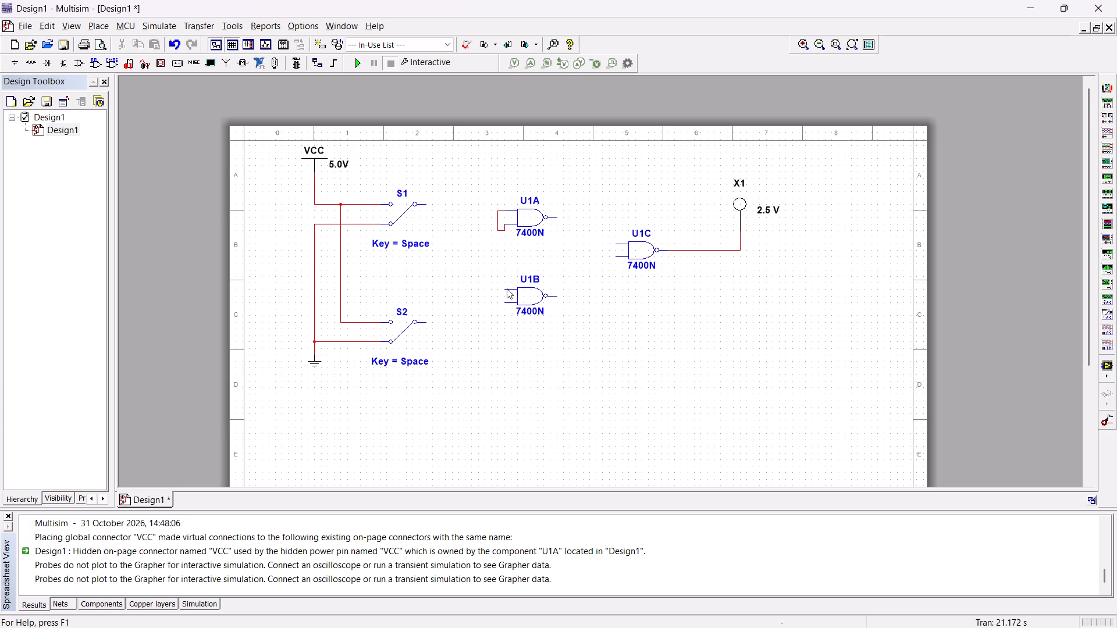
{"action": "left_click", "coordinate": [505, 289]}
{"action": "left_click", "coordinate": [506, 303]}
Wire the output of U1B to the lower input of U1C and the output of U1A to its upper input.
{"action": "left_click_drag", "start_coordinate": [556, 221], "coordinate": [559, 226]}
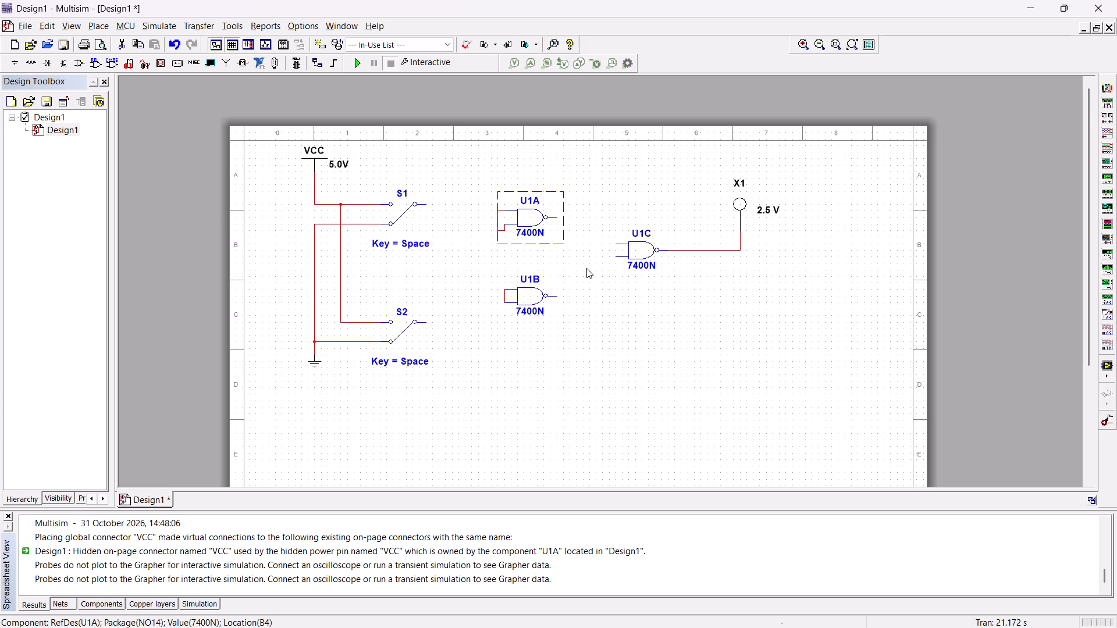
{"action": "left_click", "coordinate": [587, 273]}
{"action": "left_click", "coordinate": [556, 296]}
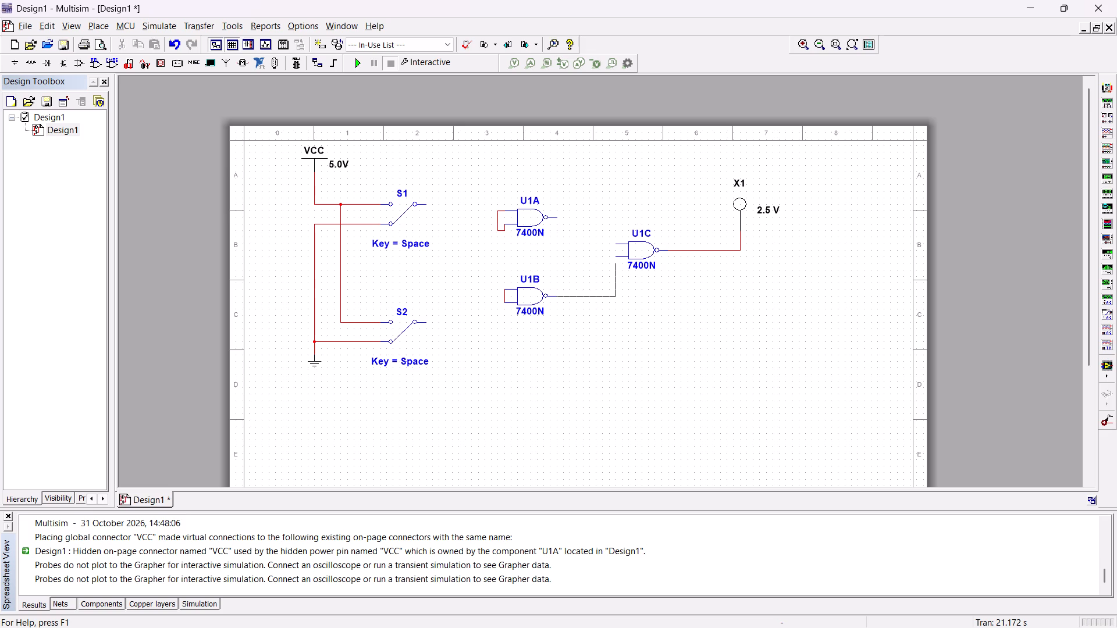
{"action": "left_click", "coordinate": [614, 258]}
{"action": "left_click_drag", "start_coordinate": [558, 219], "coordinate": [564, 222]}
{"action": "left_click", "coordinate": [614, 246]}
Wire the common contact of S1 to both inputs of U1A, replacing the looped wire segment at the lower input.
{"action": "left_click_drag", "start_coordinate": [426, 203], "coordinate": [432, 210]}
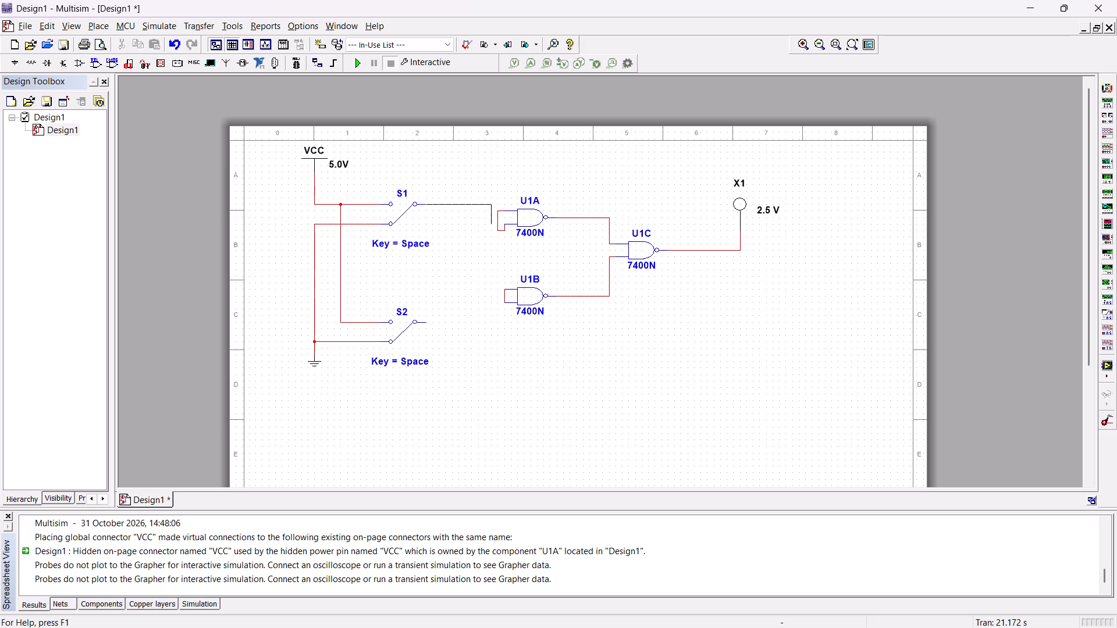
{"action": "left_click", "coordinate": [498, 221]}
{"action": "left_click", "coordinate": [501, 229]}
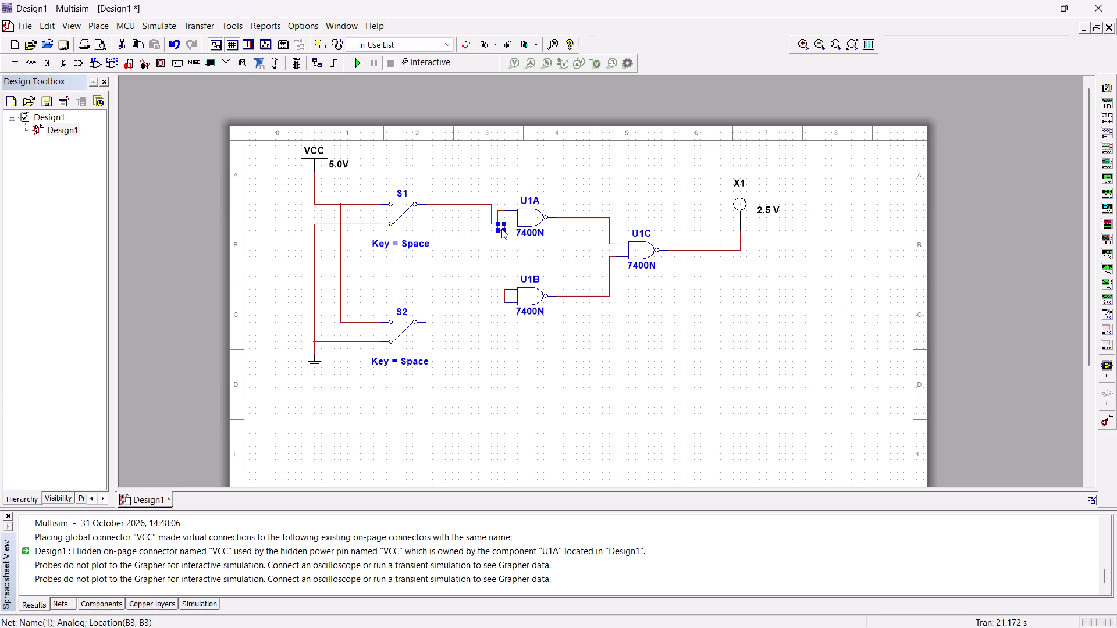
{"action": "key", "text": "Delete"}
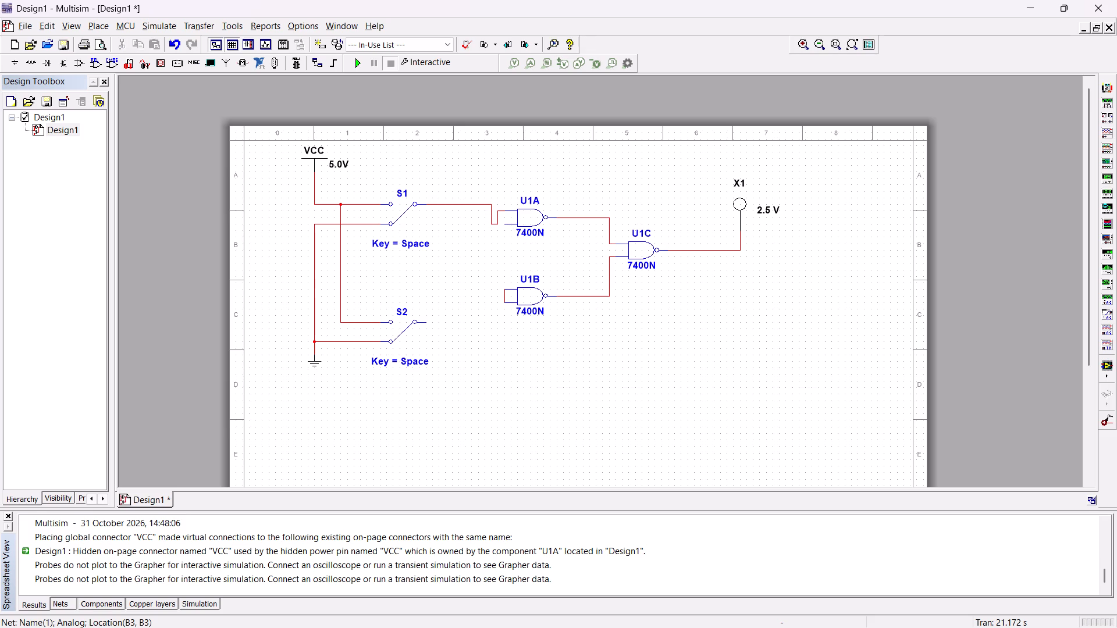
{"action": "left_click", "coordinate": [506, 224]}
{"action": "left_click", "coordinate": [499, 223]}
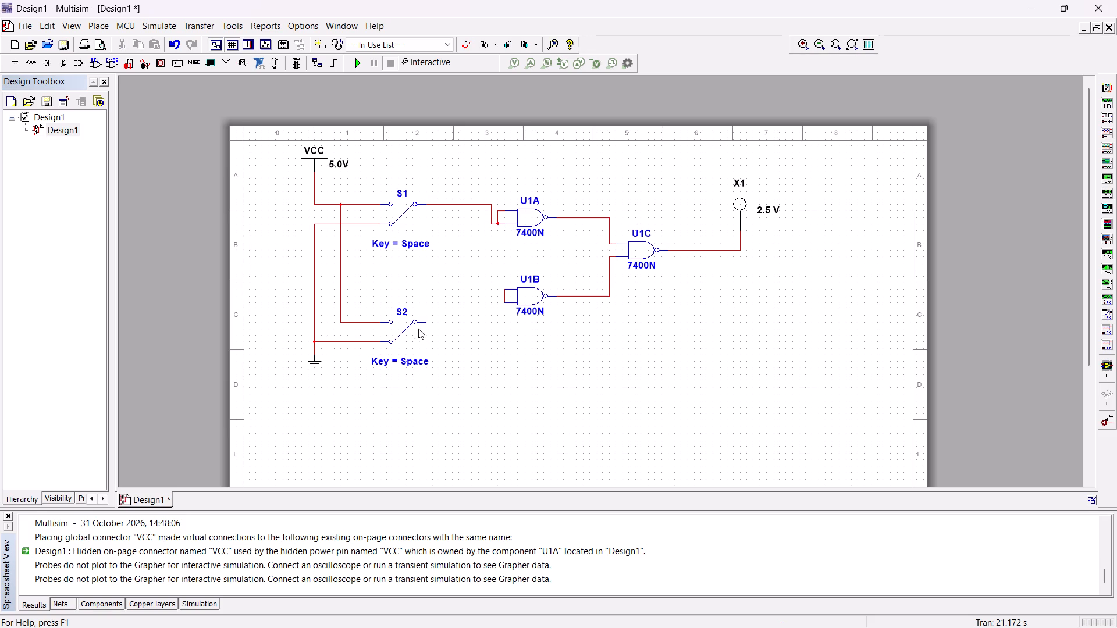
Wire the common contact of S2 to the joined inputs of gate U1B.
{"action": "left_click", "coordinate": [428, 322]}
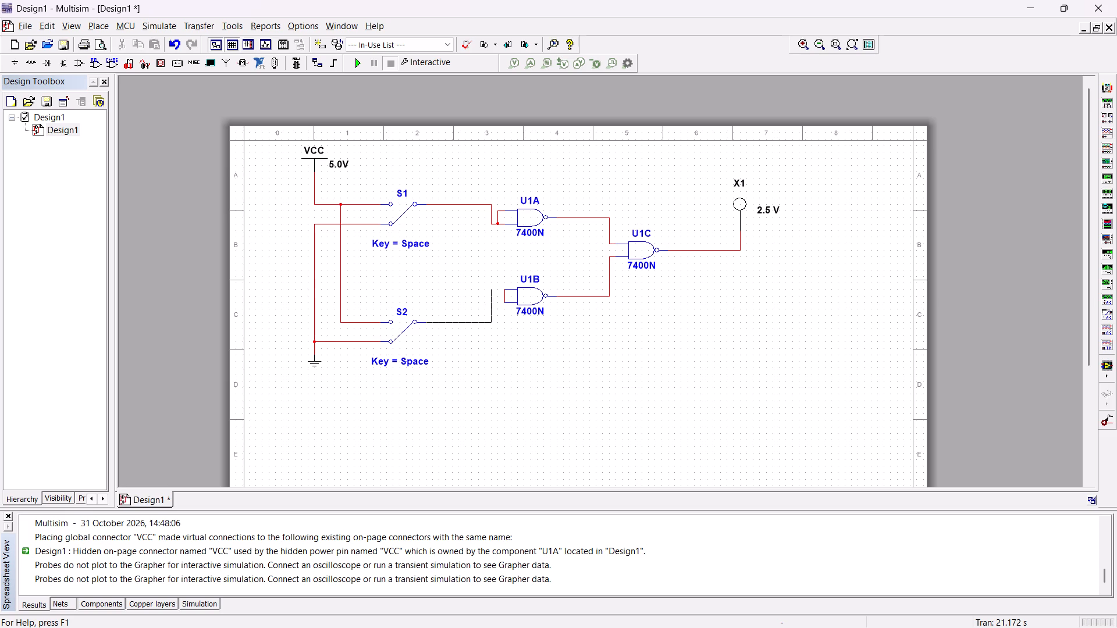
{"action": "left_click", "coordinate": [505, 298]}
Run the simulation, check probe X1 for different high and low combinations of S1 and S2, and stop it.
{"action": "left_click", "coordinate": [400, 333]}
{"action": "left_click", "coordinate": [358, 61]}
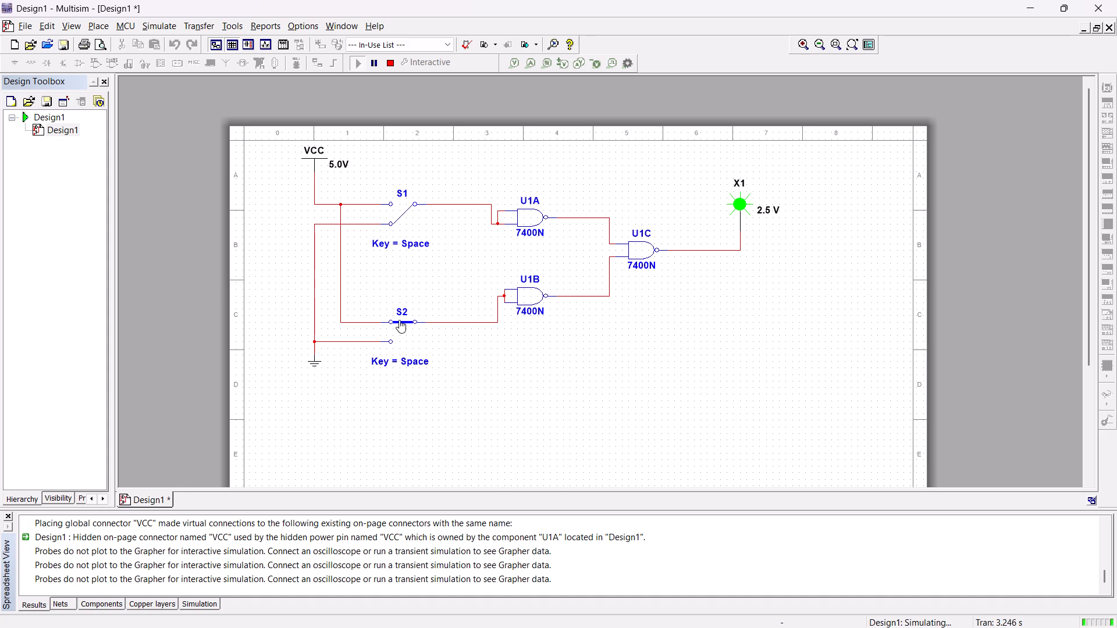
{"action": "left_click_drag", "start_coordinate": [399, 320], "coordinate": [405, 320]}
{"action": "left_click", "coordinate": [396, 222]}
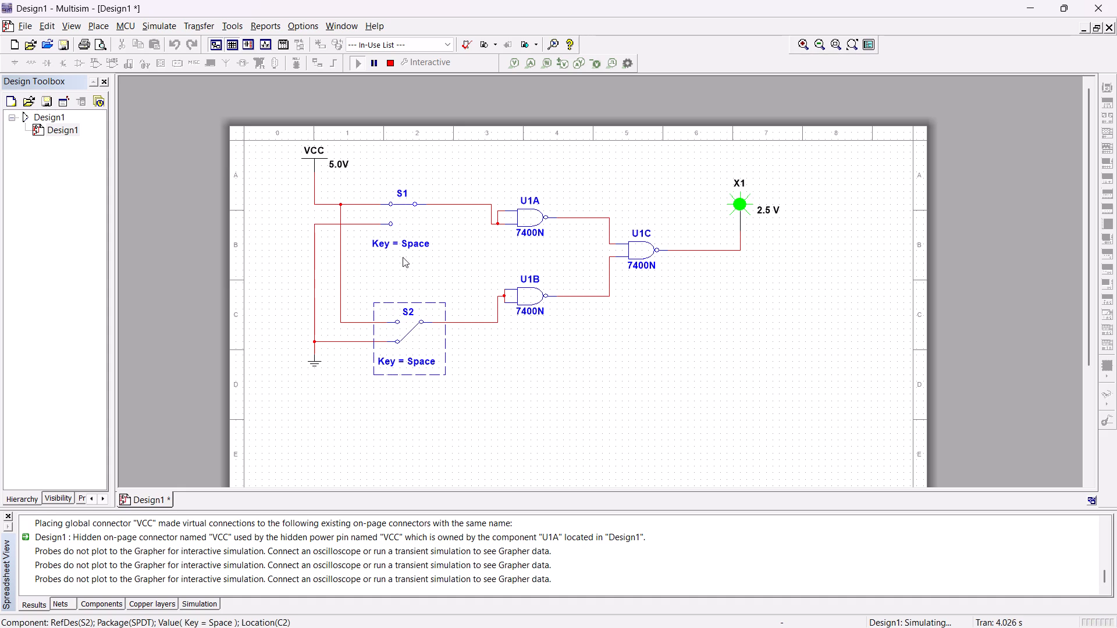
{"action": "left_click", "coordinate": [410, 327]}
{"action": "left_click", "coordinate": [491, 430]}
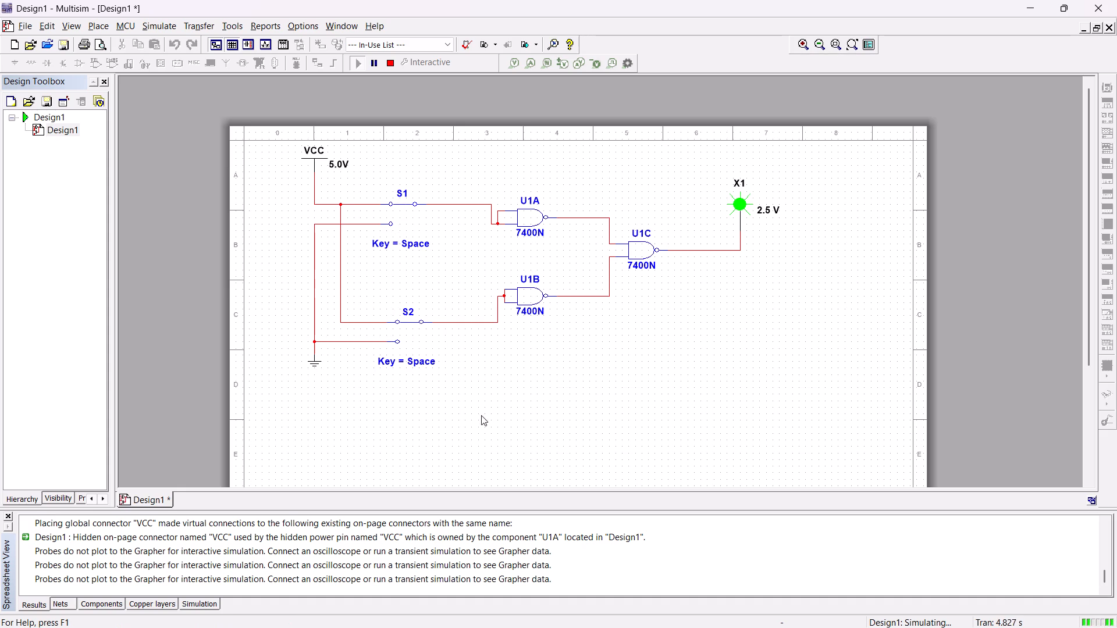
{"action": "left_click", "coordinate": [389, 66]}
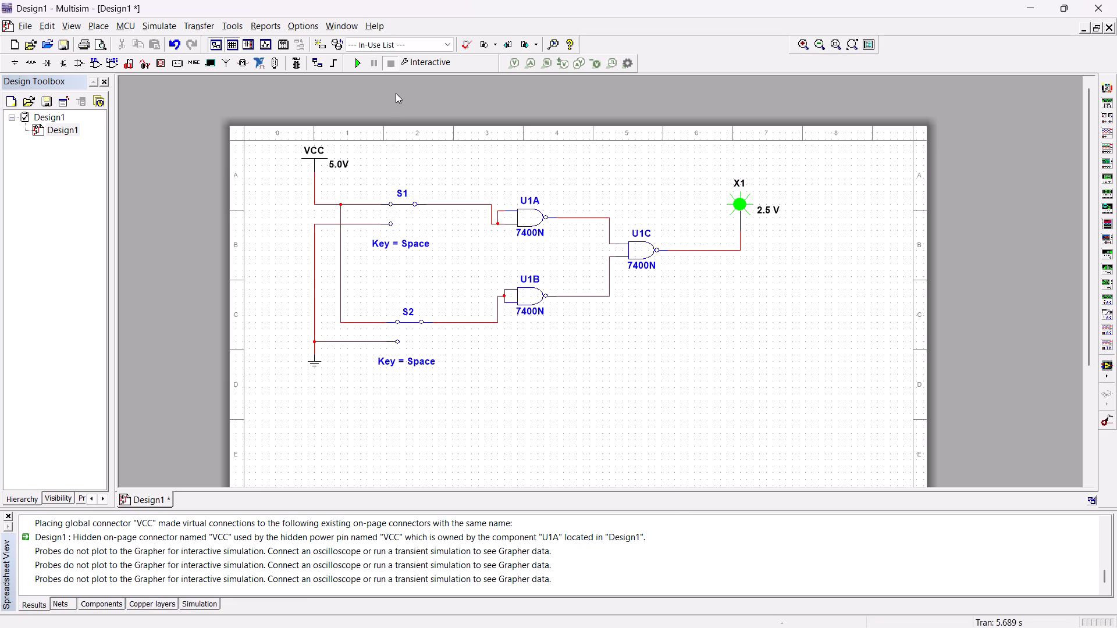
Delete the three gates, probe X1, both switches and all wires, keeping only the VCC and ground symbols.
{"action": "left_click_drag", "start_coordinate": [461, 463], "coordinate": [734, 168]}
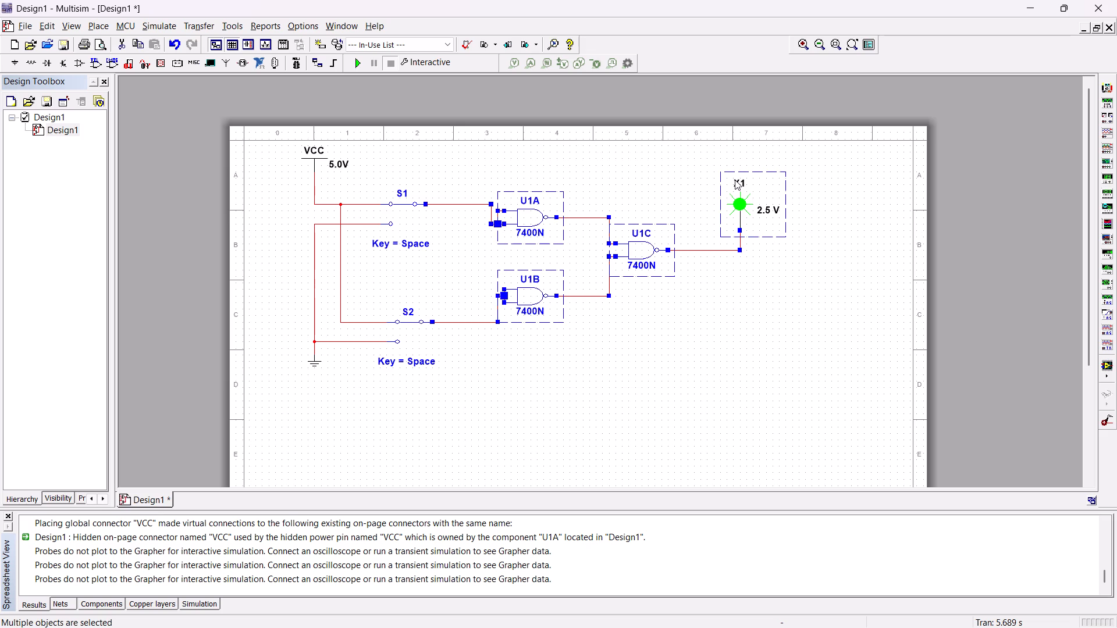
{"action": "key", "text": "Delete"}
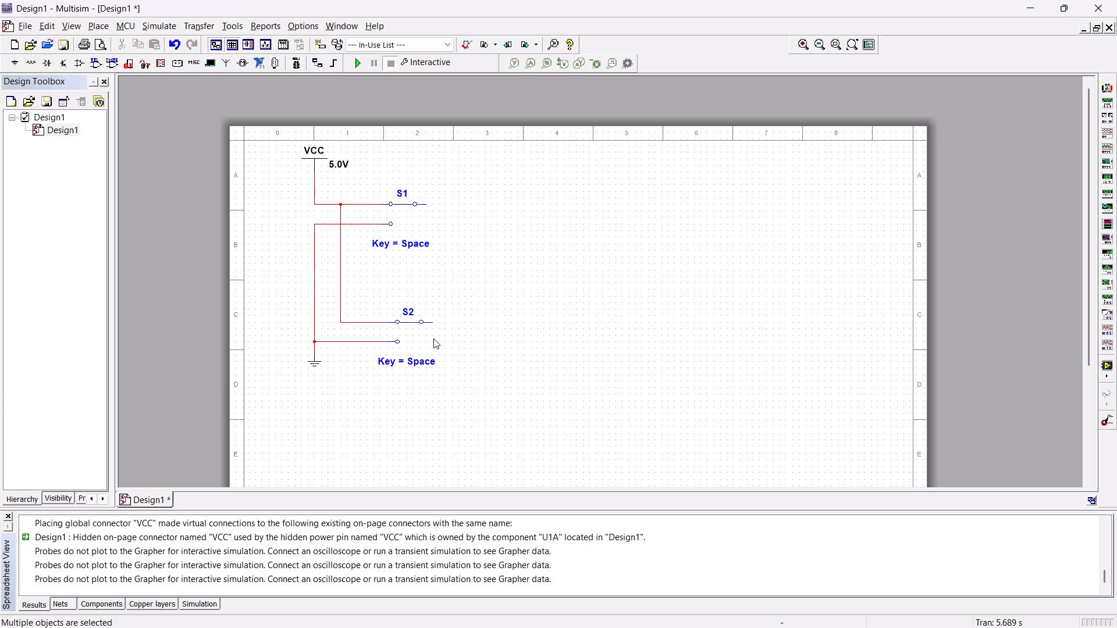
{"action": "left_click_drag", "start_coordinate": [433, 338], "coordinate": [344, 217]}
{"action": "left_click_drag", "start_coordinate": [496, 240], "coordinate": [297, 183]}
{"action": "key", "text": "Delete"}
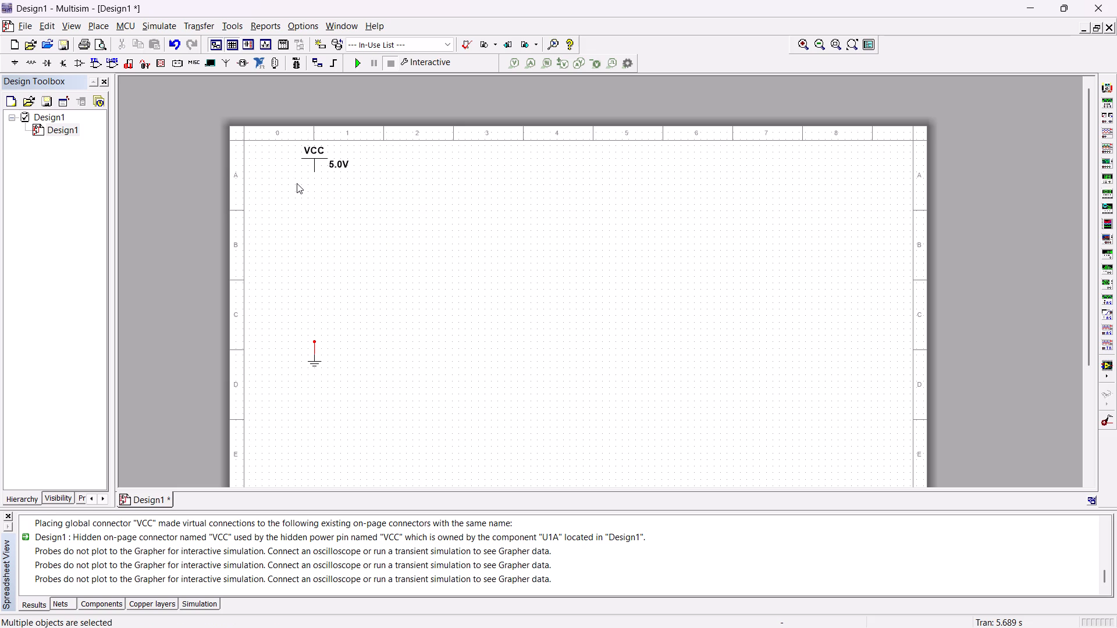
{"action": "left_click", "coordinate": [314, 352]}
{"action": "key", "text": "Delete"}
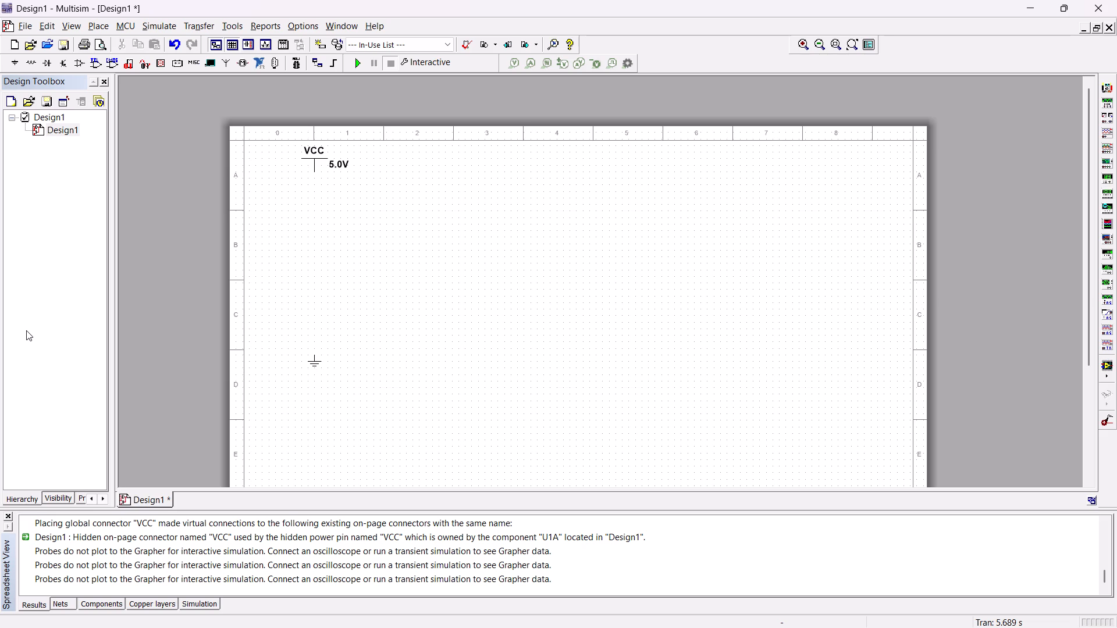
Place four 7400N NAND gates, sections A to D of one chip: A beside the supply symbols, B and C stacked further along, D last.
{"action": "left_click", "coordinate": [12, 63]}
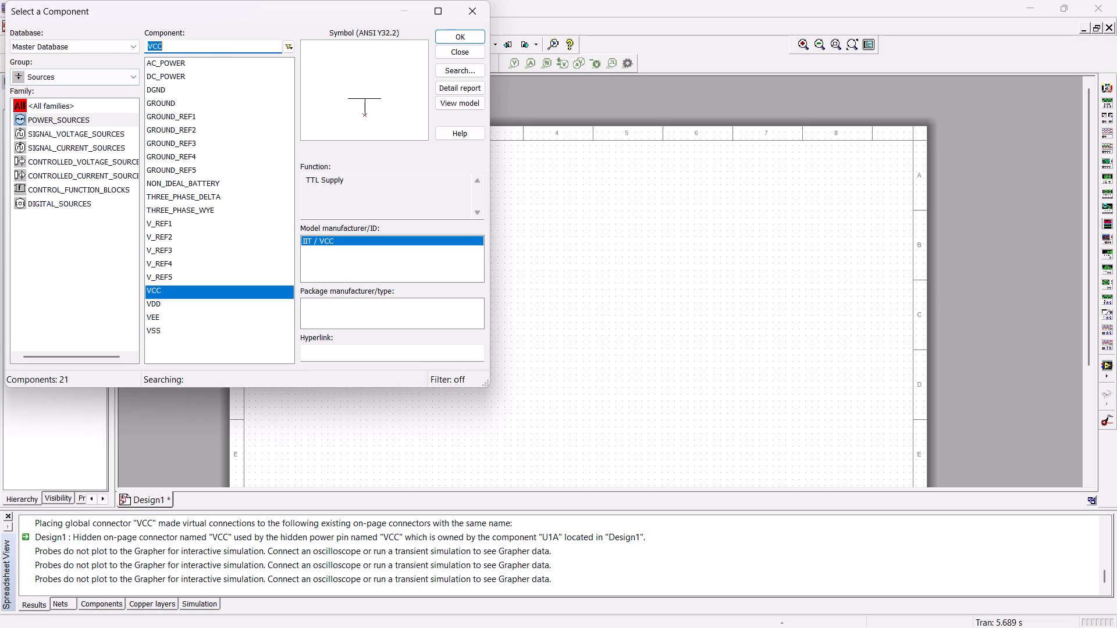
{"action": "left_click", "coordinate": [74, 73]}
{"action": "left_click", "coordinate": [44, 175]}
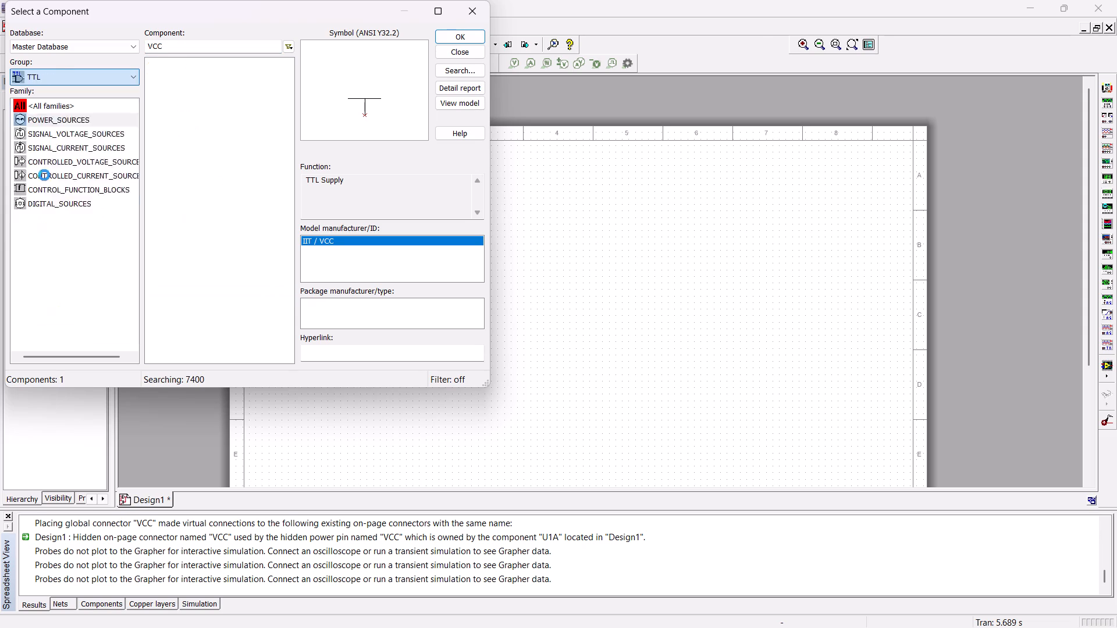
{"action": "left_click", "coordinate": [456, 39]}
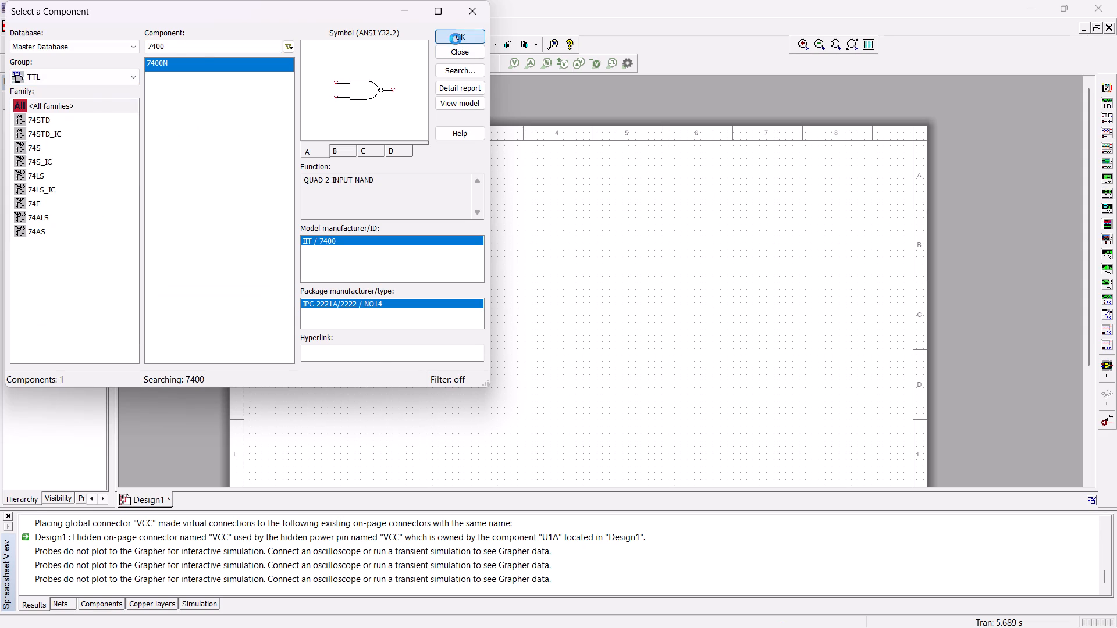
{"action": "left_click_drag", "start_coordinate": [463, 44], "coordinate": [470, 50]}
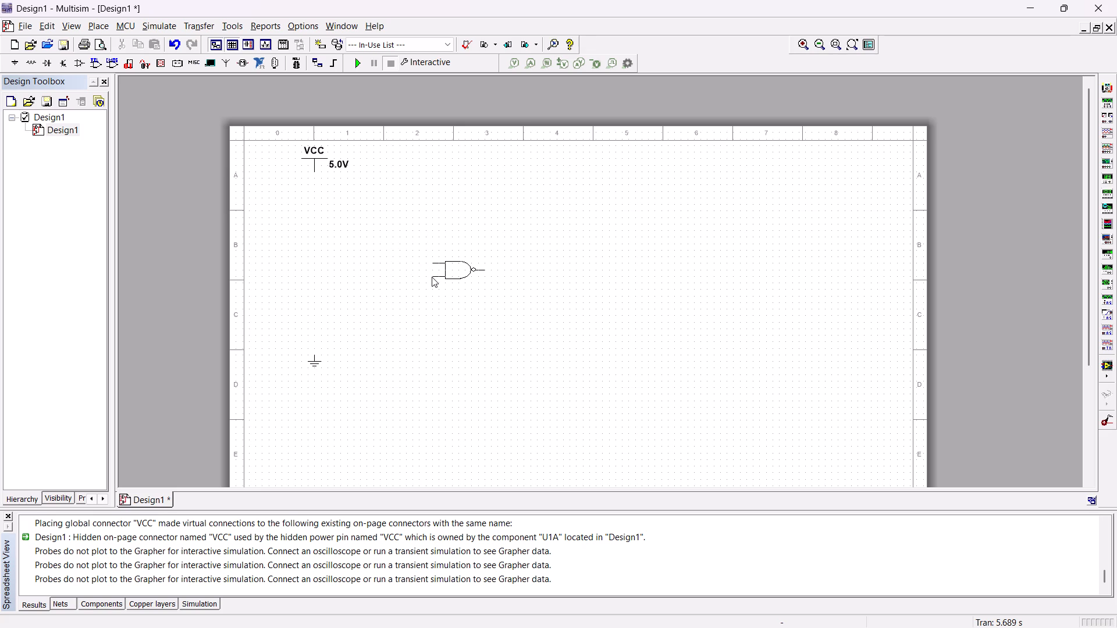
{"action": "left_click", "coordinate": [444, 280]}
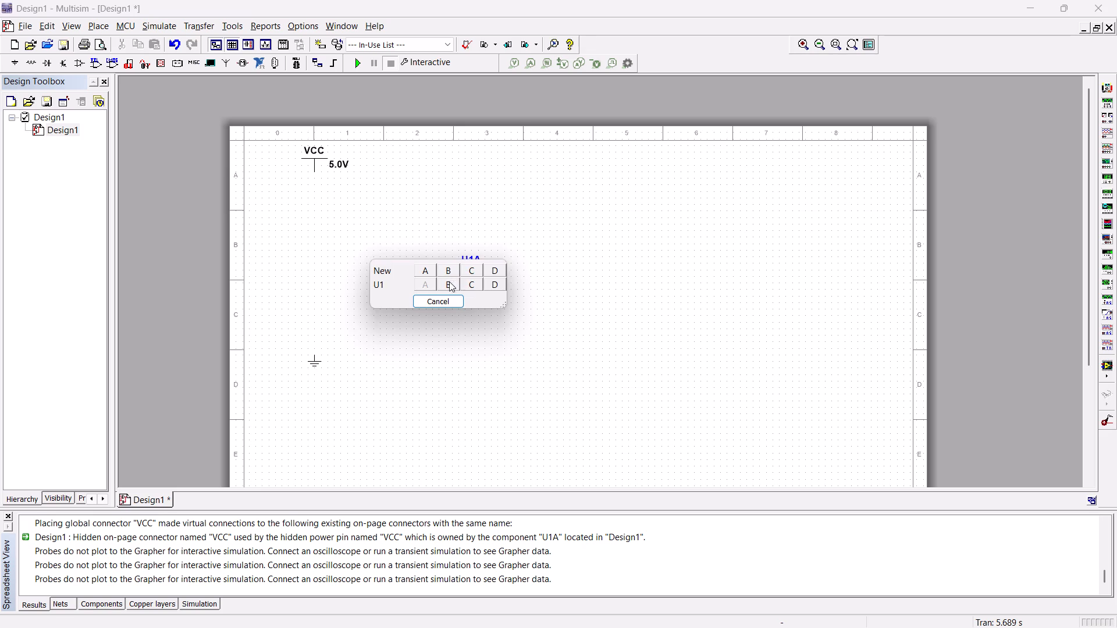
{"action": "left_click_drag", "start_coordinate": [449, 281], "coordinate": [456, 288]}
{"action": "left_click", "coordinate": [565, 221]}
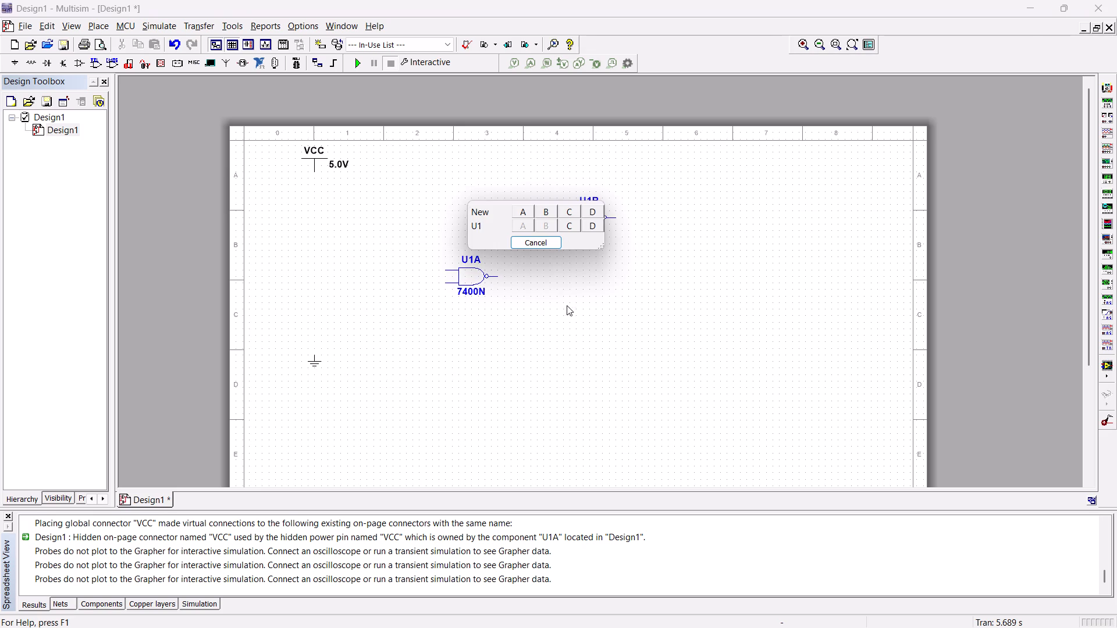
{"action": "left_click_drag", "start_coordinate": [569, 227], "coordinate": [575, 234]}
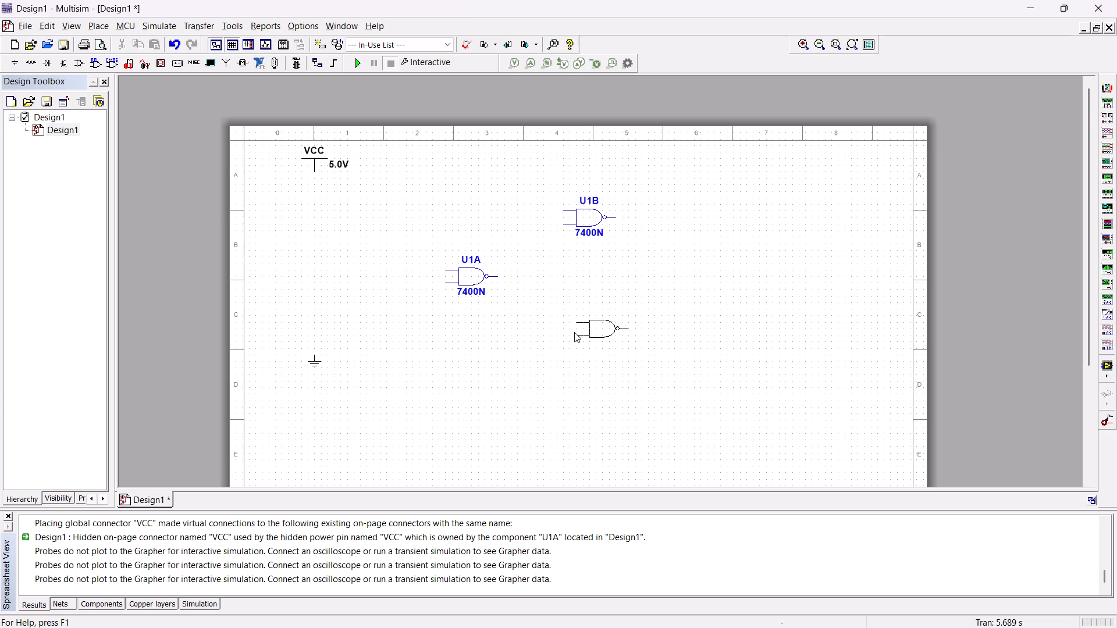
{"action": "left_click", "coordinate": [574, 332]}
{"action": "left_click_drag", "start_coordinate": [577, 337], "coordinate": [584, 343]}
{"action": "left_click", "coordinate": [673, 266]}
{"action": "left_click", "coordinate": [687, 287]}
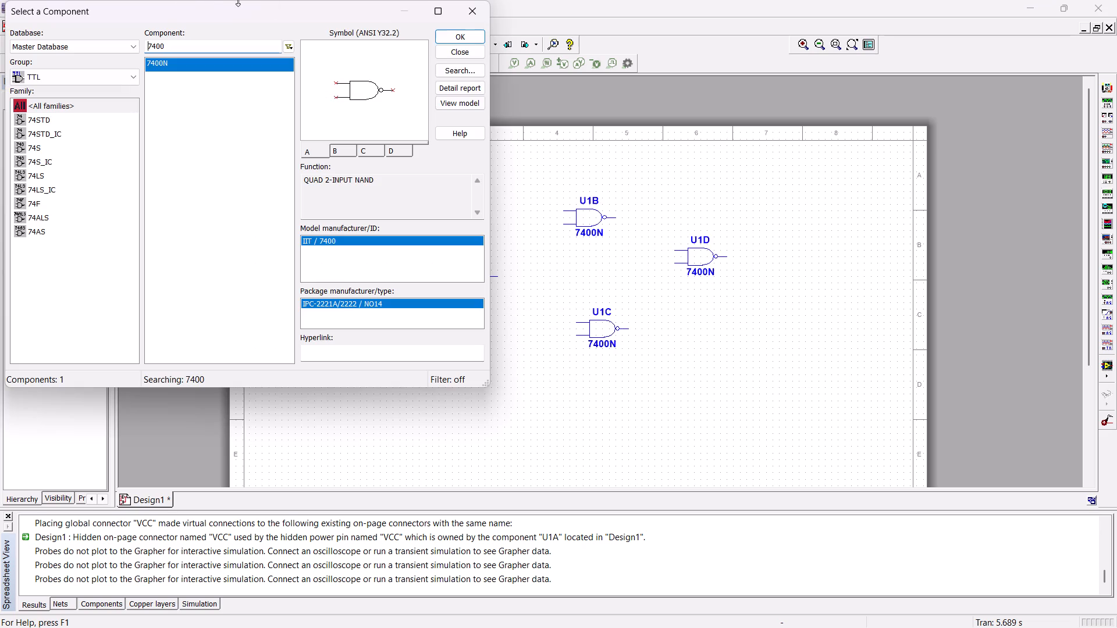
Place a PROBE_DIG_GREEN indicator beyond the output of gate U1D.
{"action": "left_click", "coordinate": [80, 74]}
{"action": "left_click", "coordinate": [63, 256]}
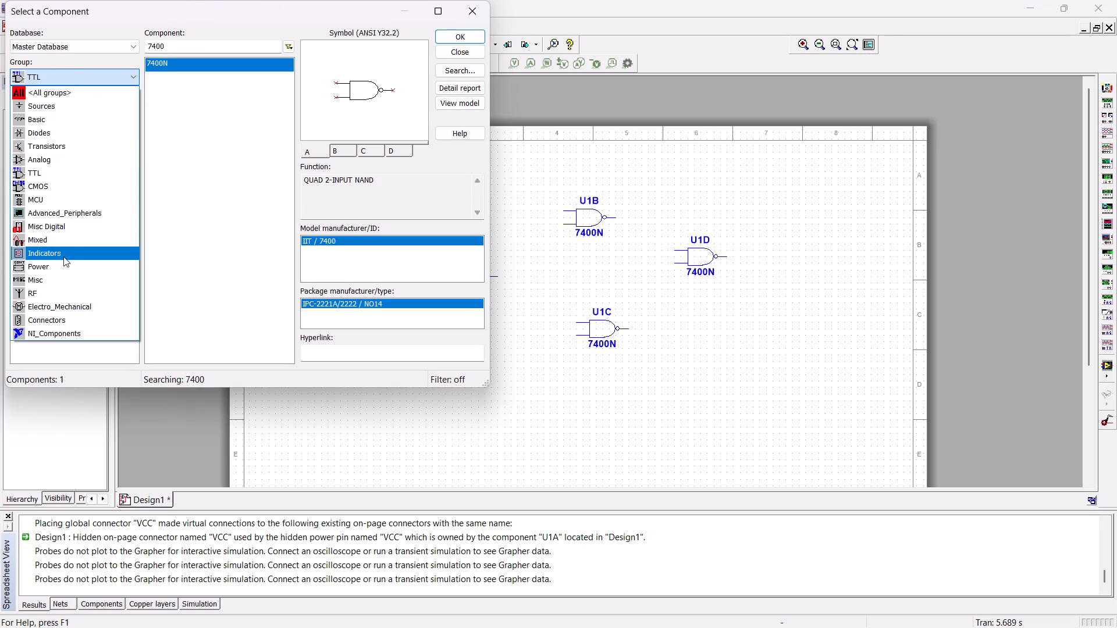
{"action": "left_click", "coordinate": [456, 35]}
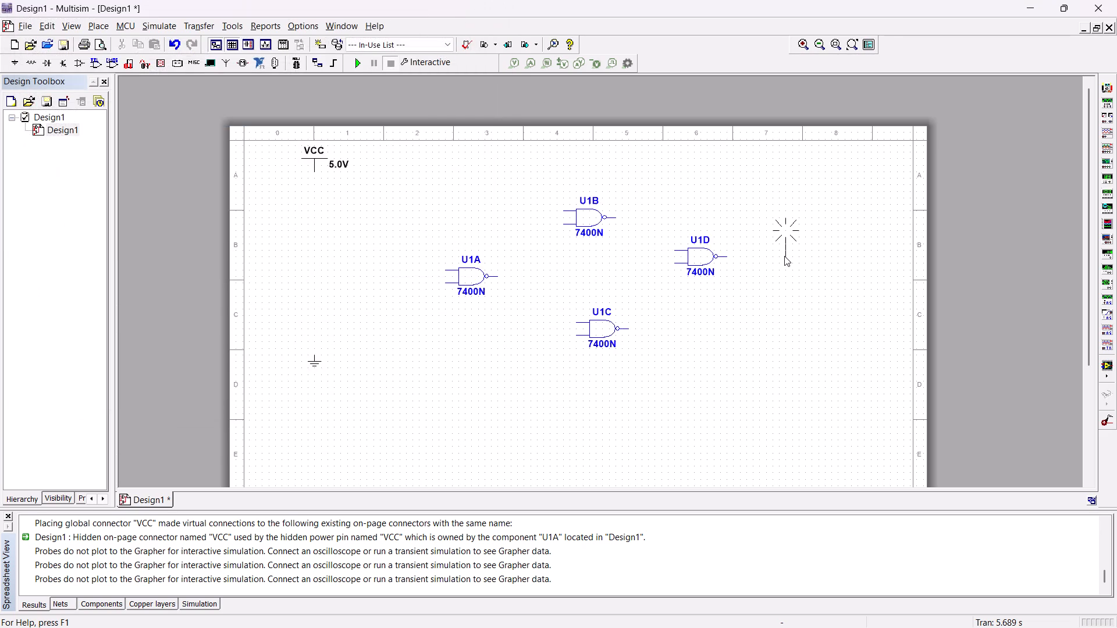
{"action": "left_click", "coordinate": [784, 256]}
Place two SPDT switches between the VCC and ground symbols, ahead of gate U1A.
{"action": "left_click", "coordinate": [69, 76]}
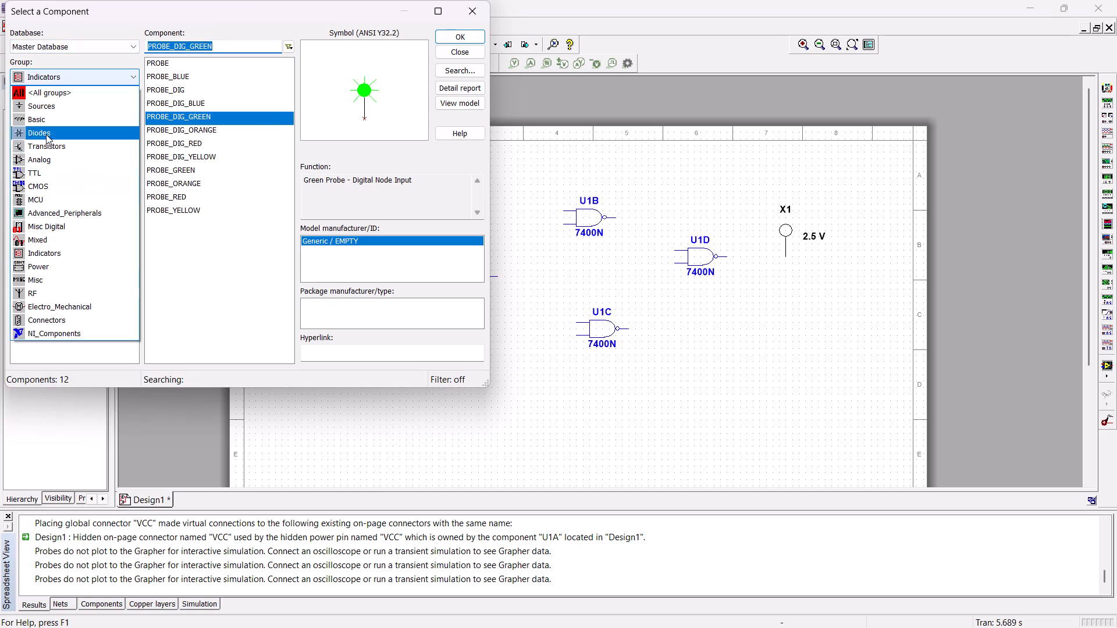
{"action": "left_click", "coordinate": [44, 120]}
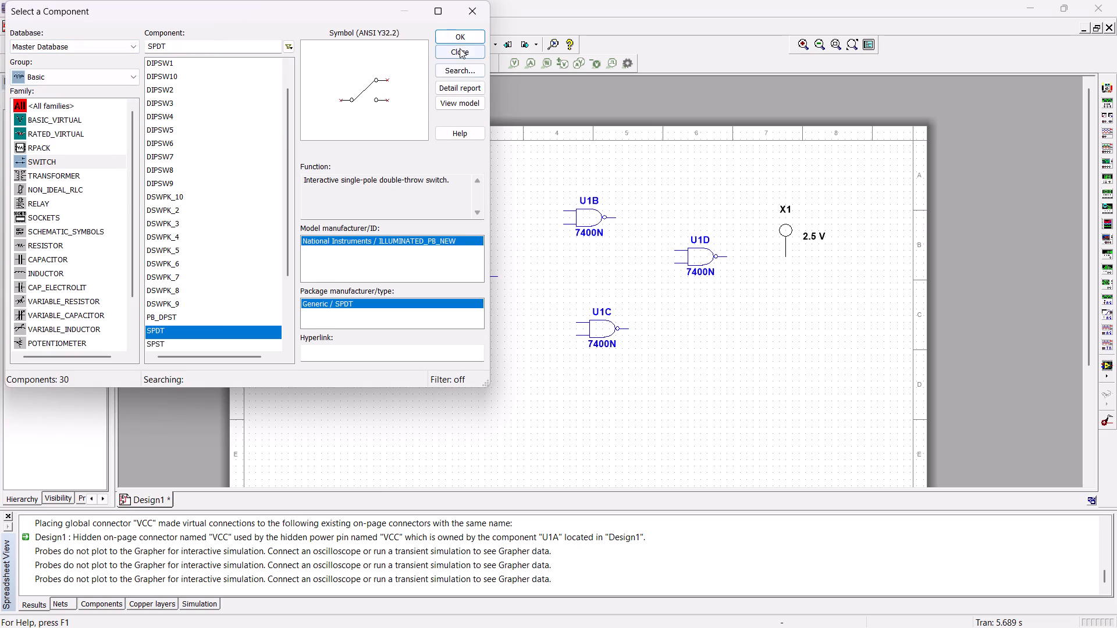
{"action": "left_click", "coordinate": [467, 35]}
{"action": "left_click", "coordinate": [341, 233]}
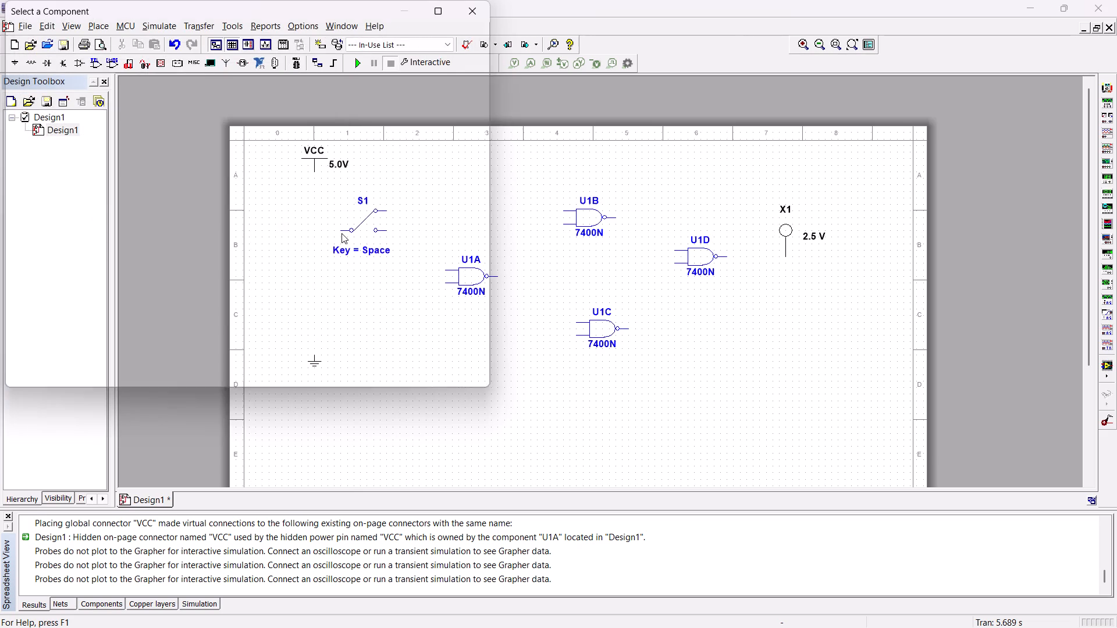
{"action": "left_click", "coordinate": [451, 35]}
{"action": "left_click", "coordinate": [375, 308]}
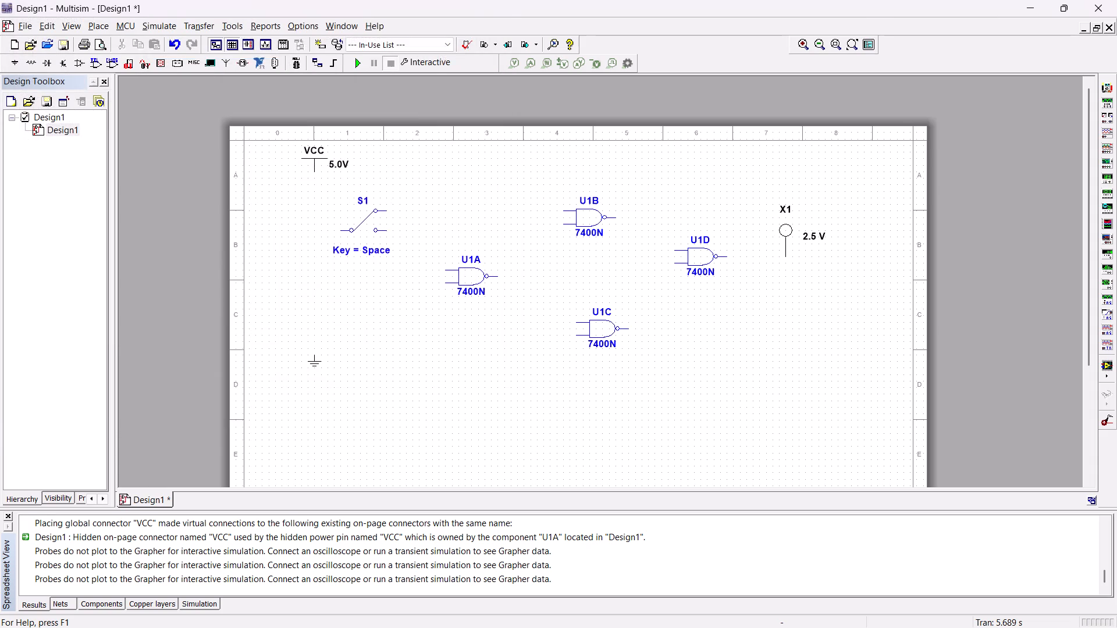
{"action": "left_click", "coordinate": [465, 12]}
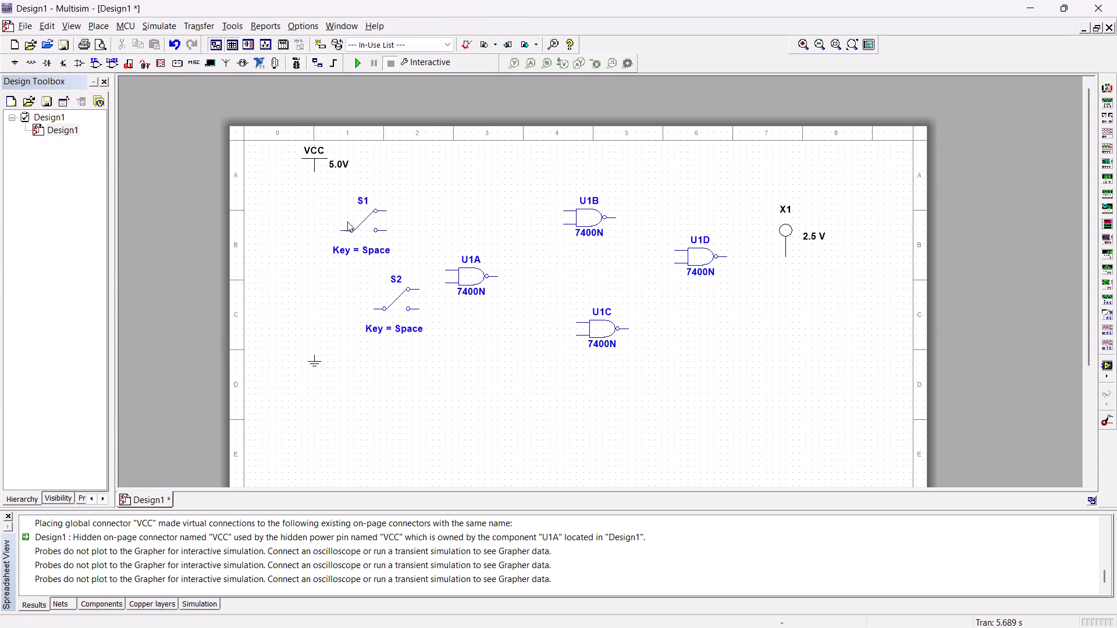
Rotate switches S1 and S2 by 180 degrees and move S2 directly below S1.
{"action": "left_click", "coordinate": [345, 208]}
{"action": "key", "text": "ctrl+r"}
{"action": "key", "text": "ctrl+r"}
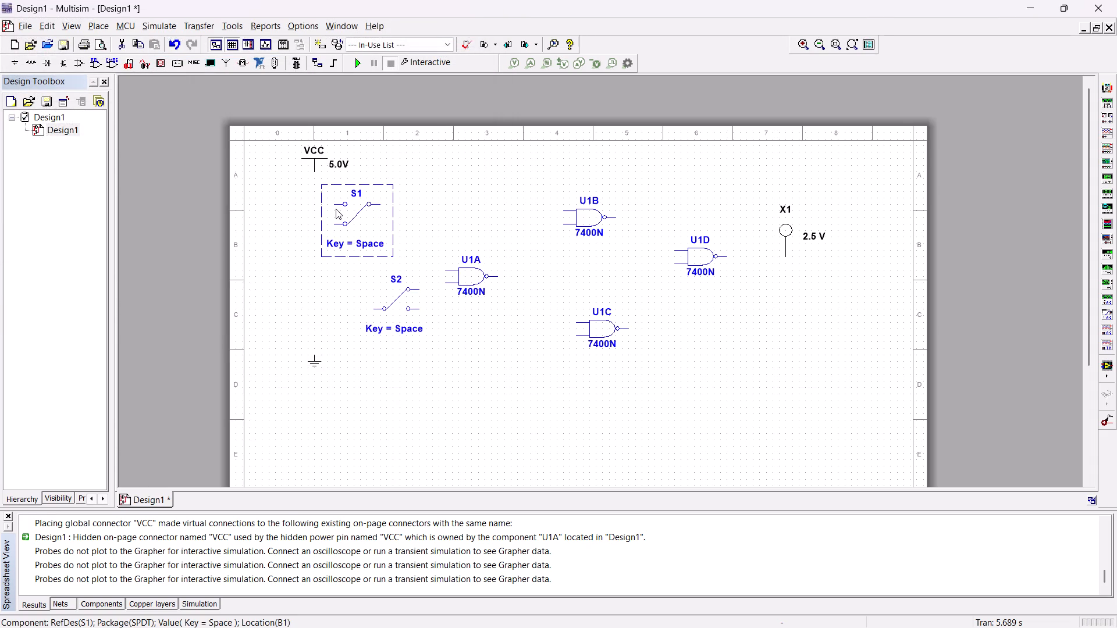
{"action": "left_click", "coordinate": [377, 288]}
{"action": "key", "text": "ctrl+r"}
{"action": "key", "text": "ctrl+r"}
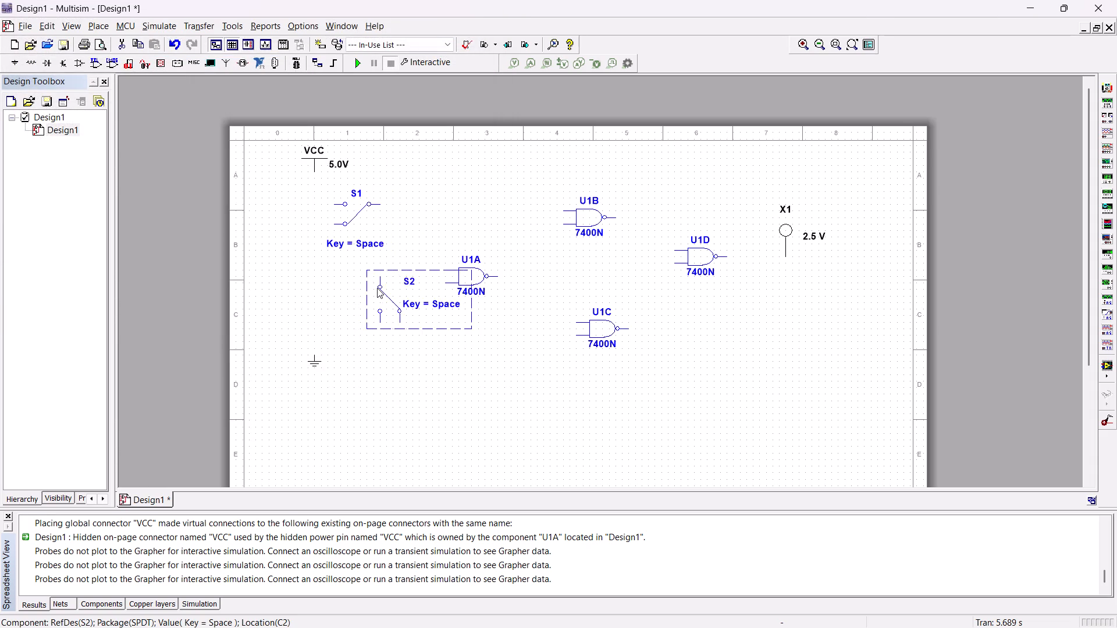
{"action": "left_click", "coordinate": [343, 437]}
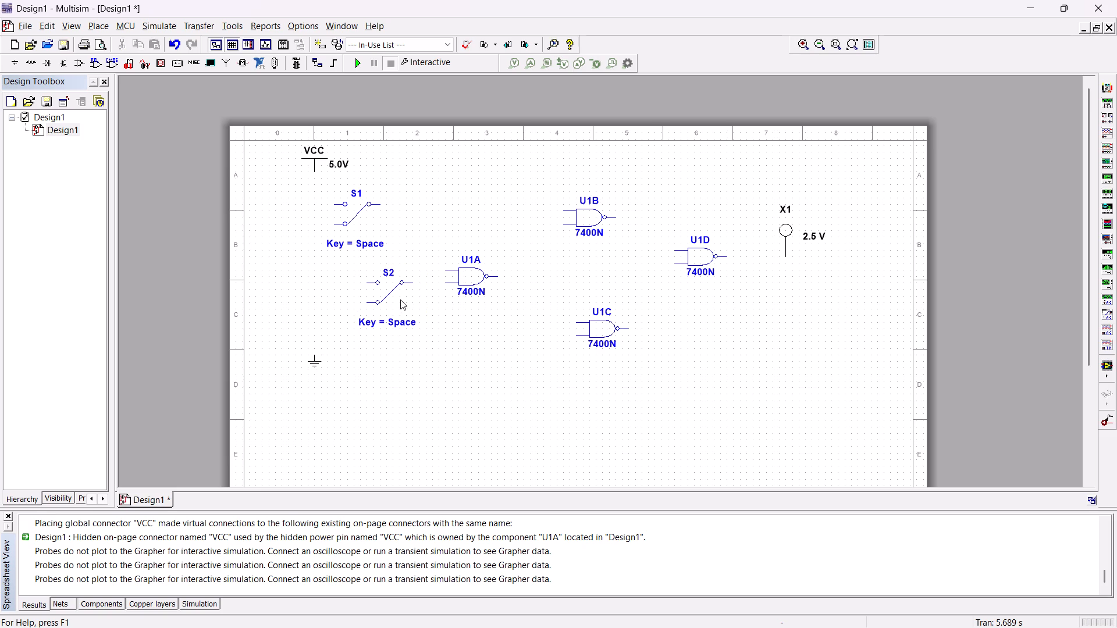
{"action": "left_click_drag", "start_coordinate": [400, 299], "coordinate": [368, 323]}
{"action": "left_click", "coordinate": [390, 395]}
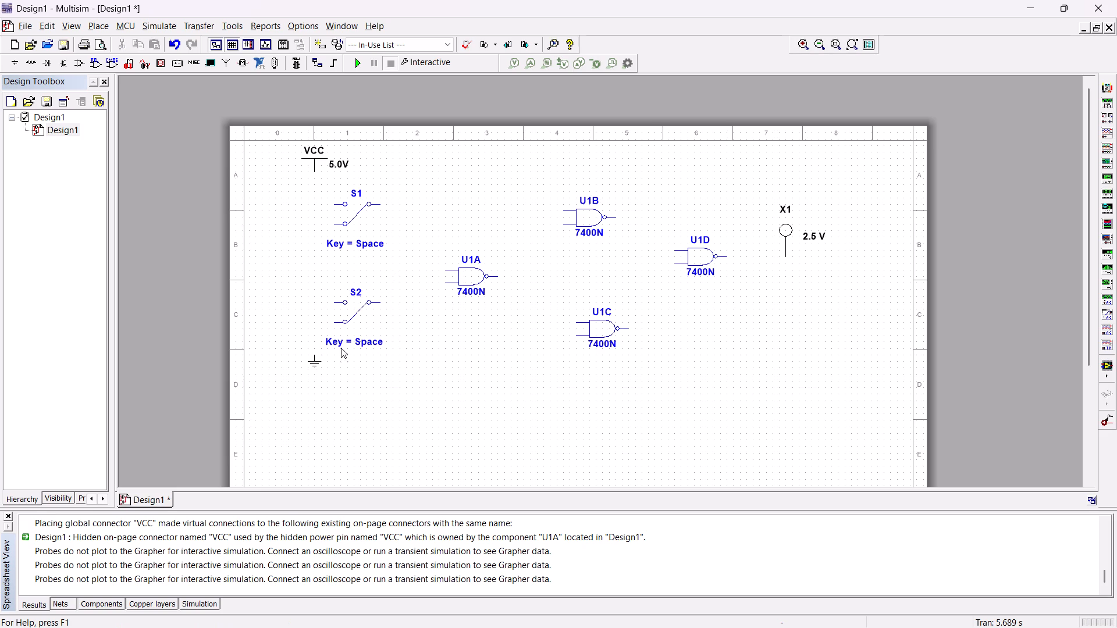
Wire the lower throw contacts of S2 and S1 to the ground symbol.
{"action": "left_click", "coordinate": [335, 324]}
{"action": "left_click", "coordinate": [314, 355]}
{"action": "left_click", "coordinate": [336, 224]}
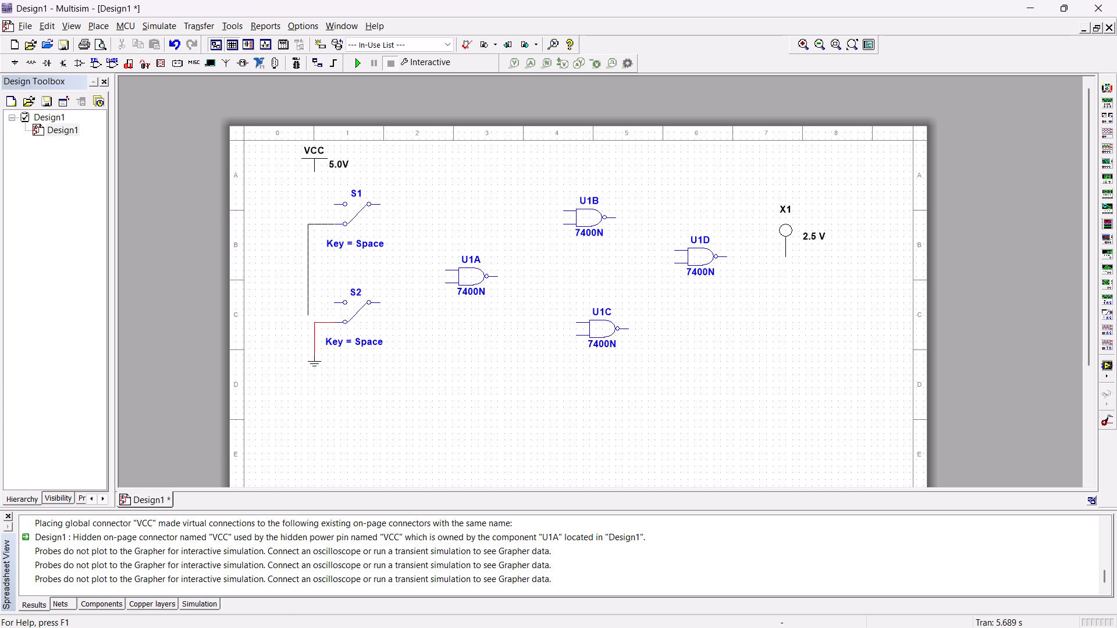
{"action": "left_click", "coordinate": [312, 324]}
Wire the upper throw contacts of S1 and S2 to VCC.
{"action": "left_click", "coordinate": [334, 205]}
{"action": "left_click", "coordinate": [312, 173]}
{"action": "left_click", "coordinate": [333, 301]}
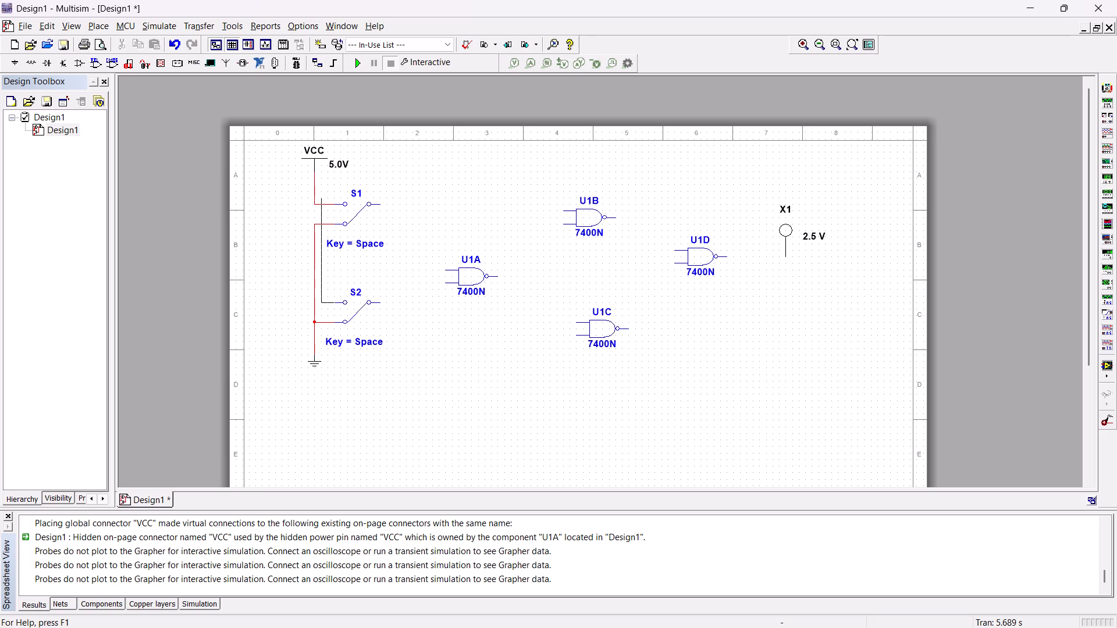
{"action": "left_click", "coordinate": [322, 204]}
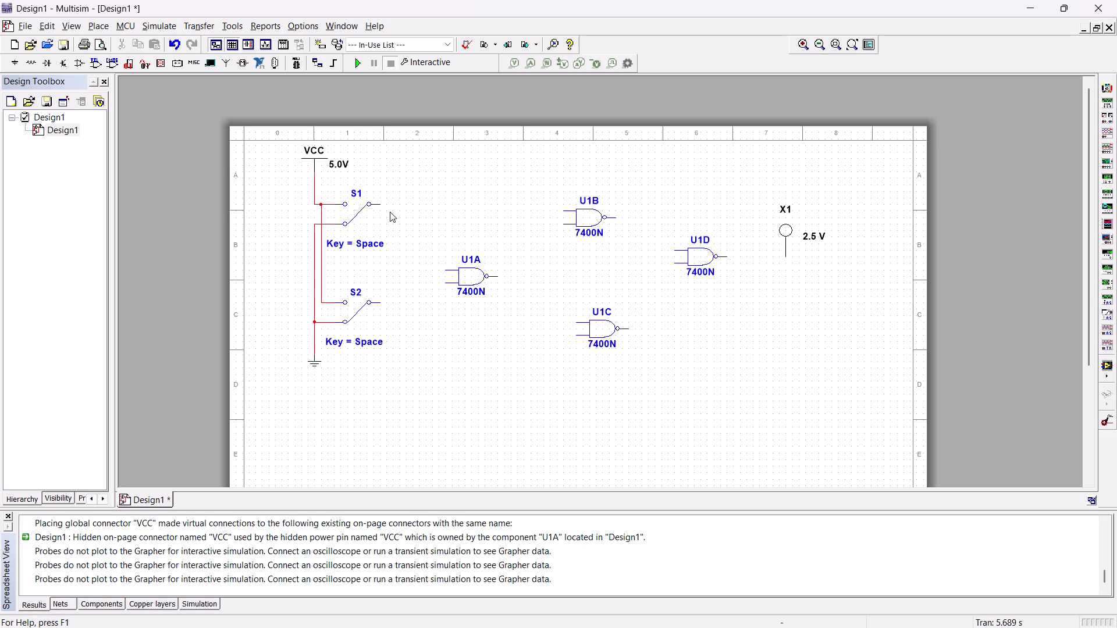
Wire the common contact of S1 to the upper input of U1A and that of S2 to the lower input.
{"action": "left_click", "coordinate": [382, 204]}
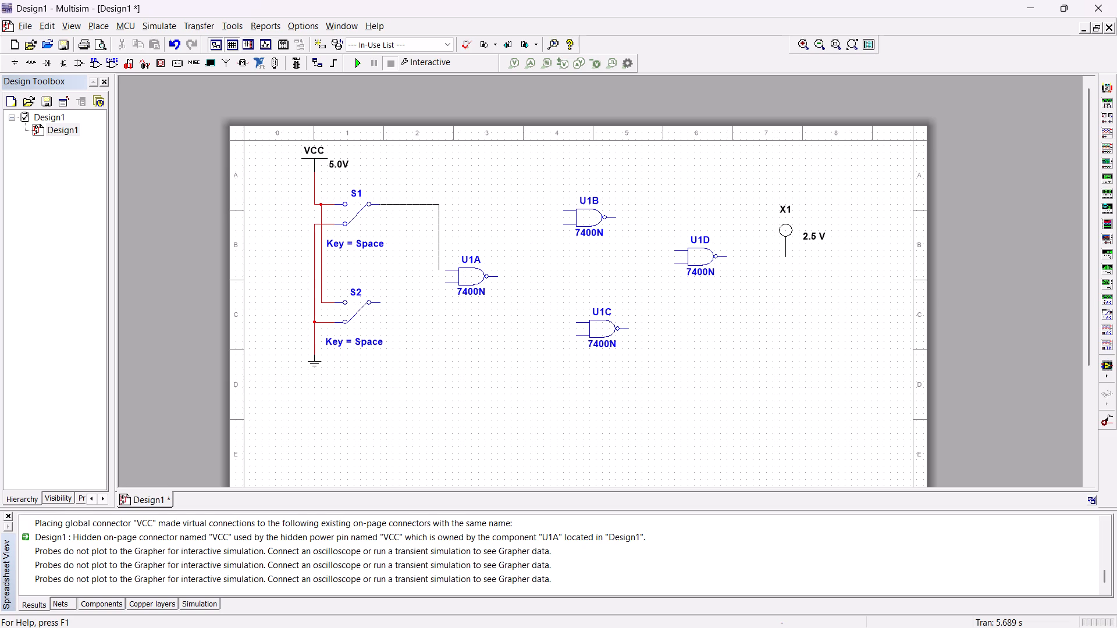
{"action": "left_click", "coordinate": [446, 271]}
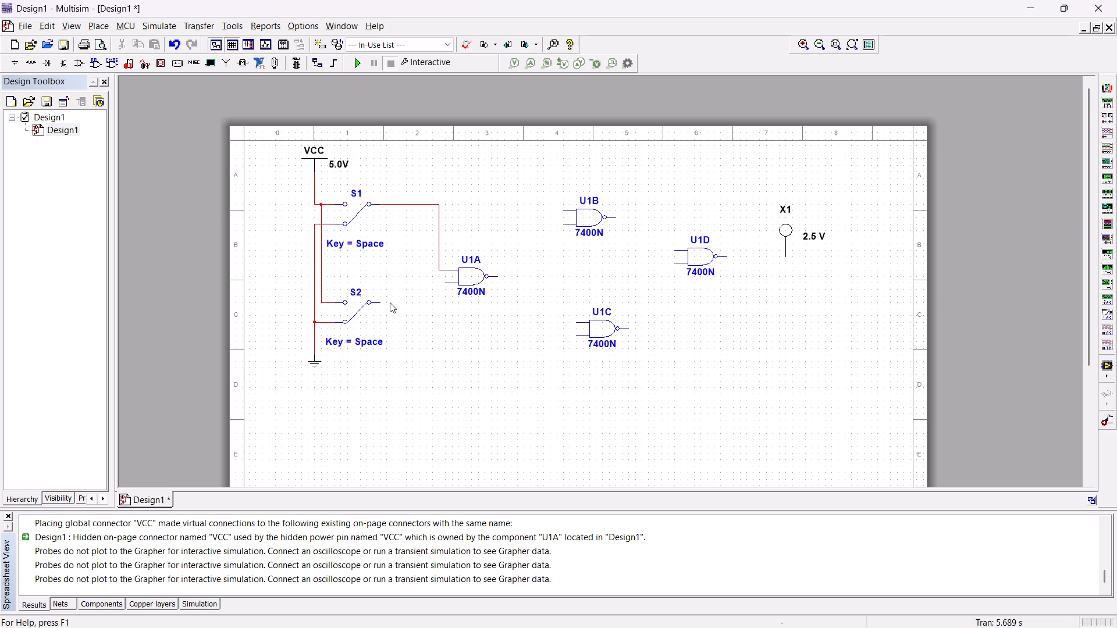
{"action": "left_click", "coordinate": [380, 302]}
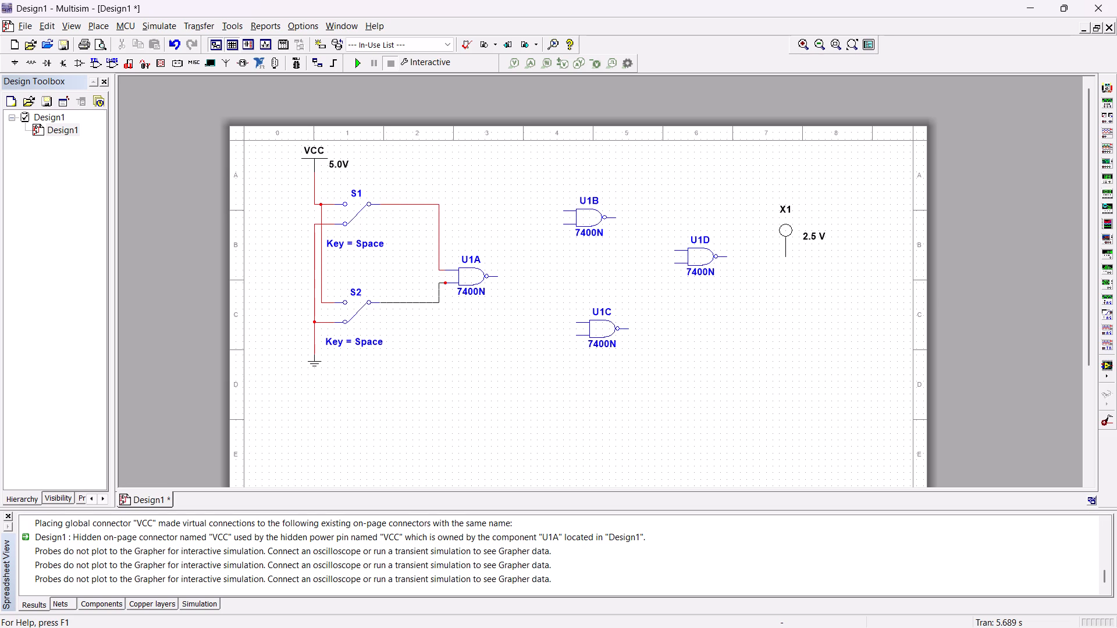
{"action": "left_click", "coordinate": [444, 283]}
Wire the output of gate U1D to probe X1.
{"action": "left_click", "coordinate": [728, 258]}
{"action": "left_click", "coordinate": [787, 256]}
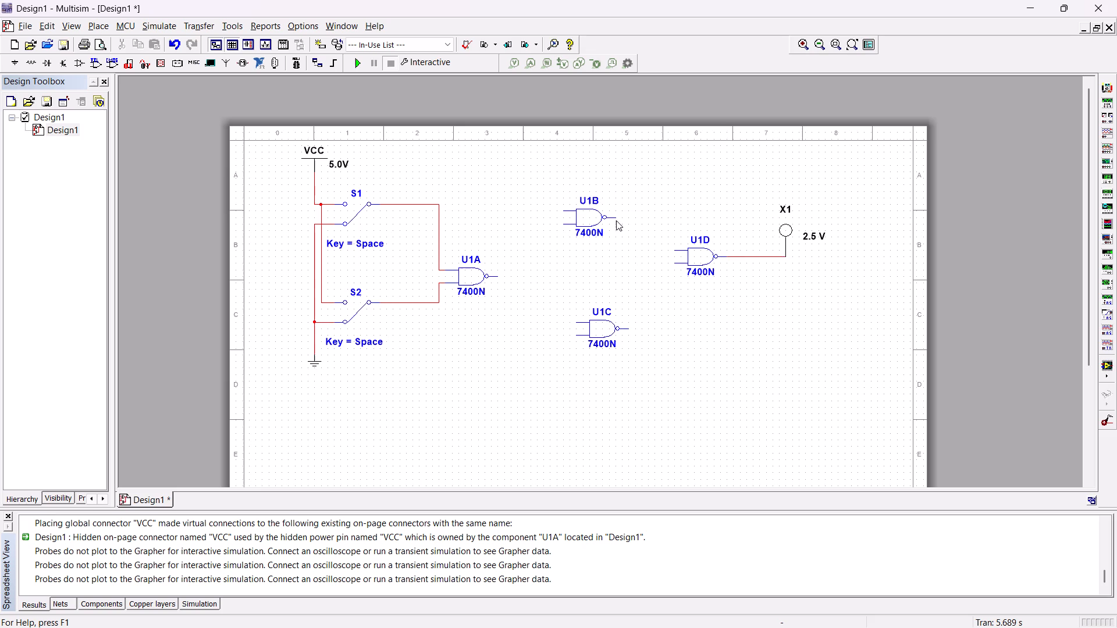
Wire the output of U1B to the upper input of U1D and the output of U1C to its lower input.
{"action": "left_click", "coordinate": [617, 217]}
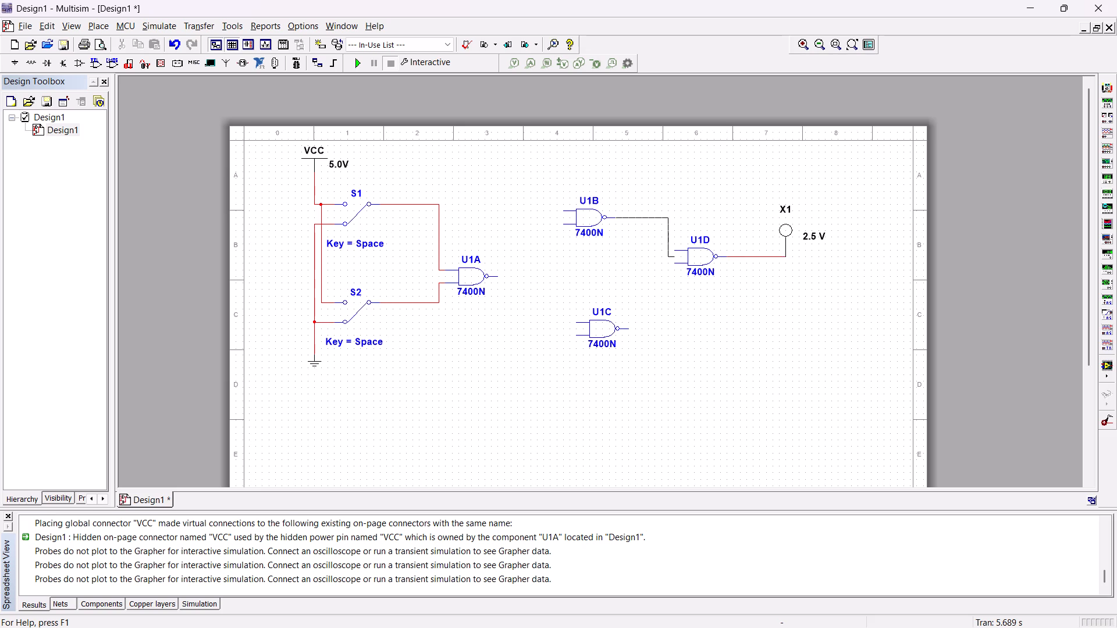
{"action": "left_click", "coordinate": [674, 250]}
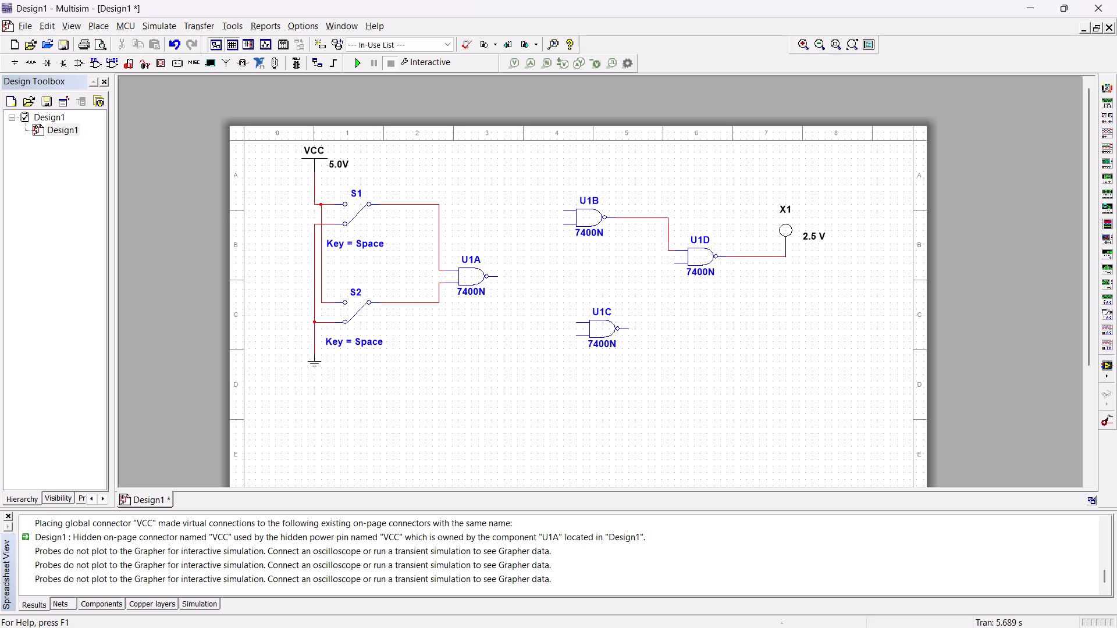
{"action": "left_click", "coordinate": [628, 329]}
{"action": "left_click", "coordinate": [673, 265]}
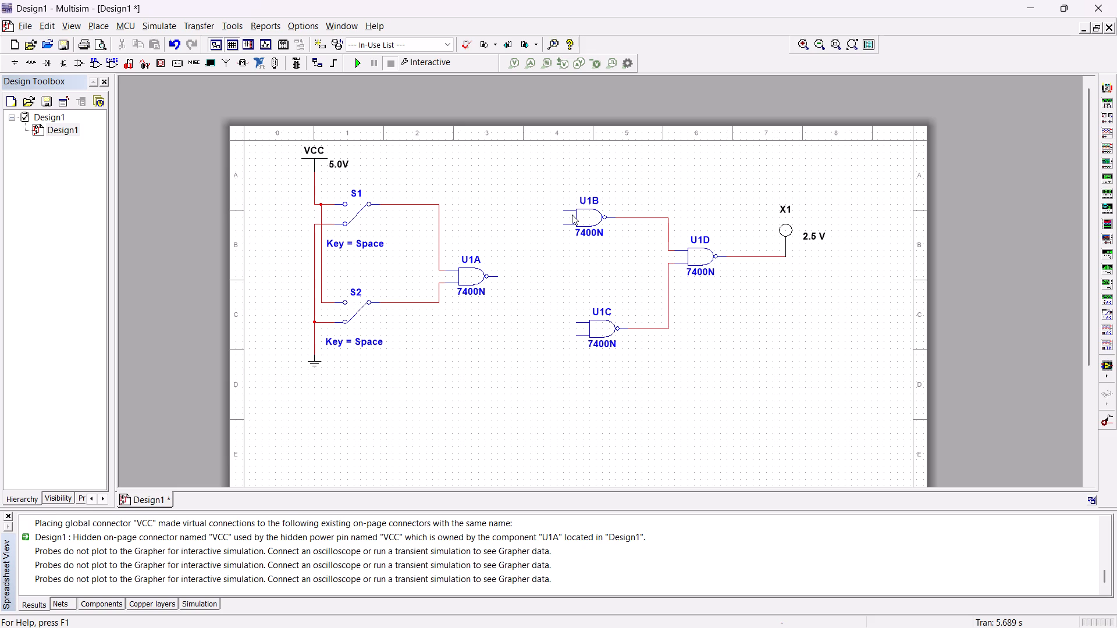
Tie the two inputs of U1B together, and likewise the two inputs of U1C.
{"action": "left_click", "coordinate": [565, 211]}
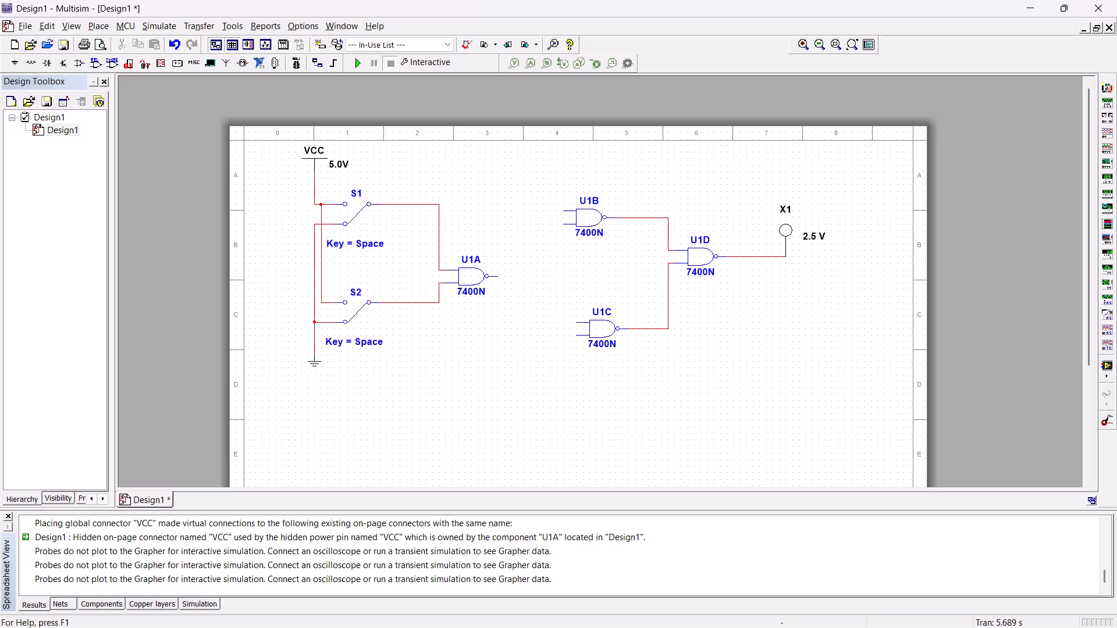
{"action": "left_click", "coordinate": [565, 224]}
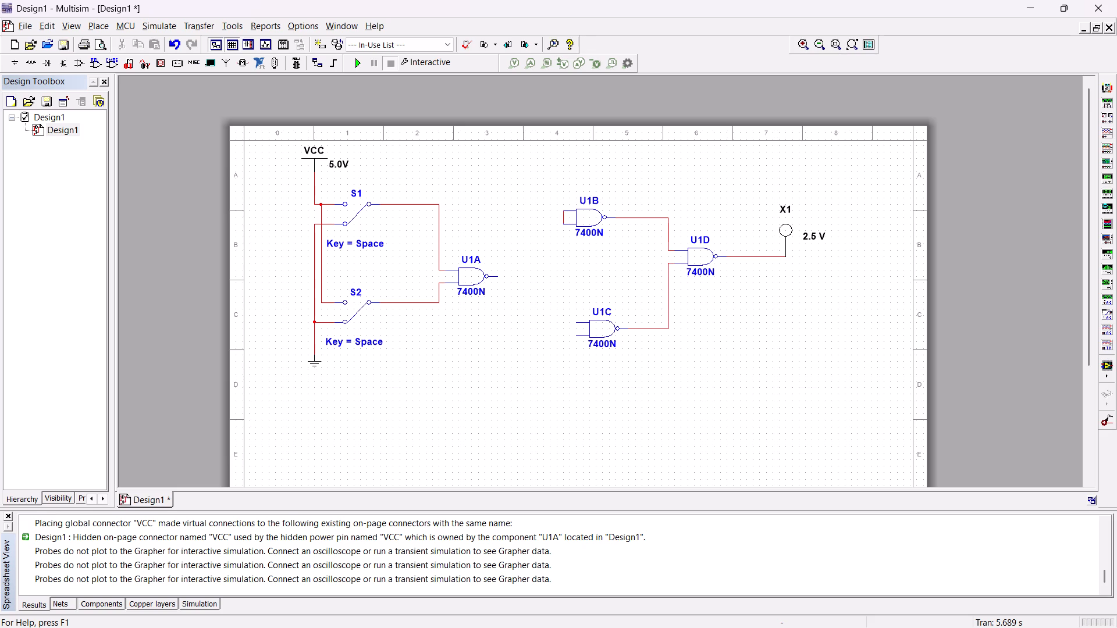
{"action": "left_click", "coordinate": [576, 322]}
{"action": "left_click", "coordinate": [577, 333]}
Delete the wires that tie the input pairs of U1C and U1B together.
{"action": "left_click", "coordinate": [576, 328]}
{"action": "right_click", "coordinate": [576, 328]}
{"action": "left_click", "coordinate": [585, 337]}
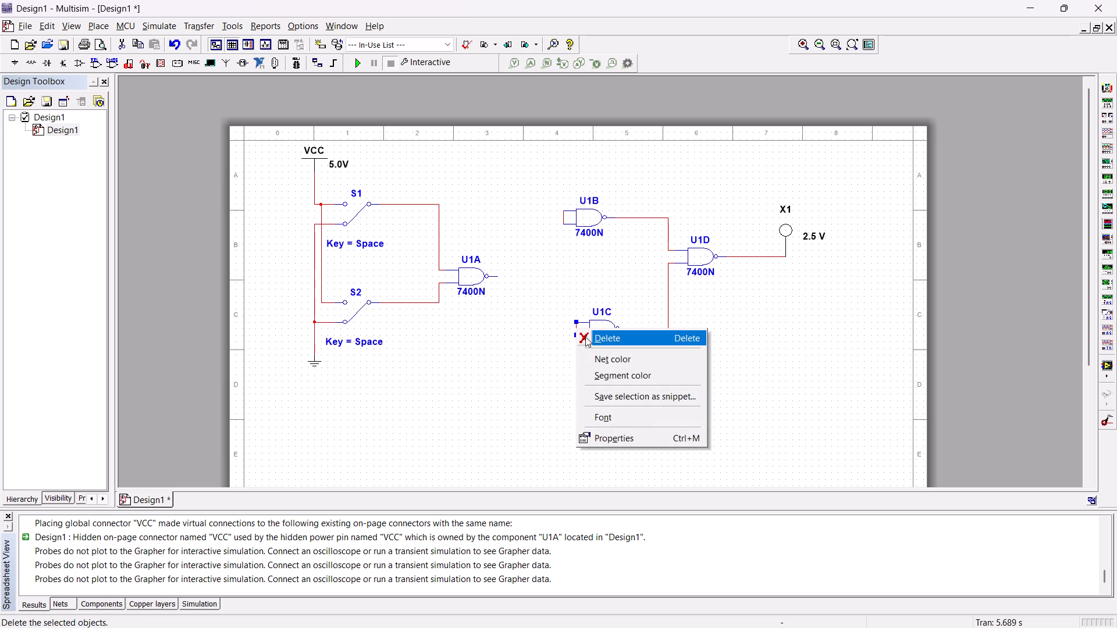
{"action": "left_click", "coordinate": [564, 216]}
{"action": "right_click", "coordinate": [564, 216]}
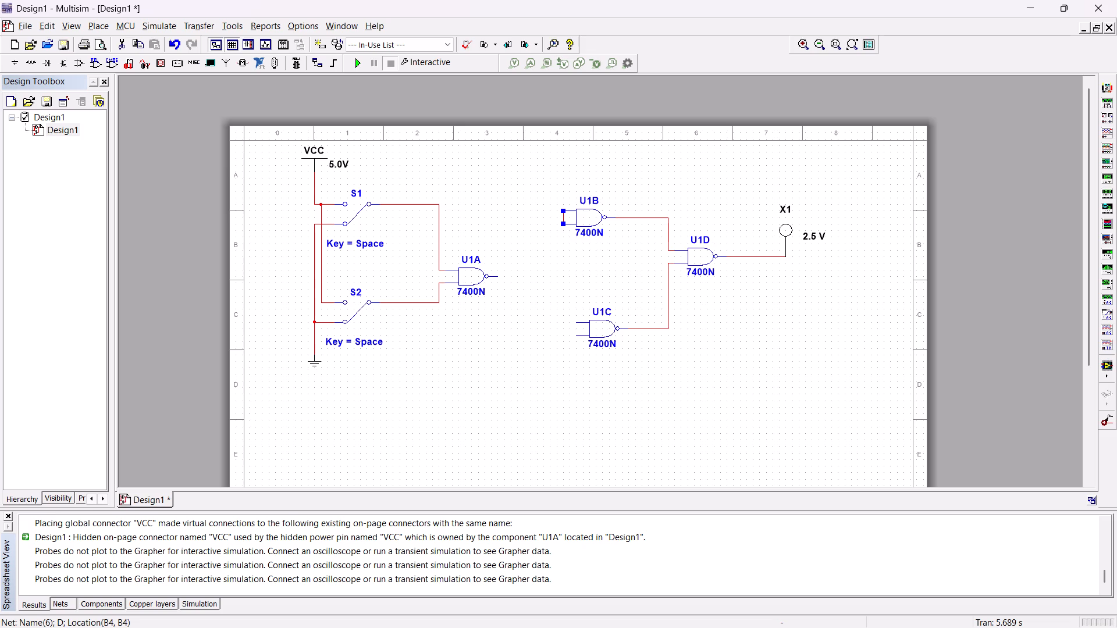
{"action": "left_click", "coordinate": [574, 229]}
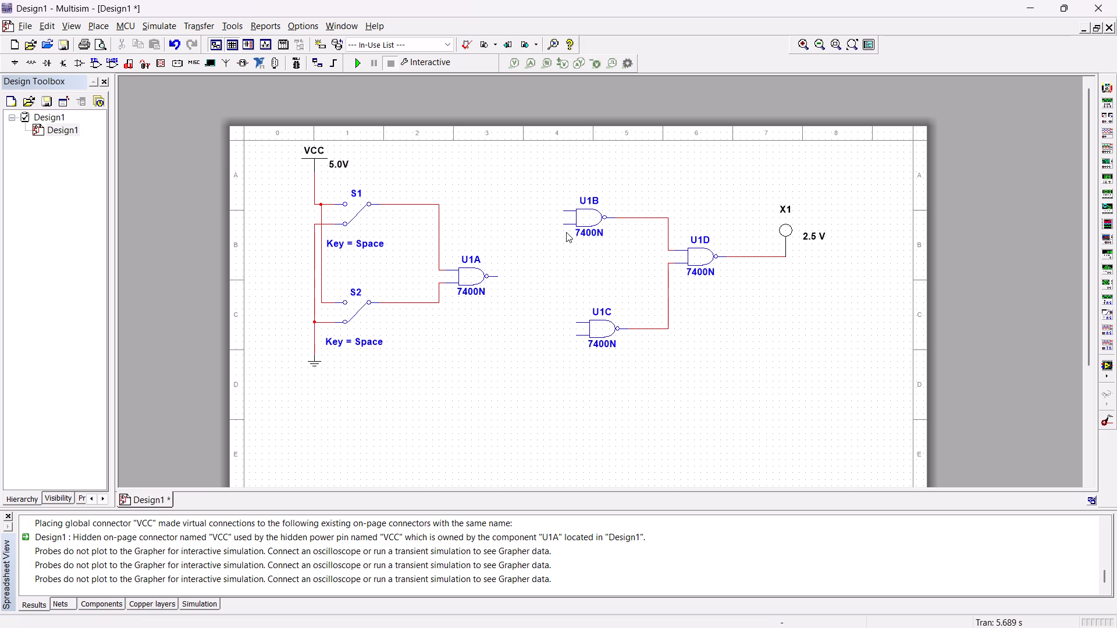
Wire the lower input of U1B to the upper input of U1C, and connect the output of U1A to that wire.
{"action": "left_click", "coordinate": [563, 226]}
{"action": "left_click", "coordinate": [578, 324]}
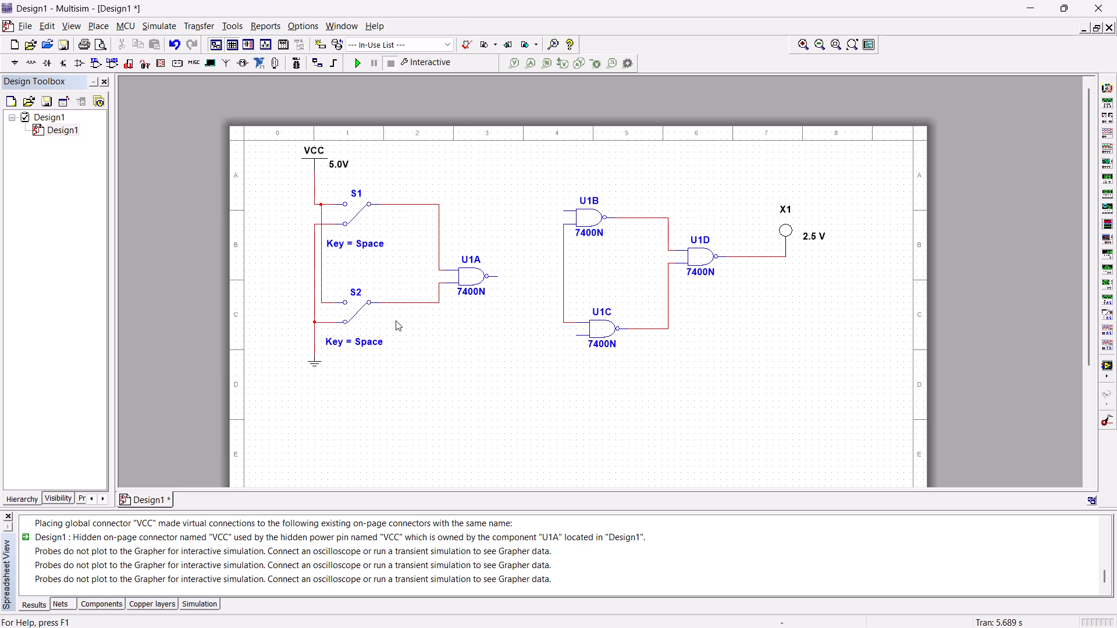
{"action": "left_click", "coordinate": [497, 276]}
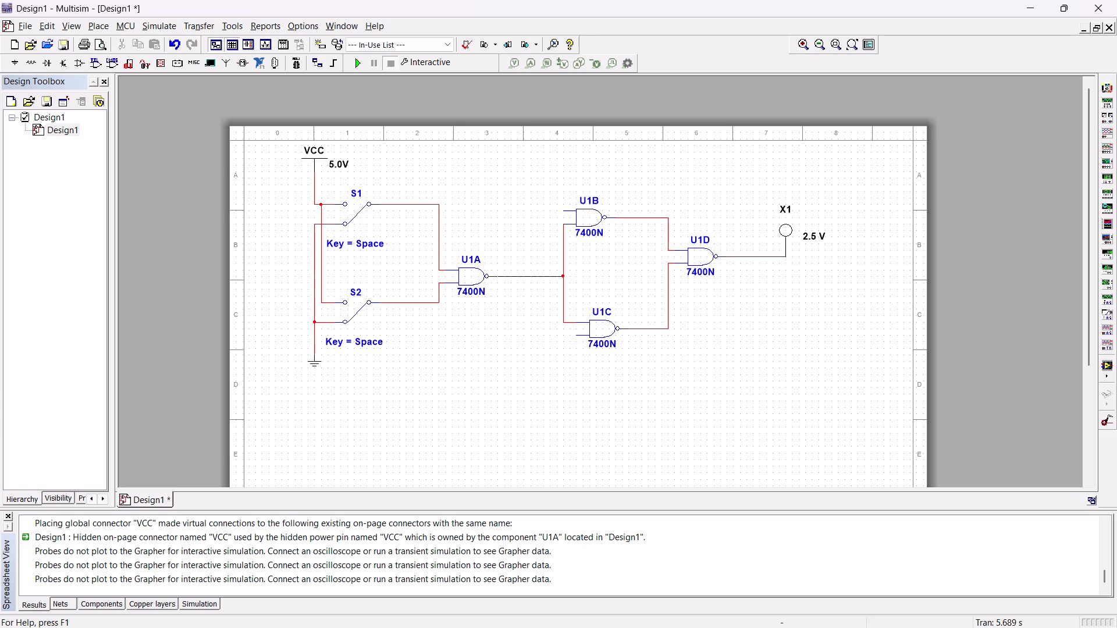
{"action": "left_click", "coordinate": [565, 277]}
Wire the upper input of U1B to the common line of S1 and the lower input of U1C to that of S2.
{"action": "left_click", "coordinate": [565, 211]}
{"action": "left_click", "coordinate": [440, 205]}
{"action": "left_click", "coordinate": [577, 335]}
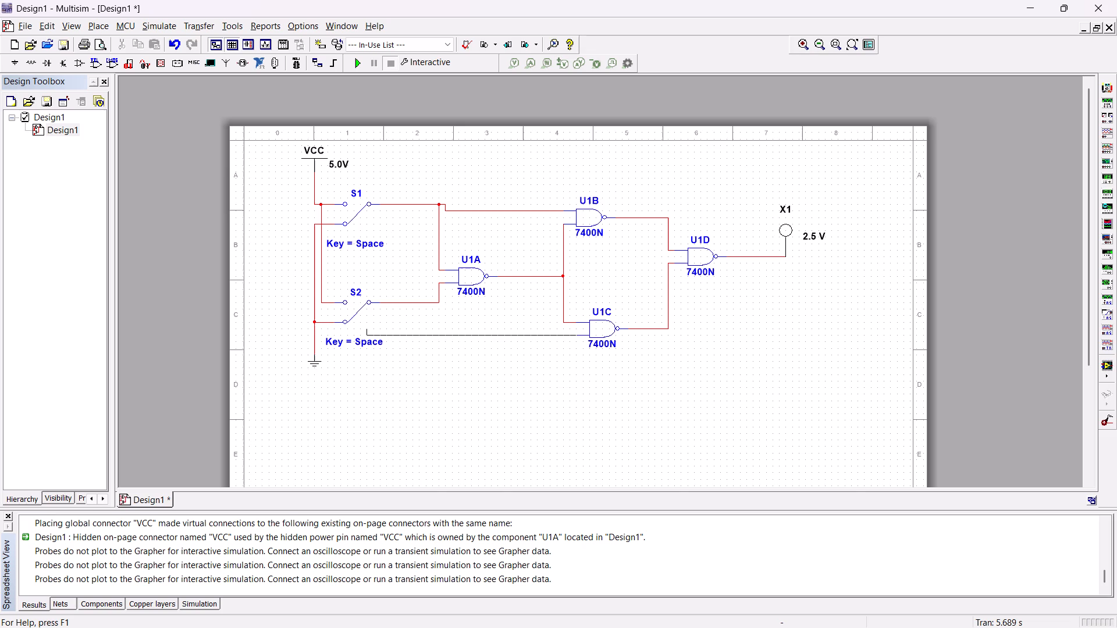
{"action": "left_click", "coordinate": [401, 305]}
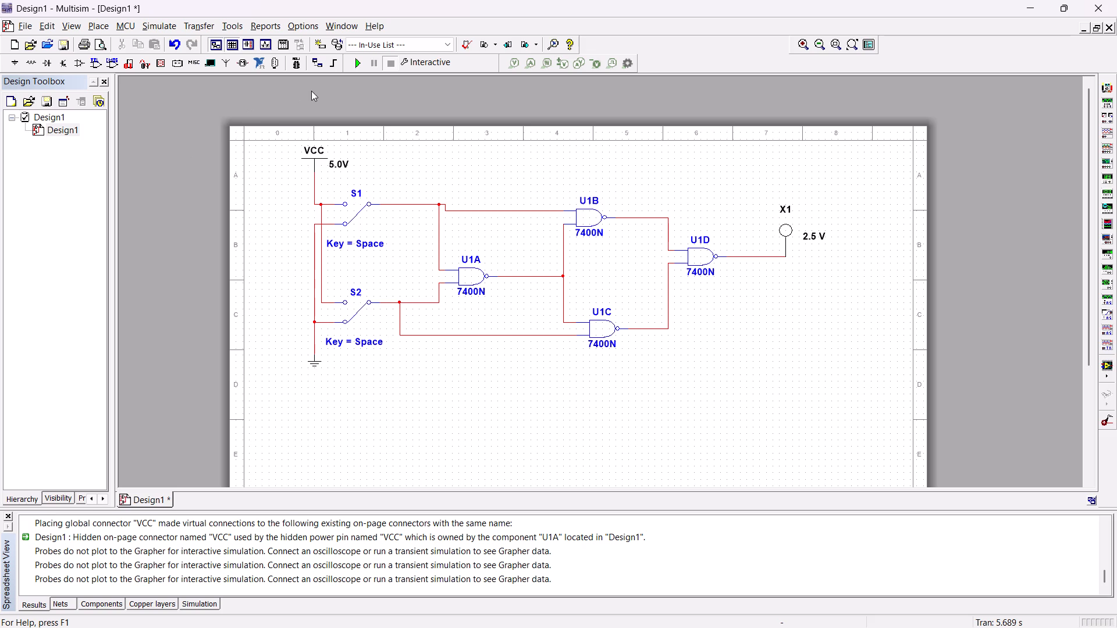
Run the simulation, toggle S1 and S2 through their input combinations to check probe X1, and stop it.
{"action": "left_click", "coordinate": [350, 68]}
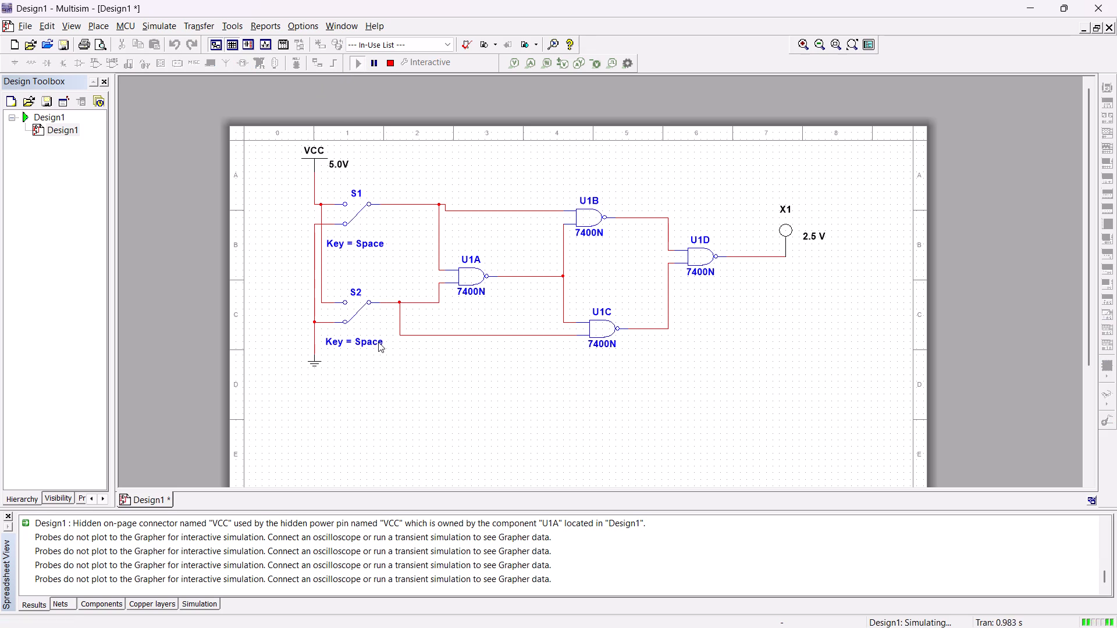
{"action": "left_click", "coordinate": [357, 317]}
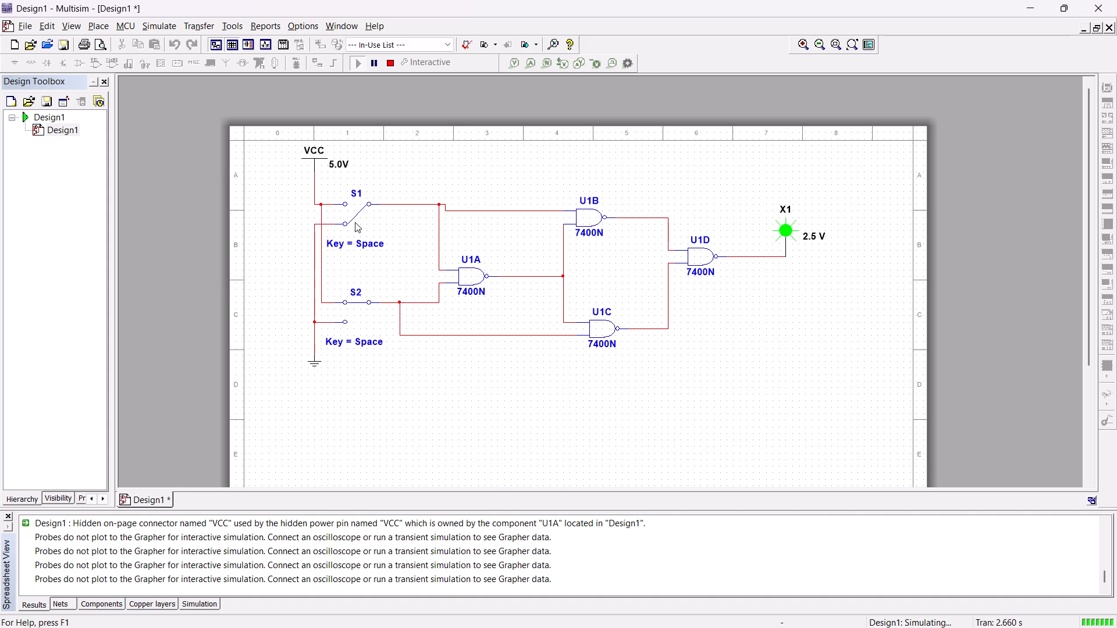
{"action": "left_click", "coordinate": [350, 216]}
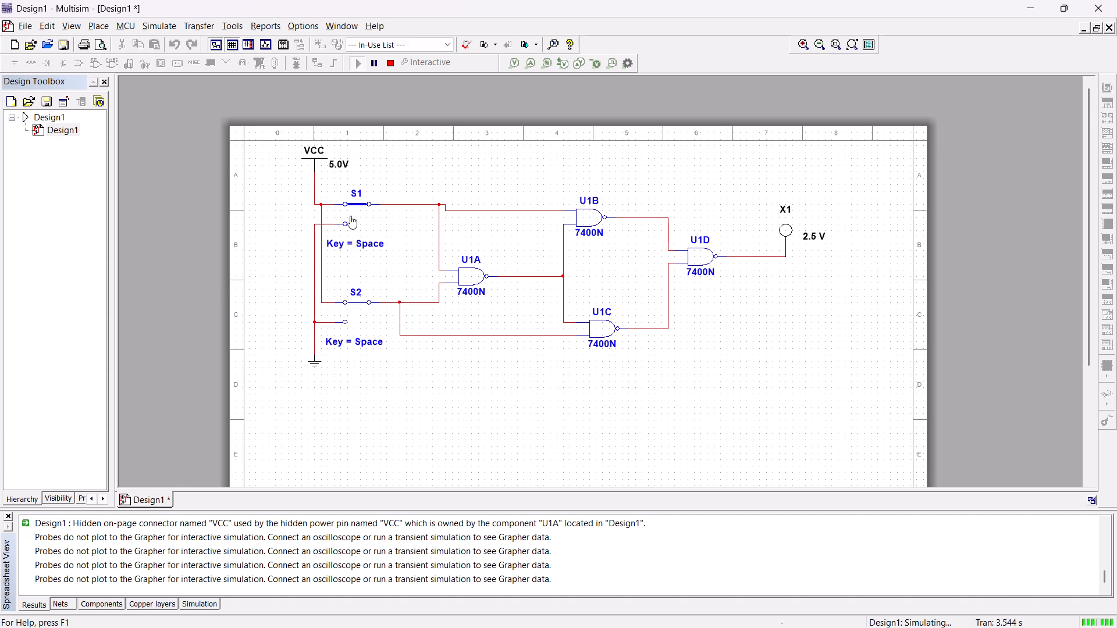
{"action": "left_click", "coordinate": [351, 207]}
{"action": "left_click", "coordinate": [361, 304]}
{"action": "left_click", "coordinate": [357, 217]}
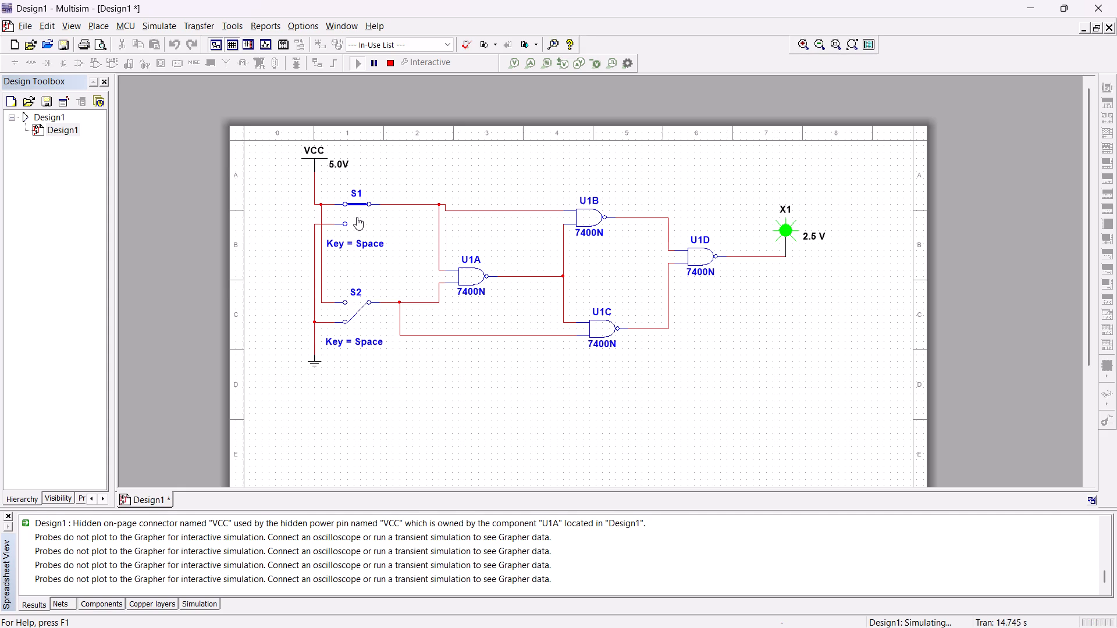
{"action": "left_click", "coordinate": [393, 67]}
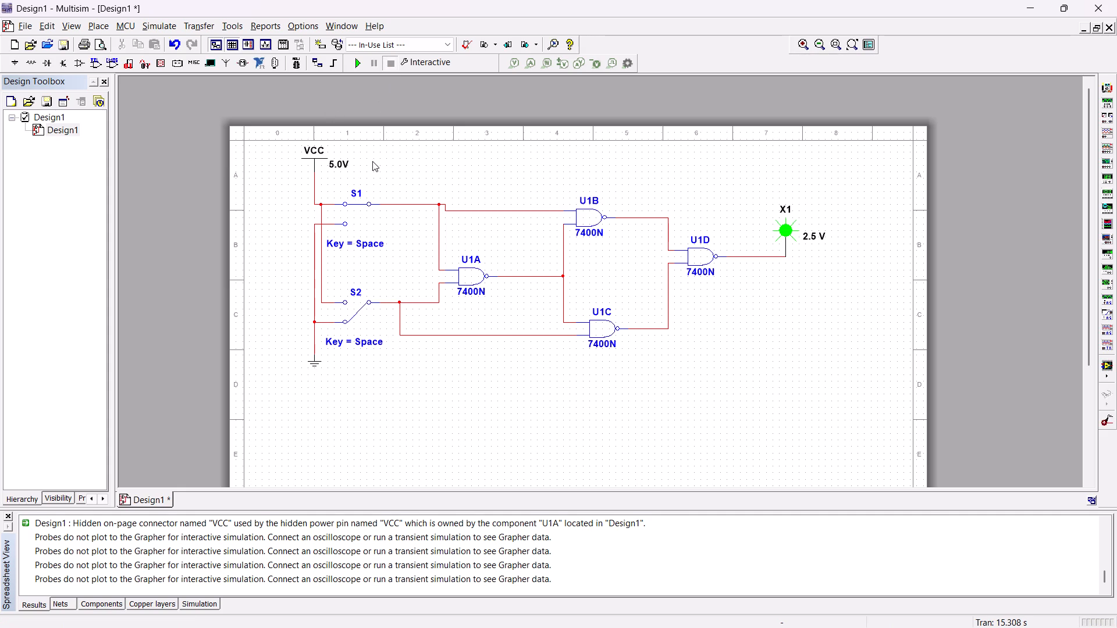
Delete the switches, gates, probe and all wiring including the leftover stubs, keeping only the VCC and ground symbols.
{"action": "left_click_drag", "start_coordinate": [372, 161], "coordinate": [809, 356]}
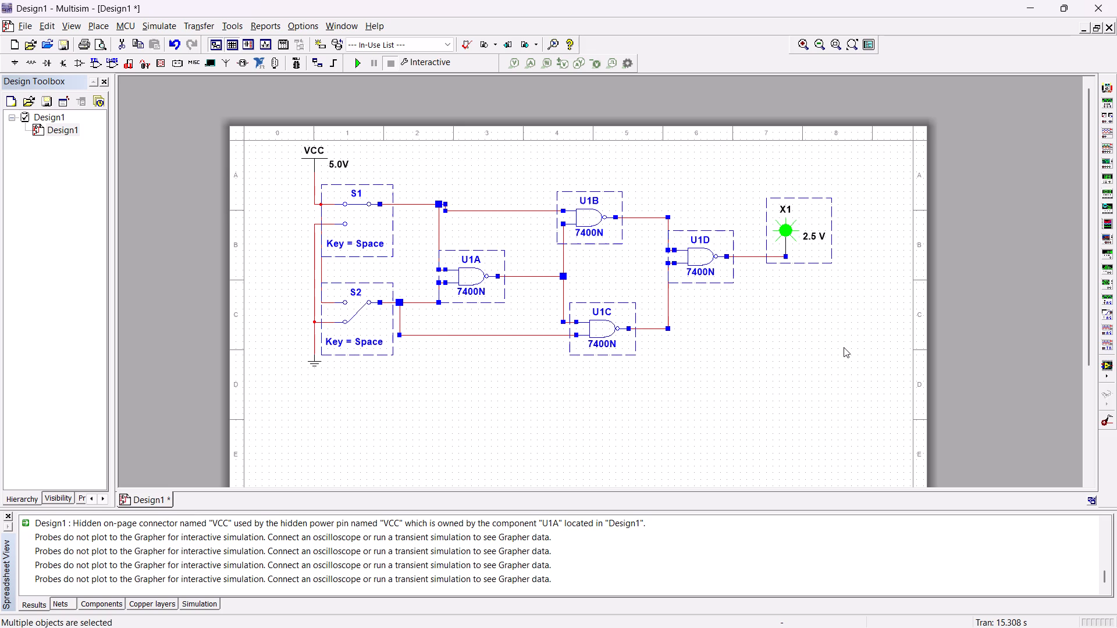
{"action": "key", "text": "Delete"}
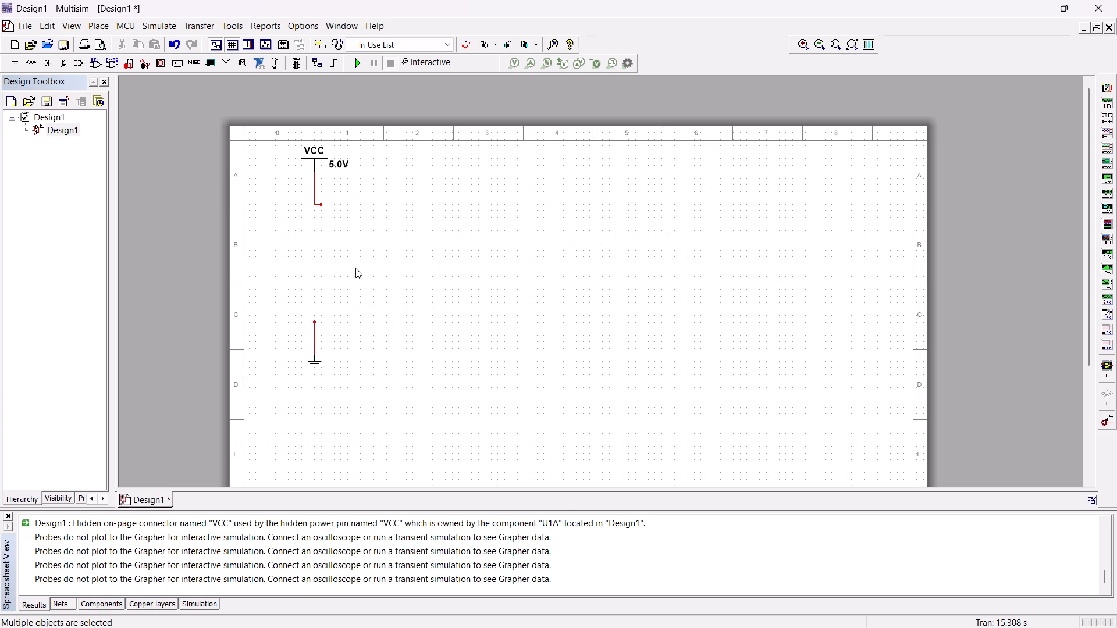
{"action": "left_click", "coordinate": [323, 204]}
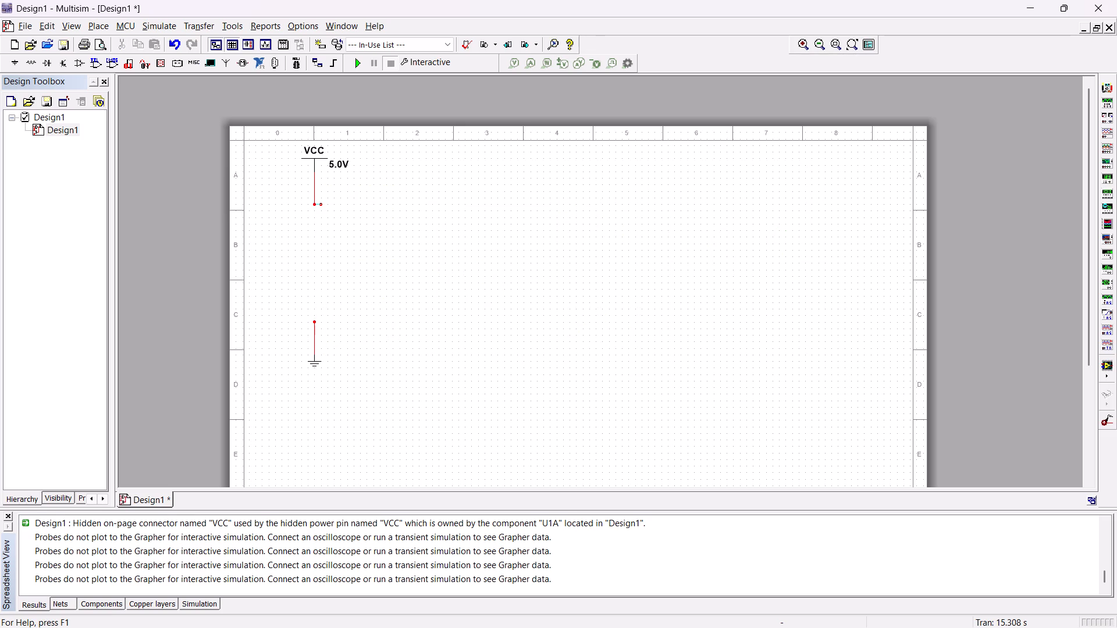
{"action": "left_click", "coordinate": [315, 206]}
{"action": "left_click", "coordinate": [314, 196]}
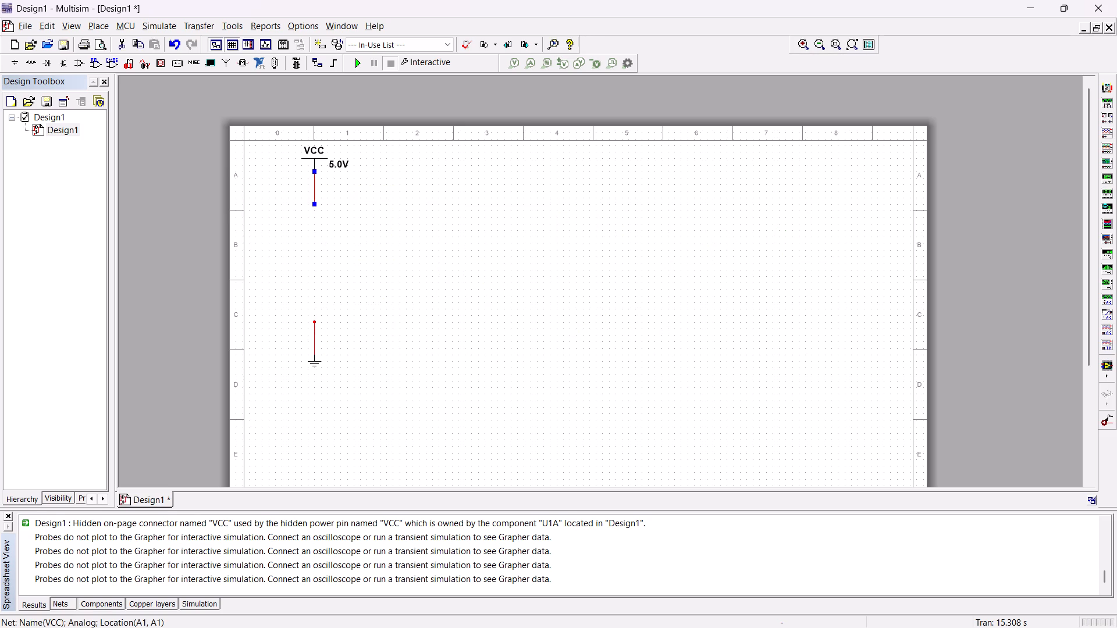
{"action": "key", "text": "Delete"}
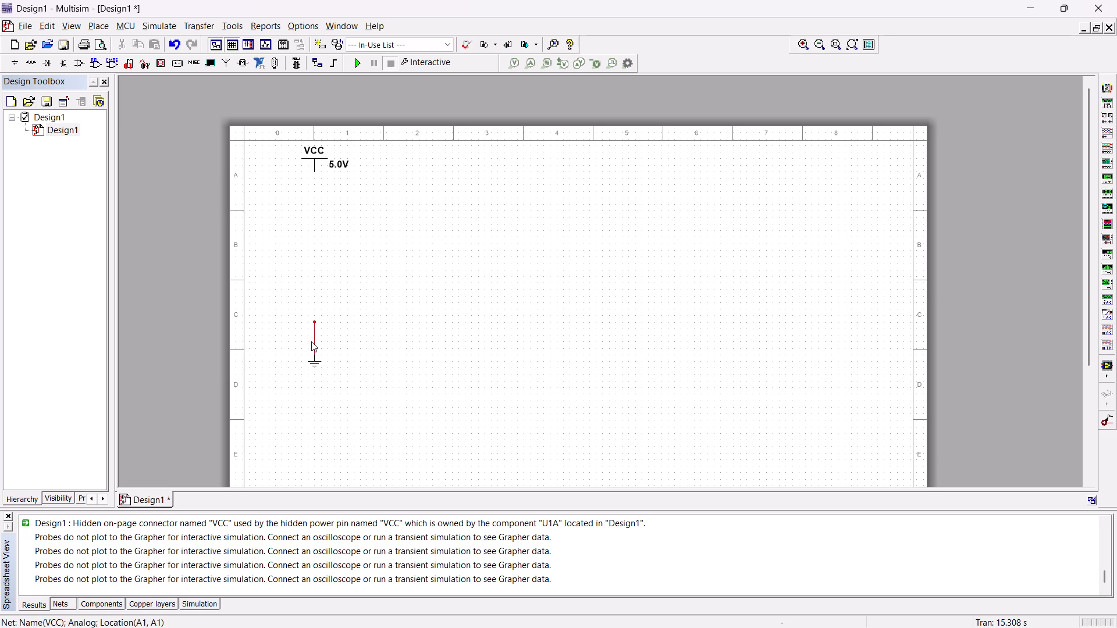
{"action": "left_click", "coordinate": [312, 342]}
{"action": "key", "text": "BackSpace"}
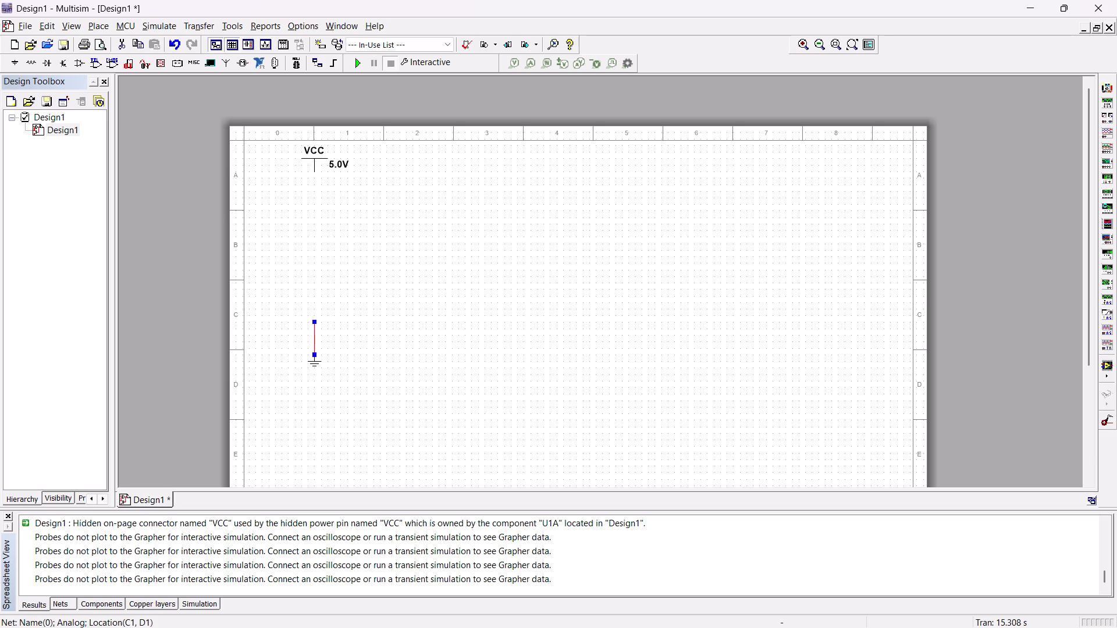
{"action": "key", "text": "Delete"}
Place two SPDT switches from the Basic group, S1 below the VCC symbol and S2 beneath it.
{"action": "left_click", "coordinate": [20, 62]}
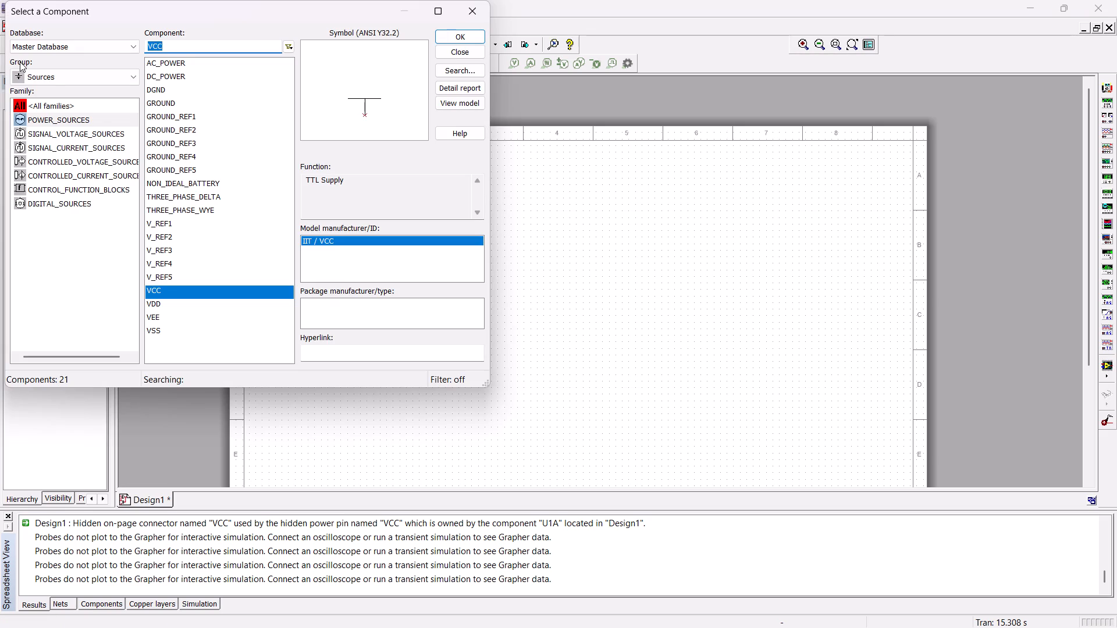
{"action": "left_click", "coordinate": [90, 77]}
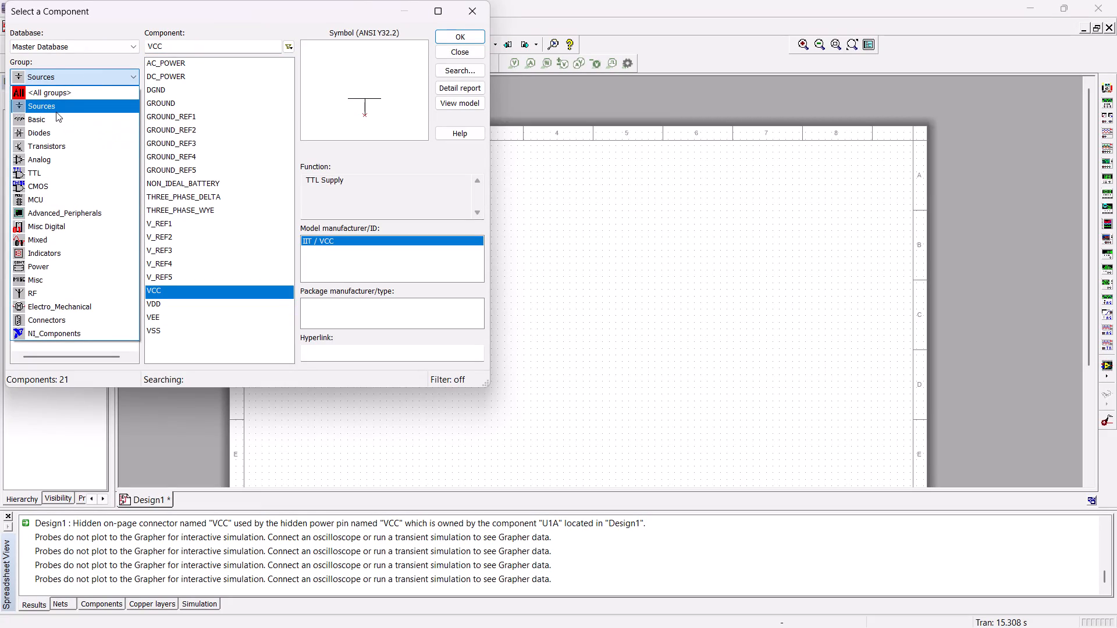
{"action": "left_click", "coordinate": [58, 122]}
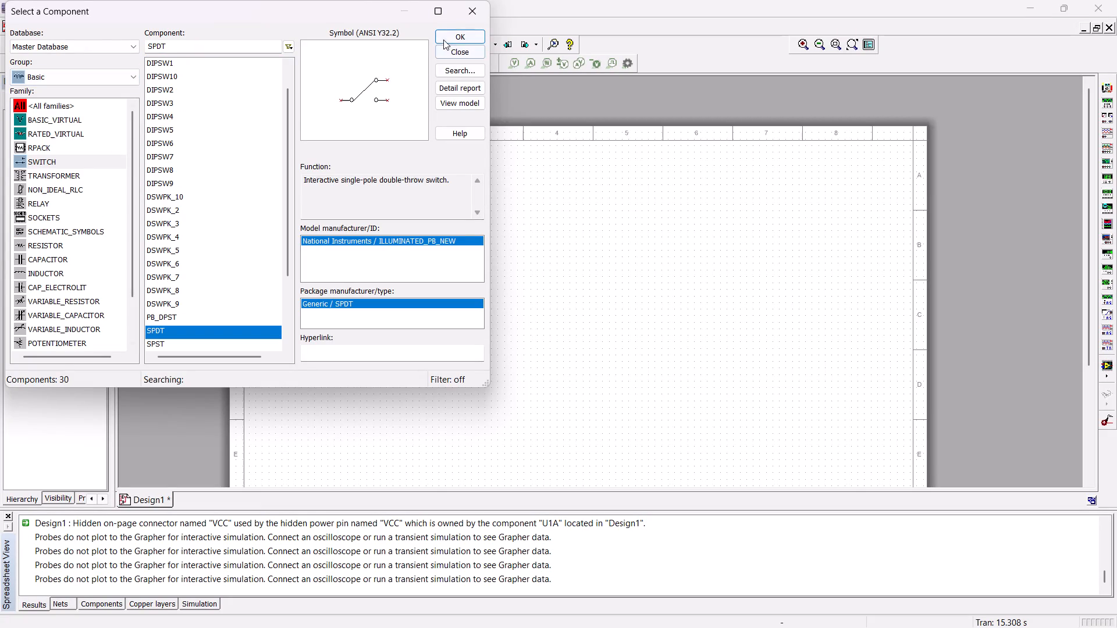
{"action": "left_click", "coordinate": [446, 37]}
{"action": "left_click", "coordinate": [375, 229]}
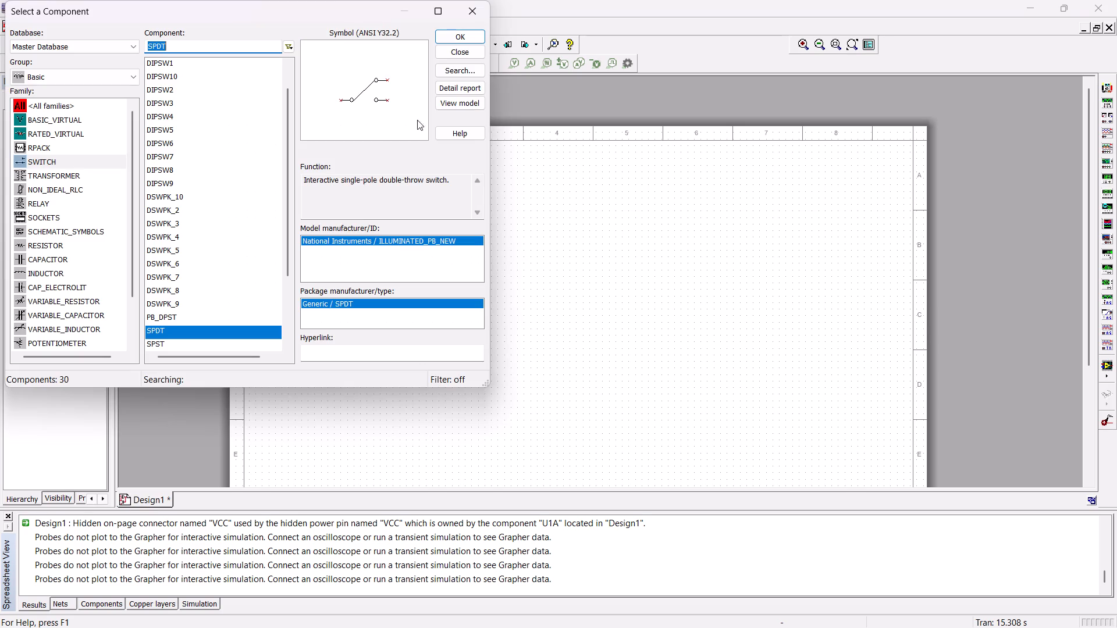
{"action": "left_click", "coordinate": [460, 41]}
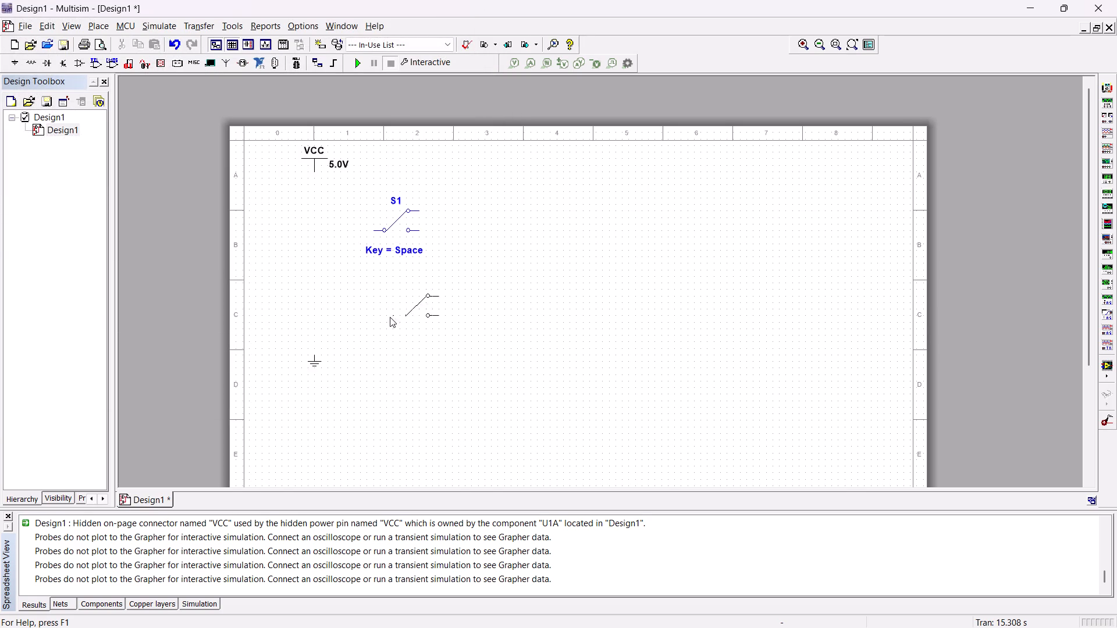
{"action": "left_click", "coordinate": [387, 329]}
Place all four sections of one 7400N NAND chip: U1A beside the switches, U1B above U1C further along, and U1D after them.
{"action": "left_click", "coordinate": [101, 76]}
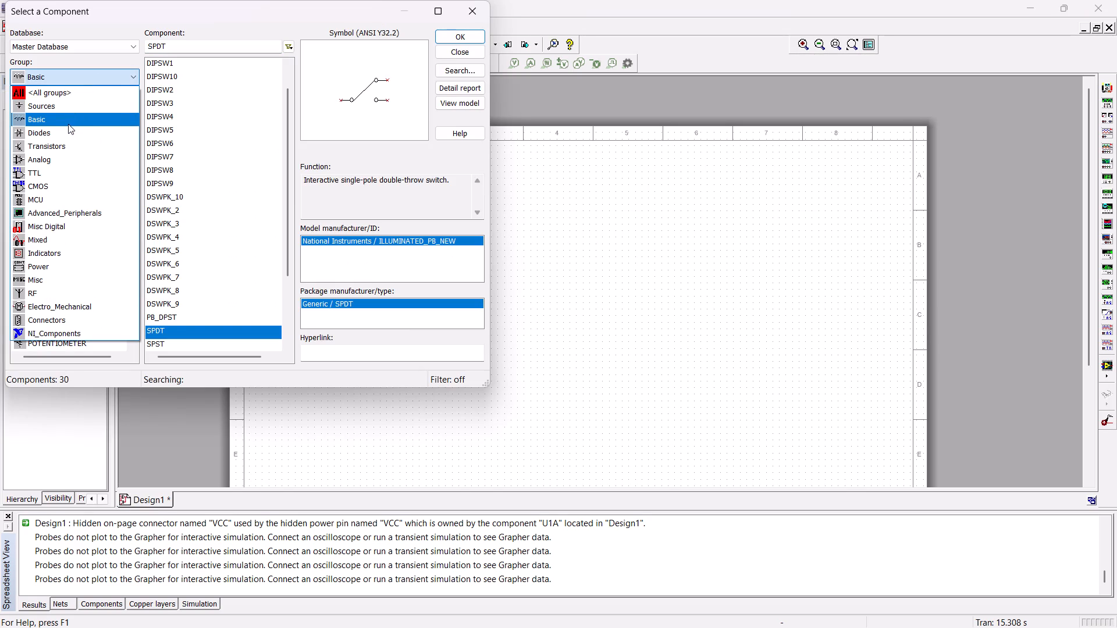
{"action": "left_click", "coordinate": [52, 170]}
{"action": "left_click", "coordinate": [447, 34]}
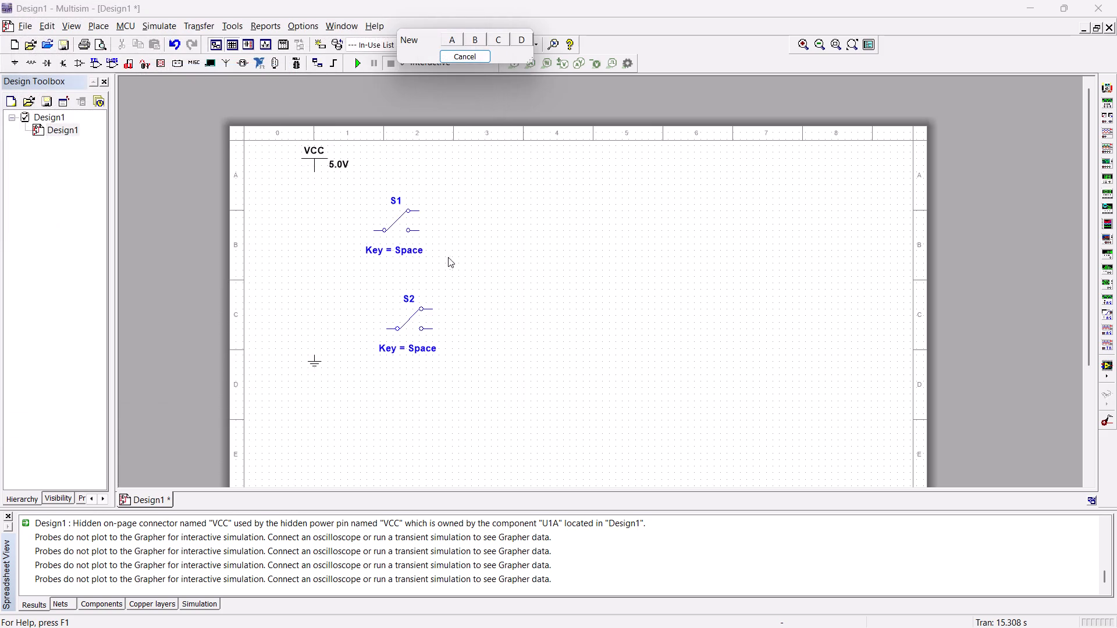
{"action": "left_click_drag", "start_coordinate": [454, 42], "coordinate": [461, 49]}
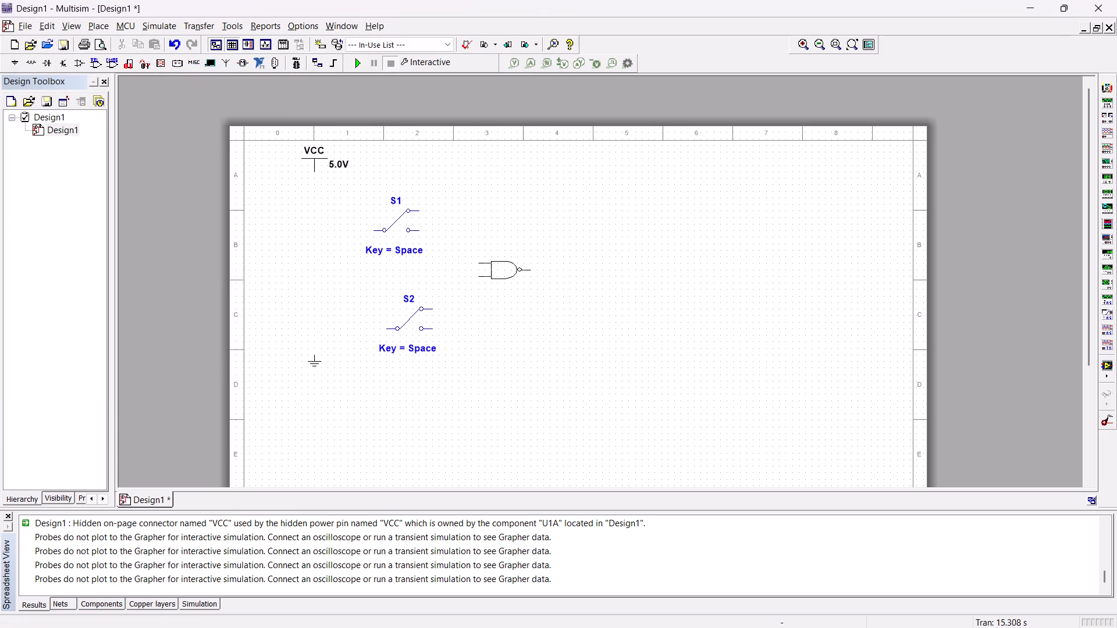
{"action": "left_click", "coordinate": [476, 275]}
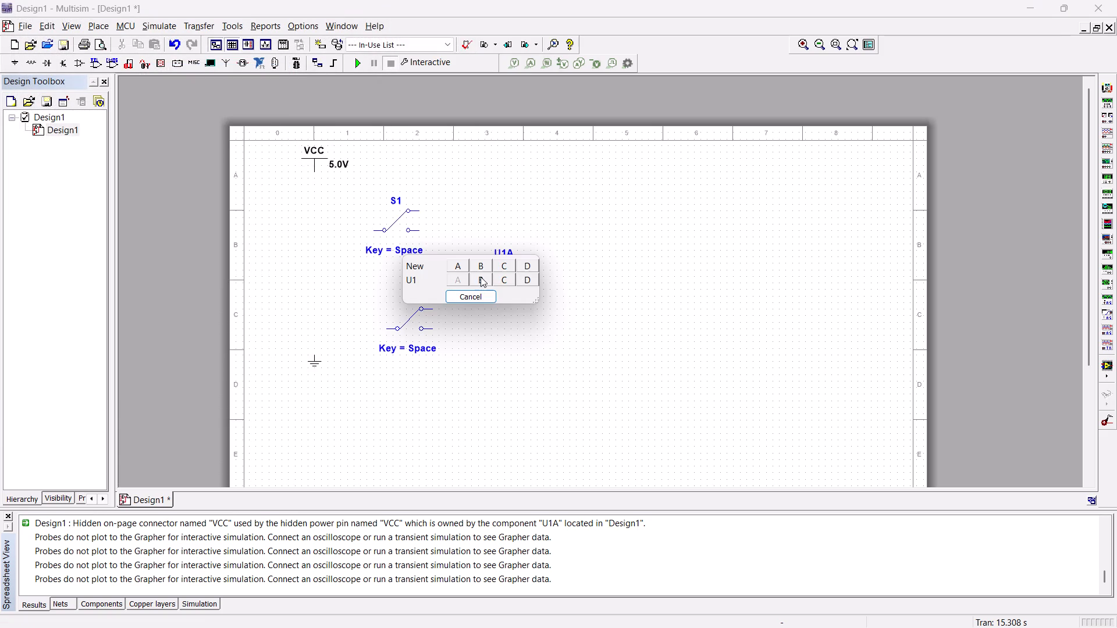
{"action": "left_click_drag", "start_coordinate": [481, 277], "coordinate": [488, 284]}
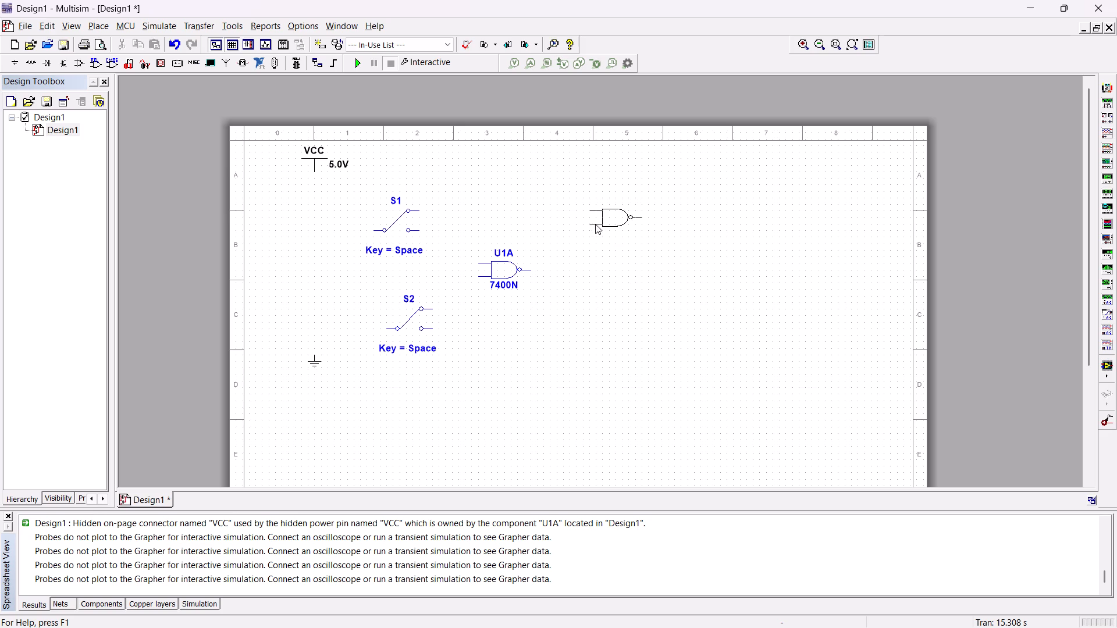
{"action": "left_click", "coordinate": [599, 224]}
{"action": "left_click_drag", "start_coordinate": [604, 233], "coordinate": [610, 239]}
{"action": "left_click", "coordinate": [617, 319]}
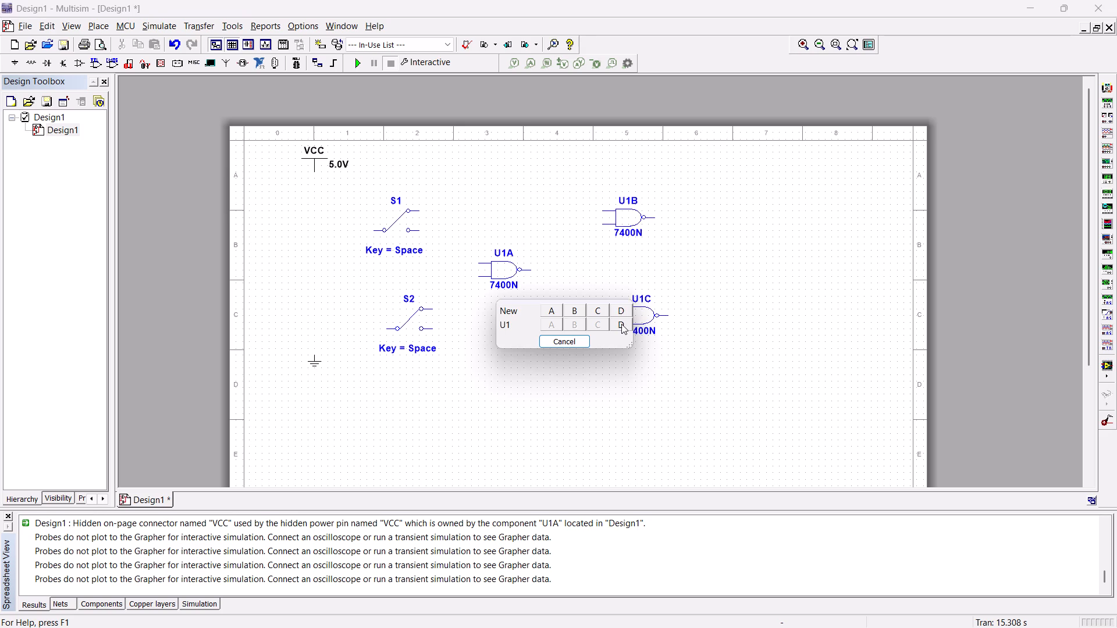
{"action": "left_click_drag", "start_coordinate": [621, 324], "coordinate": [628, 331]}
{"action": "left_click", "coordinate": [709, 272]}
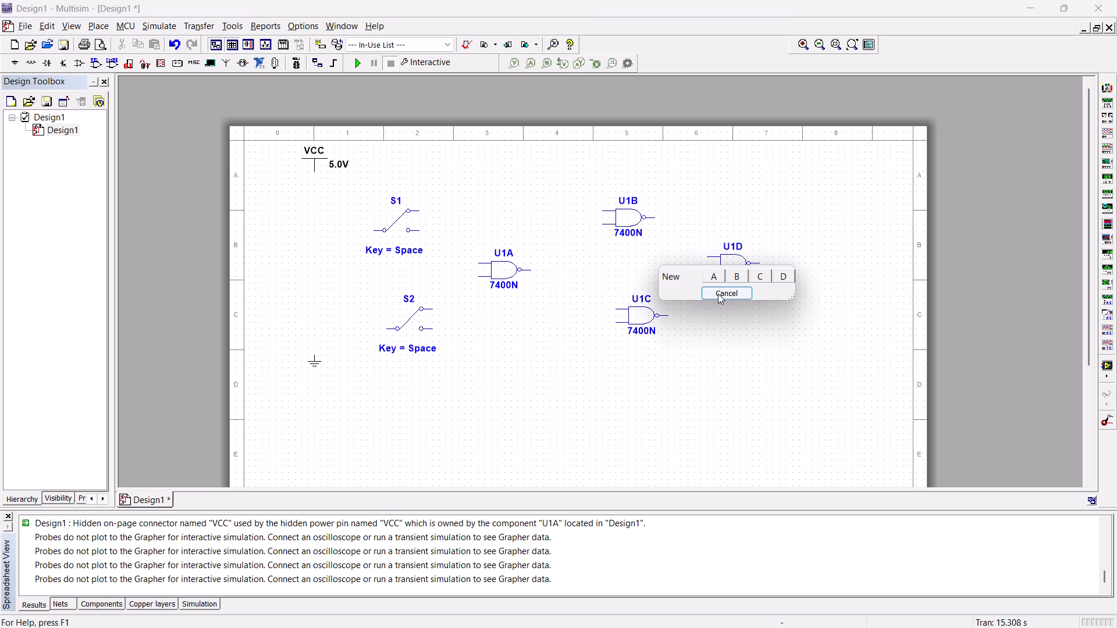
{"action": "left_click", "coordinate": [718, 294]}
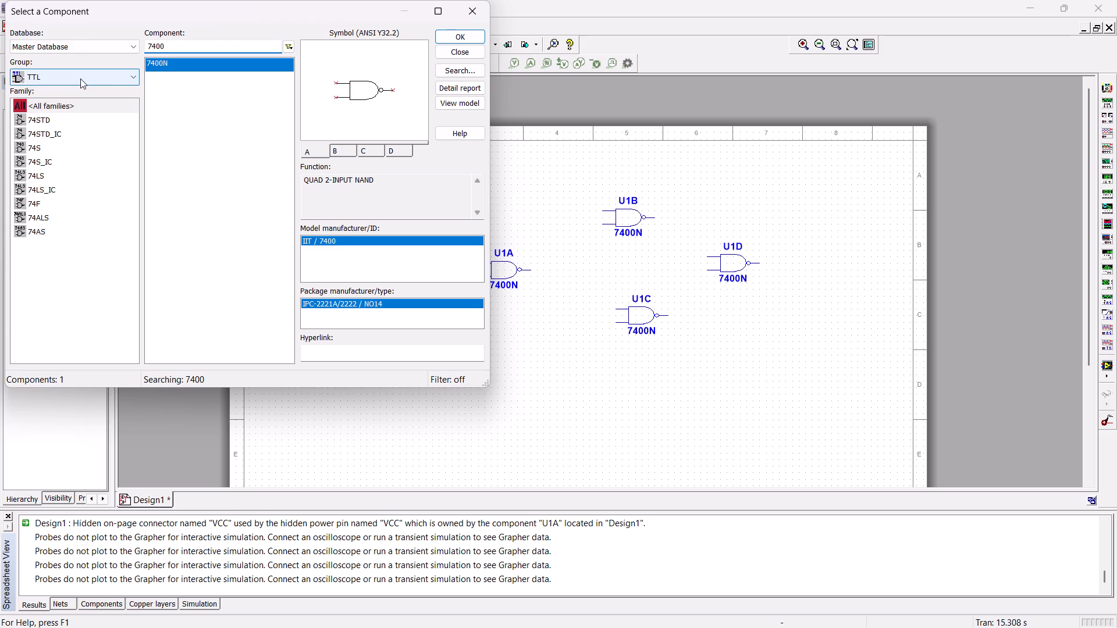
Place a PROBE_DIG_GREEN indicator beyond the output of U1D and close the component browser.
{"action": "left_click", "coordinate": [80, 78]}
{"action": "left_click", "coordinate": [52, 248]}
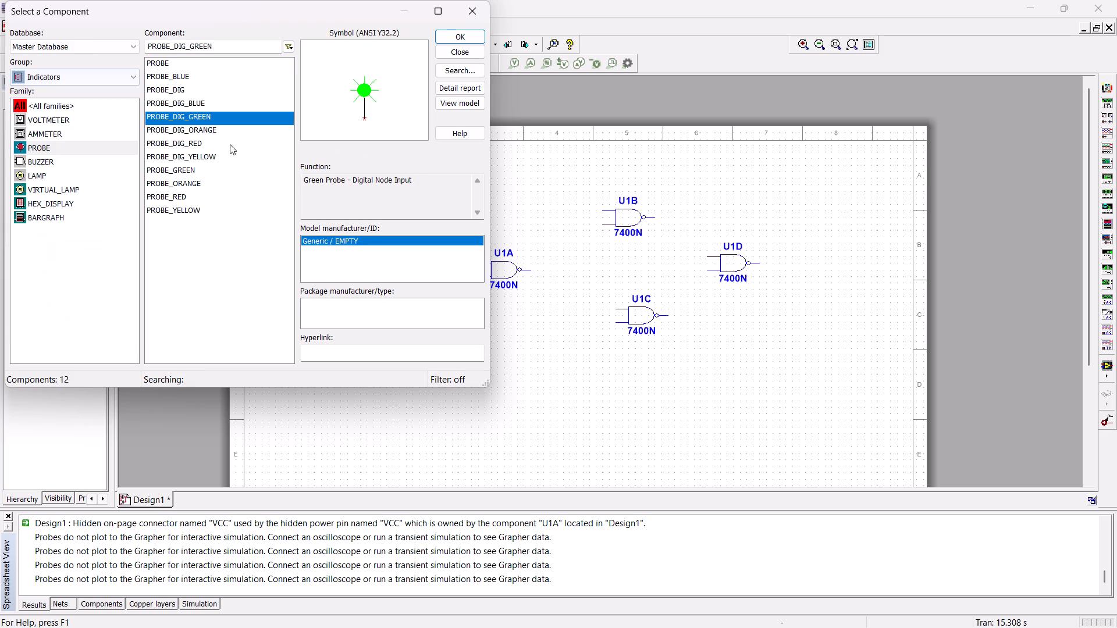
{"action": "left_click", "coordinate": [459, 34]}
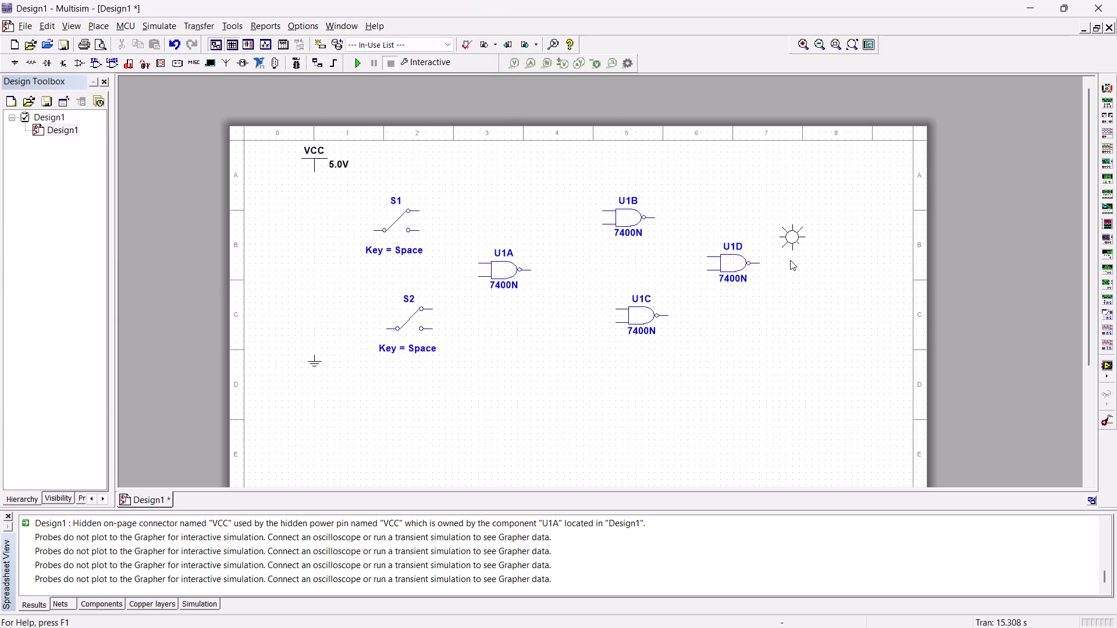
{"action": "left_click", "coordinate": [793, 261]}
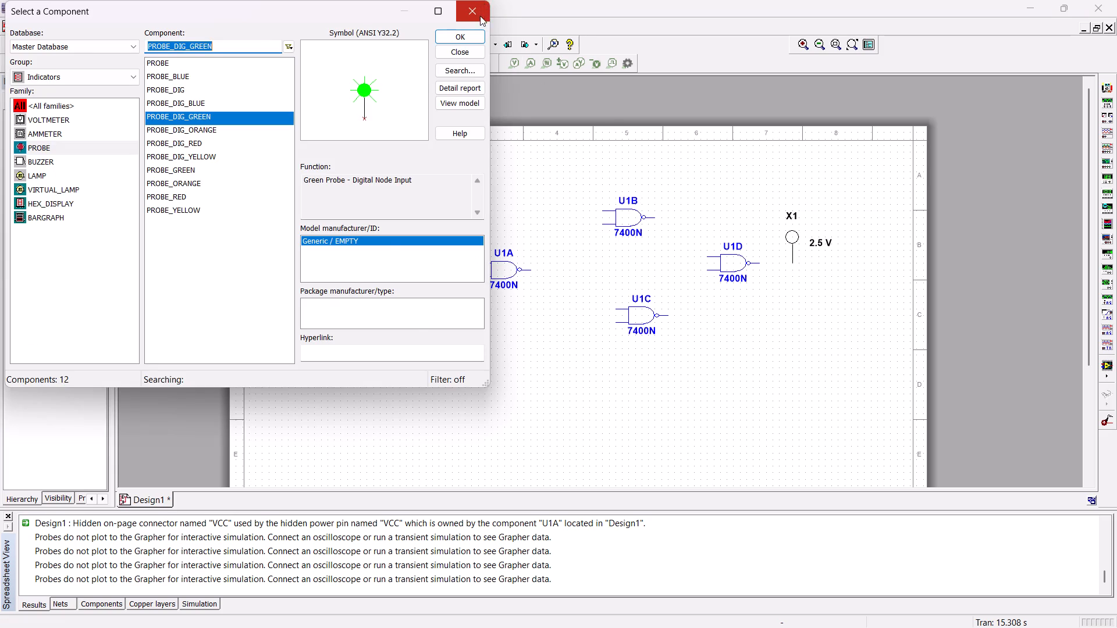
{"action": "left_click", "coordinate": [480, 16]}
Rotate switches S1 and S2 by 180 degrees so their common terminals face the gates.
{"action": "left_click", "coordinate": [392, 210]}
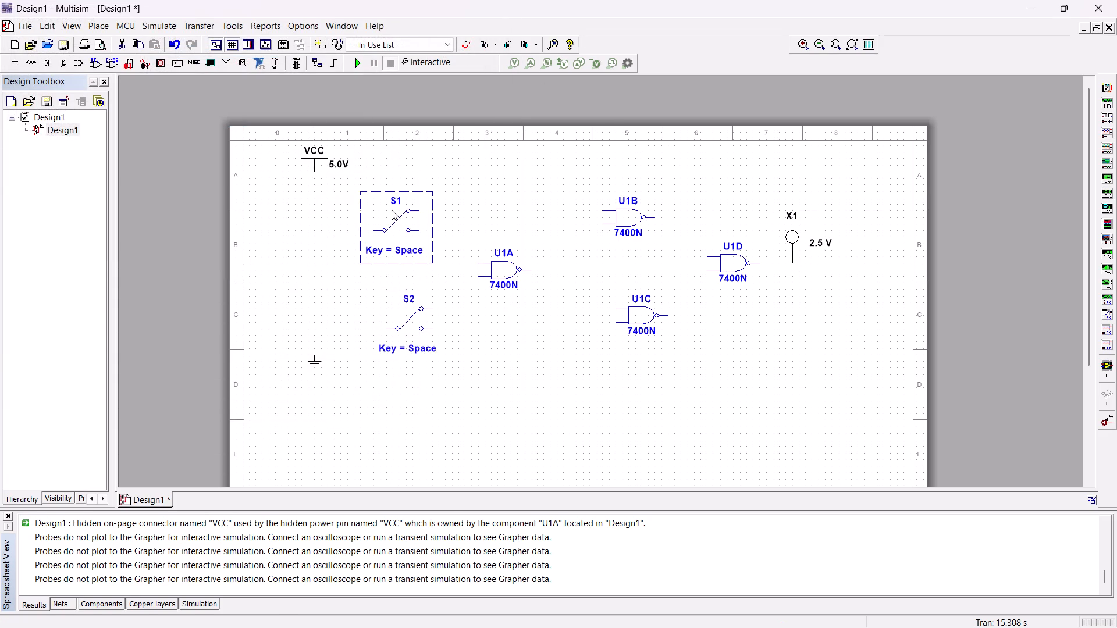
{"action": "key", "text": "ctrl+r"}
{"action": "key", "text": "ctrl+r"}
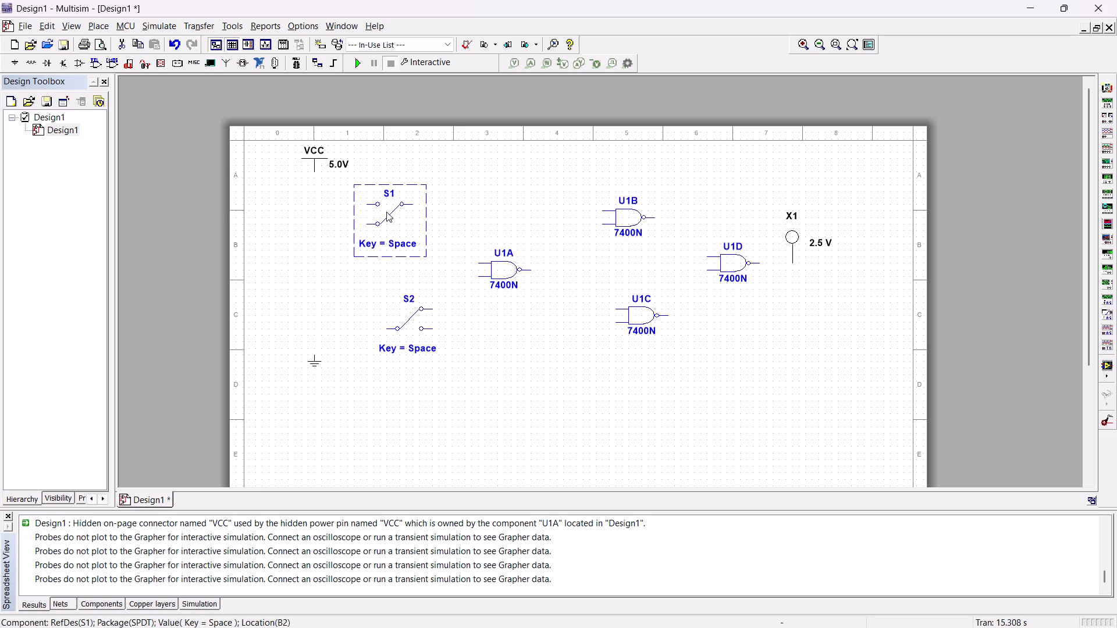
{"action": "left_click", "coordinate": [396, 308]}
{"action": "key", "text": "ctrl+r"}
{"action": "key", "text": "ctrl+r"}
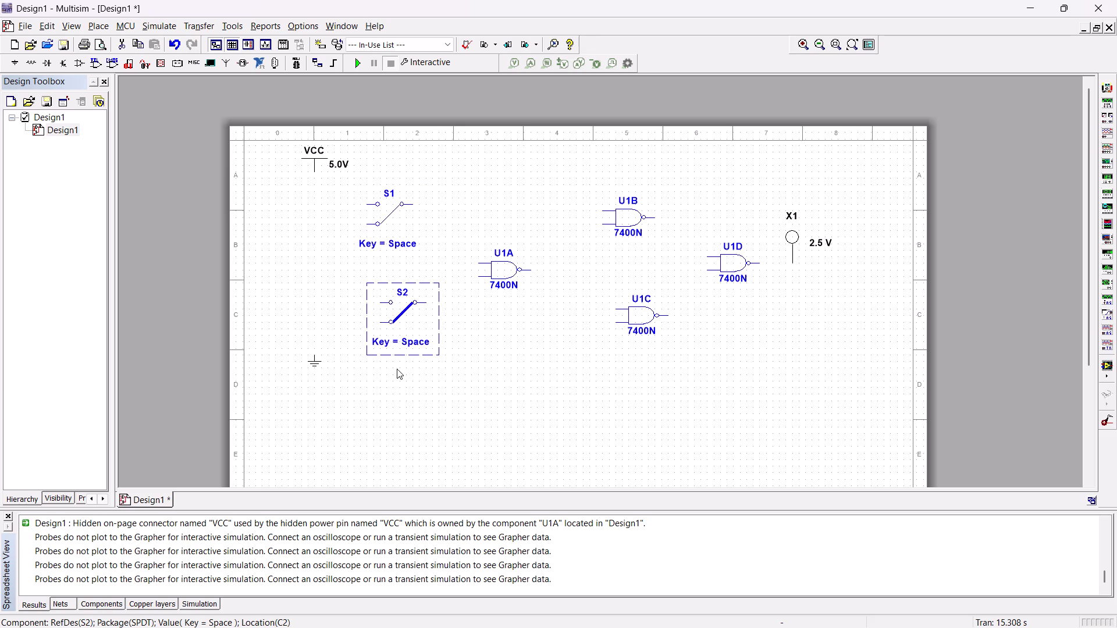
{"action": "left_click", "coordinate": [382, 418]}
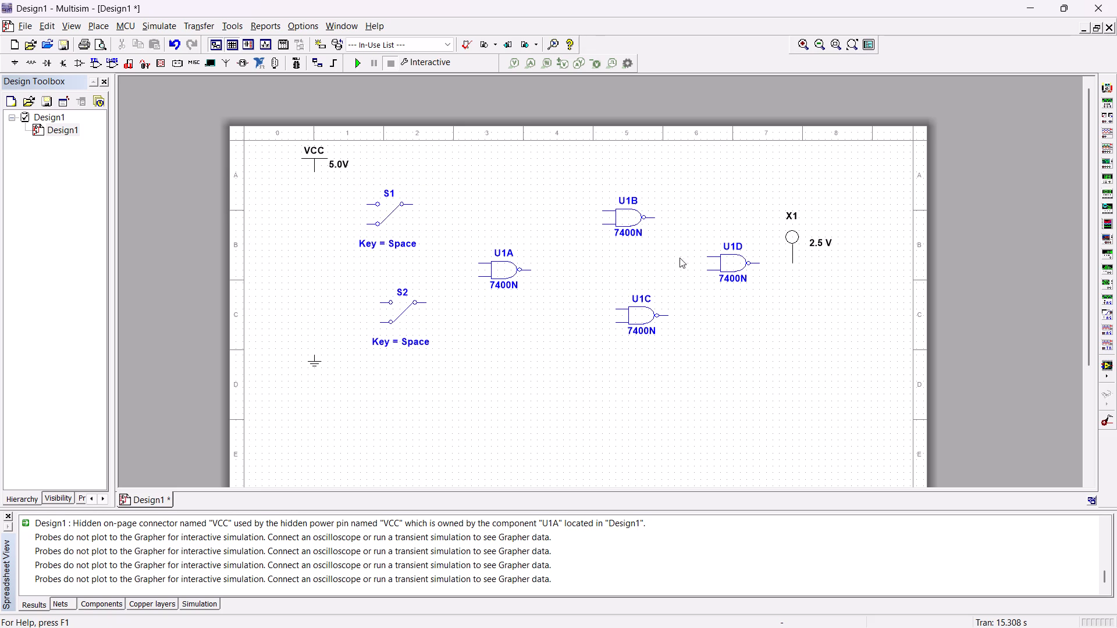
Wire the output of U1D to probe X1, and the outputs of U1B and U1C to U1D's upper and lower inputs.
{"action": "left_click", "coordinate": [759, 264]}
{"action": "left_click", "coordinate": [791, 262]}
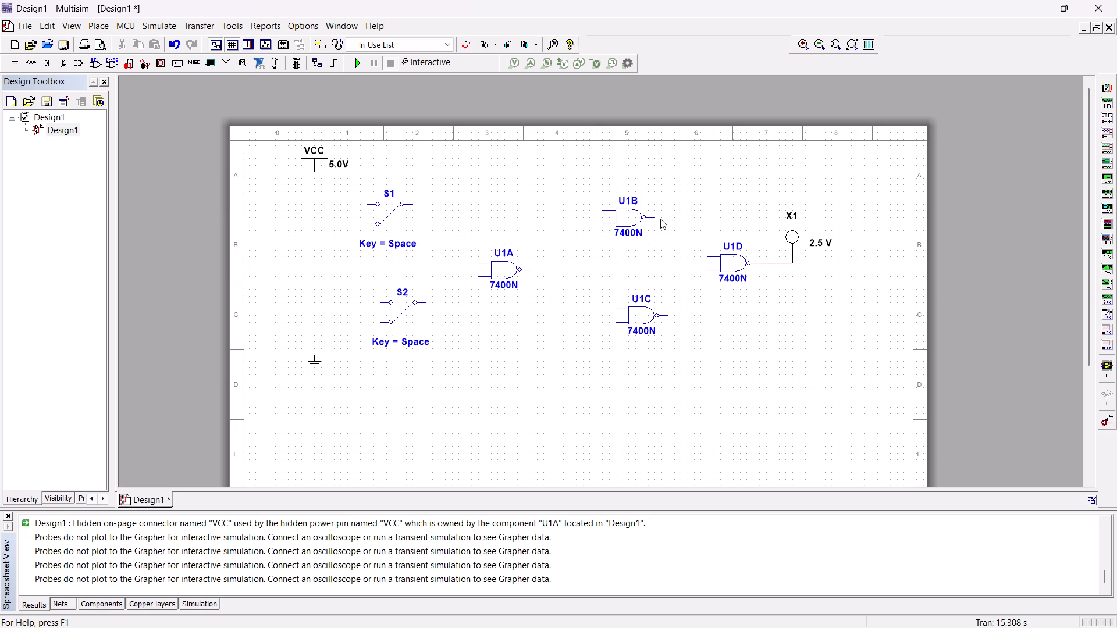
{"action": "left_click", "coordinate": [656, 218]}
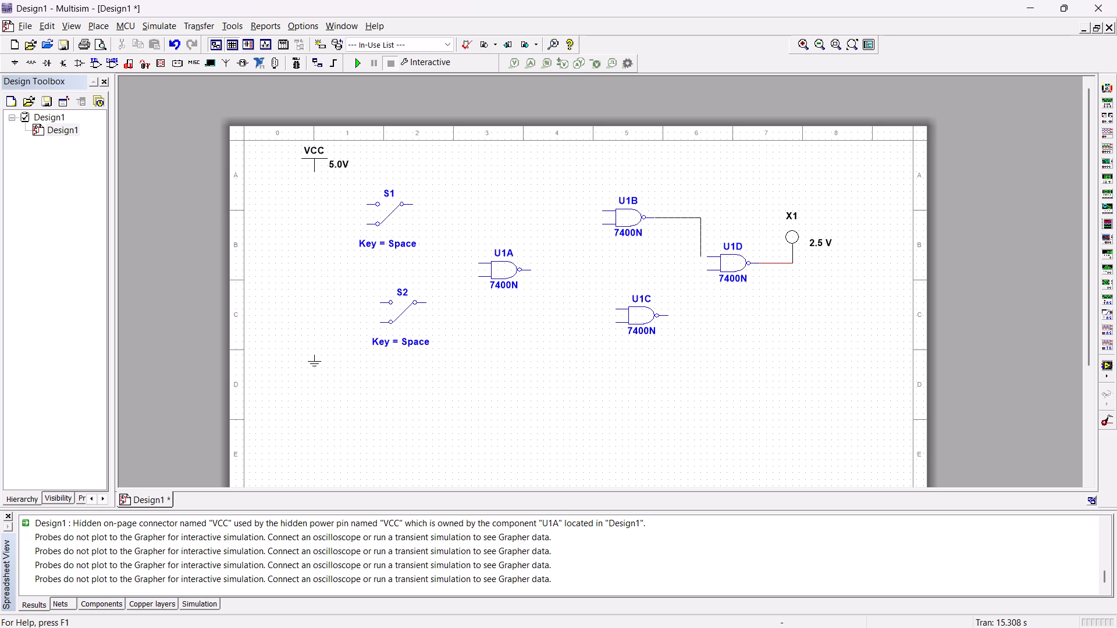
{"action": "left_click", "coordinate": [708, 257]}
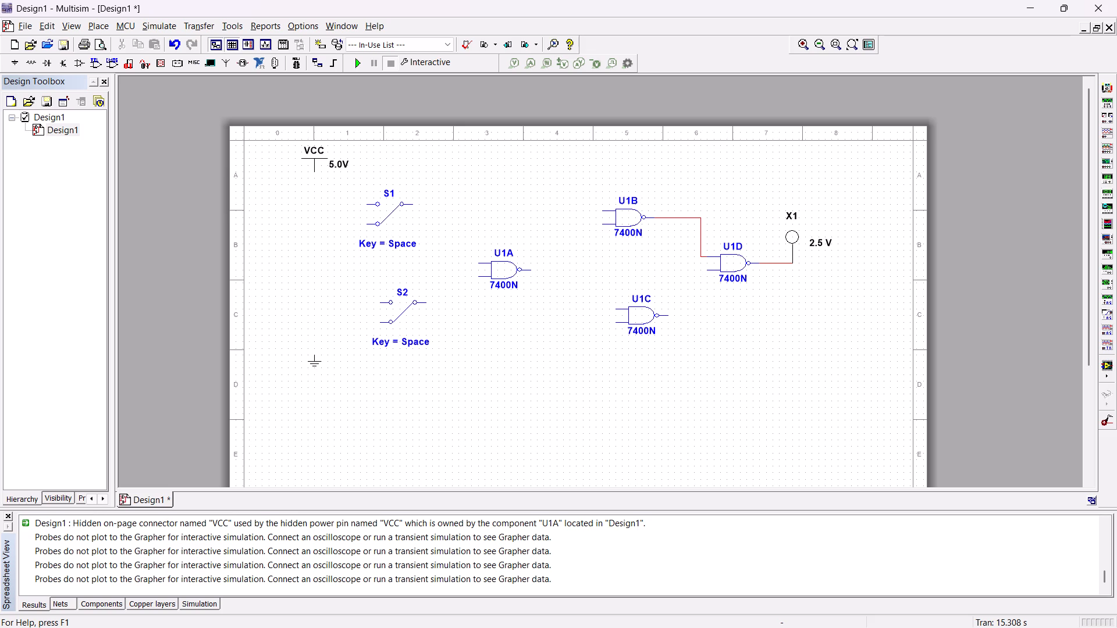
{"action": "left_click", "coordinate": [668, 315]}
{"action": "left_click", "coordinate": [706, 271]}
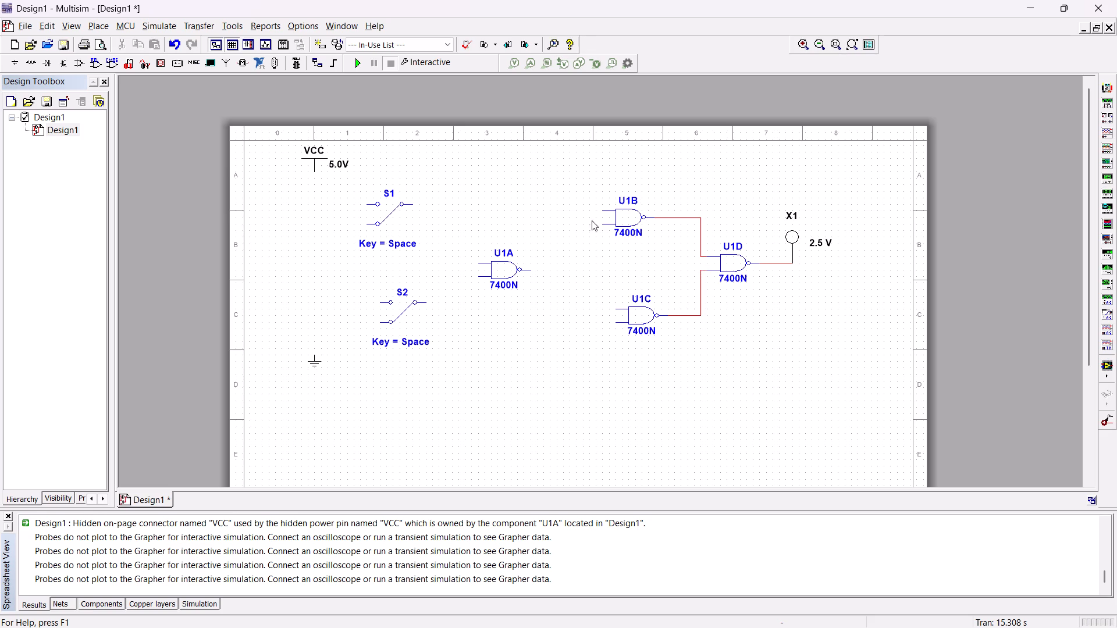
Wire the lower input of U1B to the upper input of U1C.
{"action": "left_click", "coordinate": [603, 226]}
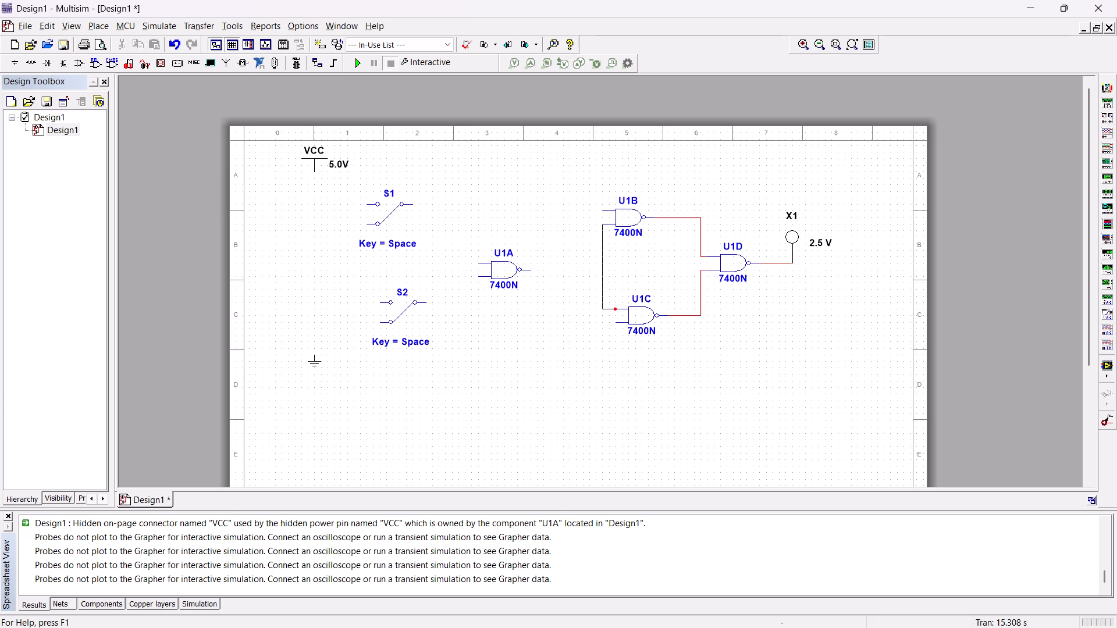
{"action": "left_click", "coordinate": [616, 311]}
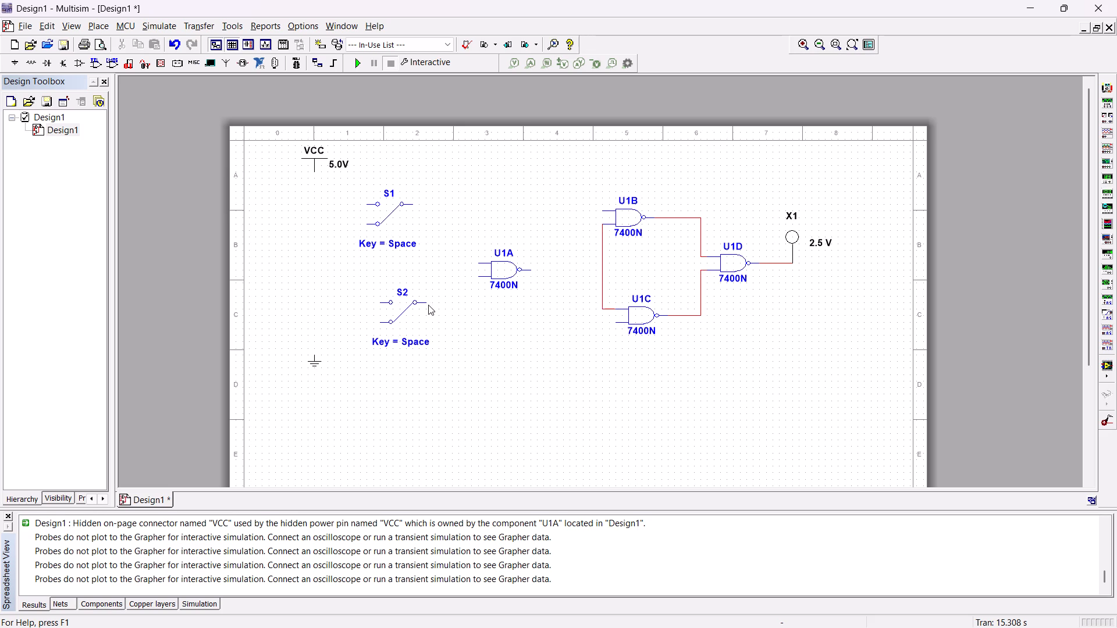
Wire the commons of S1 and S2 to U1A's upper and lower inputs, and U1A's output to the wire joining U1B and U1C.
{"action": "left_click", "coordinate": [425, 304]}
{"action": "left_click", "coordinate": [478, 277]}
{"action": "left_click", "coordinate": [530, 270]}
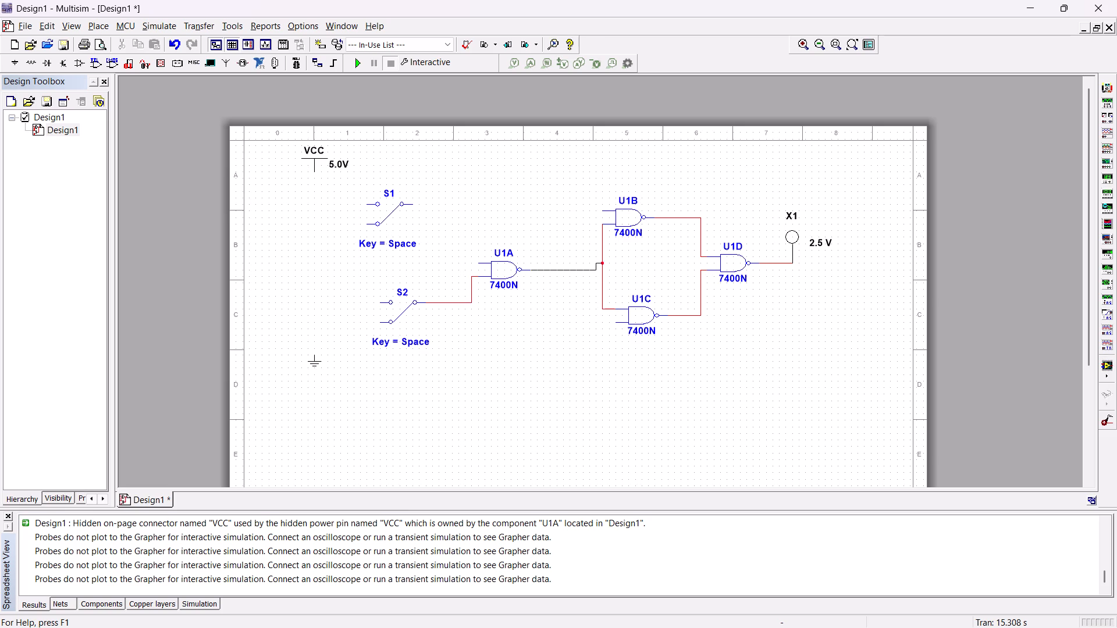
{"action": "left_click", "coordinate": [604, 267]}
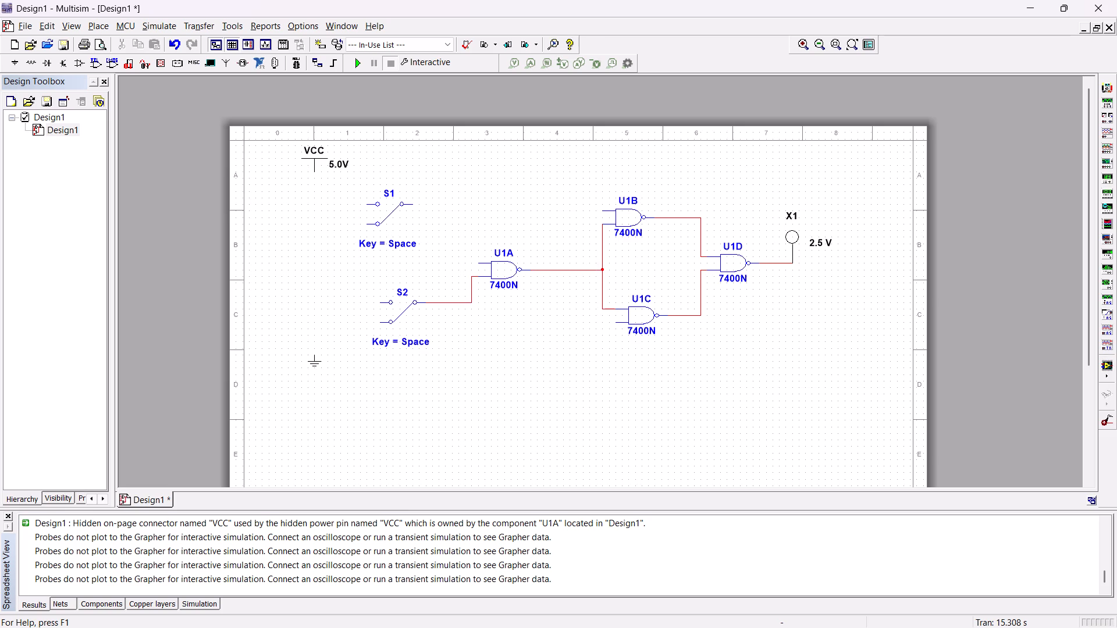
{"action": "left_click", "coordinate": [411, 205]}
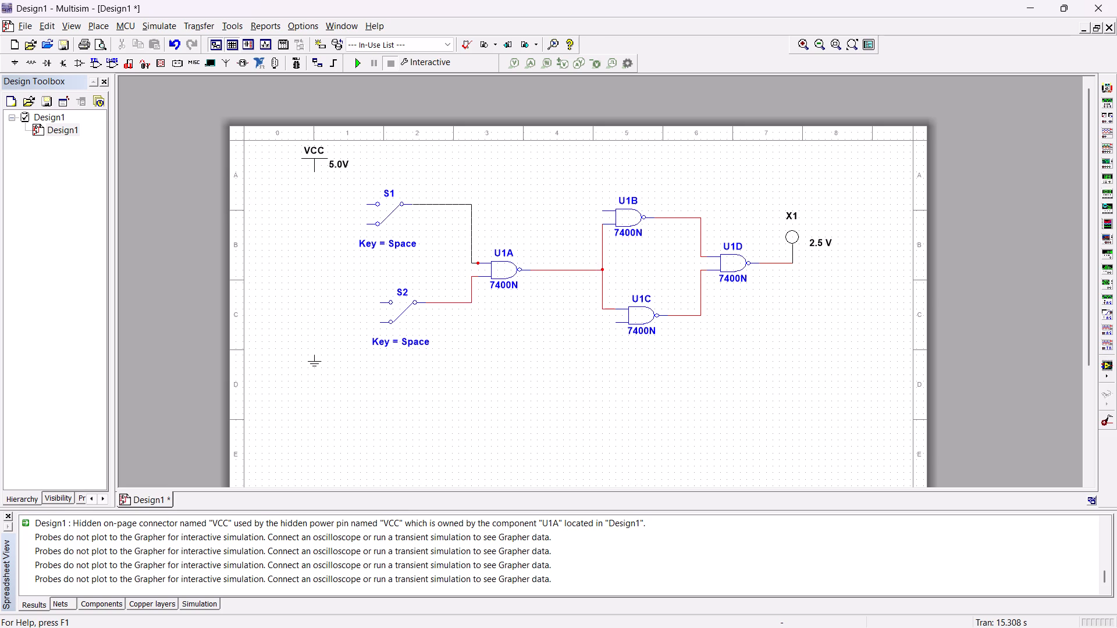
{"action": "left_click", "coordinate": [477, 262]}
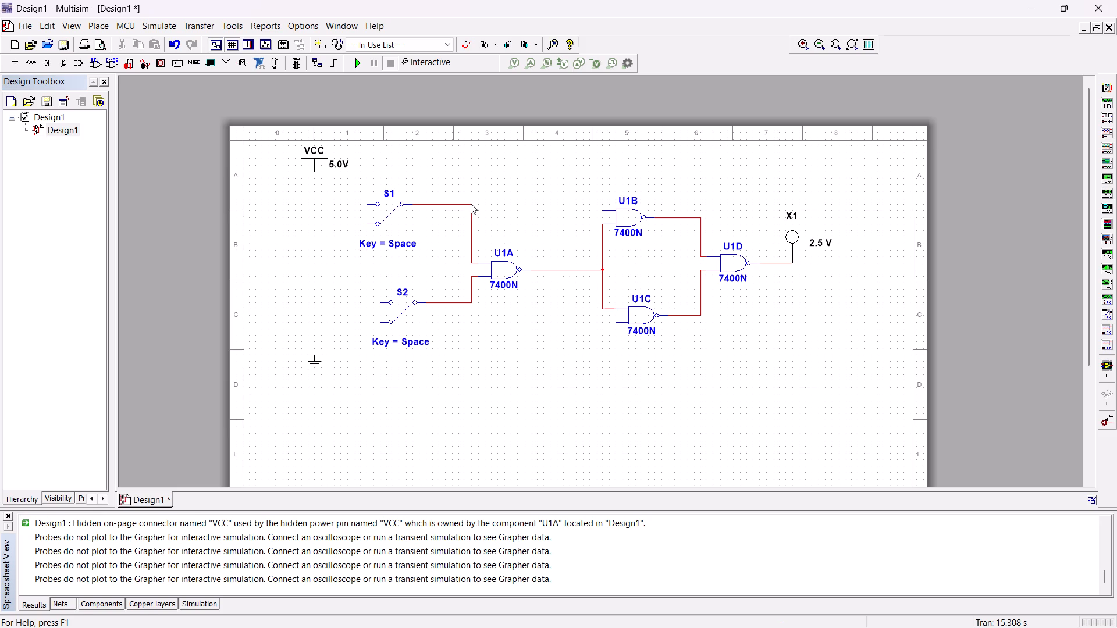
Wire the upper input of U1B to the wire coming from S1's common terminal.
{"action": "left_click", "coordinate": [471, 204]}
{"action": "left_click", "coordinate": [542, 231]}
{"action": "left_click", "coordinate": [602, 209]}
{"action": "left_click", "coordinate": [469, 210]}
Wire the upper throws of S1 and S2 to VCC and their lower throws to ground.
{"action": "left_click", "coordinate": [382, 324]}
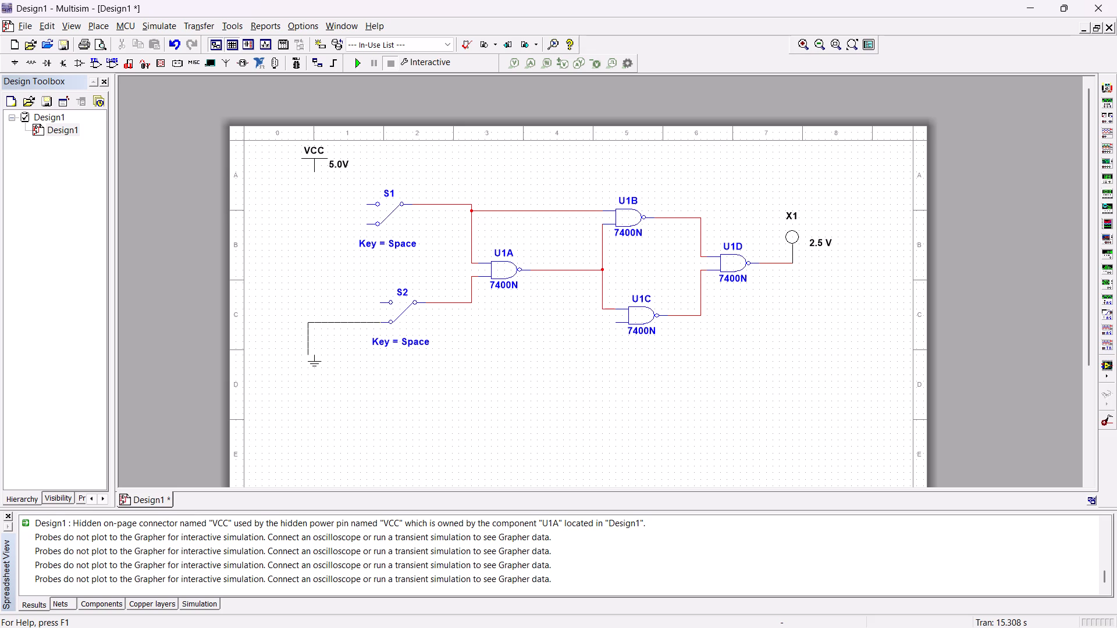
{"action": "left_click", "coordinate": [314, 354]}
{"action": "left_click", "coordinate": [378, 304]}
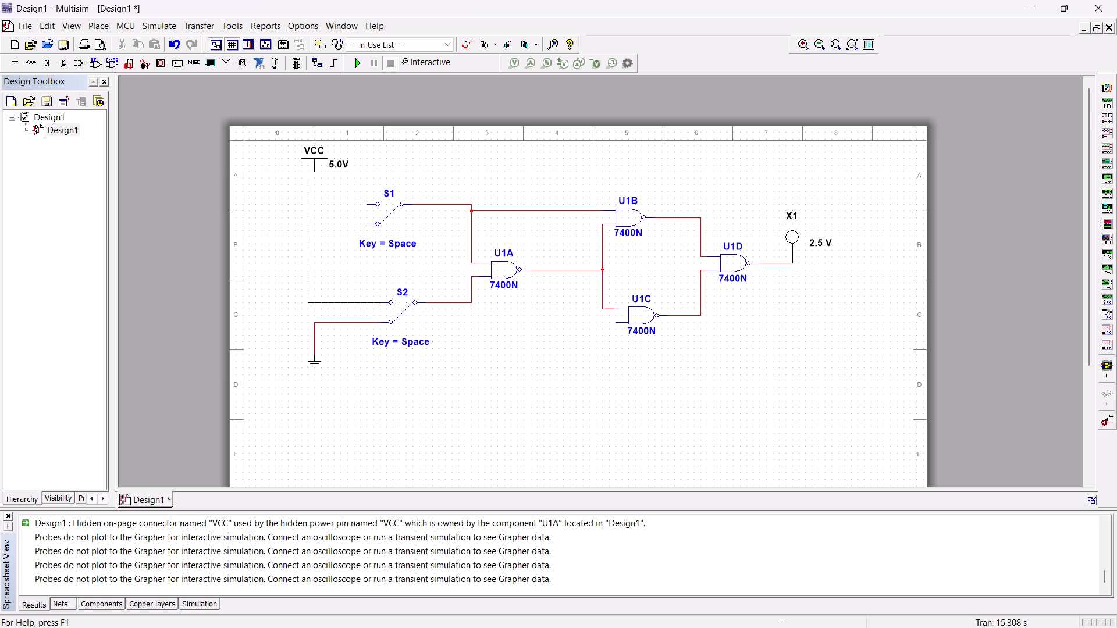
{"action": "left_click", "coordinate": [313, 173]}
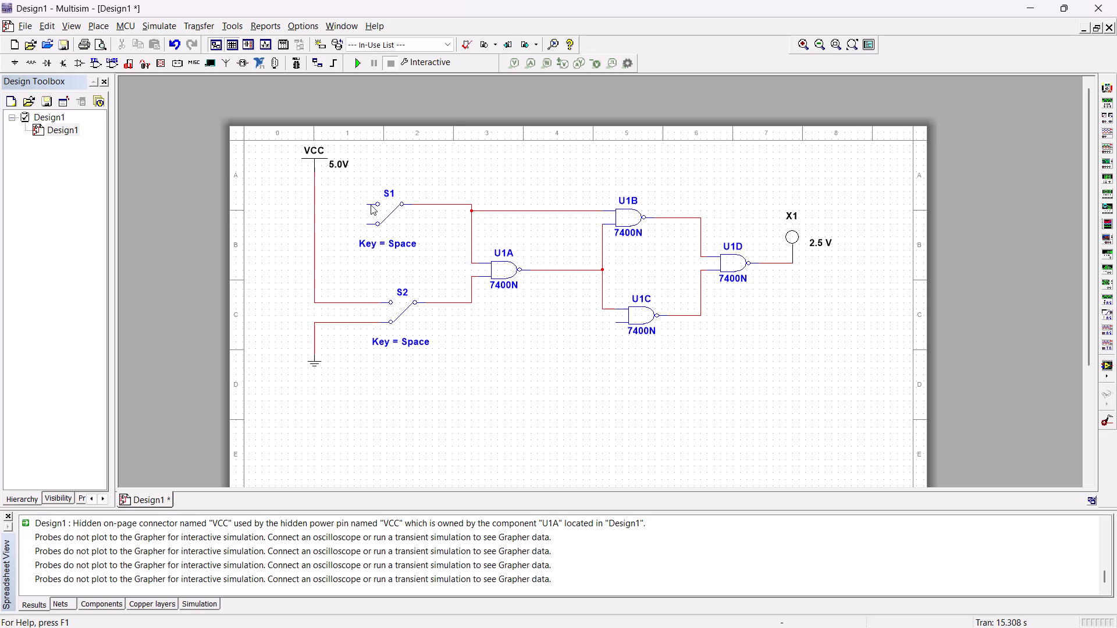
{"action": "left_click", "coordinate": [367, 204]}
{"action": "left_click", "coordinate": [313, 205]}
{"action": "left_click", "coordinate": [367, 222]}
{"action": "left_click", "coordinate": [336, 324]}
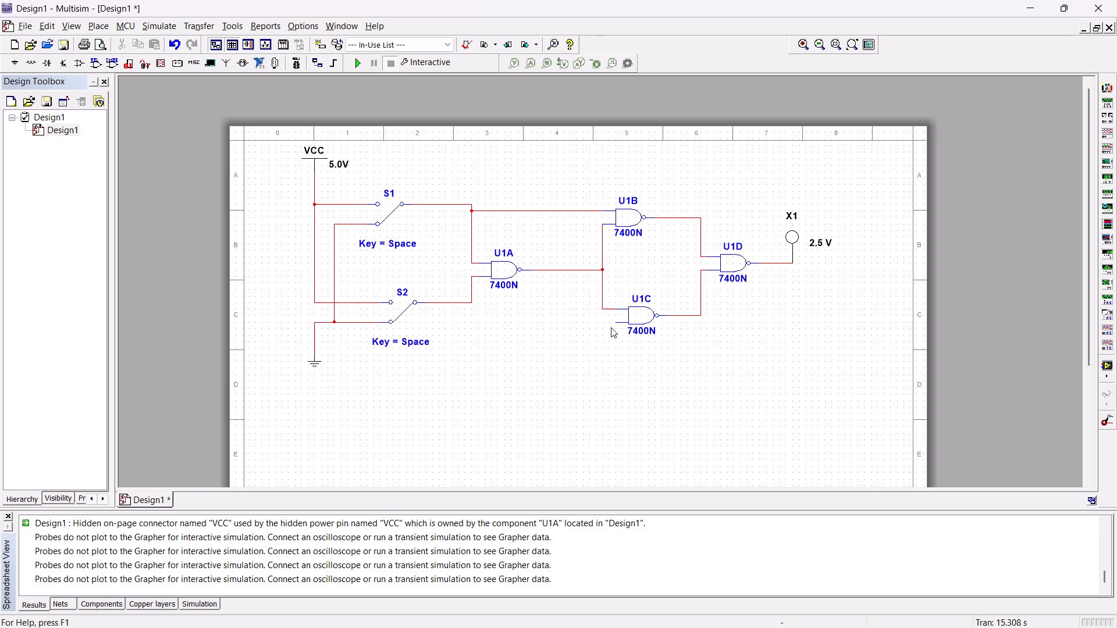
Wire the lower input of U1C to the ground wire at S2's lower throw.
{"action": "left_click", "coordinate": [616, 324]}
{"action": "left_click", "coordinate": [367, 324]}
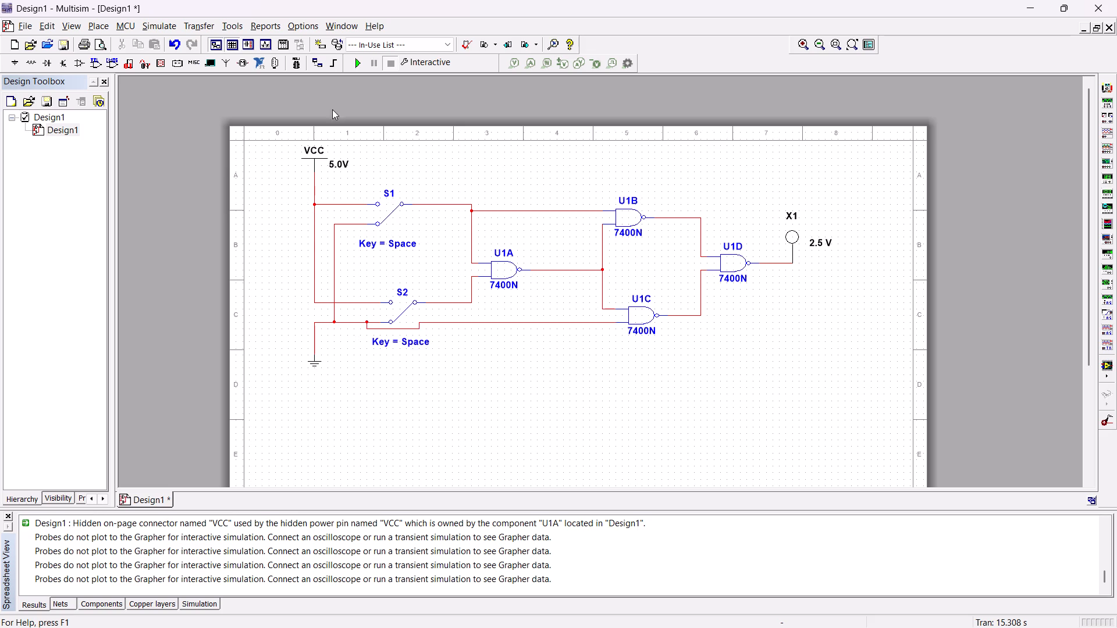
Run the simulation, switch S2 and S1 to VCC and back to ground while checking probe X1, and stop it.
{"action": "left_click", "coordinate": [358, 64]}
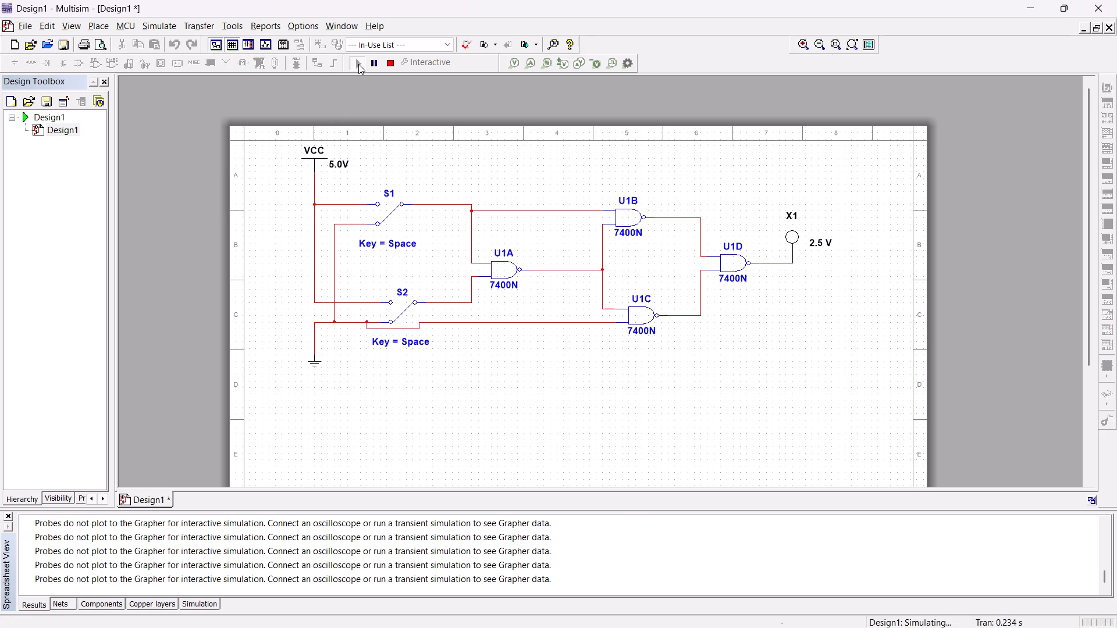
{"action": "left_click", "coordinate": [400, 321]}
{"action": "left_click", "coordinate": [403, 311]}
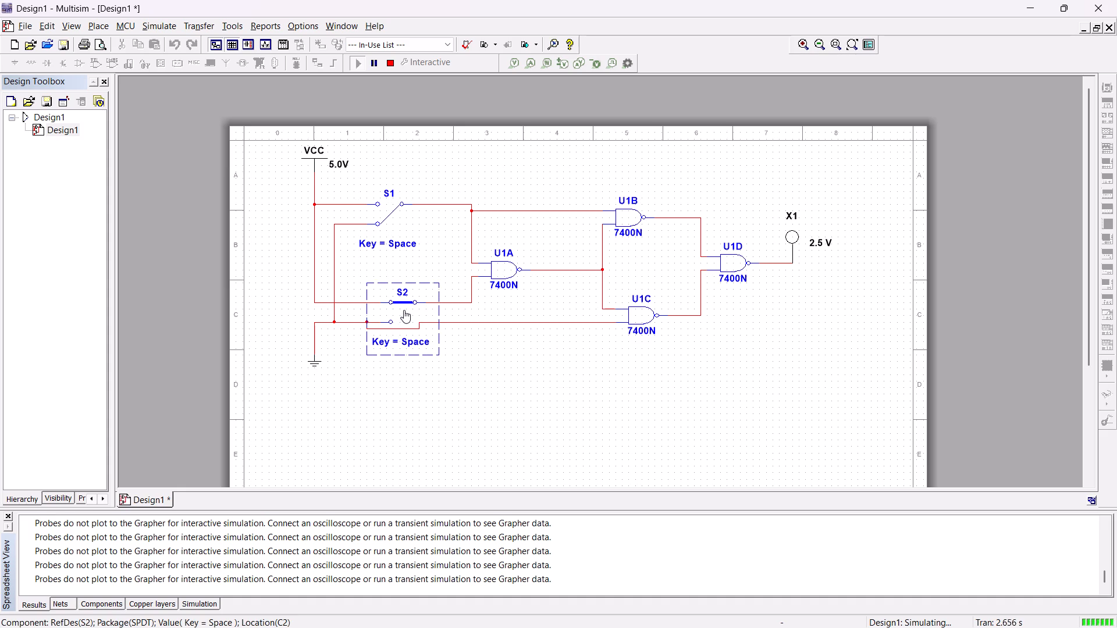
{"action": "left_click", "coordinate": [385, 215]}
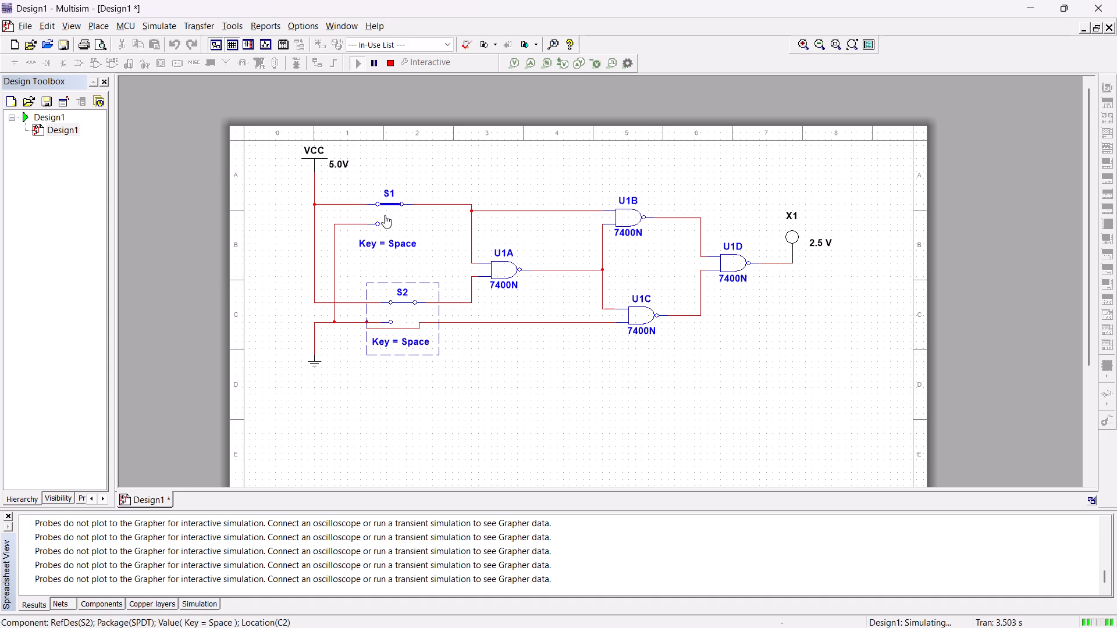
{"action": "left_click", "coordinate": [385, 204]}
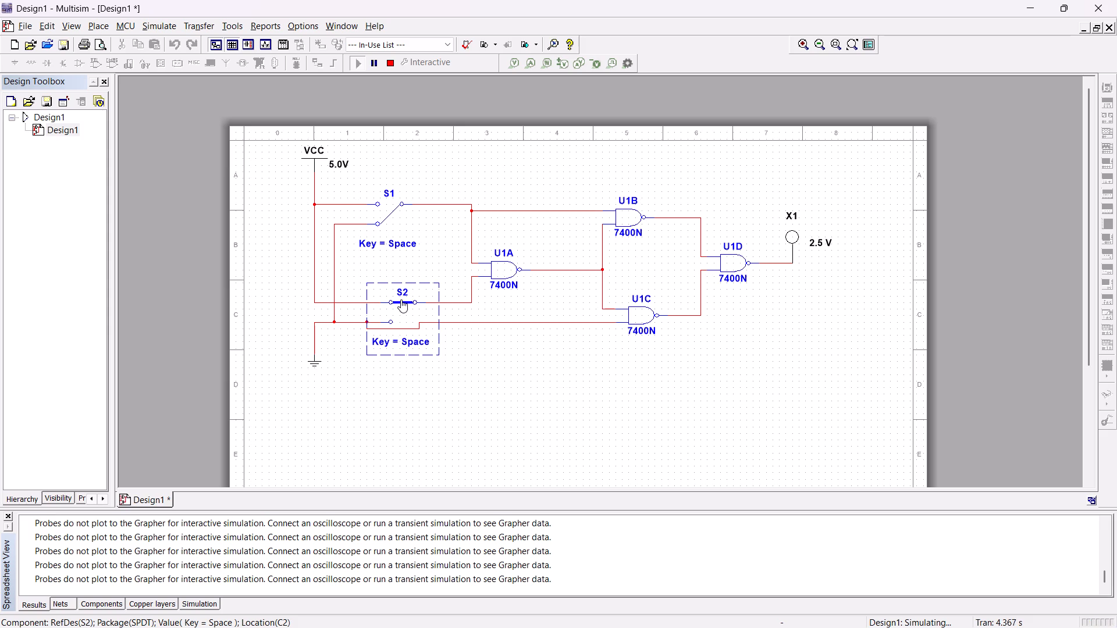
{"action": "left_click", "coordinate": [401, 299]}
{"action": "left_click", "coordinate": [392, 60]}
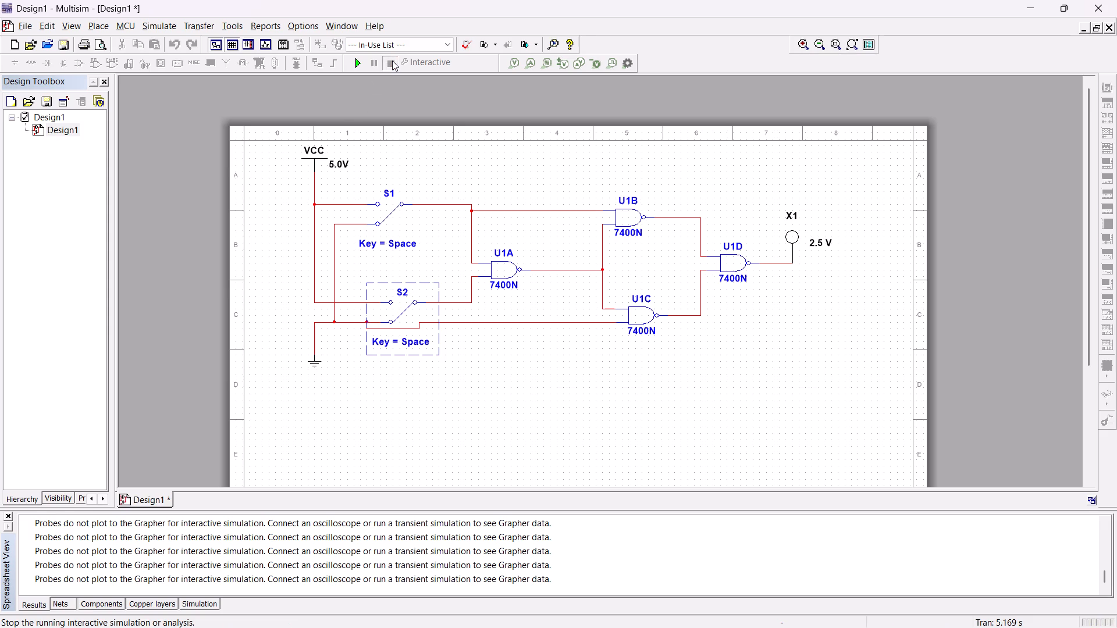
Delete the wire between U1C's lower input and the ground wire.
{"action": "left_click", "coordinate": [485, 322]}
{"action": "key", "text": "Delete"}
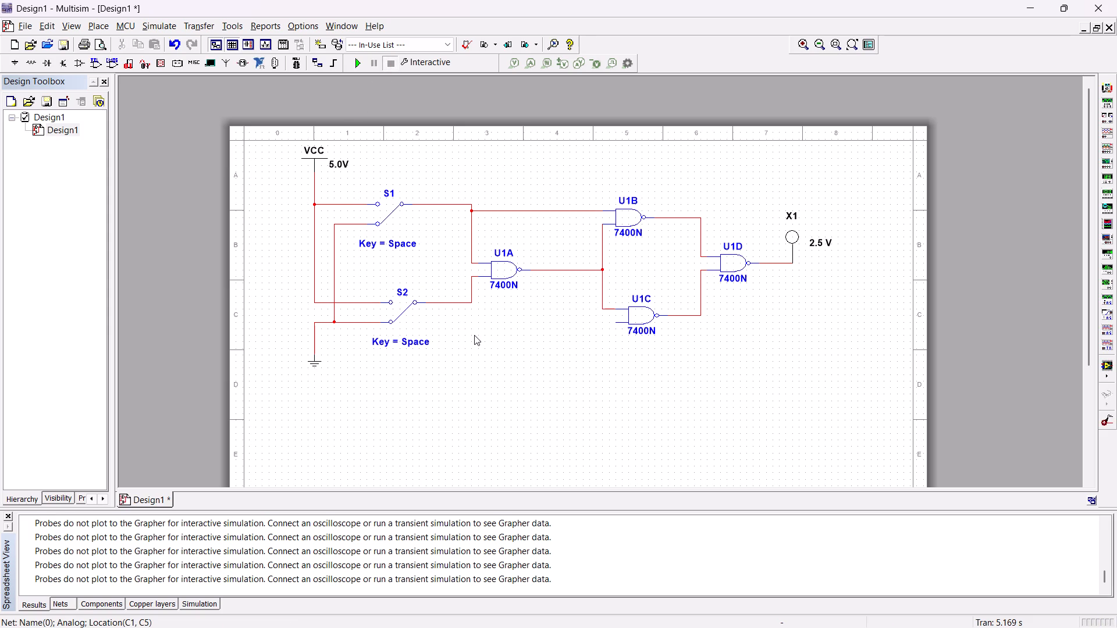
Wire the lower input of U1C to the wire coming from S2's common terminal.
{"action": "left_click", "coordinate": [616, 322]}
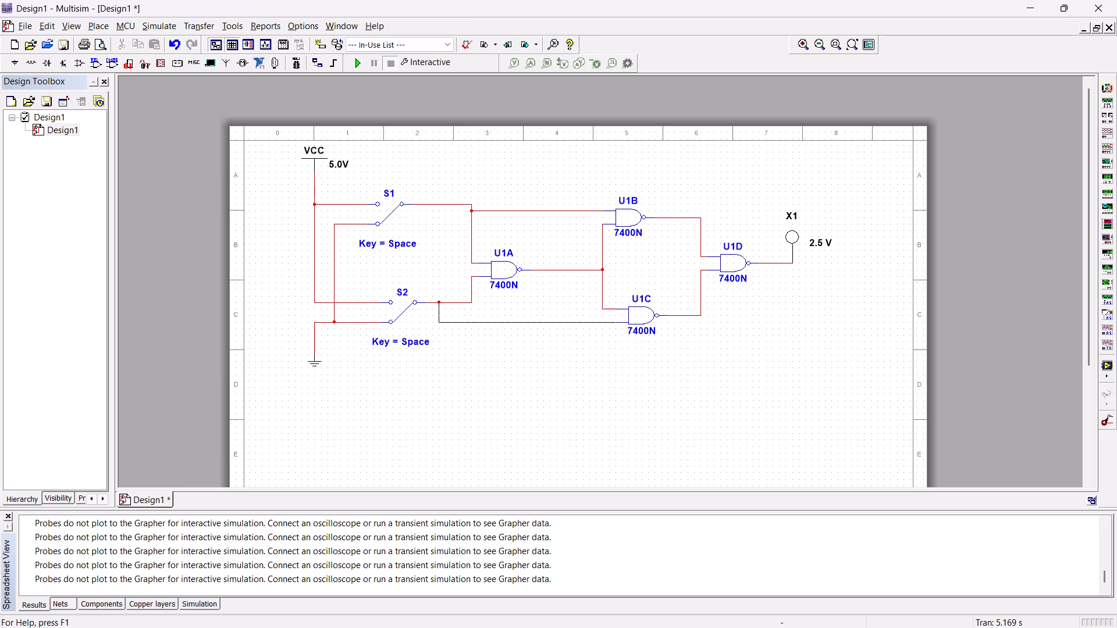
{"action": "left_click", "coordinate": [441, 304]}
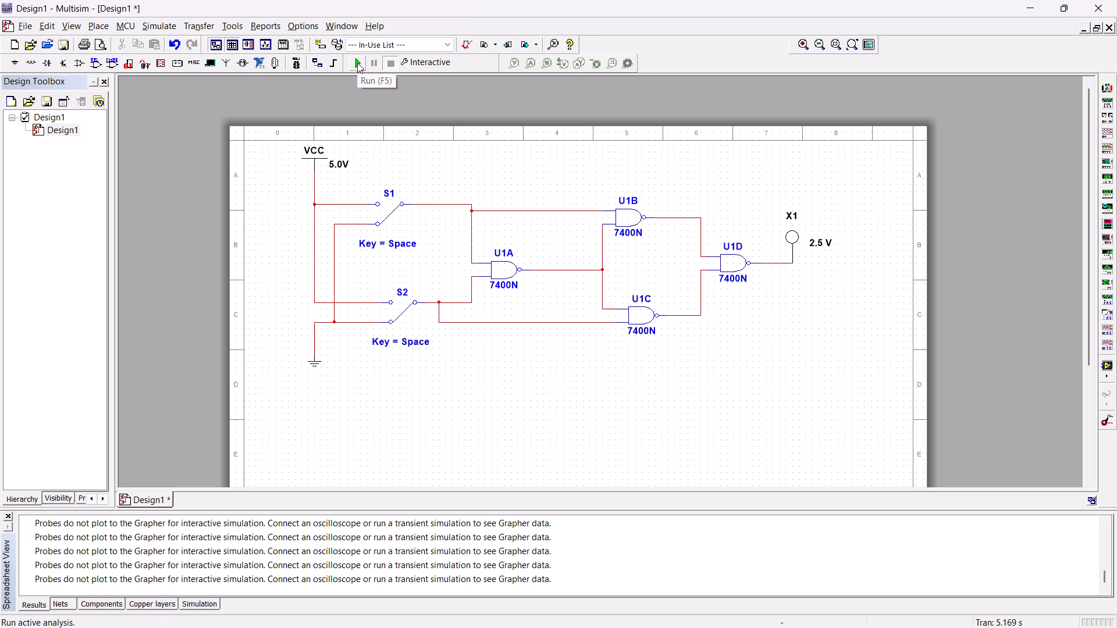
Run the simulation, switch S2 to VCC, S1 to VCC and S2 back to ground while checking probe X1, and stop it.
{"action": "left_click", "coordinate": [357, 63]}
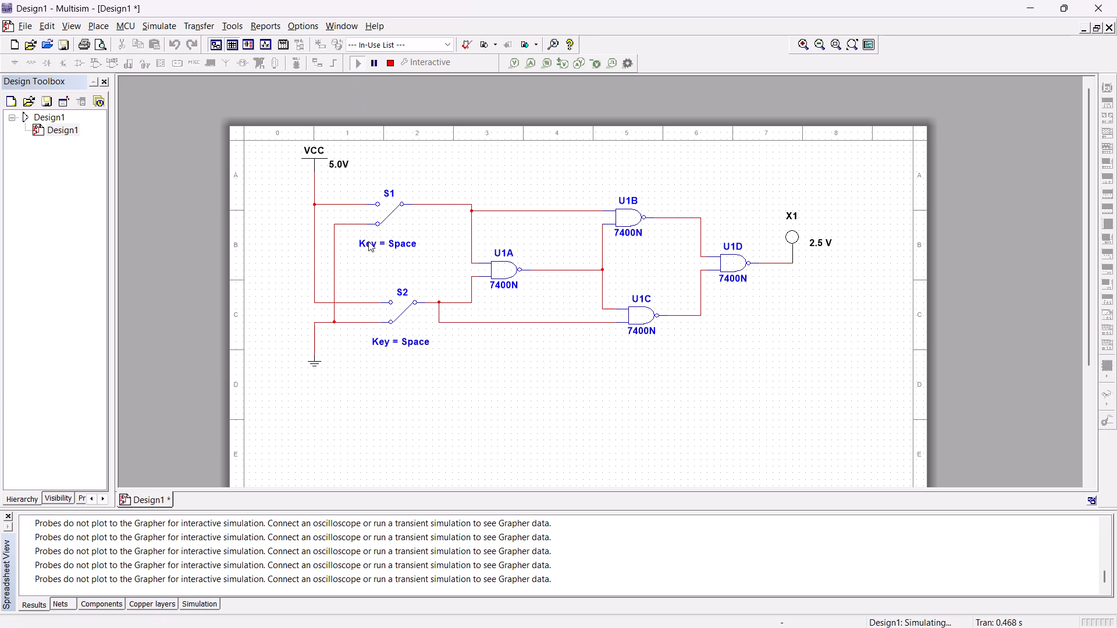
{"action": "left_click", "coordinate": [401, 312]}
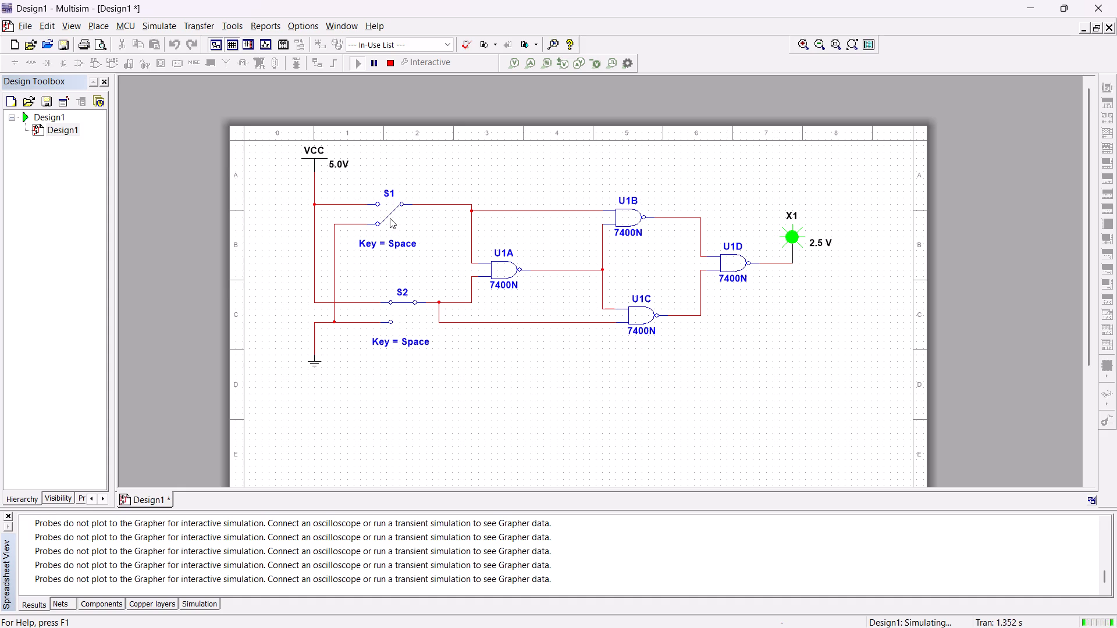
{"action": "left_click", "coordinate": [390, 217]}
{"action": "left_click", "coordinate": [402, 304]}
{"action": "left_click", "coordinate": [391, 65]}
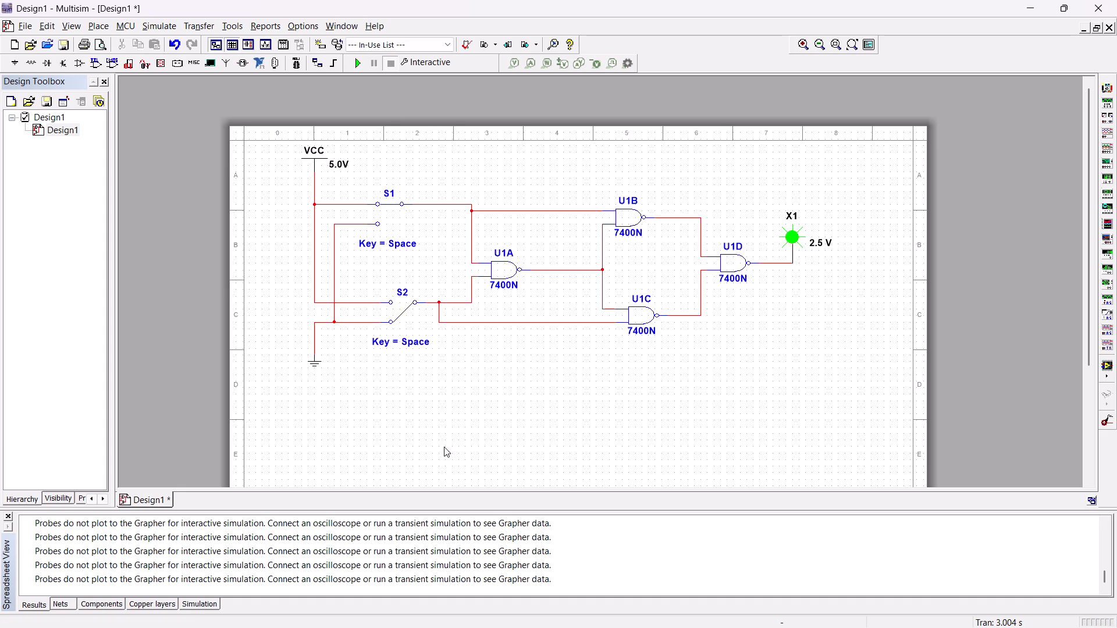
Delete the four NAND gates U1A to U1D and probe X1 together with their connecting wires.
{"action": "left_click_drag", "start_coordinate": [444, 447], "coordinate": [751, 199]}
{"action": "left_click_drag", "start_coordinate": [751, 199], "coordinate": [815, 169]}
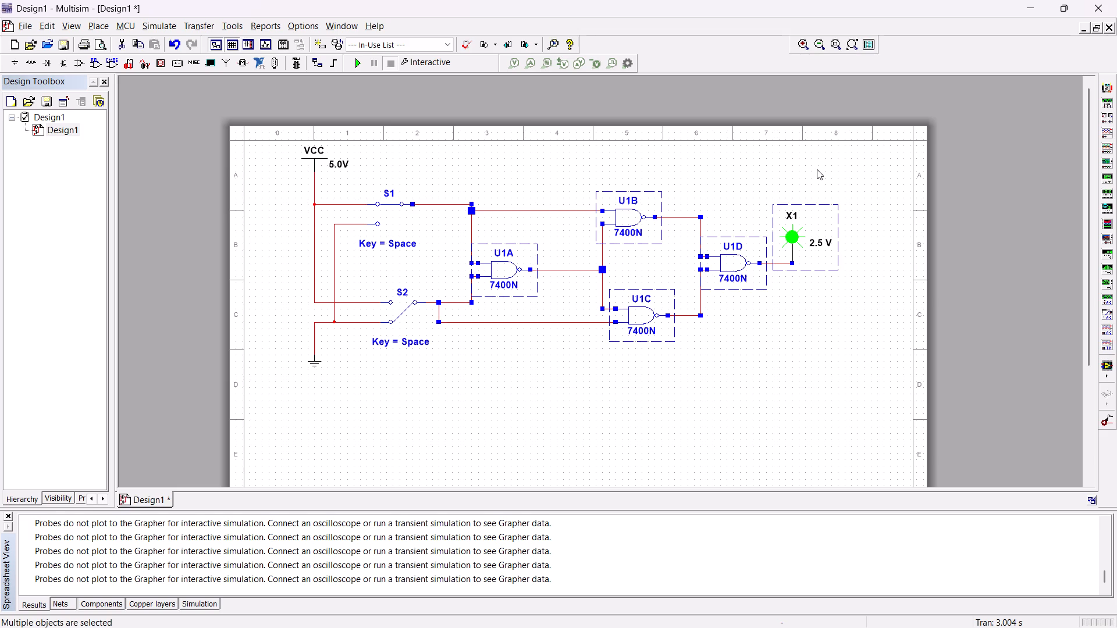
{"action": "key", "text": "Delete"}
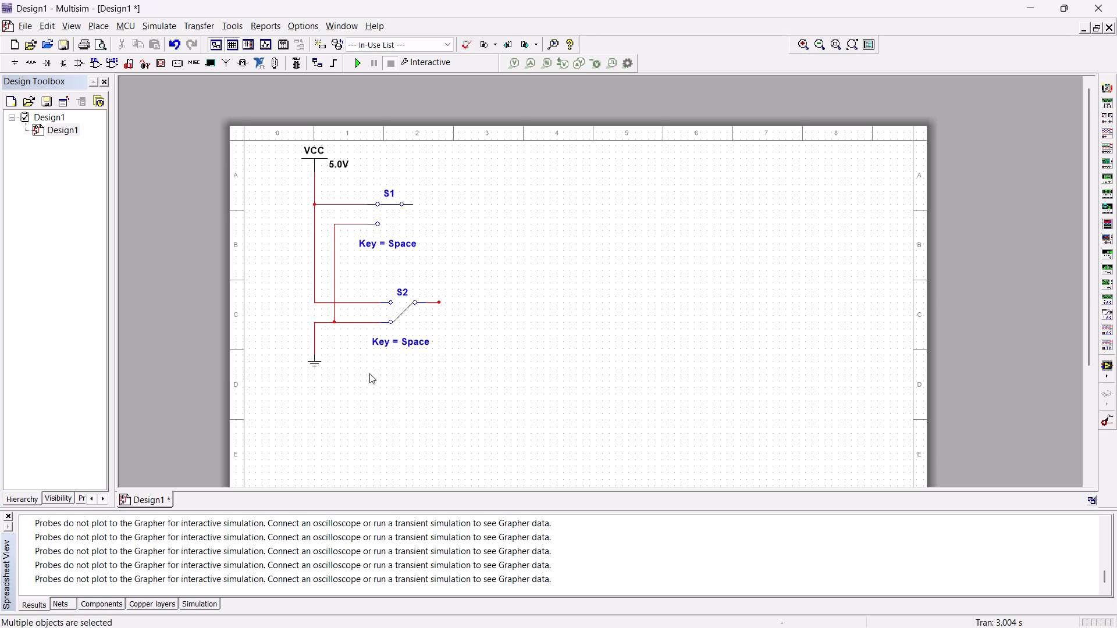
Delete the remaining wires that connect S1 and S2 to VCC and ground.
{"action": "left_click", "coordinate": [333, 272]}
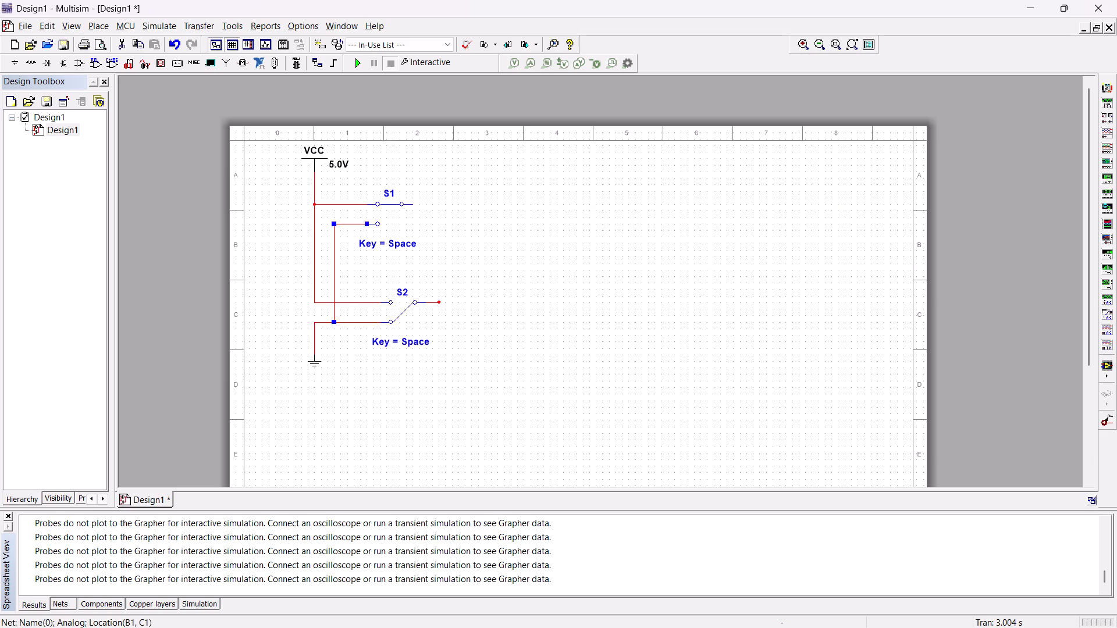
{"action": "key", "text": "Delete"}
{"action": "left_click", "coordinate": [315, 267]}
{"action": "key", "text": "Delete"}
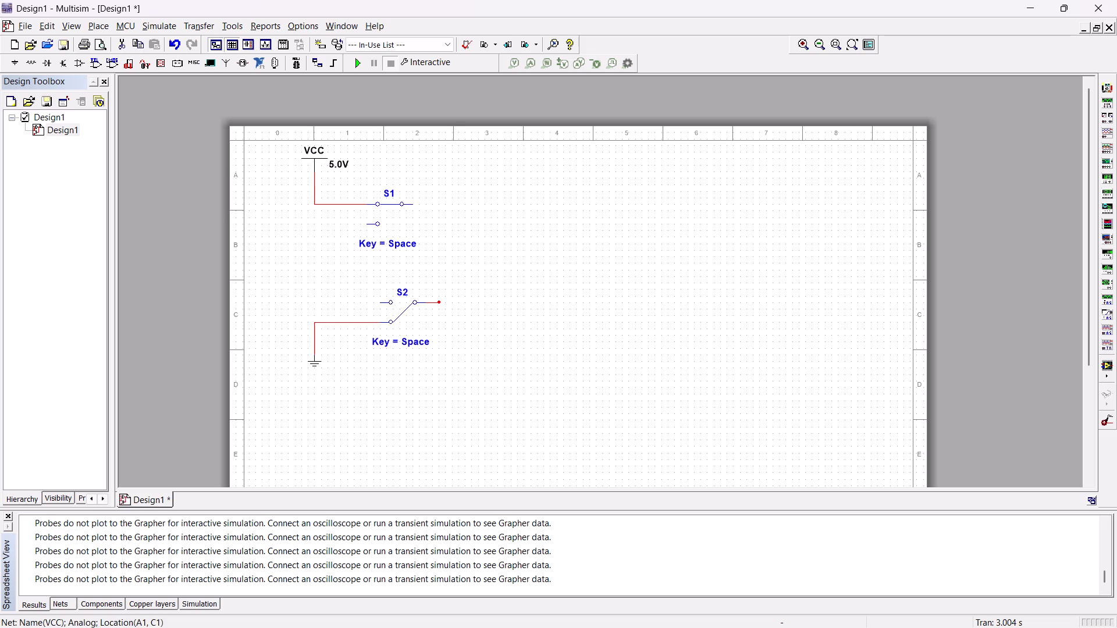
{"action": "left_click", "coordinate": [346, 321]}
{"action": "key", "text": "Delete"}
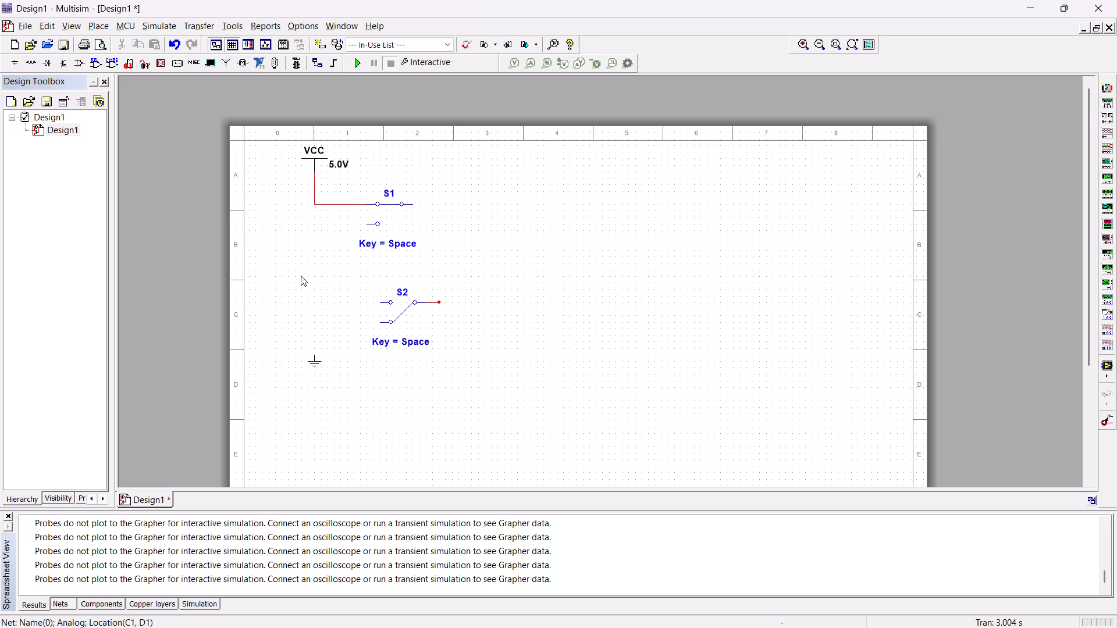
{"action": "left_click", "coordinate": [329, 204]}
{"action": "key", "text": "Delete"}
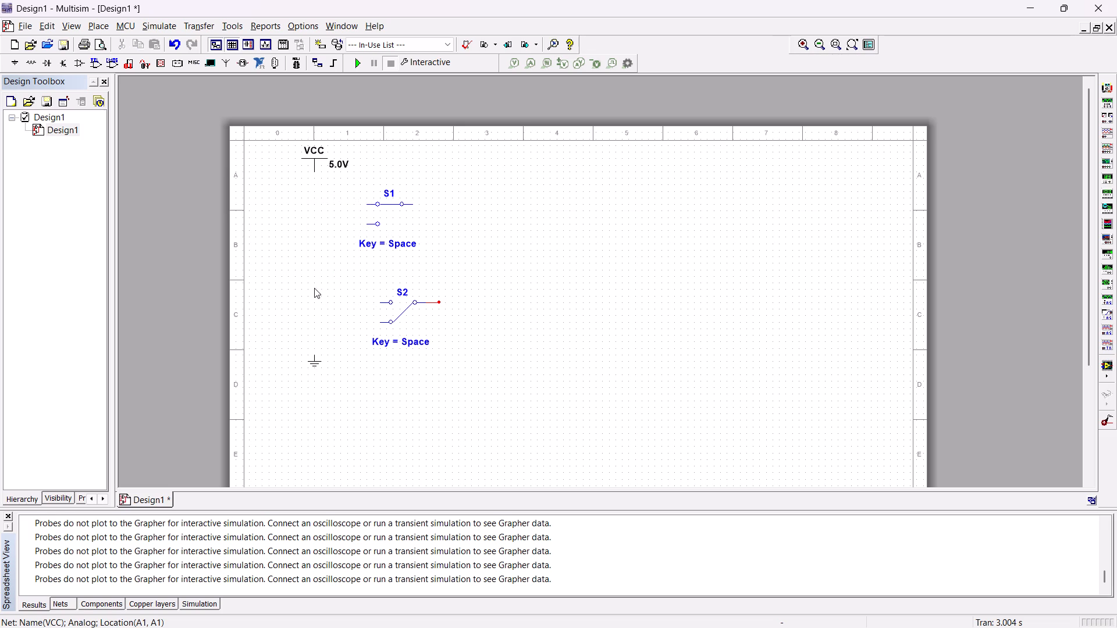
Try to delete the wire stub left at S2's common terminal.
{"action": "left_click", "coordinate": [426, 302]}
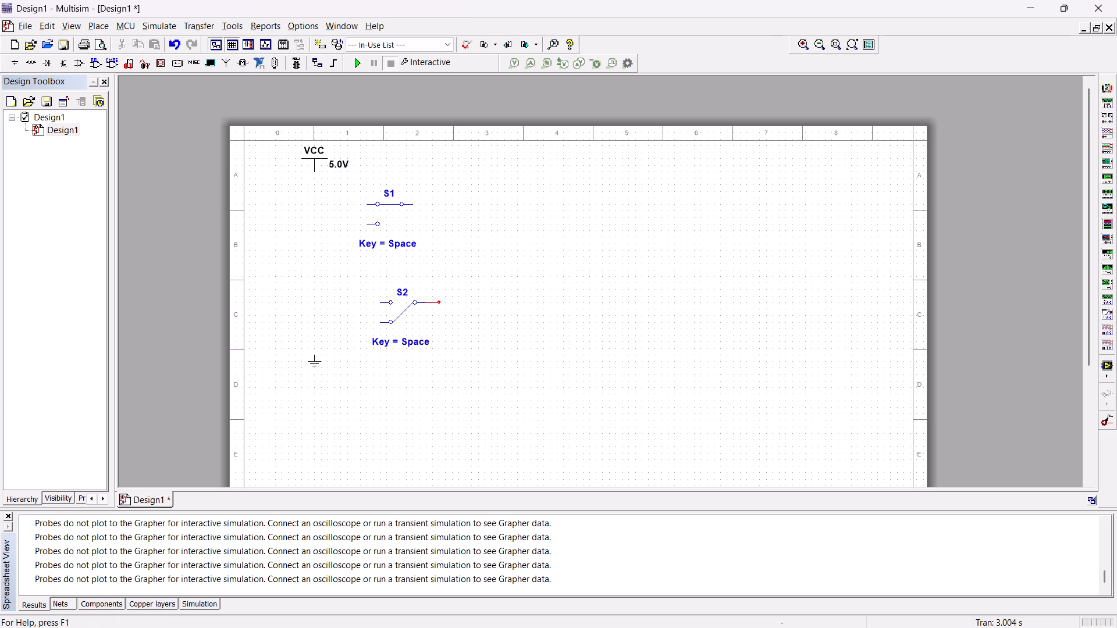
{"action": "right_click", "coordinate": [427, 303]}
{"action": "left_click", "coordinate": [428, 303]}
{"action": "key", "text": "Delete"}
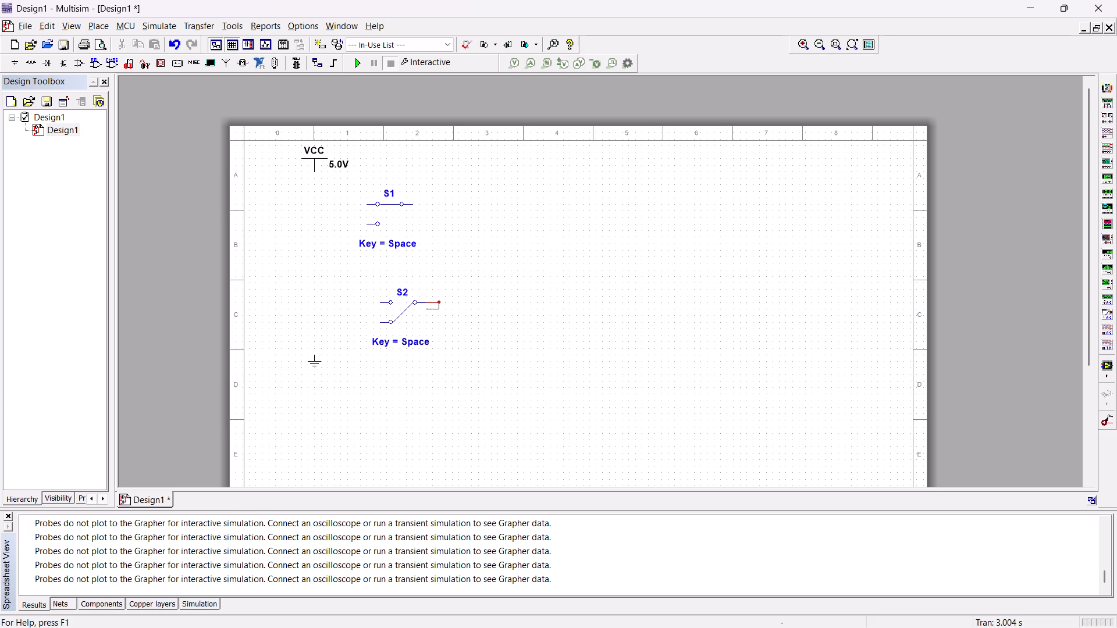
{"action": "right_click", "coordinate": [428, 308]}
Delete switch S2 together with its leftover wire stub.
{"action": "left_click", "coordinate": [419, 303]}
{"action": "key", "text": "Delete"}
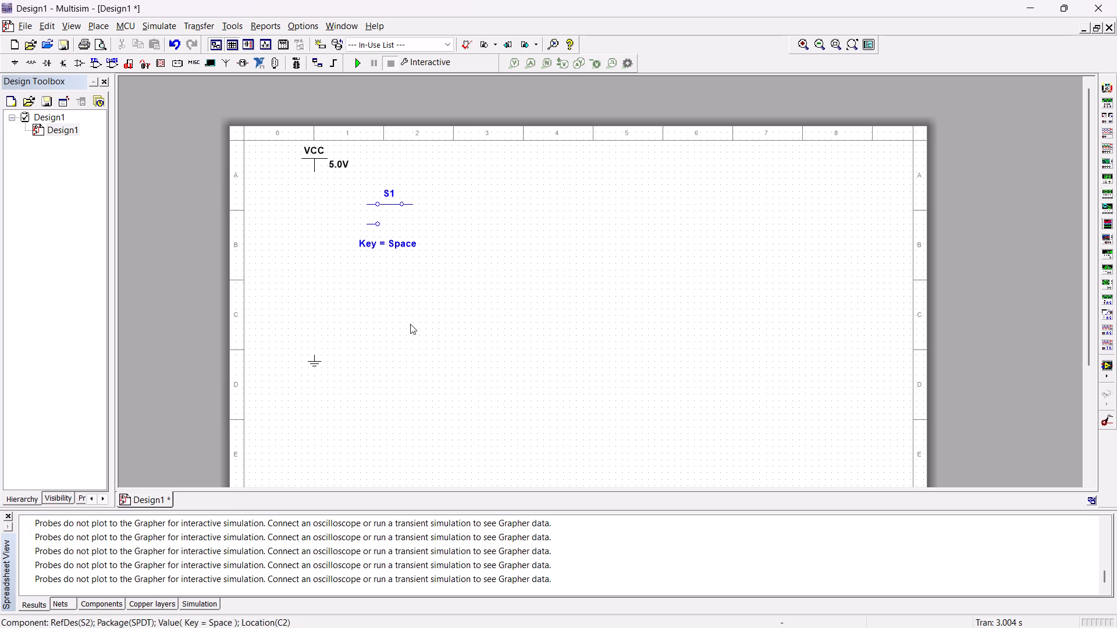
Copy switch S1 and paste the duplicate directly below it, above the ground symbol.
{"action": "left_click", "coordinate": [383, 210]}
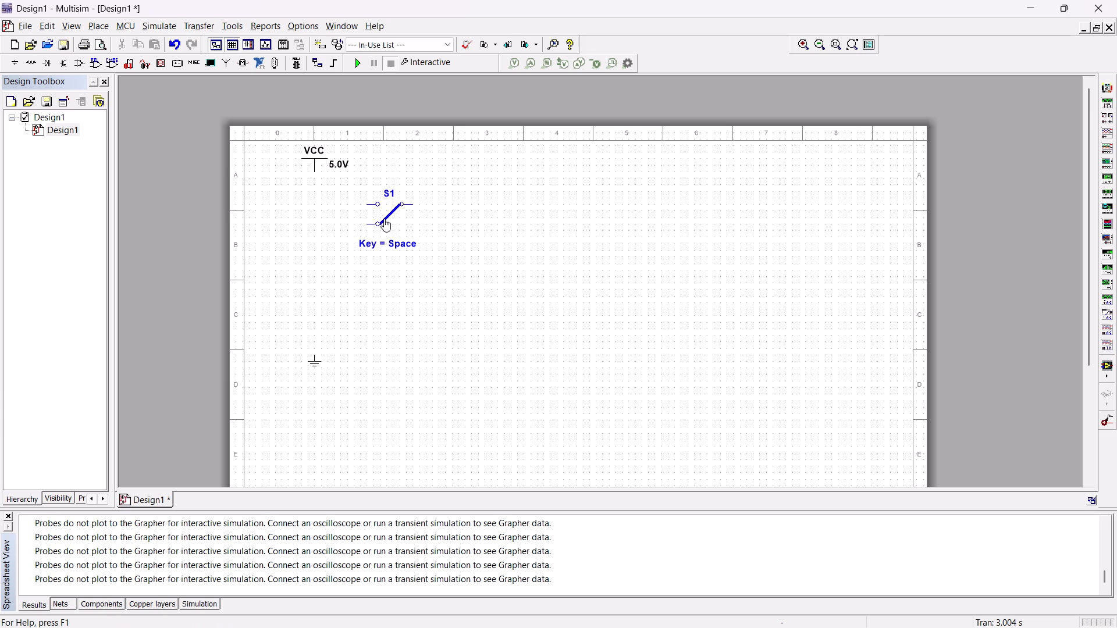
{"action": "left_click", "coordinate": [365, 216]}
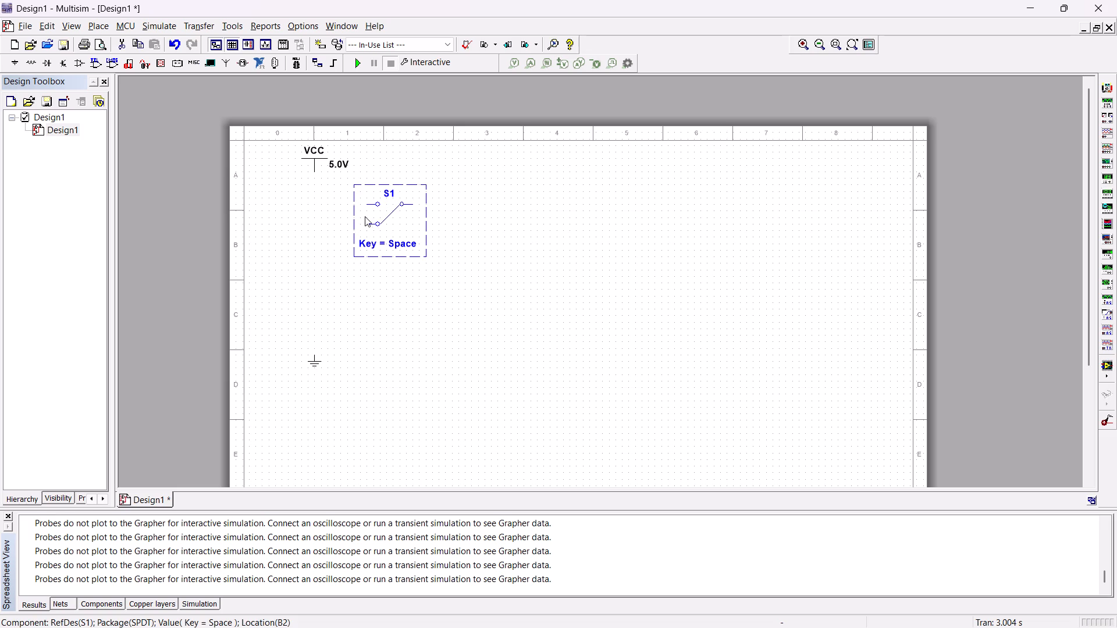
{"action": "key", "text": "ctrl+c"}
{"action": "left_click", "coordinate": [374, 306]}
{"action": "key", "text": "ctrl+v"}
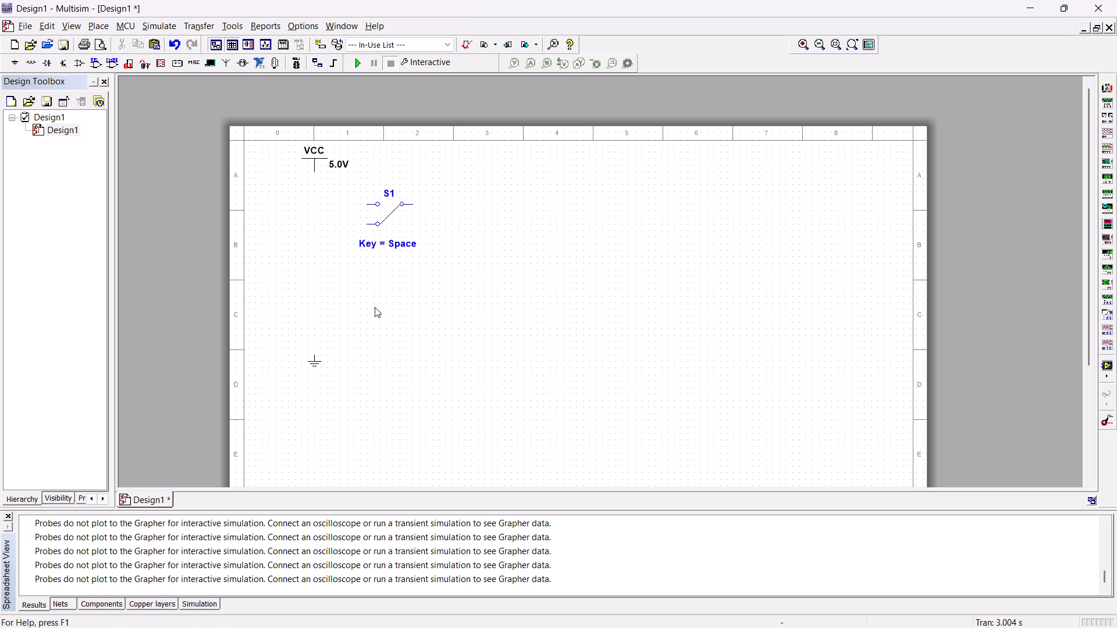
{"action": "left_click", "coordinate": [366, 320]}
Place five 7400N NAND gates from the TTL group between the switches and the sheet's right side: sections A to D of one chip, B of another.
{"action": "left_click", "coordinate": [7, 62]}
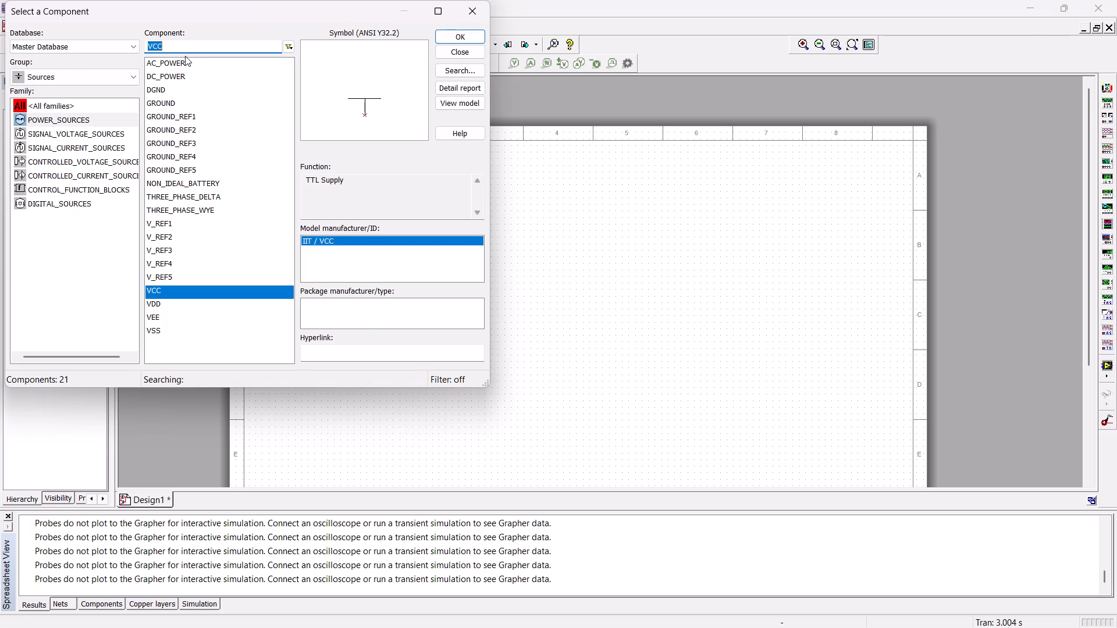
{"action": "left_click", "coordinate": [96, 71]}
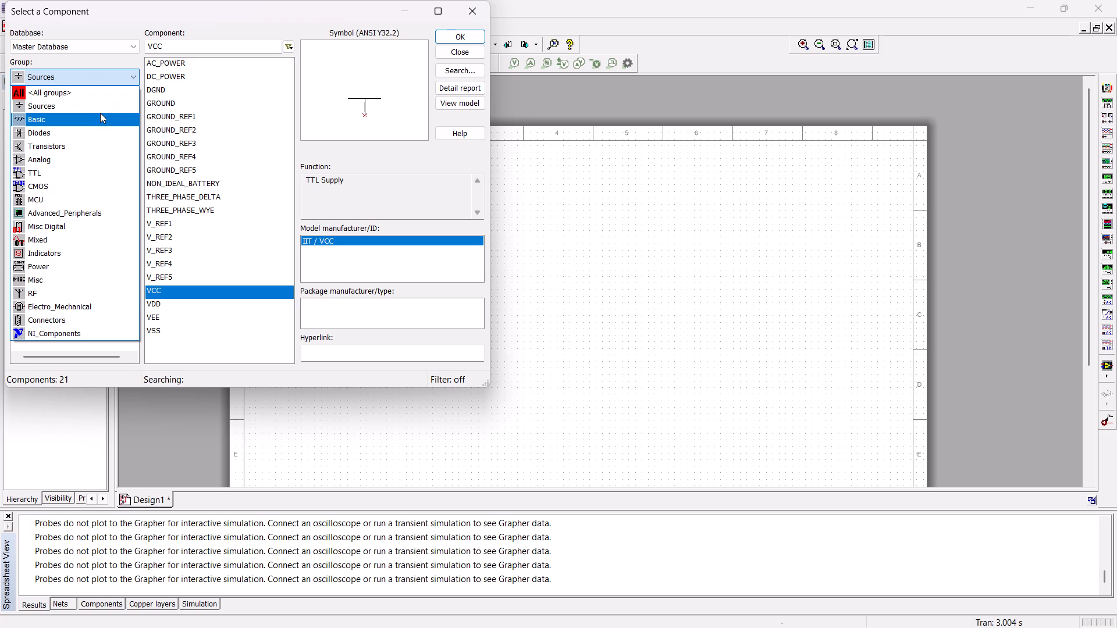
{"action": "left_click", "coordinate": [72, 71]}
{"action": "left_click", "coordinate": [81, 75]}
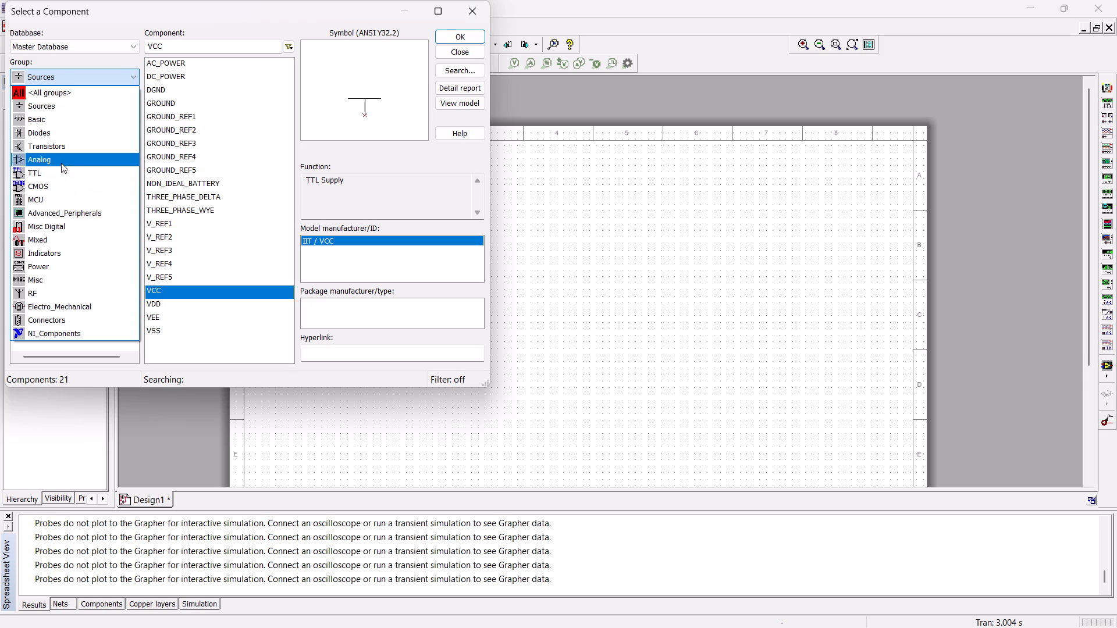
{"action": "left_click", "coordinate": [45, 169]}
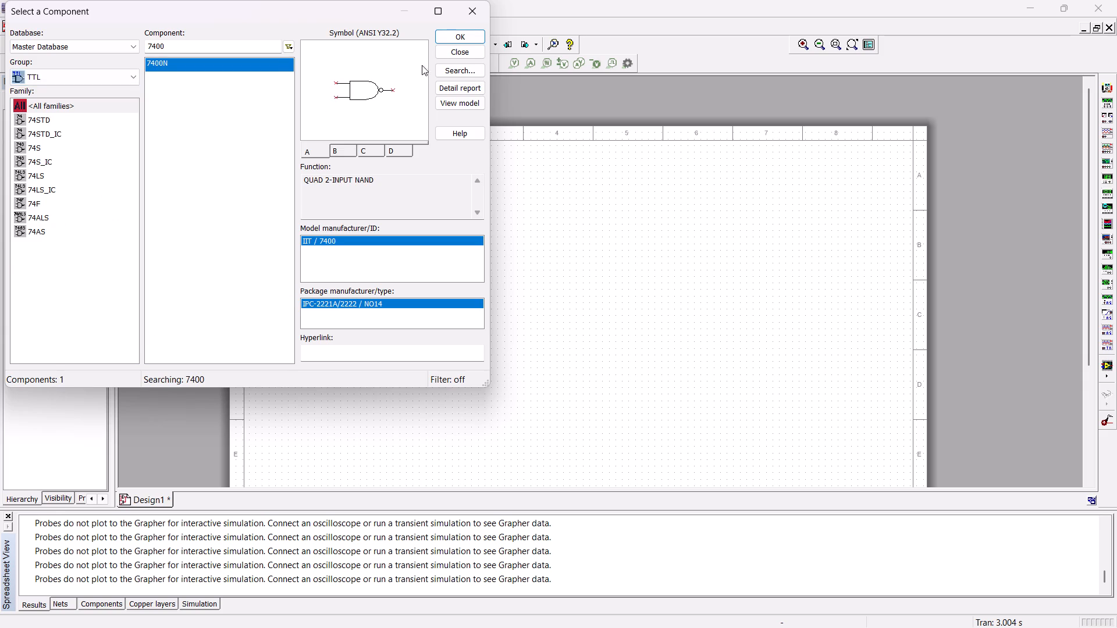
{"action": "left_click", "coordinate": [452, 38]}
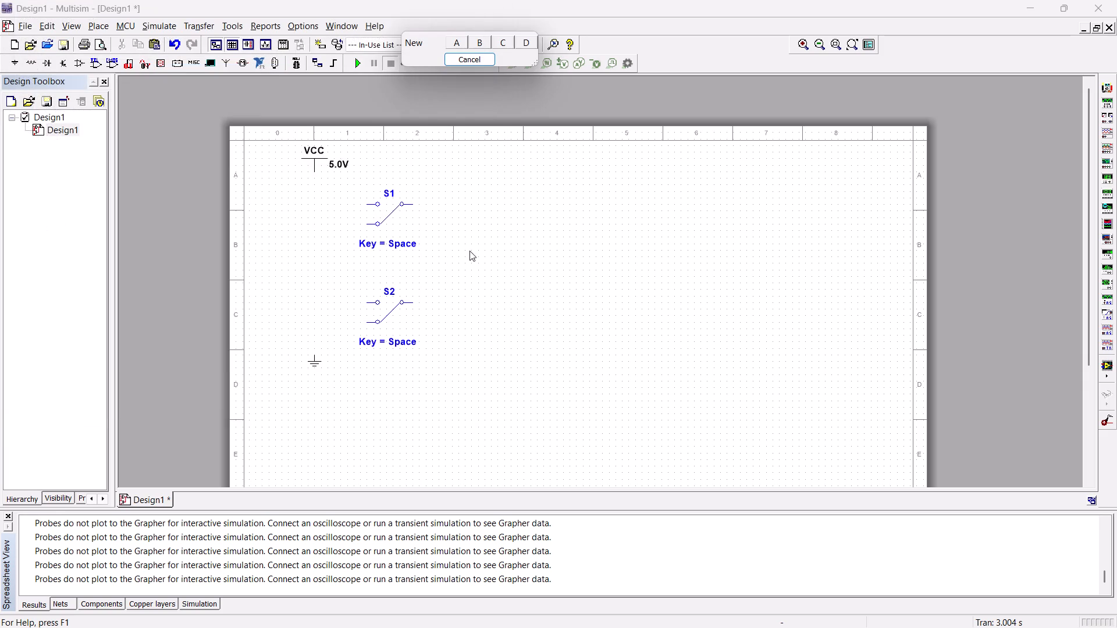
{"action": "left_click_drag", "start_coordinate": [456, 44], "coordinate": [462, 50]}
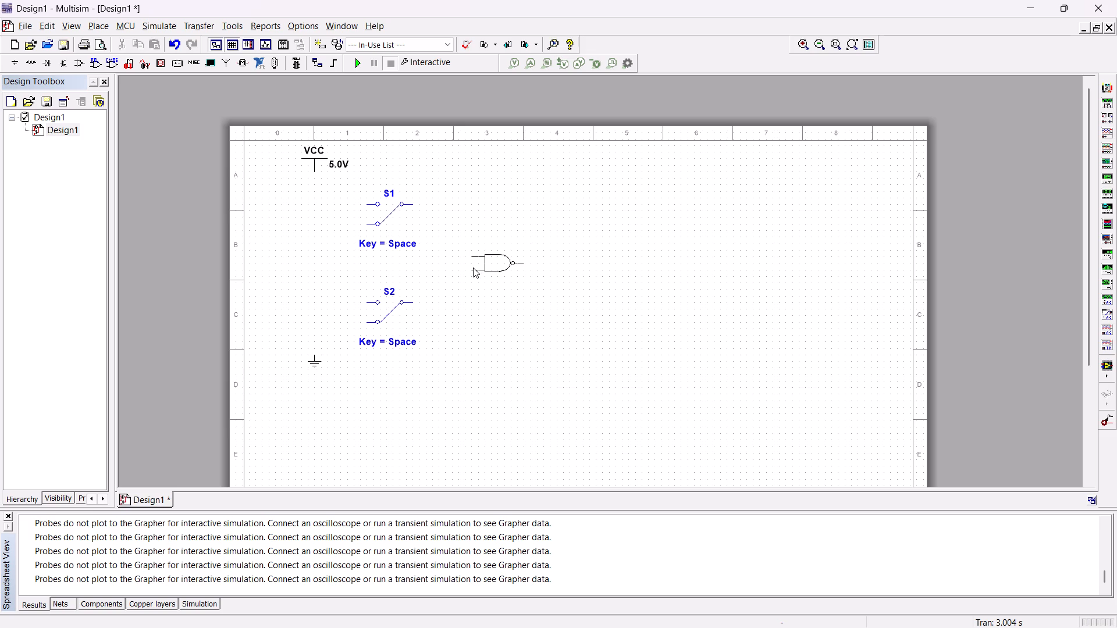
{"action": "left_click", "coordinate": [472, 268]}
{"action": "left_click_drag", "start_coordinate": [472, 273], "coordinate": [479, 279]}
{"action": "left_click", "coordinate": [574, 216]}
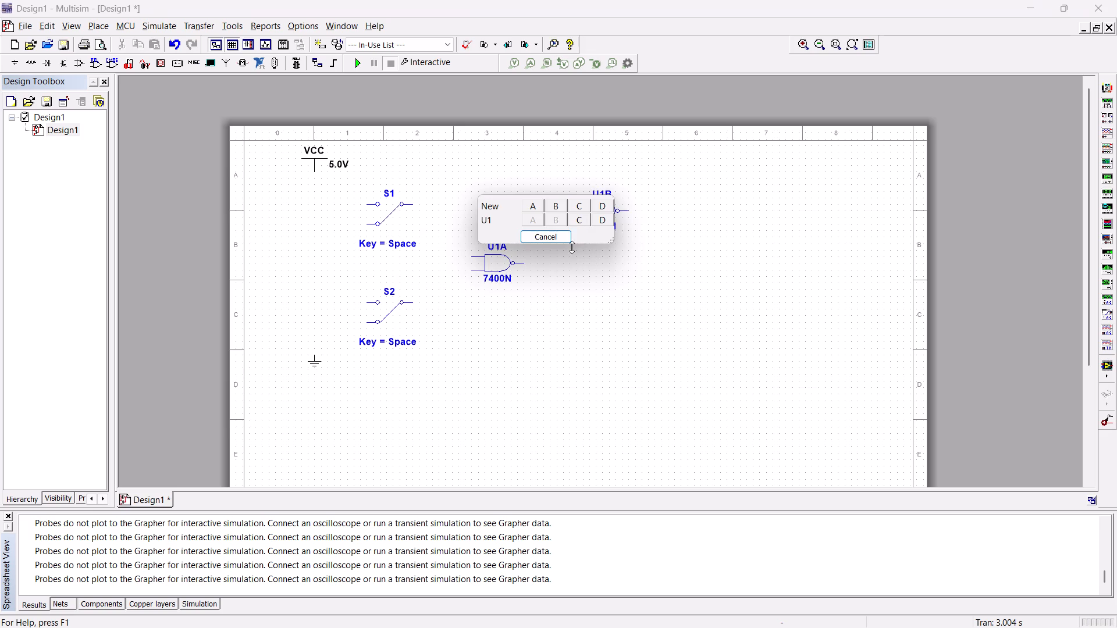
{"action": "left_click_drag", "start_coordinate": [571, 219], "coordinate": [578, 226]}
{"action": "left_click", "coordinate": [582, 299]}
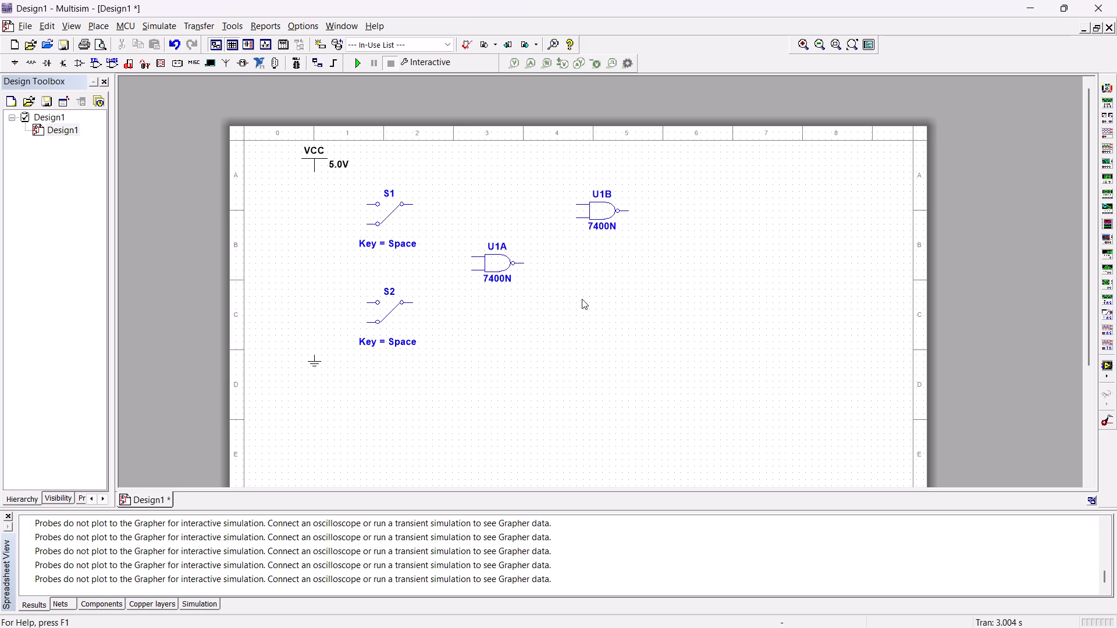
{"action": "left_click_drag", "start_coordinate": [587, 302], "coordinate": [593, 308]}
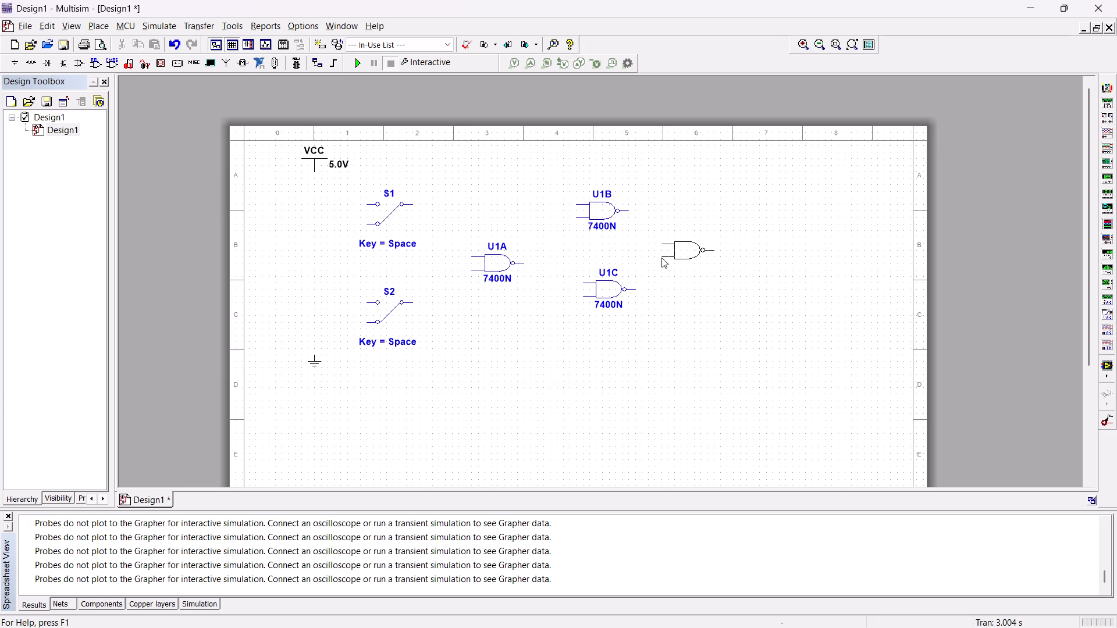
{"action": "left_click", "coordinate": [663, 258]}
{"action": "left_click_drag", "start_coordinate": [692, 261], "coordinate": [699, 267]}
{"action": "left_click", "coordinate": [760, 258]}
{"action": "left_click", "coordinate": [770, 278]}
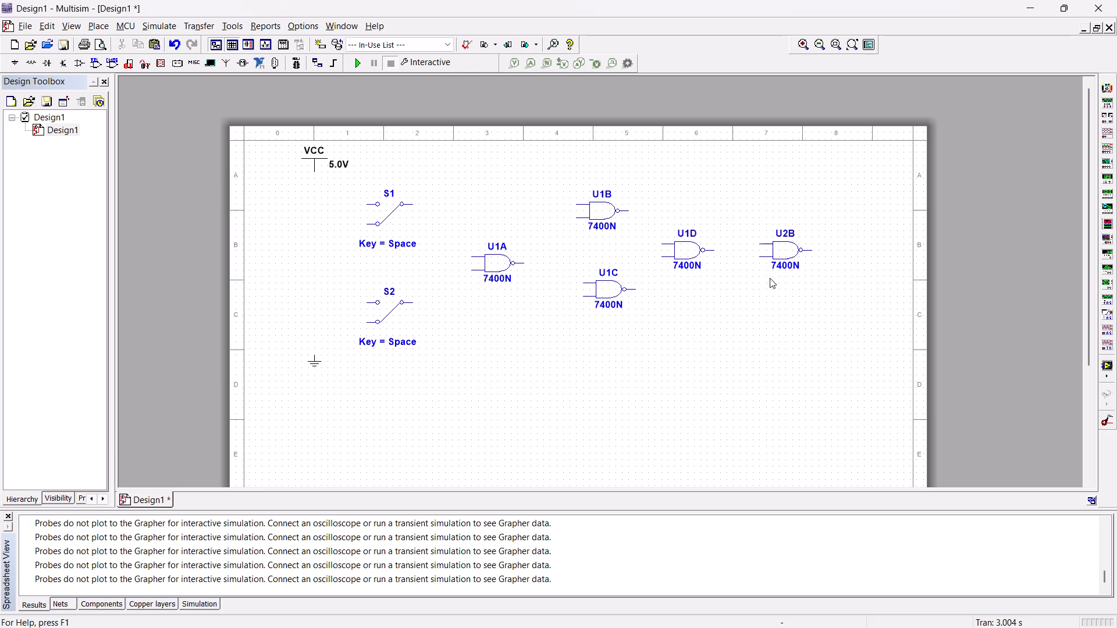
Place a PROBE_DIG_GREEN indicator above and to the right of NAND gate U2B.
{"action": "left_click", "coordinate": [73, 76]}
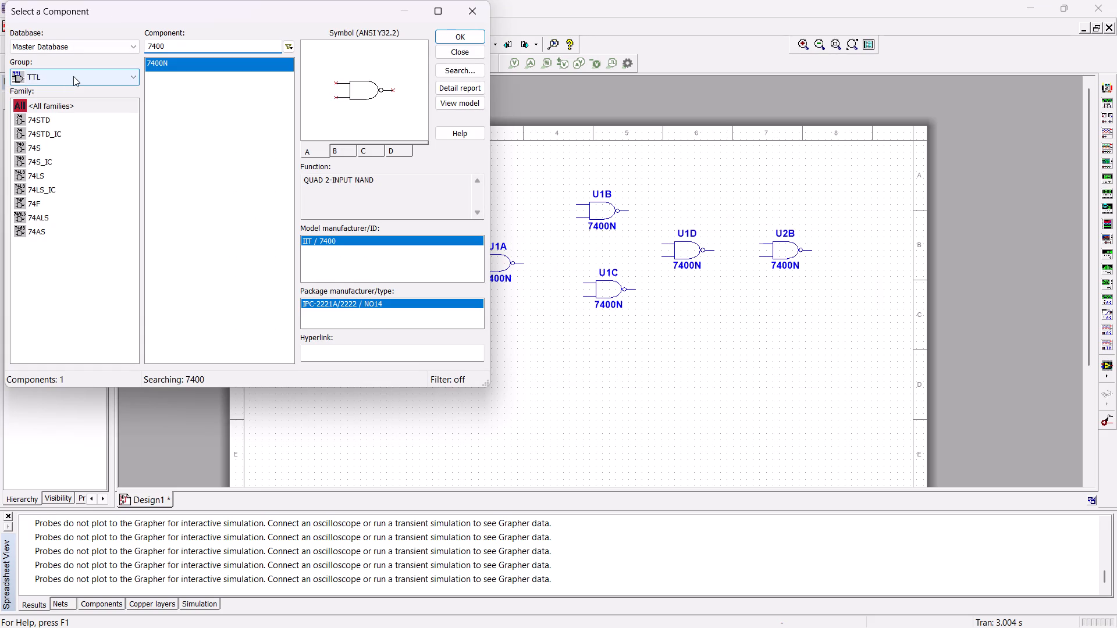
{"action": "left_click", "coordinate": [69, 248]}
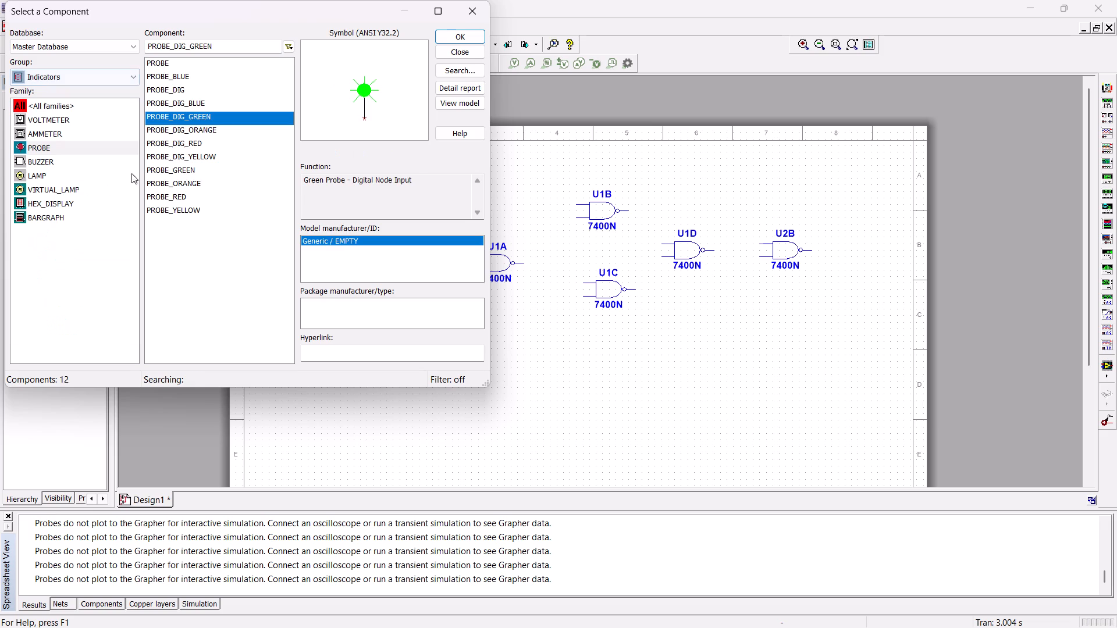
{"action": "left_click", "coordinate": [446, 35]}
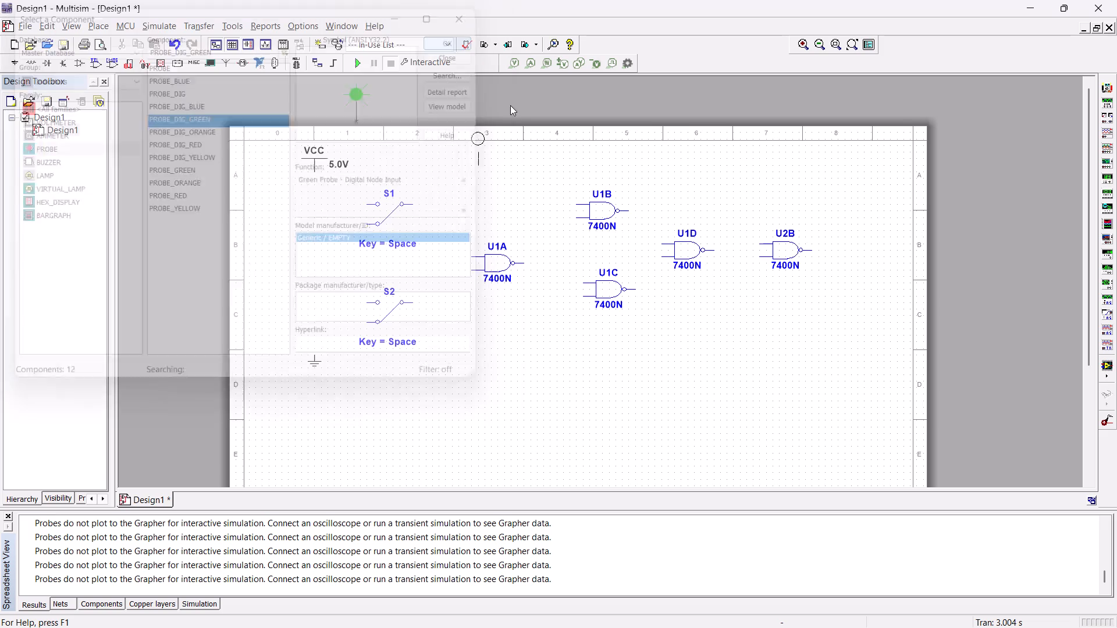
{"action": "left_click", "coordinate": [841, 238]}
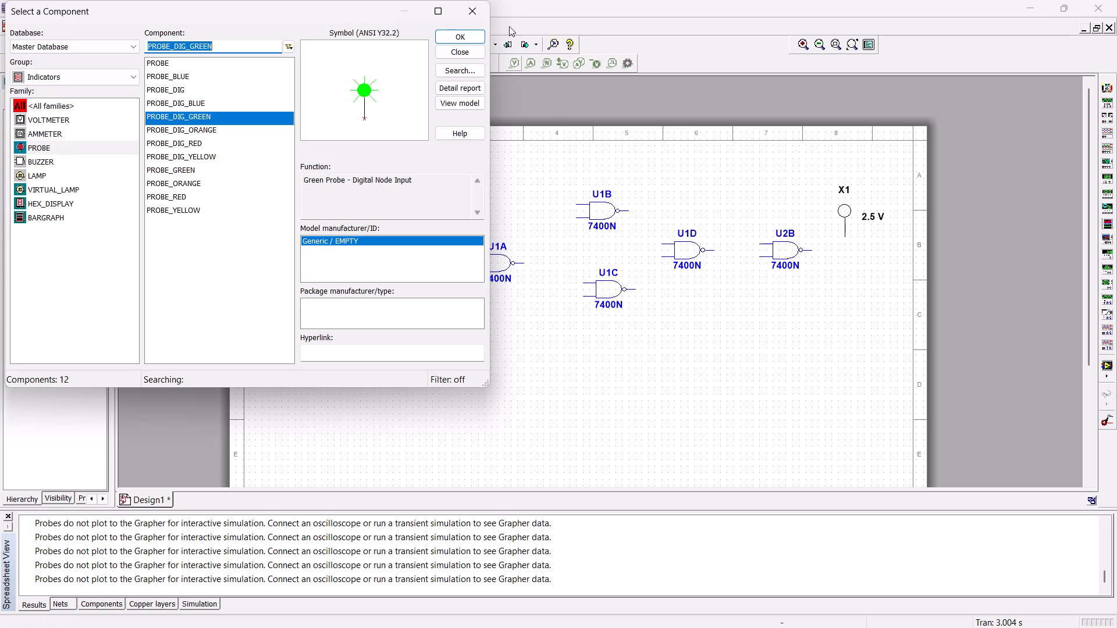
{"action": "left_click", "coordinate": [467, 12]}
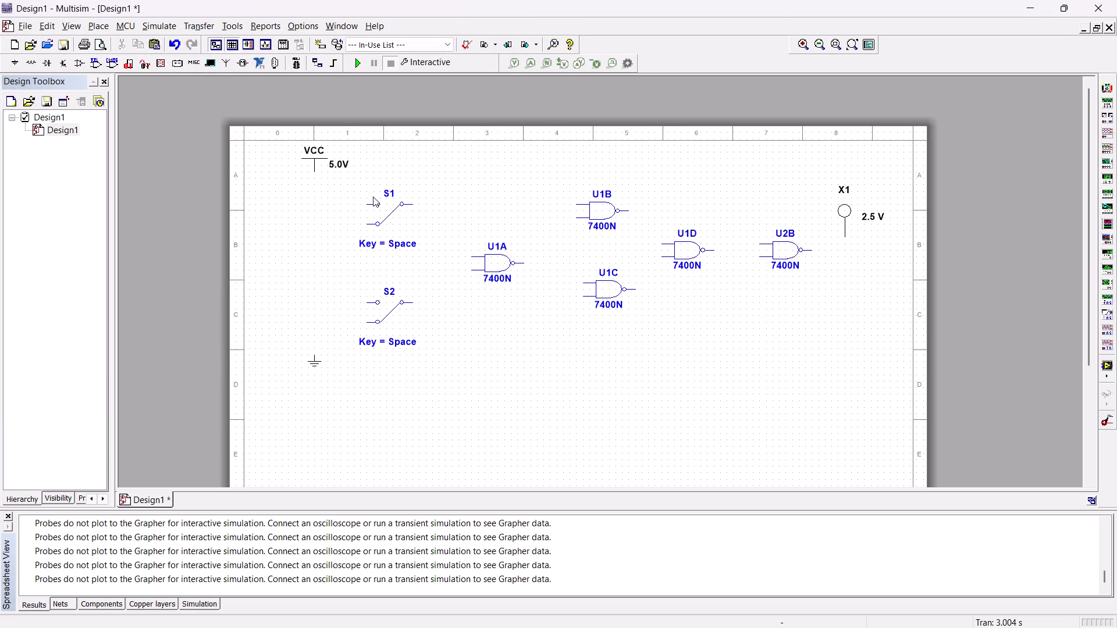
Wire the upper throws of S1 and S2 to VCC and their lower throws to ground.
{"action": "left_click", "coordinate": [366, 205]}
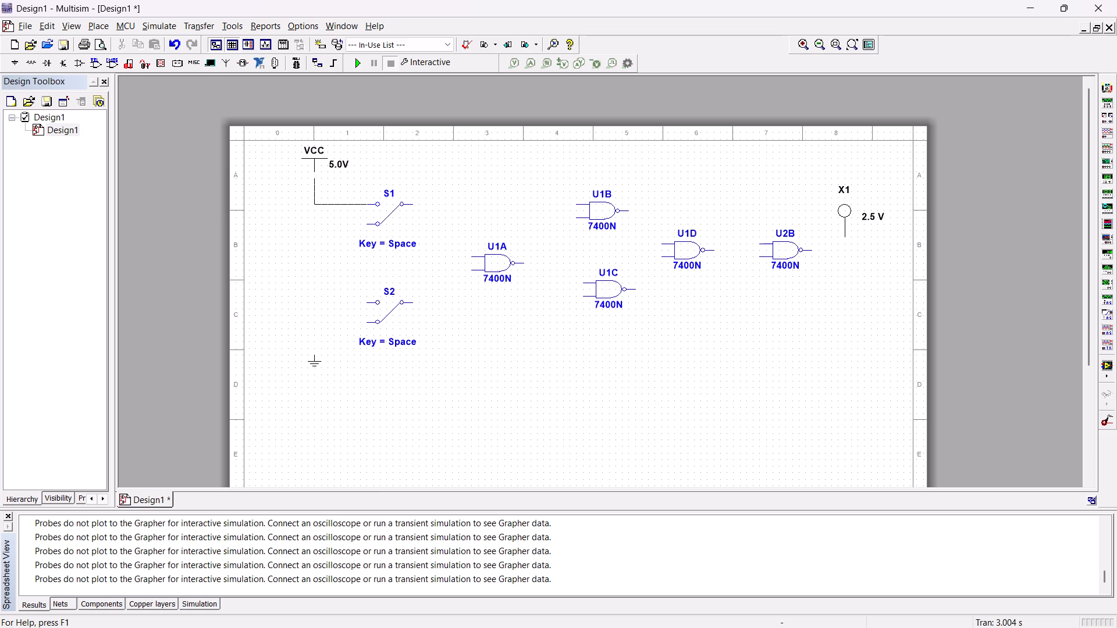
{"action": "left_click", "coordinate": [313, 172]}
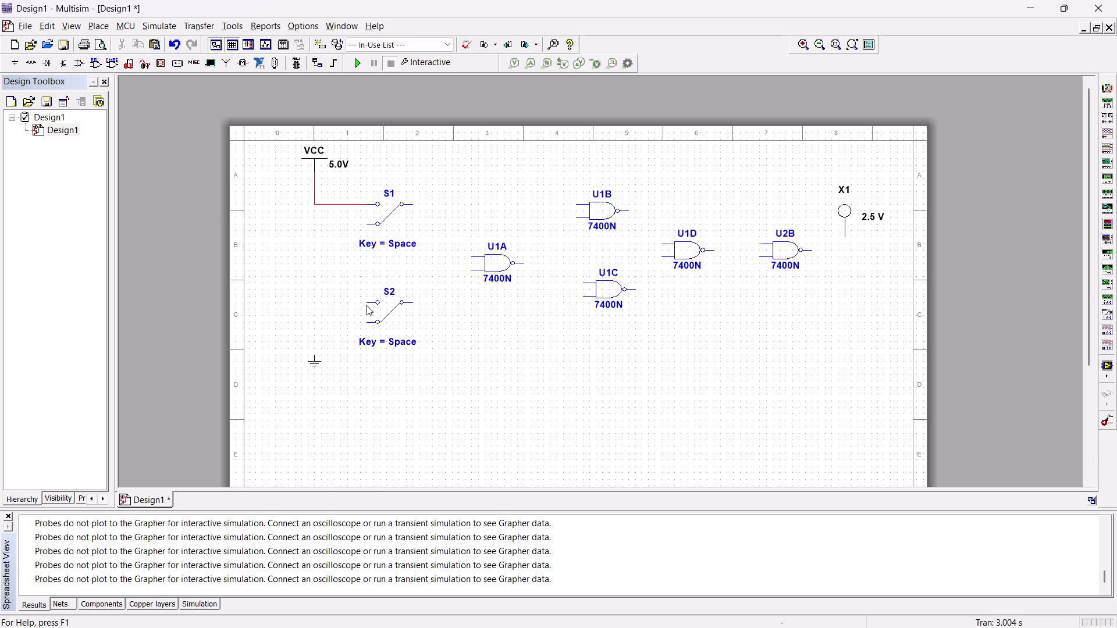
{"action": "left_click", "coordinate": [364, 302]}
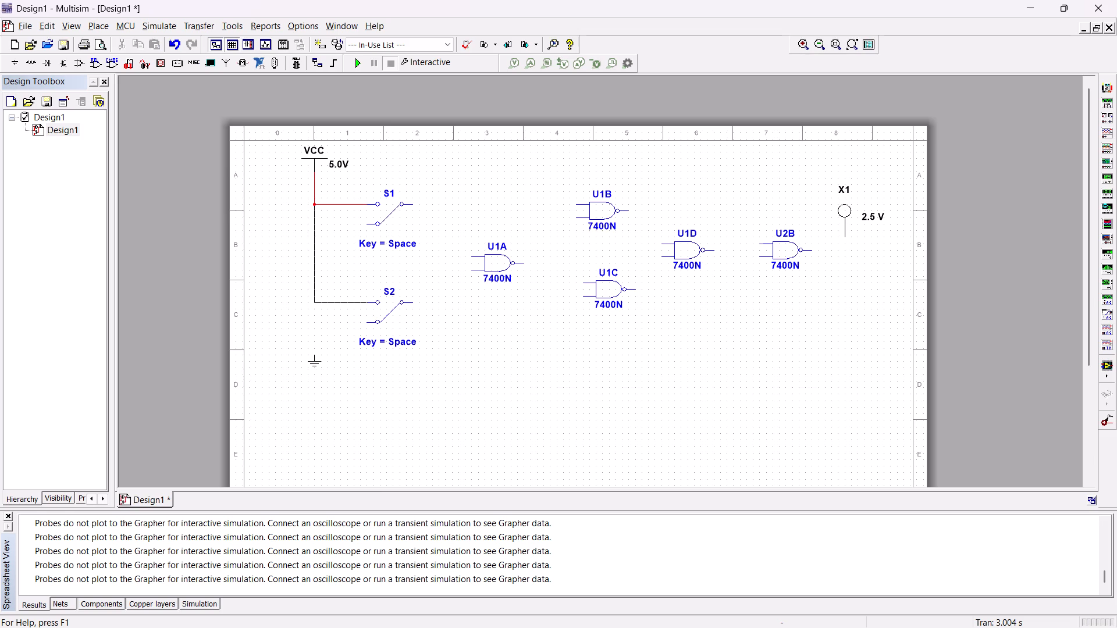
{"action": "left_click", "coordinate": [312, 204]}
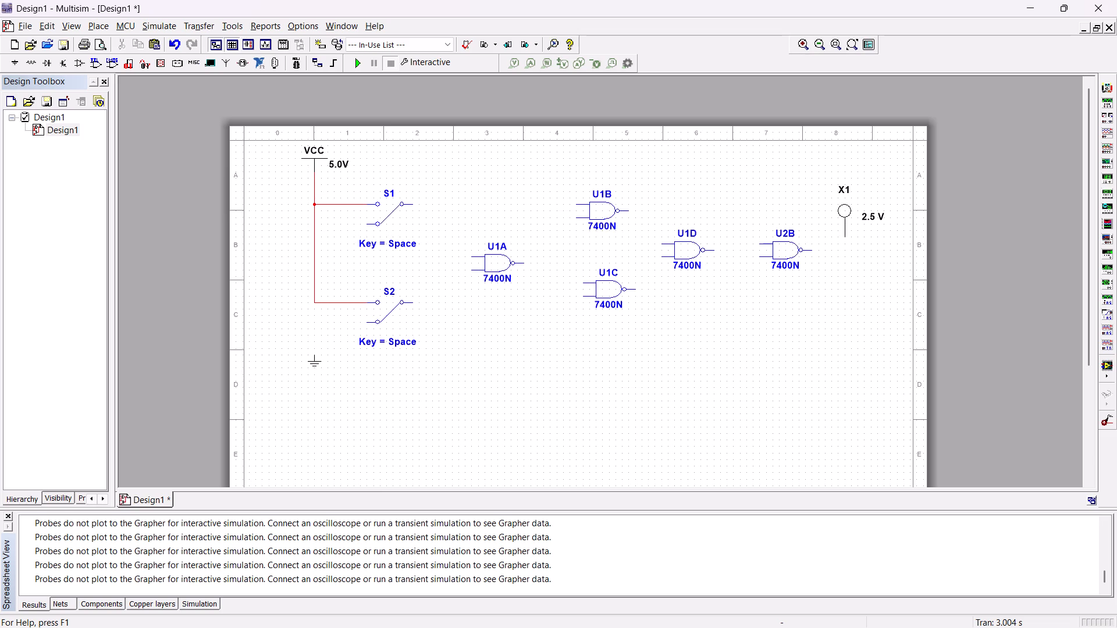
{"action": "left_click", "coordinate": [367, 322]}
{"action": "left_click", "coordinate": [312, 355]}
{"action": "left_click", "coordinate": [367, 221]}
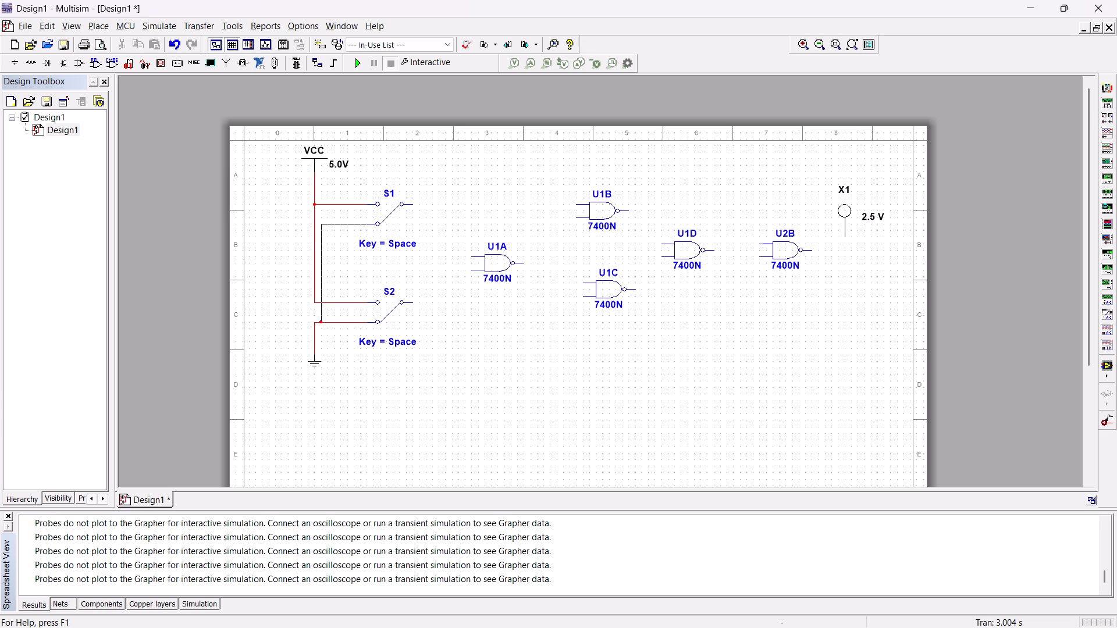
{"action": "left_click", "coordinate": [322, 325]}
Tie both inputs of NAND gate U2B together and wire its output to probe X1.
{"action": "left_click", "coordinate": [758, 244]}
{"action": "left_click", "coordinate": [757, 256]}
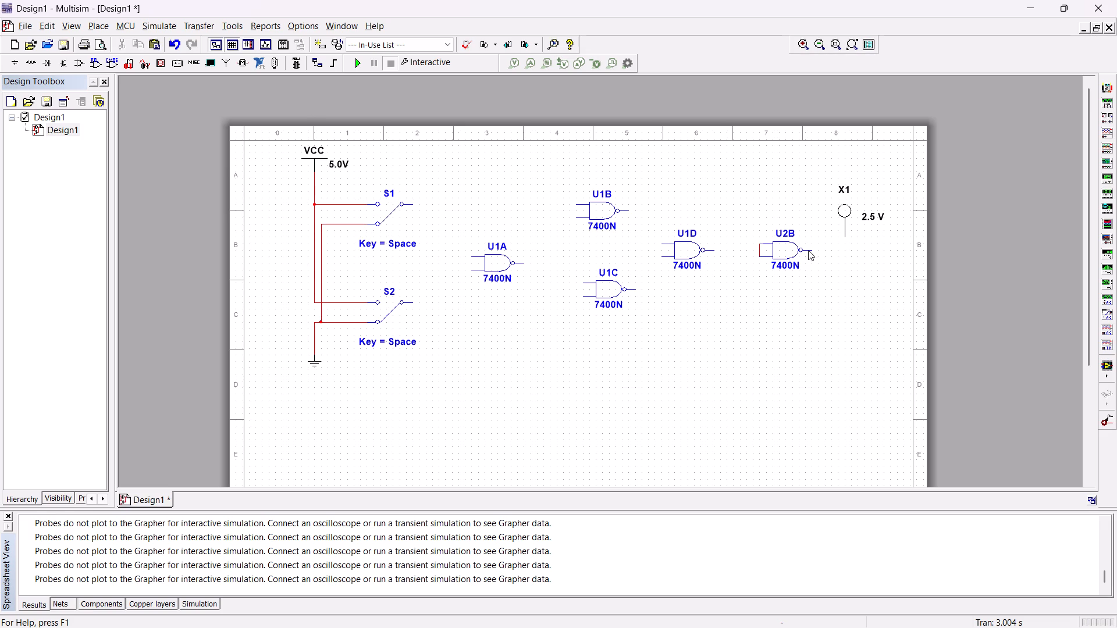
{"action": "left_click", "coordinate": [812, 249]}
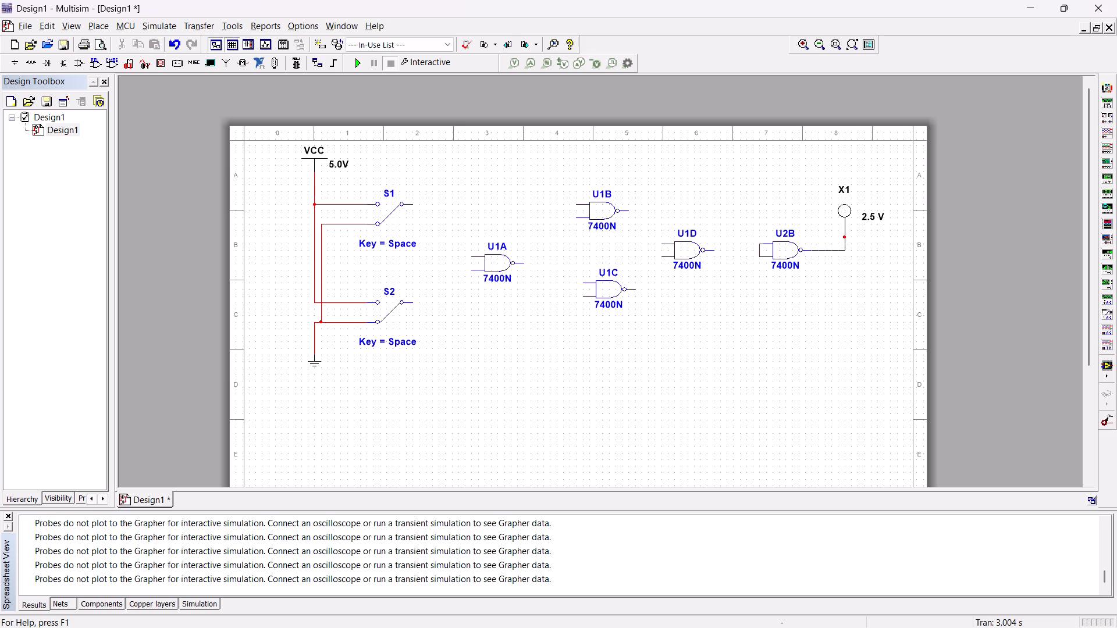
{"action": "left_click", "coordinate": [845, 237]}
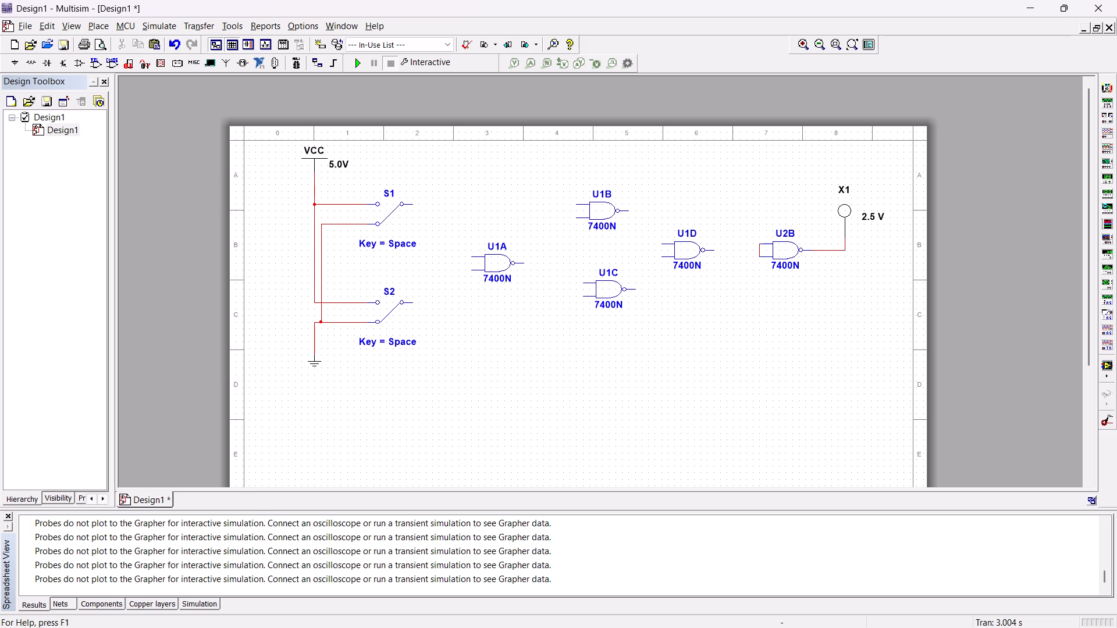
Wire U1D's output to U2B's joined inputs, and the outputs of U1B and U1C to U1D's two inputs.
{"action": "left_click", "coordinate": [714, 250]}
{"action": "left_click", "coordinate": [760, 251]}
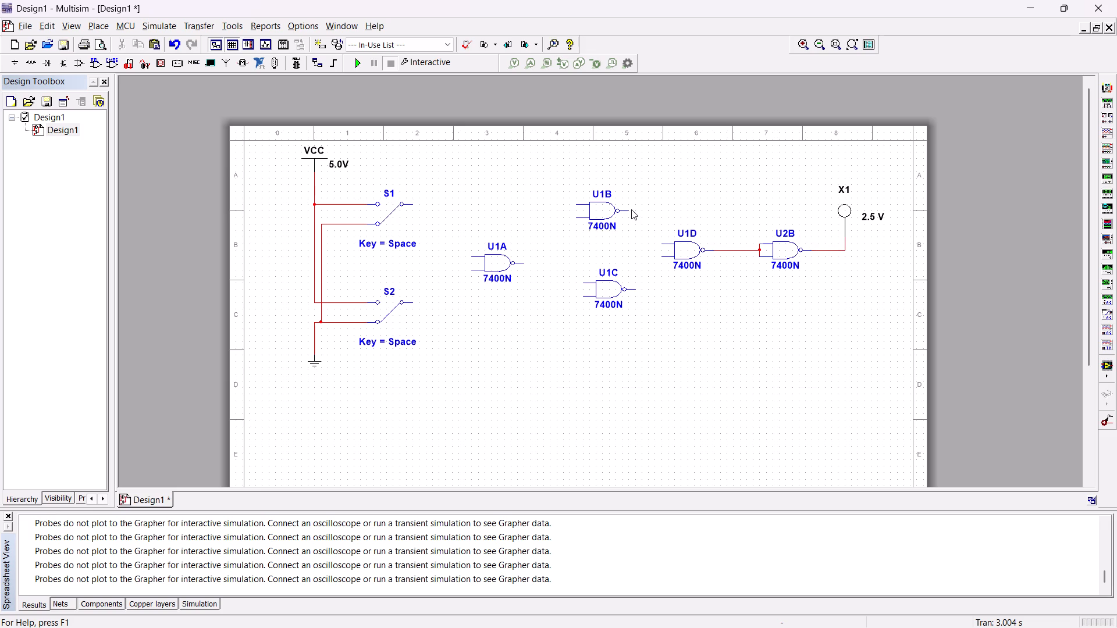
{"action": "left_click", "coordinate": [627, 211]}
{"action": "left_click", "coordinate": [659, 244]}
{"action": "left_click", "coordinate": [636, 288]}
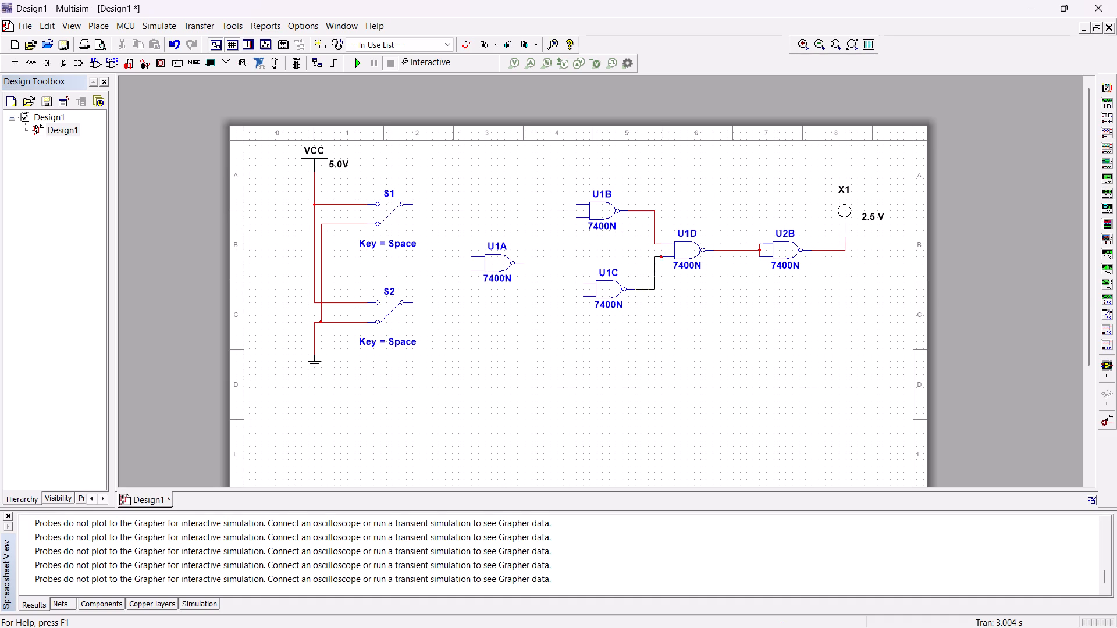
{"action": "left_click", "coordinate": [659, 258]}
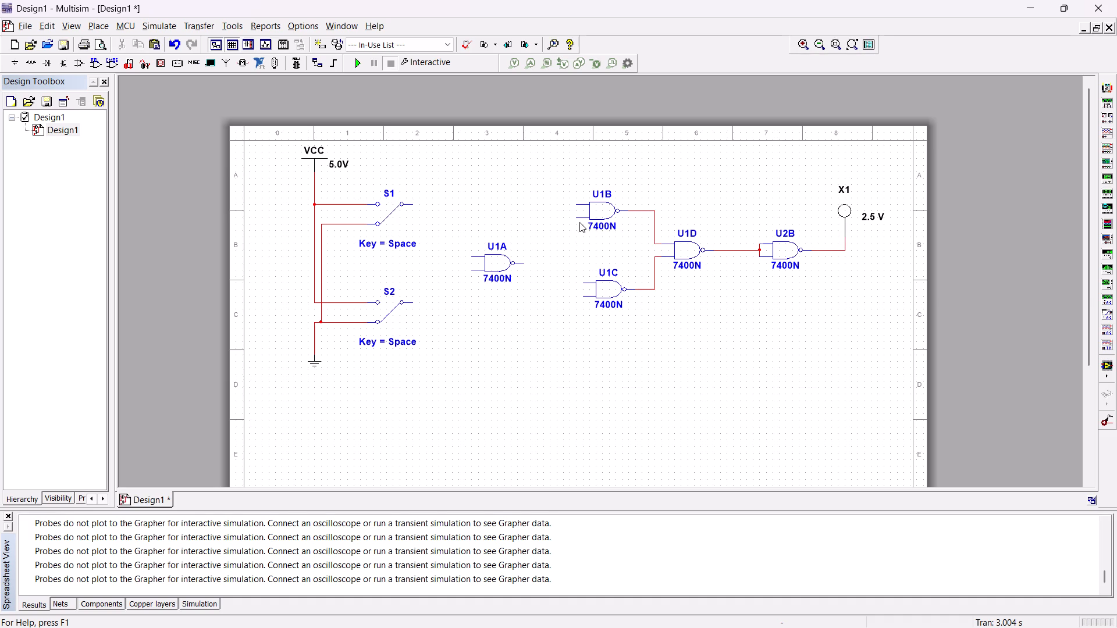
Join U1B's lower input to U1C's upper input and wire U1A's output to that connection.
{"action": "left_click", "coordinate": [576, 217]}
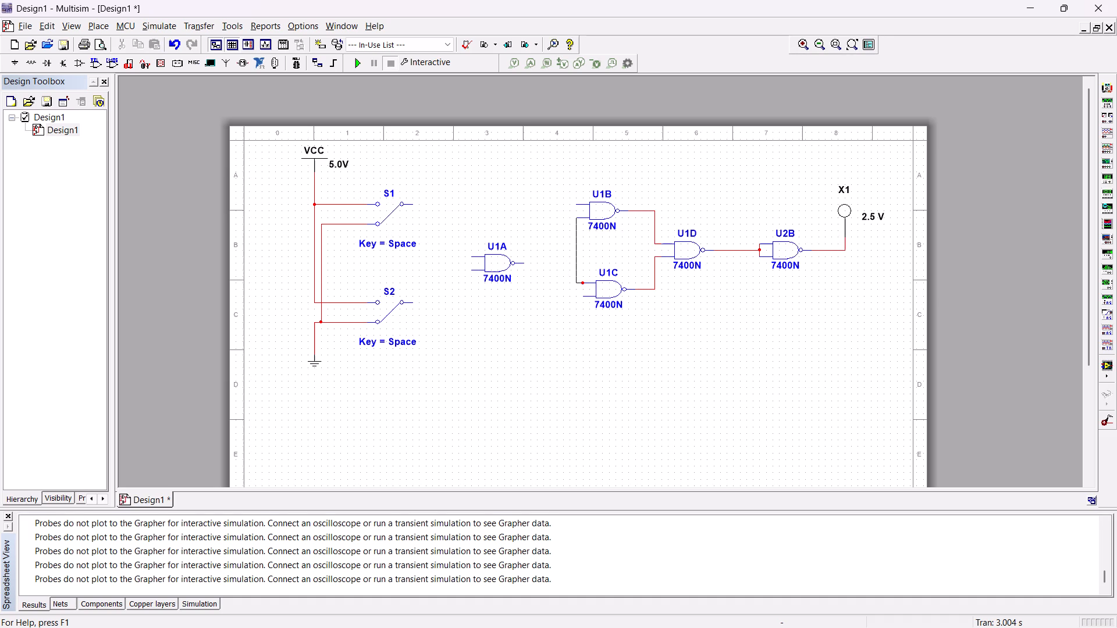
{"action": "left_click", "coordinate": [584, 286]}
{"action": "left_click", "coordinate": [525, 263]}
{"action": "left_click", "coordinate": [574, 254]}
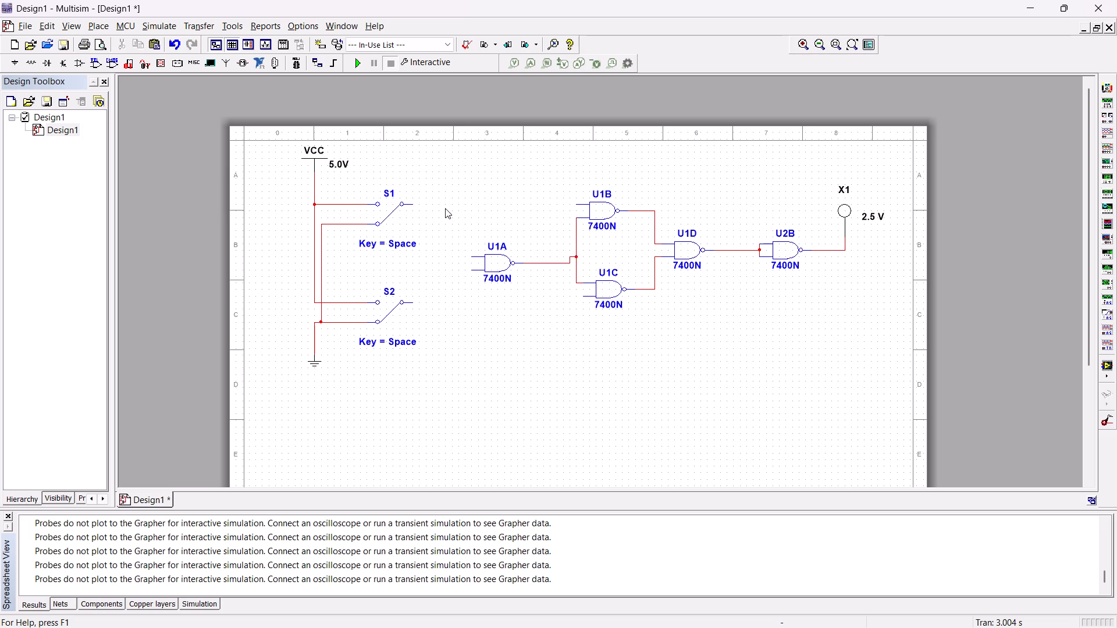
Wire the common terminal of S1 to U1A's upper input and that of S2 to U1A's lower input.
{"action": "left_click", "coordinate": [469, 256]}
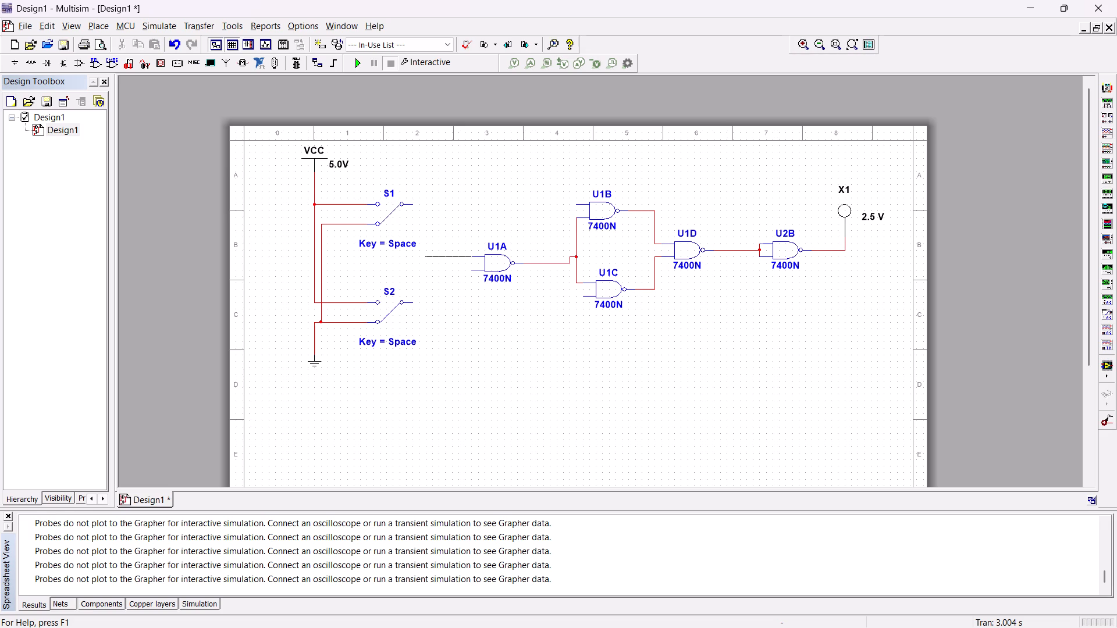
{"action": "left_click", "coordinate": [417, 204]}
{"action": "left_click", "coordinate": [414, 204]}
{"action": "left_click", "coordinate": [471, 268]}
{"action": "left_click", "coordinate": [413, 301]}
Wire U1C's lower input to the S2 output line and U1B's upper input to the S1 output line.
{"action": "left_click", "coordinate": [585, 296]}
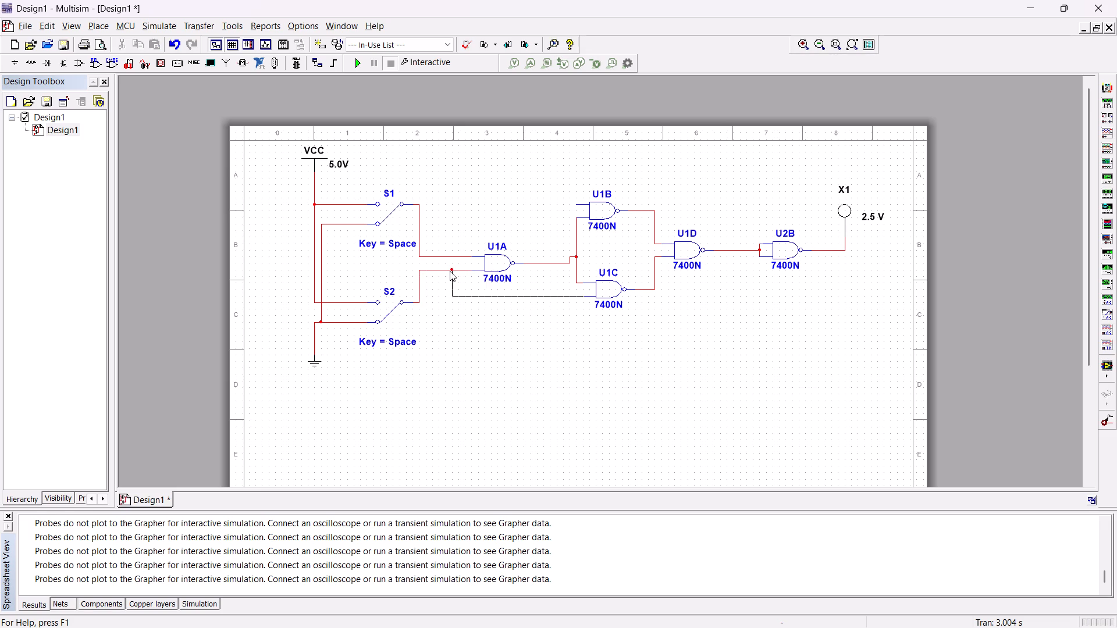
{"action": "left_click", "coordinate": [450, 271]}
{"action": "left_click", "coordinate": [575, 204]}
{"action": "left_click", "coordinate": [419, 208]}
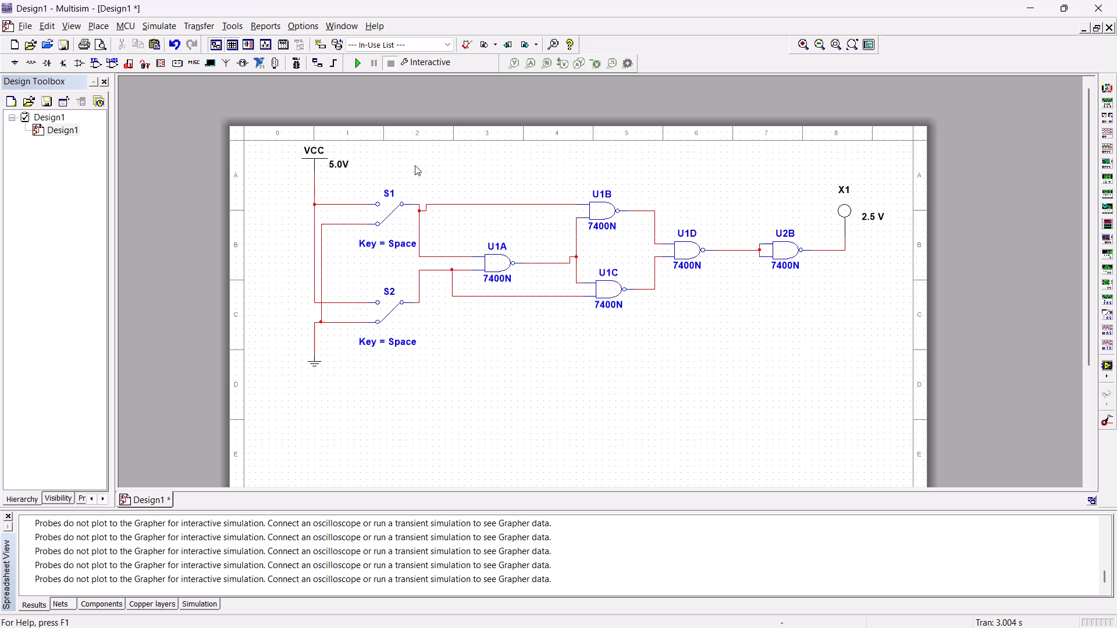
Run the interactive simulation, switch S2 and S1 in turn to VCC to test probe X1, and stop it.
{"action": "left_click", "coordinate": [353, 65]}
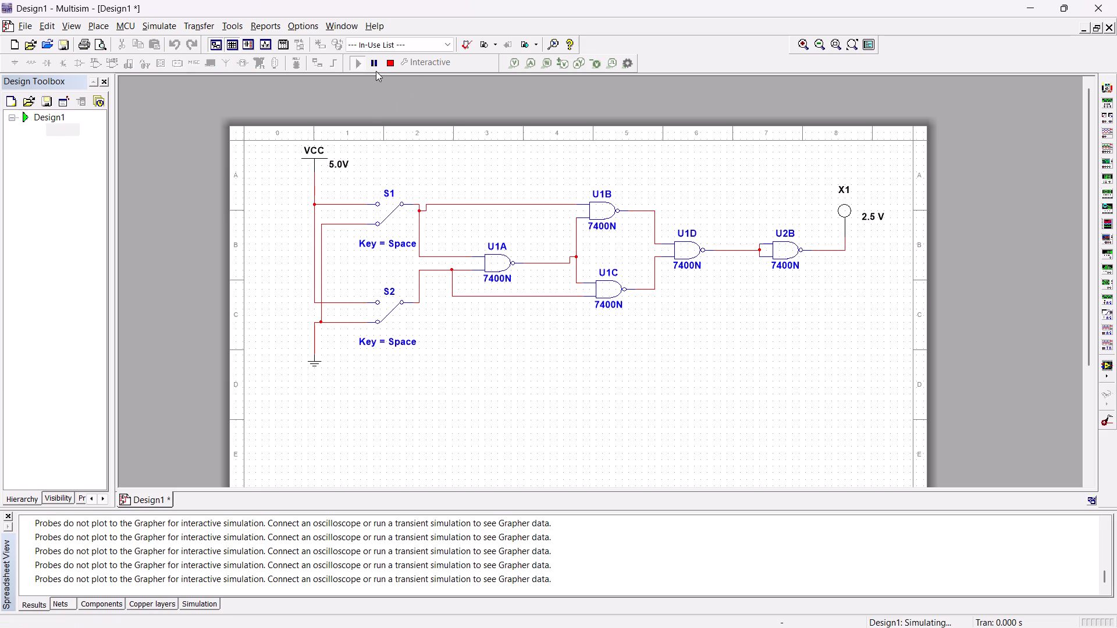
{"action": "left_click", "coordinate": [386, 316]}
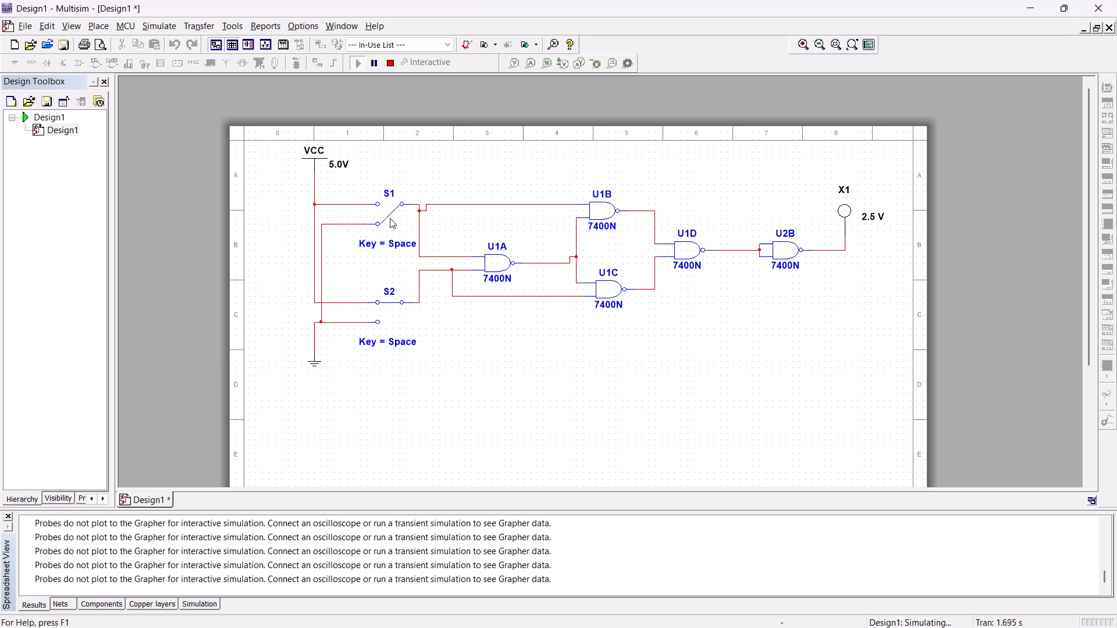
{"action": "left_click", "coordinate": [386, 217]}
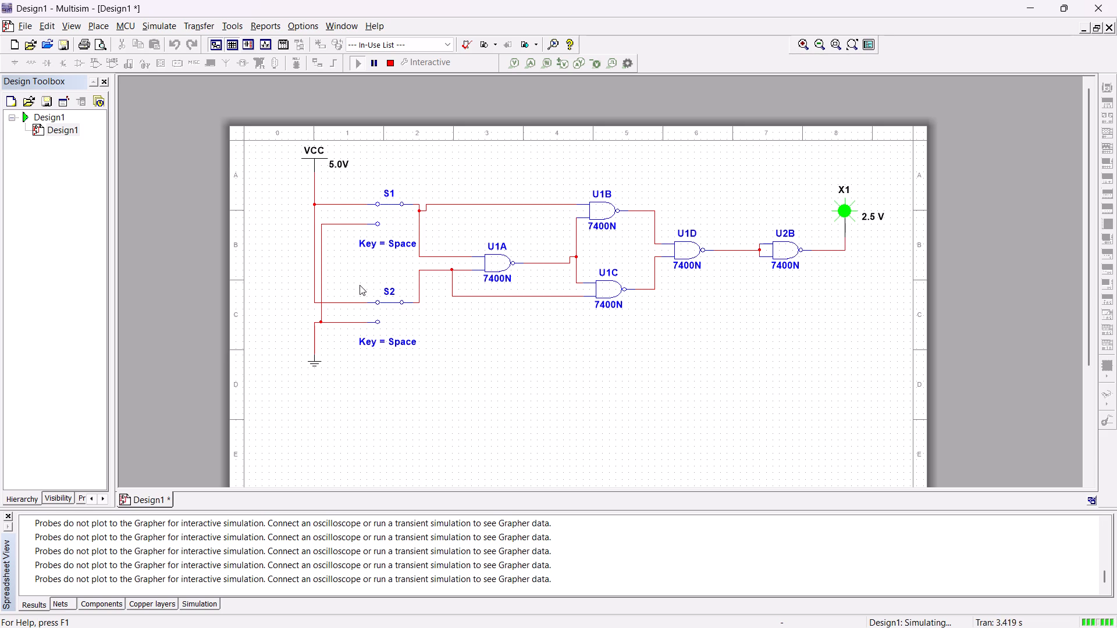
{"action": "left_click", "coordinate": [386, 63]}
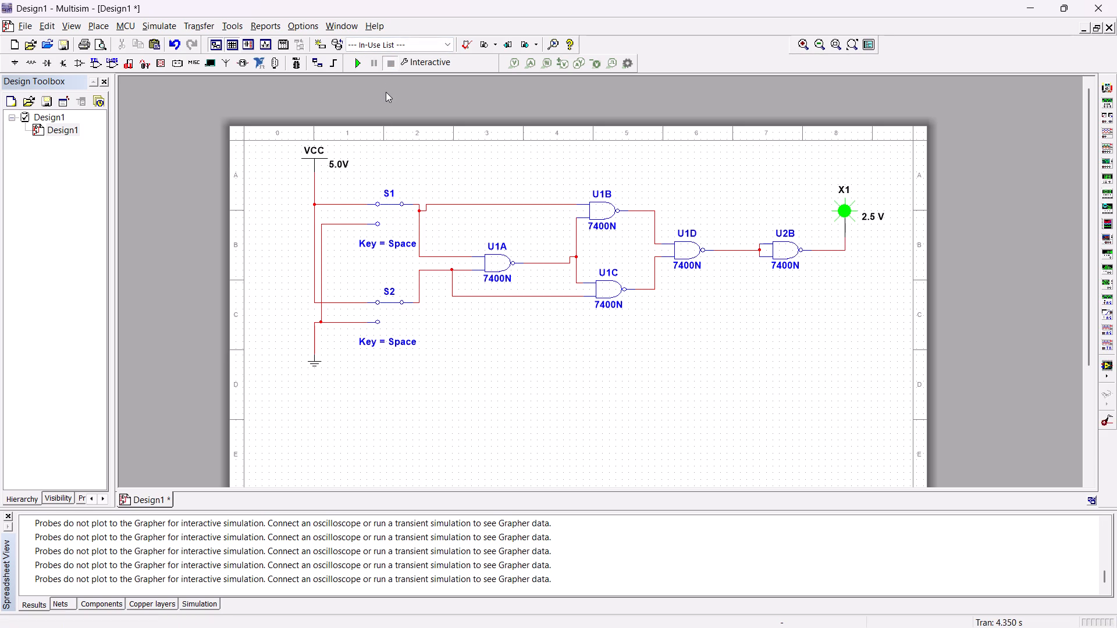
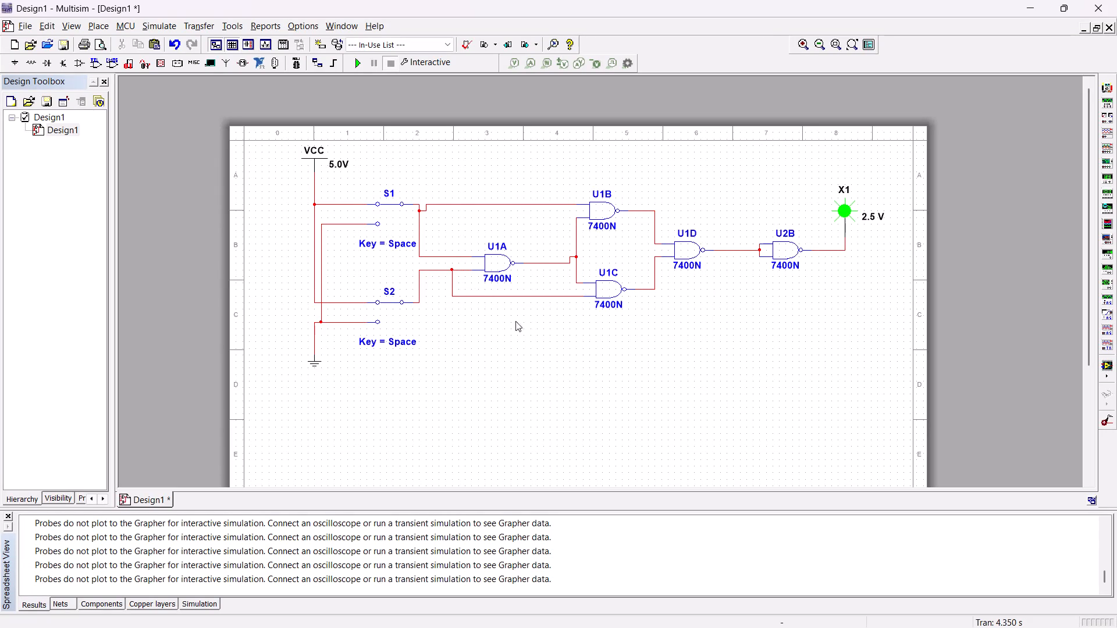
Delete all five 7400N NAND gates together with their wiring, keeping both switches and probe X1.
{"action": "left_click_drag", "start_coordinate": [575, 412], "coordinate": [488, 285]}
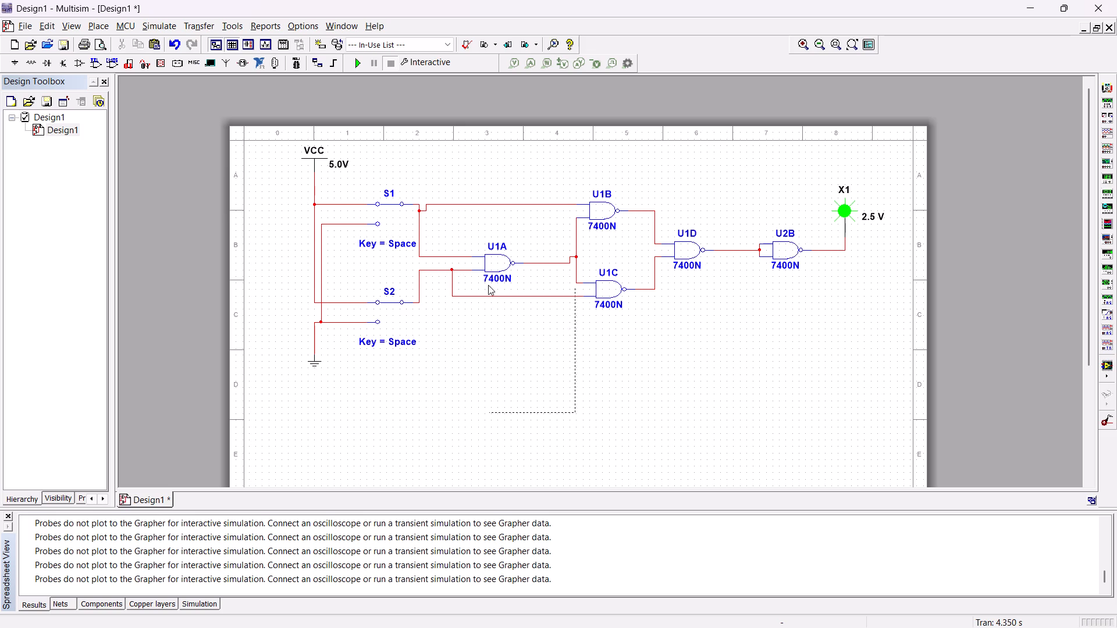
{"action": "left_click_drag", "start_coordinate": [488, 285], "coordinate": [507, 188]}
{"action": "key", "text": "Delete"}
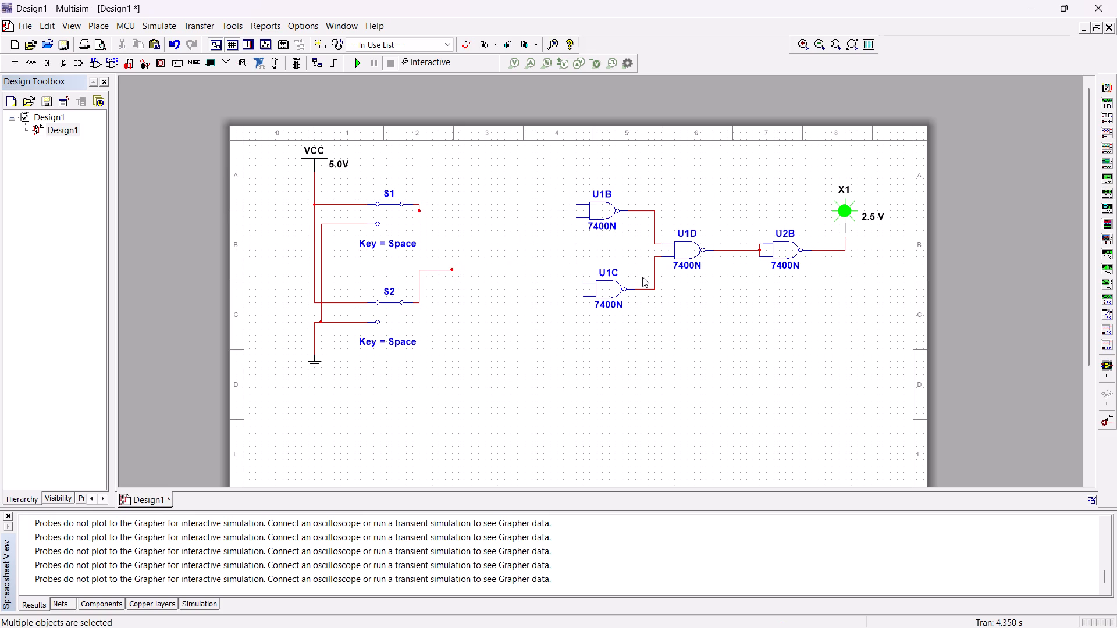
{"action": "left_click_drag", "start_coordinate": [731, 326], "coordinate": [824, 213]}
{"action": "key", "text": "Delete"}
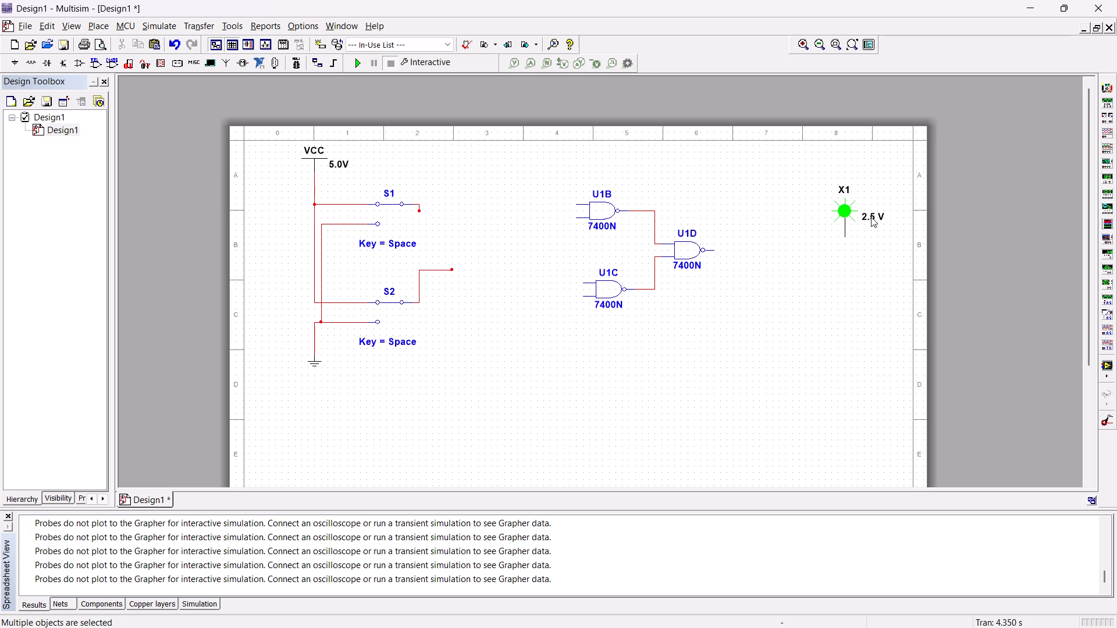
{"action": "left_click_drag", "start_coordinate": [773, 244], "coordinate": [515, 326]}
{"action": "key", "text": "Delete"}
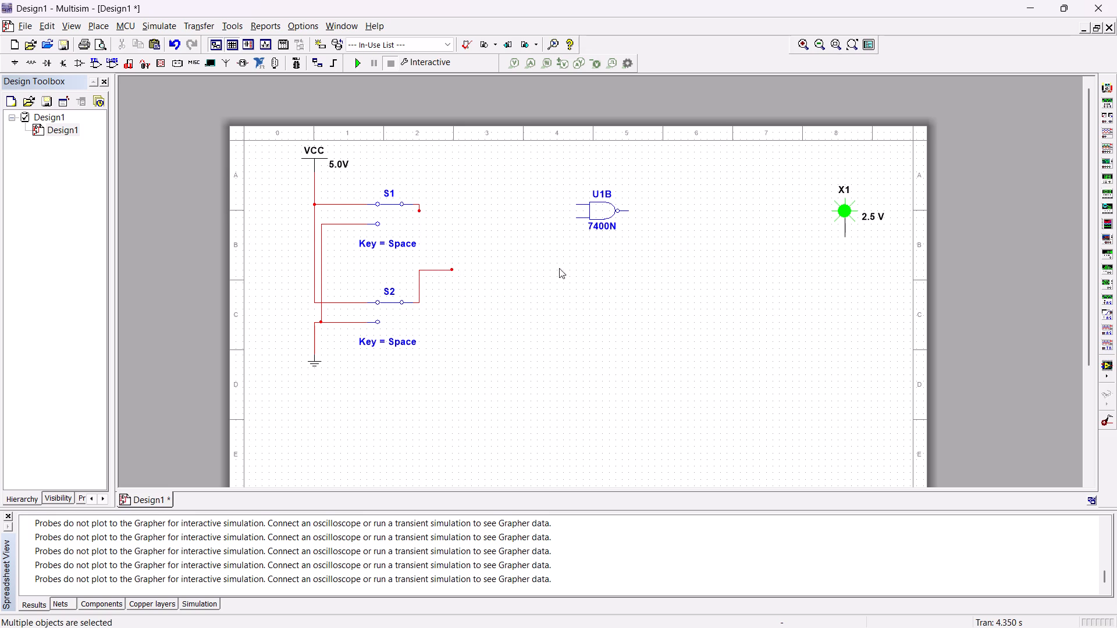
{"action": "left_click_drag", "start_coordinate": [574, 252], "coordinate": [590, 197]}
{"action": "key", "text": "Delete"}
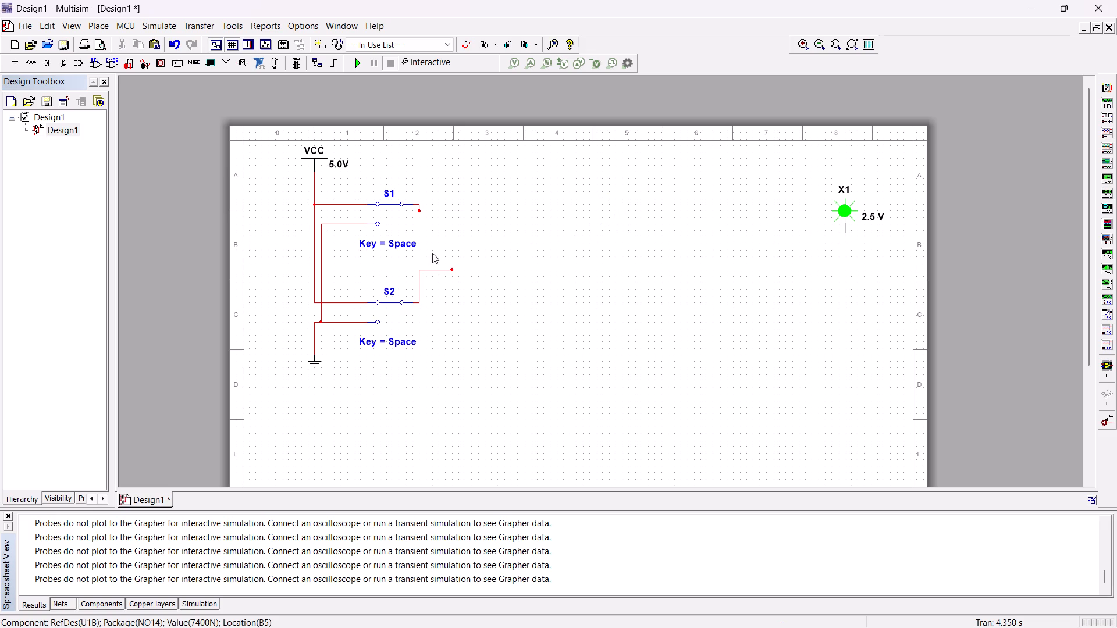
Delete switches S2 and S1 and the remaining wires, leaving only VCC, the ground symbol and probe X1.
{"action": "left_click", "coordinate": [404, 244]}
{"action": "left_click_drag", "start_coordinate": [522, 317], "coordinate": [287, 255]}
{"action": "key", "text": "Delete"}
{"action": "left_click_drag", "start_coordinate": [364, 242], "coordinate": [360, 188]}
{"action": "key", "text": "Delete"}
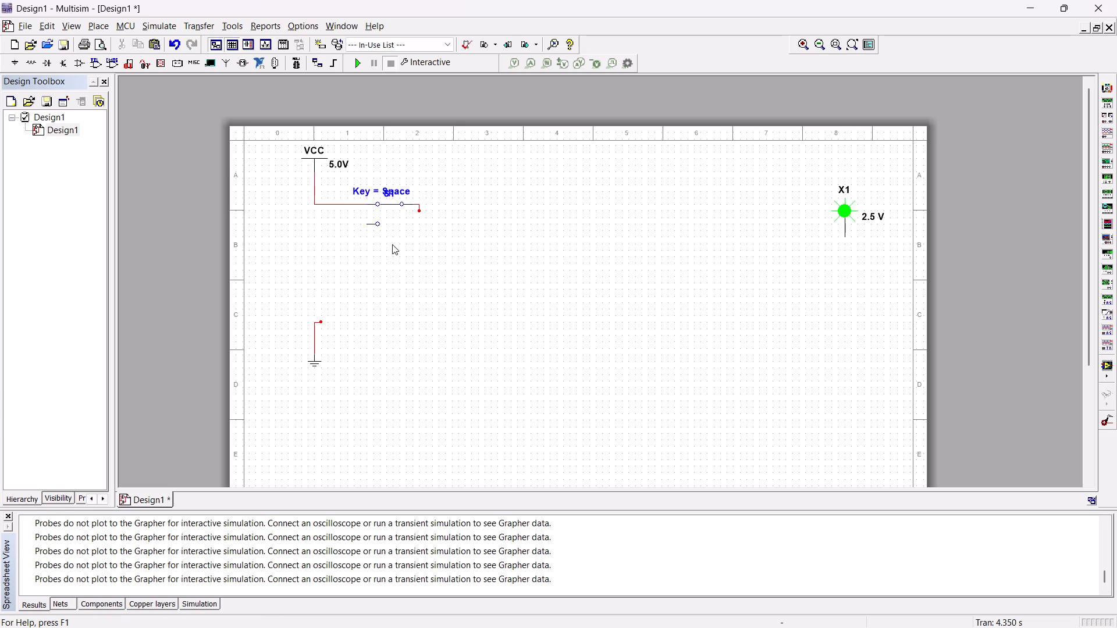
{"action": "left_click_drag", "start_coordinate": [366, 271], "coordinate": [373, 181]}
{"action": "key", "text": "Delete"}
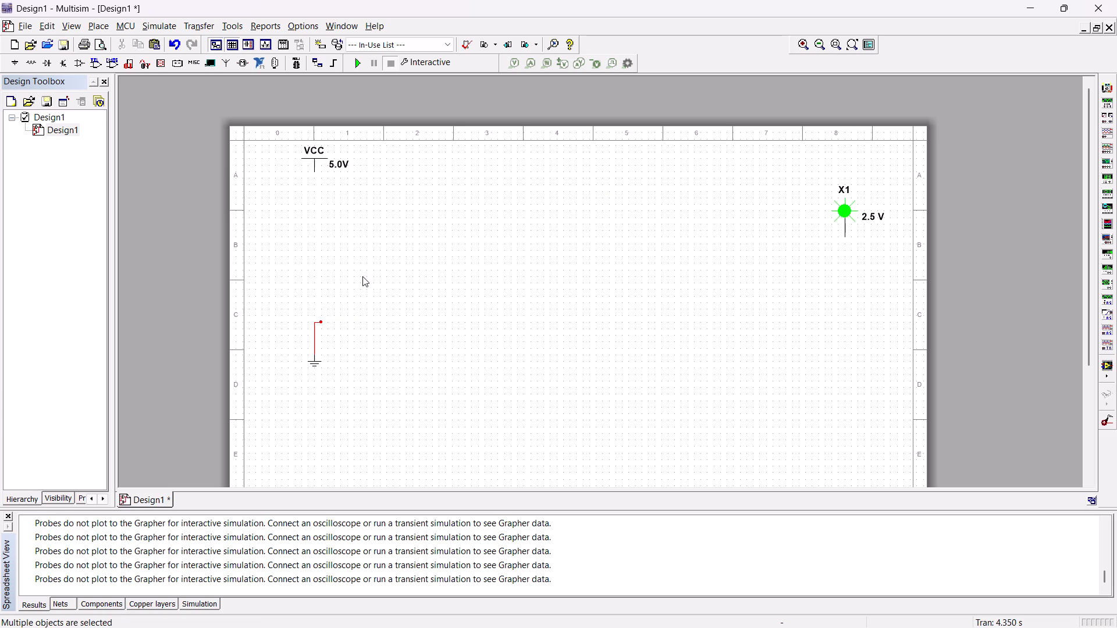
{"action": "left_click", "coordinate": [314, 345]}
{"action": "key", "text": "Delete"}
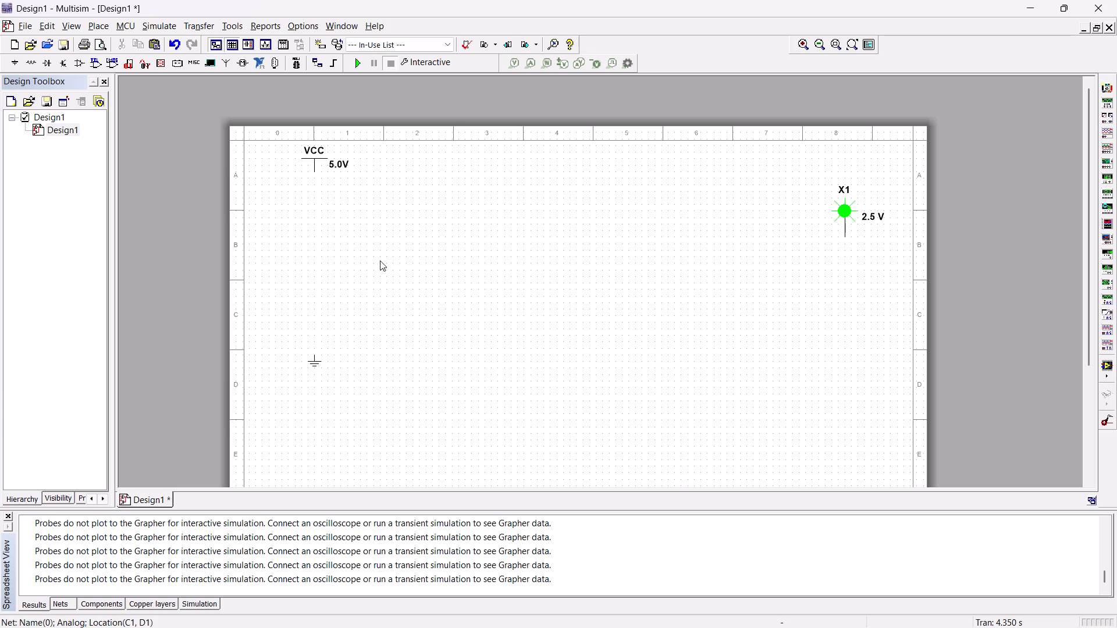
Paste two copies of the two-way switch between VCC and ground, the second below the first.
{"action": "right_click", "coordinate": [396, 229]}
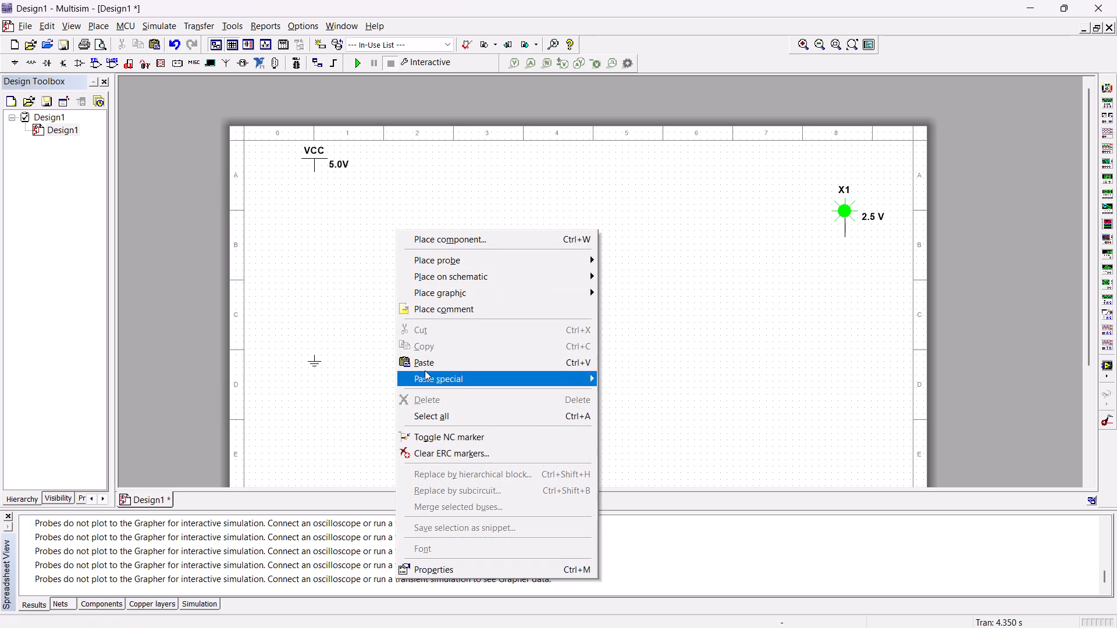
{"action": "left_click", "coordinate": [425, 366]}
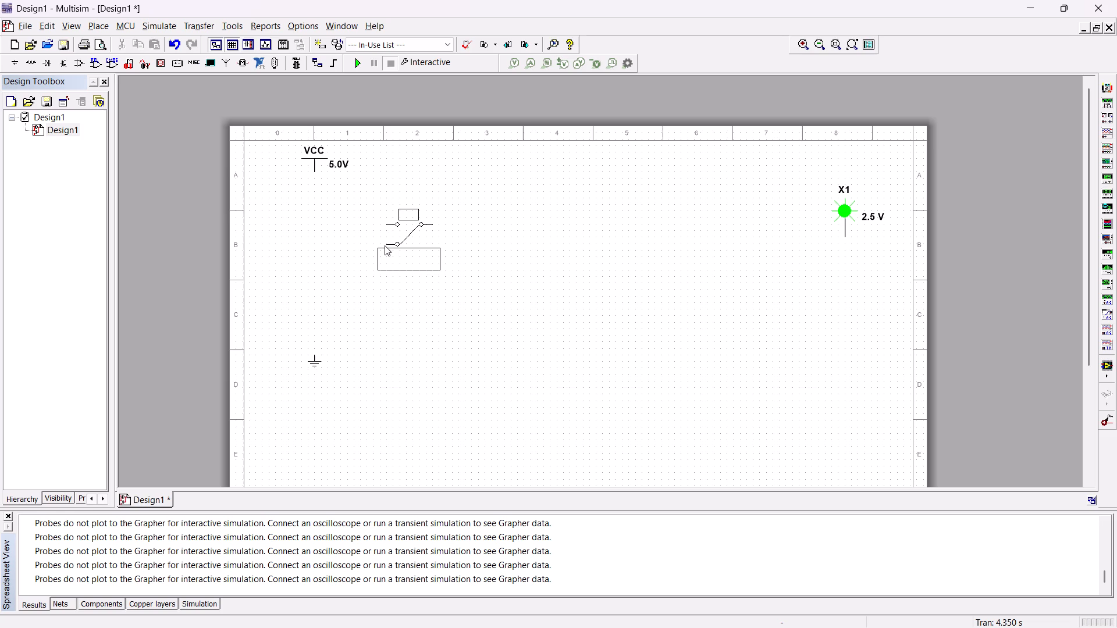
{"action": "left_click", "coordinate": [386, 234]}
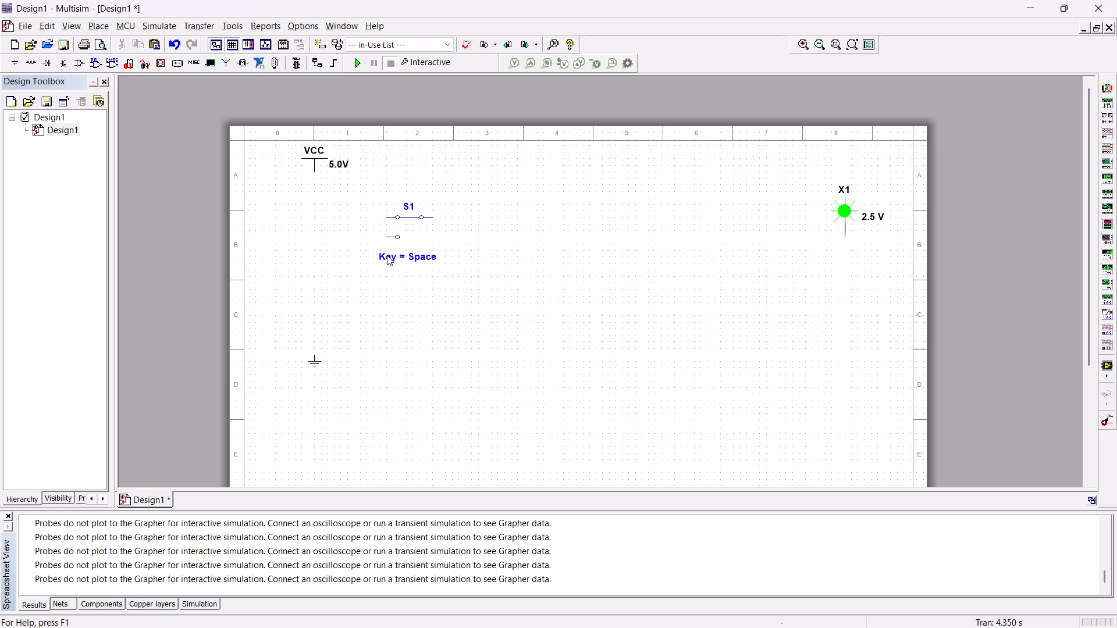
{"action": "right_click", "coordinate": [409, 331]}
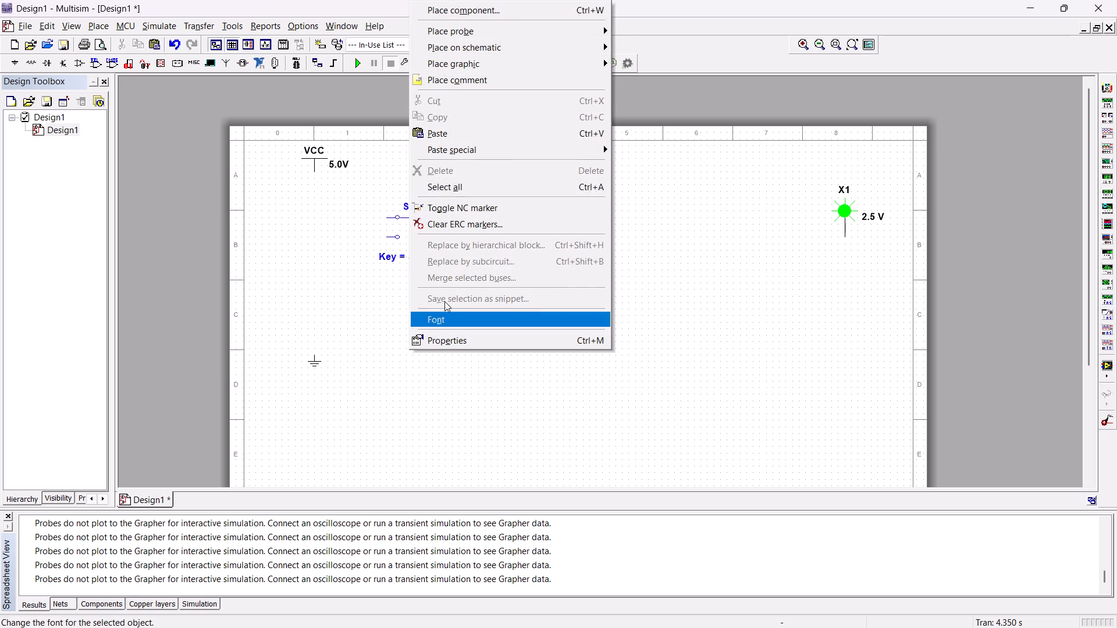
{"action": "left_click", "coordinate": [440, 130]}
{"action": "left_click", "coordinate": [415, 329]}
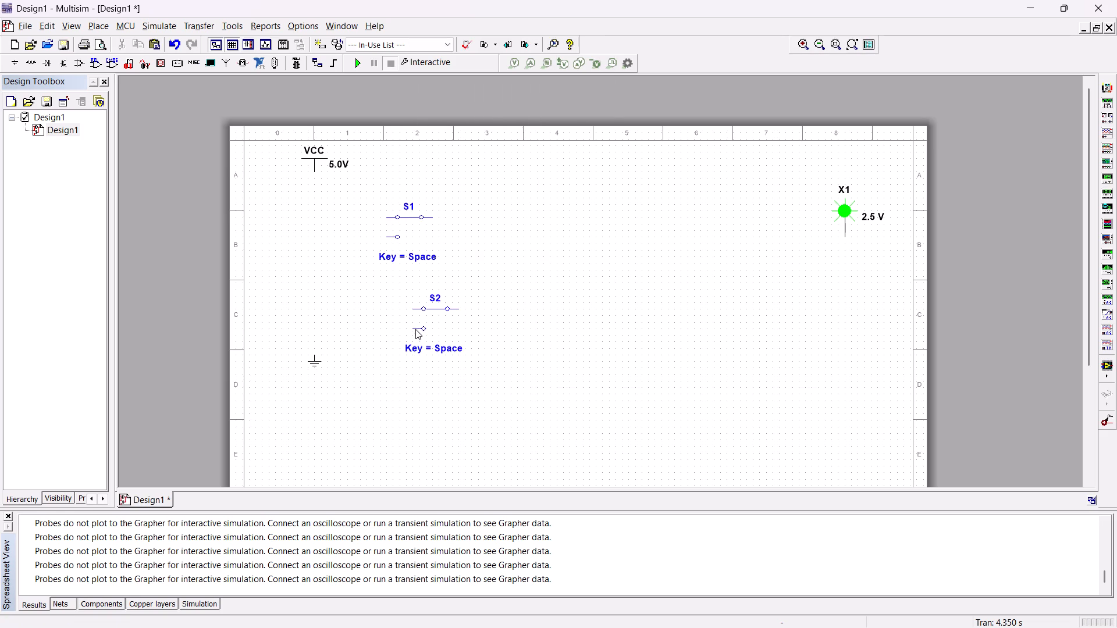
Move the ground symbol farther down, below switch S2.
{"action": "left_click_drag", "start_coordinate": [311, 363], "coordinate": [341, 429]}
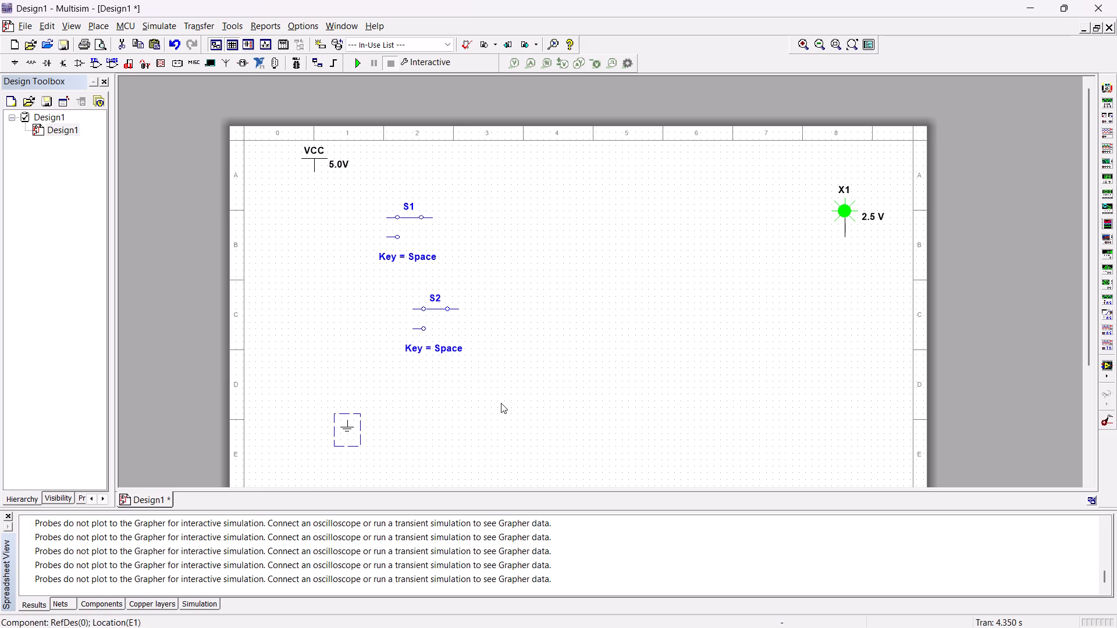
{"action": "left_click", "coordinate": [501, 403]}
Flip switches S2 and S1 to their lower contacts.
{"action": "left_click", "coordinate": [433, 313]}
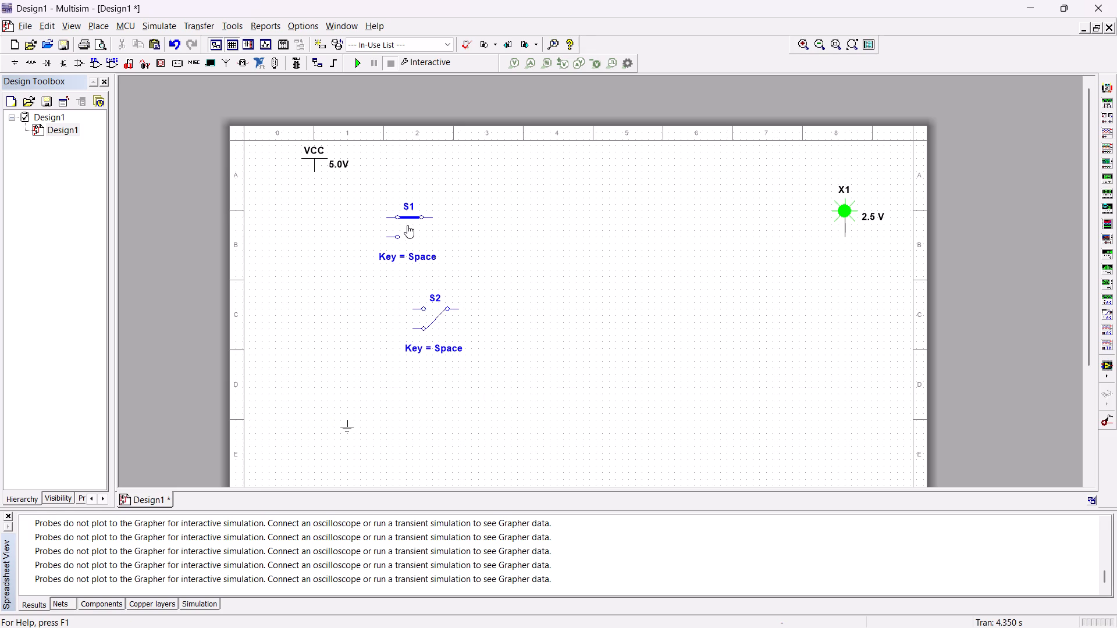
{"action": "left_click", "coordinate": [406, 223]}
Place sections A to D of one new TTL 7400N: A beside S1, B beside S2, C after them and D before X1.
{"action": "left_click", "coordinate": [12, 60]}
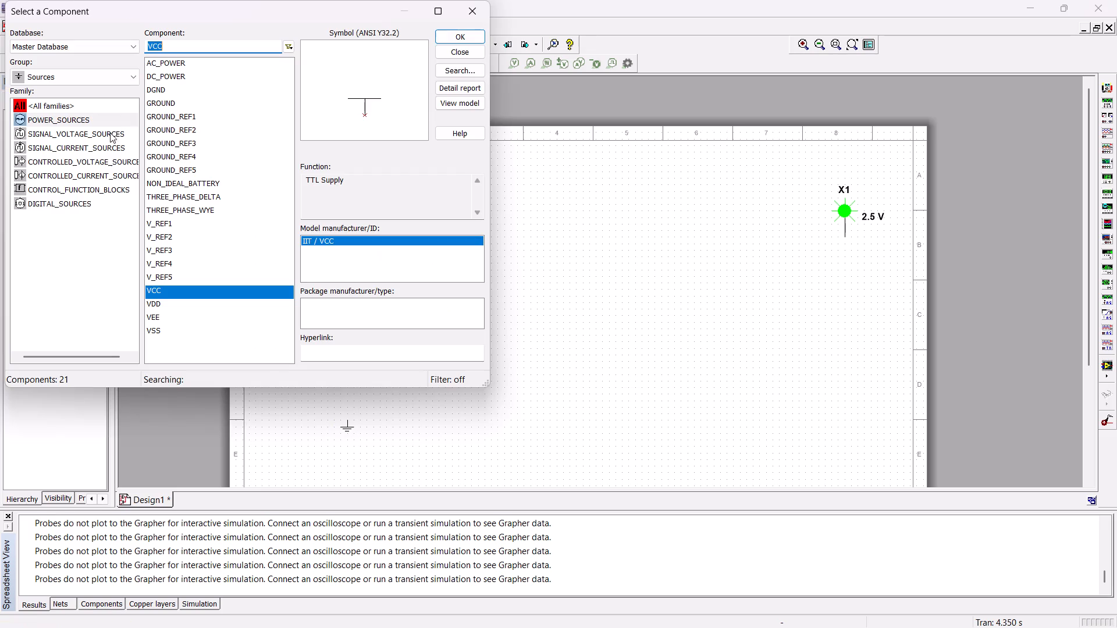
{"action": "left_click", "coordinate": [99, 80]}
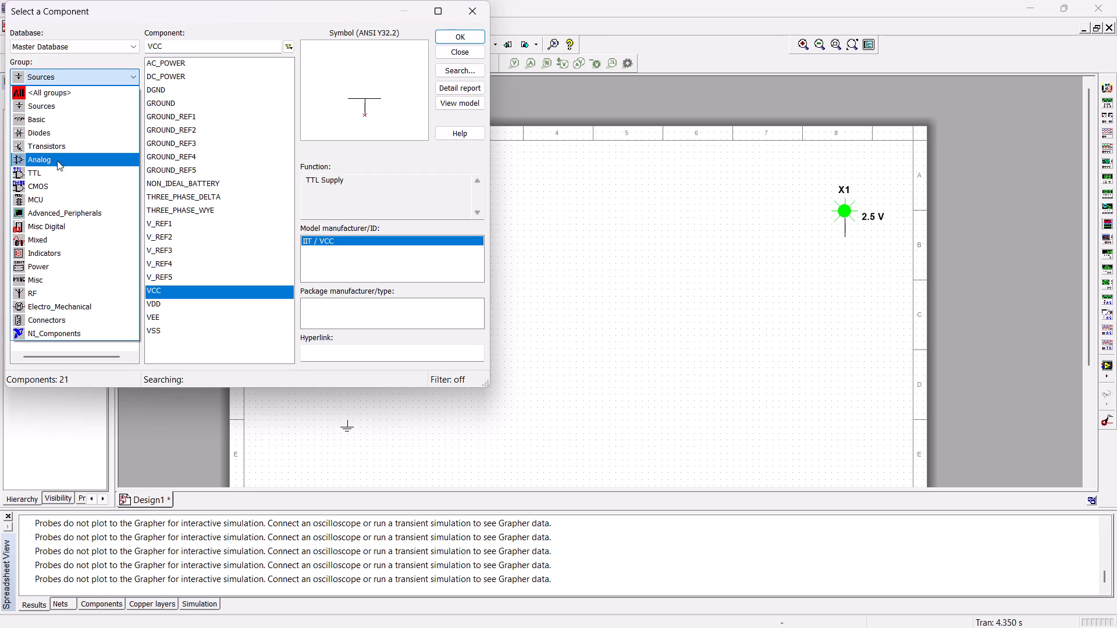
{"action": "left_click", "coordinate": [53, 173]}
{"action": "left_click", "coordinate": [447, 38]}
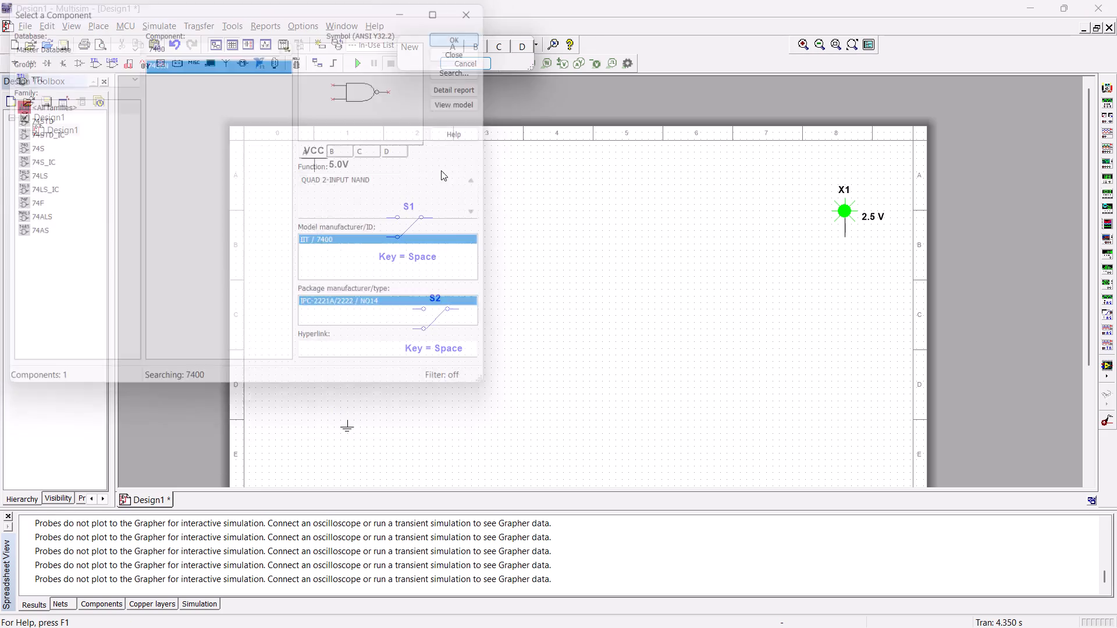
{"action": "left_click_drag", "start_coordinate": [447, 48], "coordinate": [453, 55]}
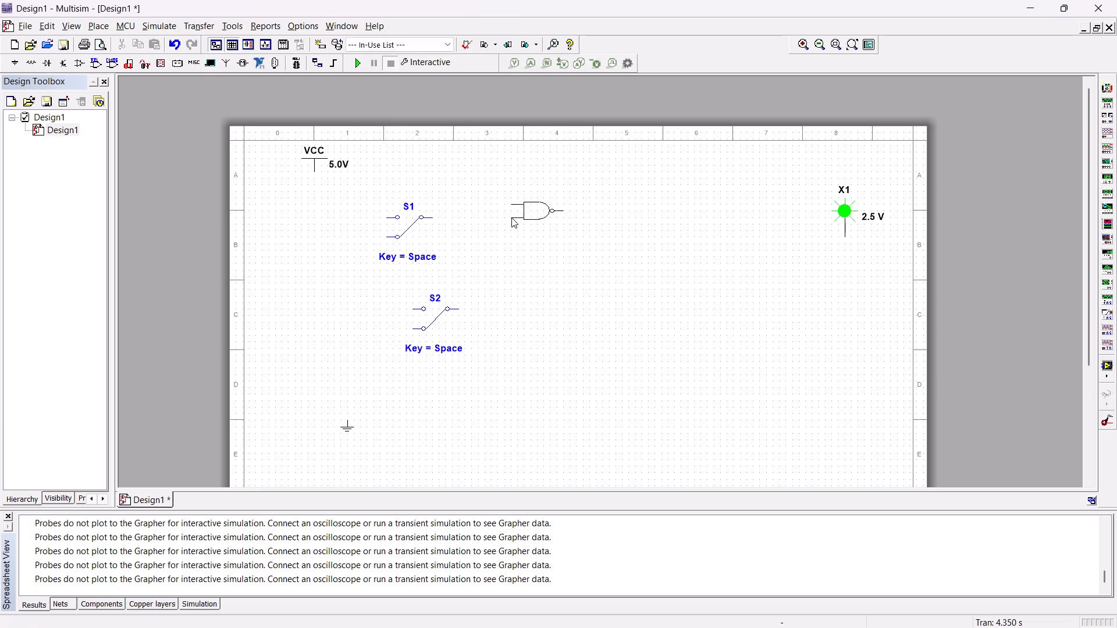
{"action": "left_click", "coordinate": [509, 222]}
{"action": "left_click_drag", "start_coordinate": [510, 226], "coordinate": [517, 233]}
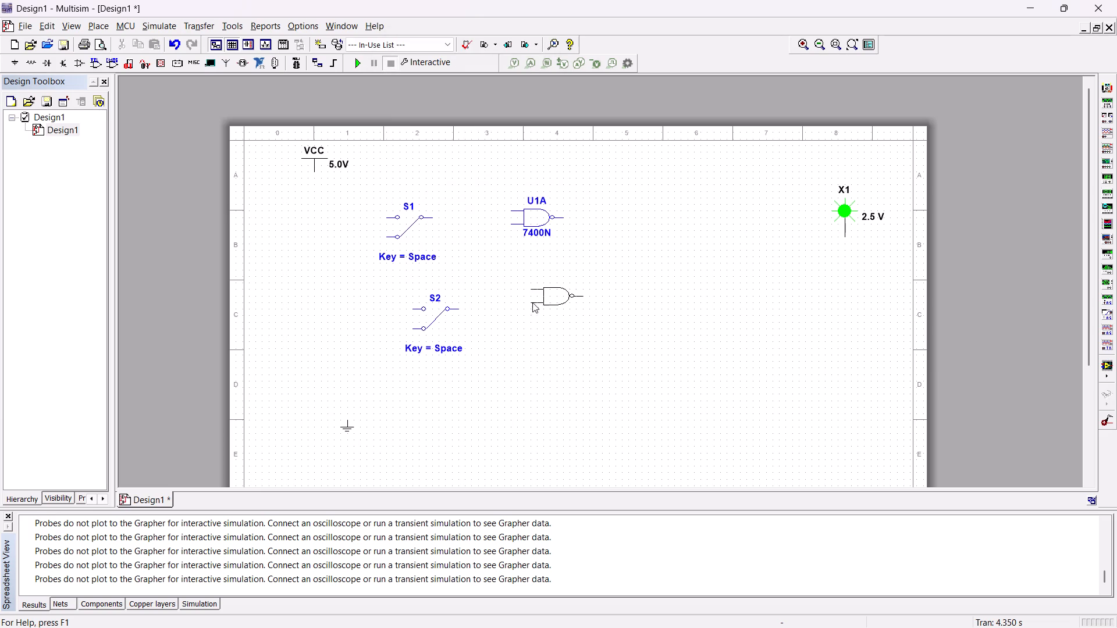
{"action": "left_click", "coordinate": [528, 309]}
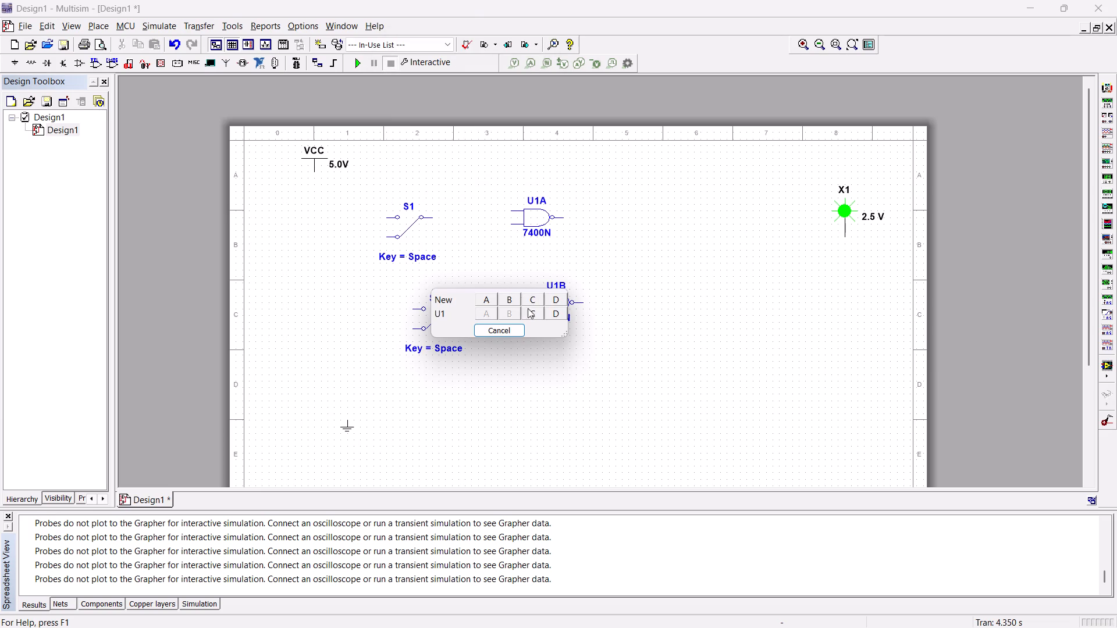
{"action": "left_click_drag", "start_coordinate": [532, 313], "coordinate": [538, 320]}
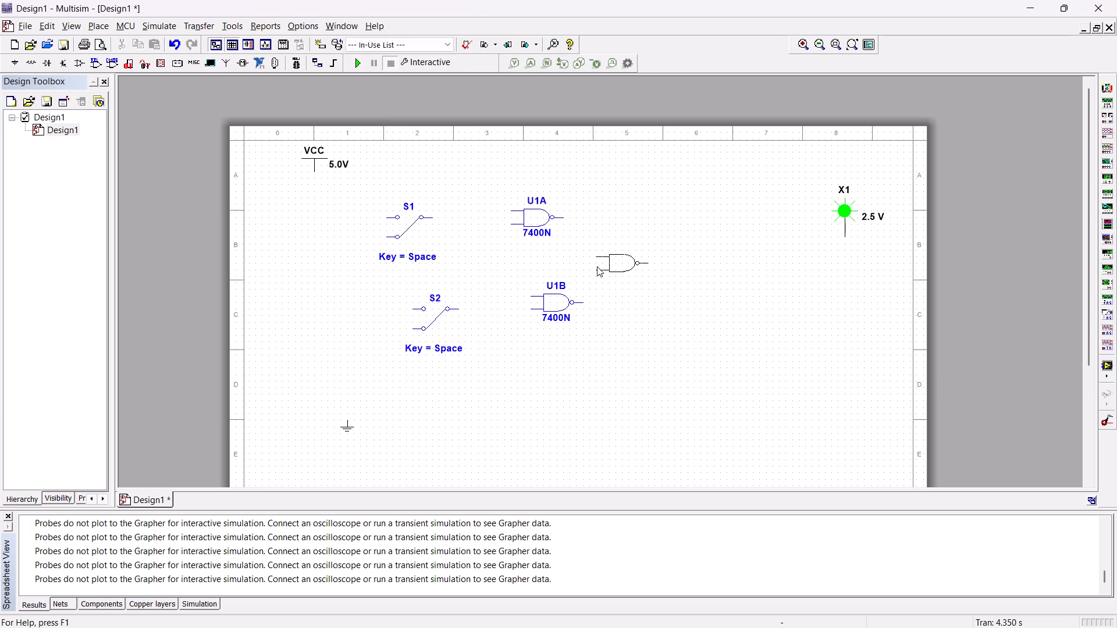
{"action": "left_click", "coordinate": [609, 263]}
{"action": "left_click_drag", "start_coordinate": [609, 269], "coordinate": [616, 276]}
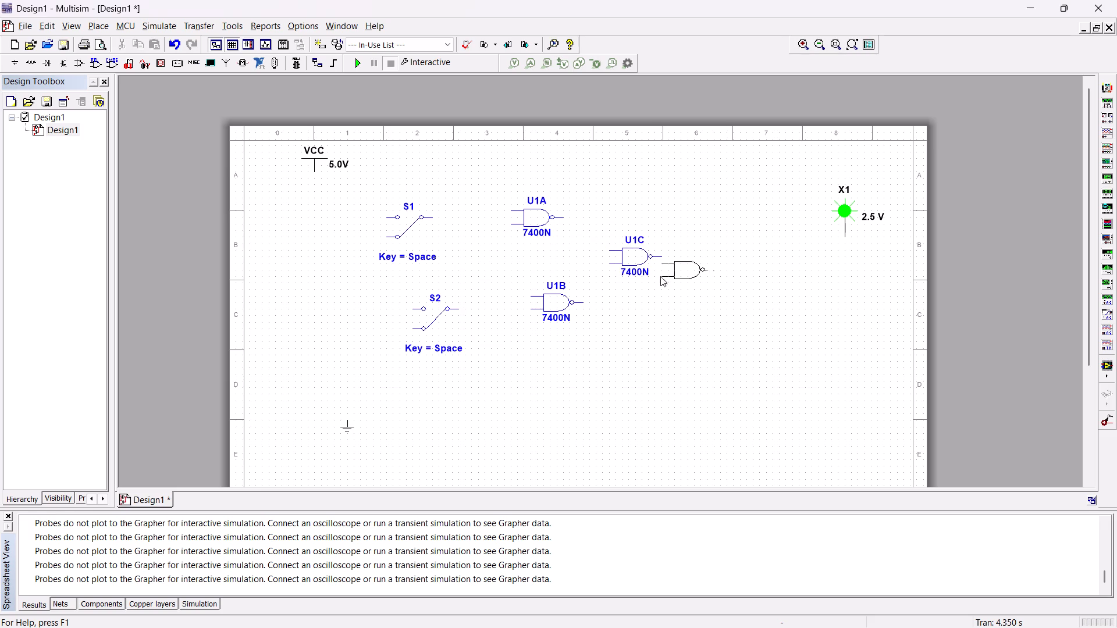
{"action": "left_click", "coordinate": [739, 265]}
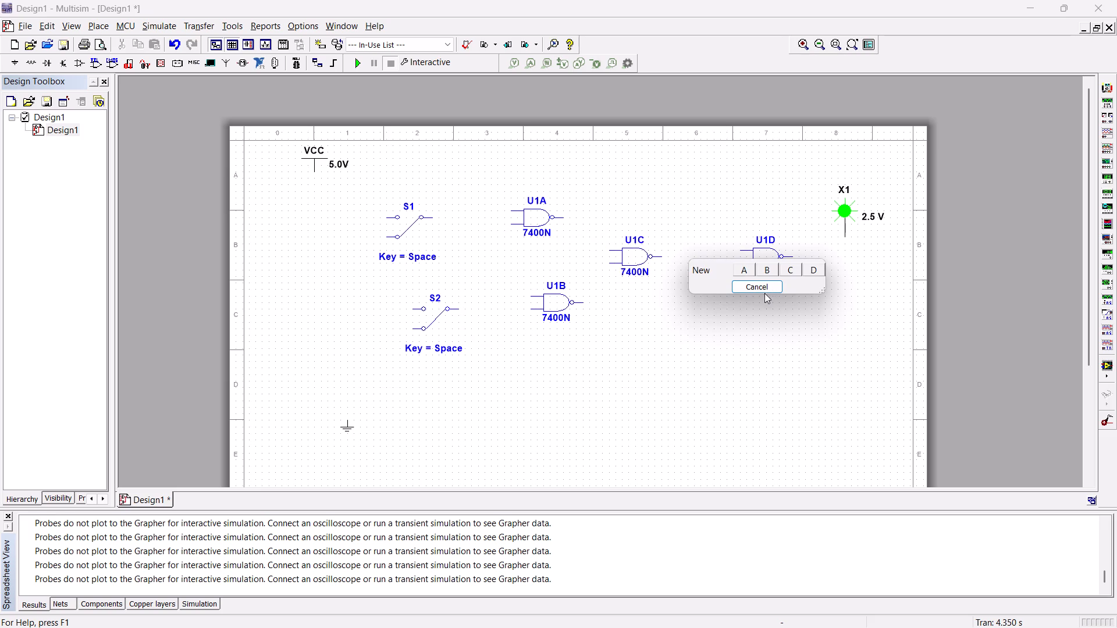
{"action": "left_click", "coordinate": [760, 291]}
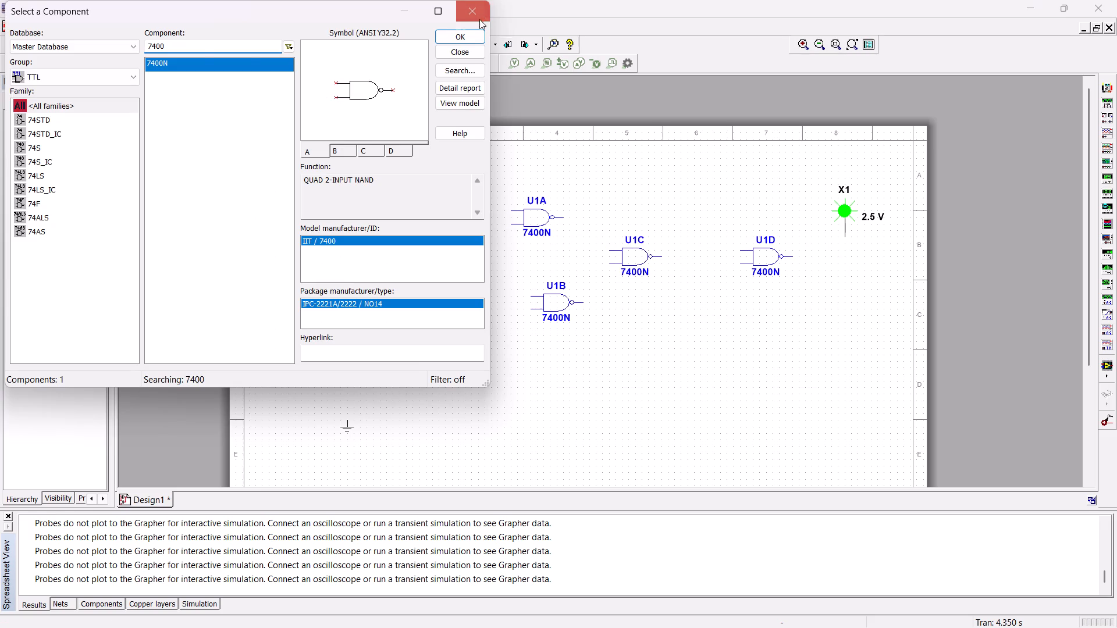
{"action": "left_click", "coordinate": [478, 19]}
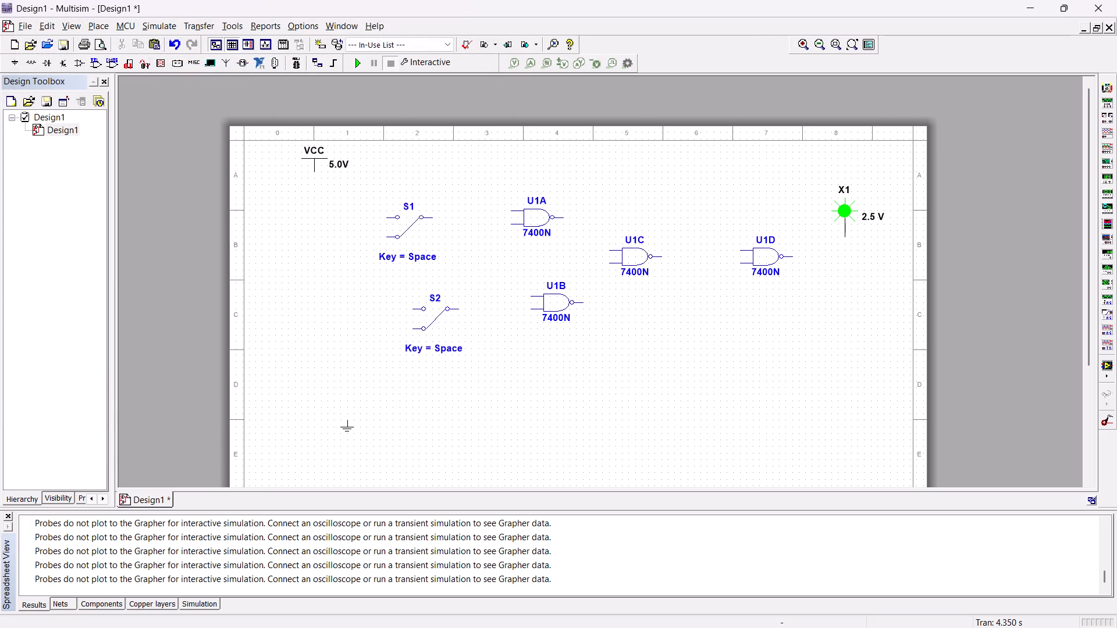
Wire U1D's output to probe X1, tie U1D's two inputs together and connect U1C's output to them.
{"action": "left_click", "coordinate": [791, 256]}
{"action": "left_click", "coordinate": [846, 235]}
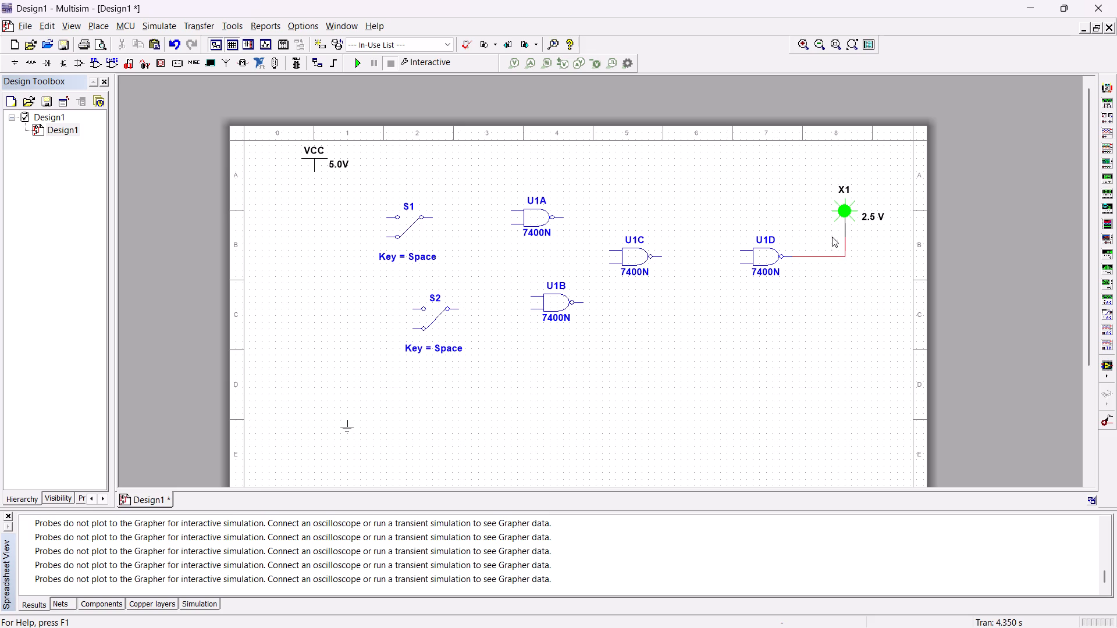
{"action": "left_click", "coordinate": [741, 251]}
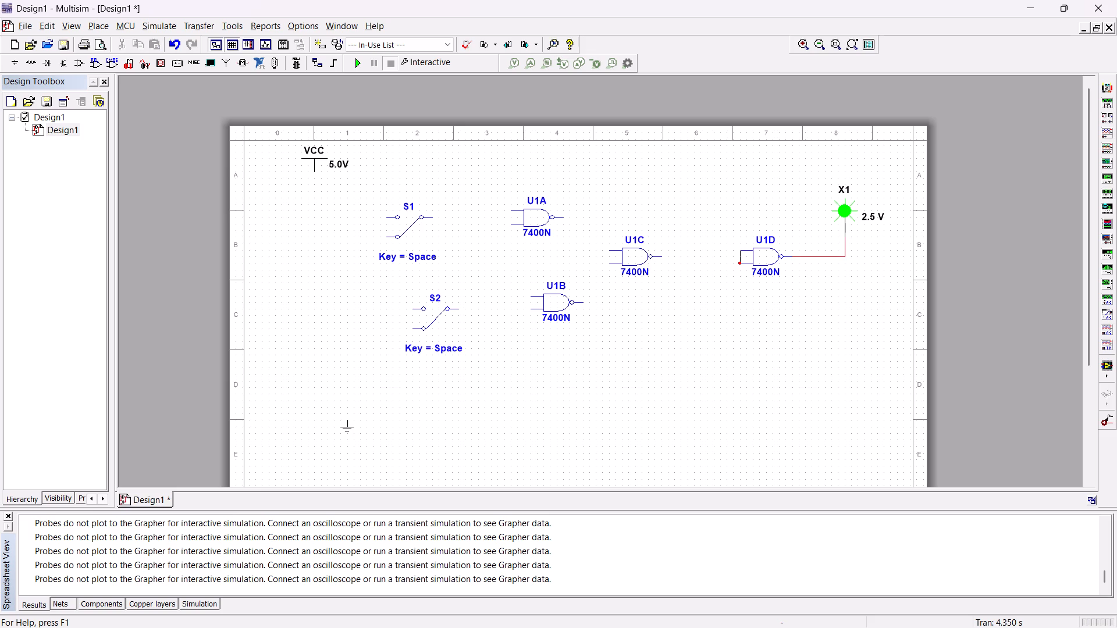
{"action": "left_click", "coordinate": [741, 262]}
{"action": "left_click", "coordinate": [660, 257]}
{"action": "left_click", "coordinate": [741, 256]}
Wire U1A's output to U1C's upper input and U1B's output to U1C's lower input.
{"action": "left_click", "coordinate": [563, 218]}
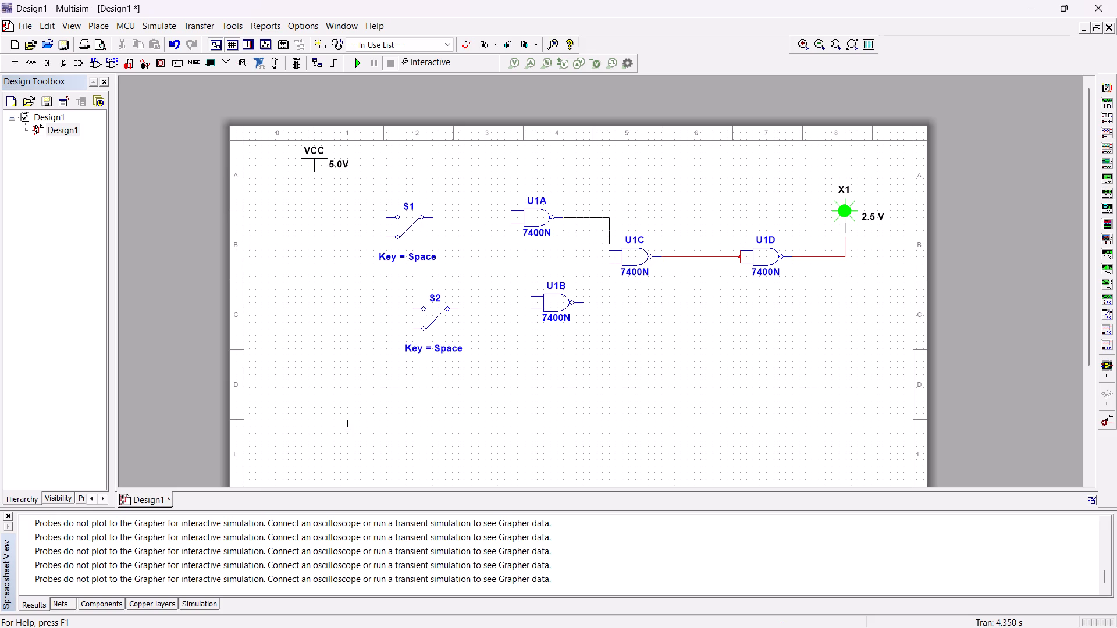
{"action": "left_click", "coordinate": [611, 248]}
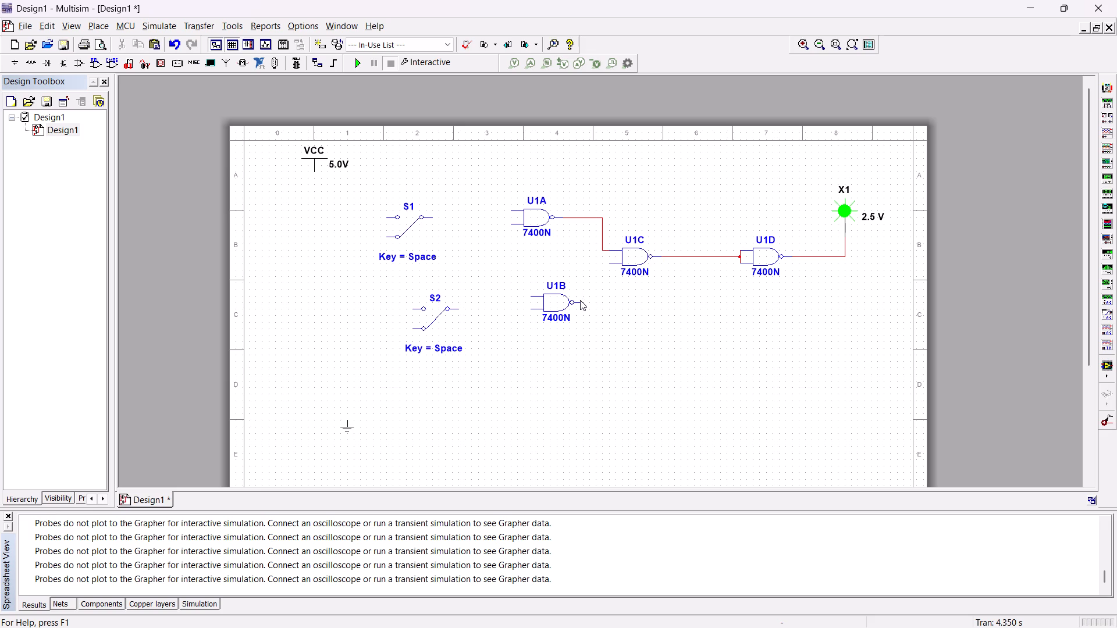
{"action": "left_click", "coordinate": [584, 303]}
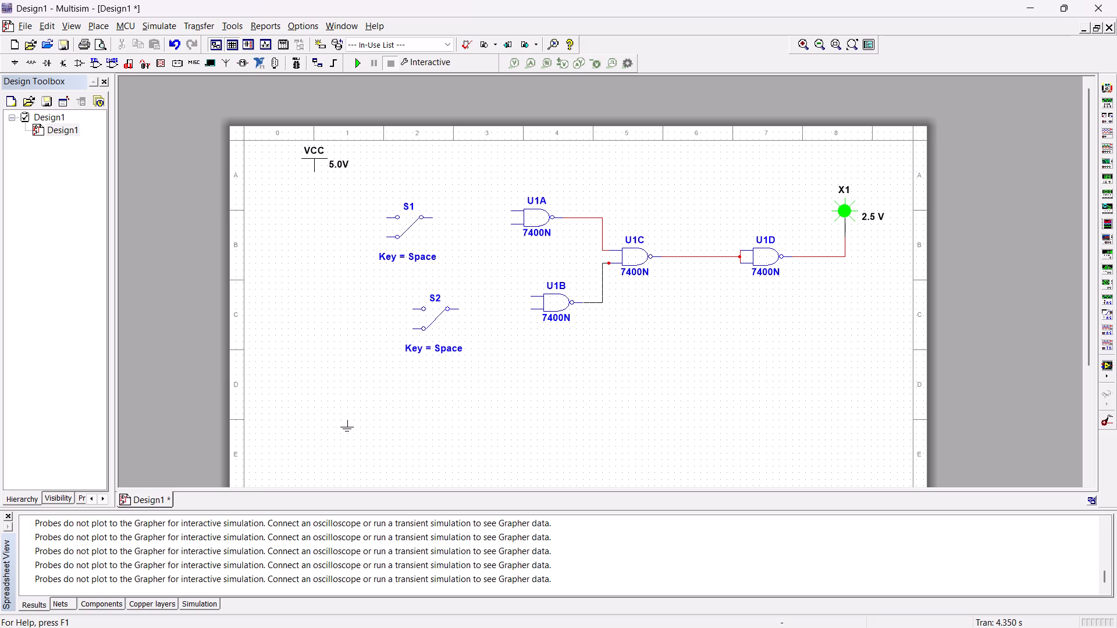
{"action": "left_click", "coordinate": [607, 263]}
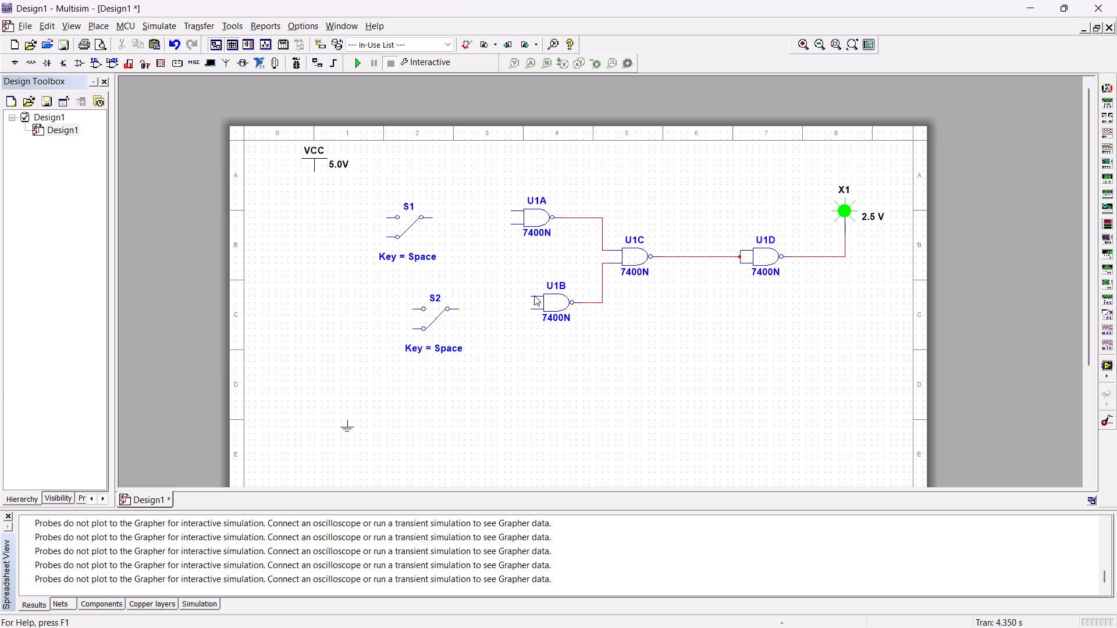
Tie the two inputs together on U1B and U1A, and wire S1's common contact to U1A's and S2's to U1B's.
{"action": "left_click", "coordinate": [532, 295]}
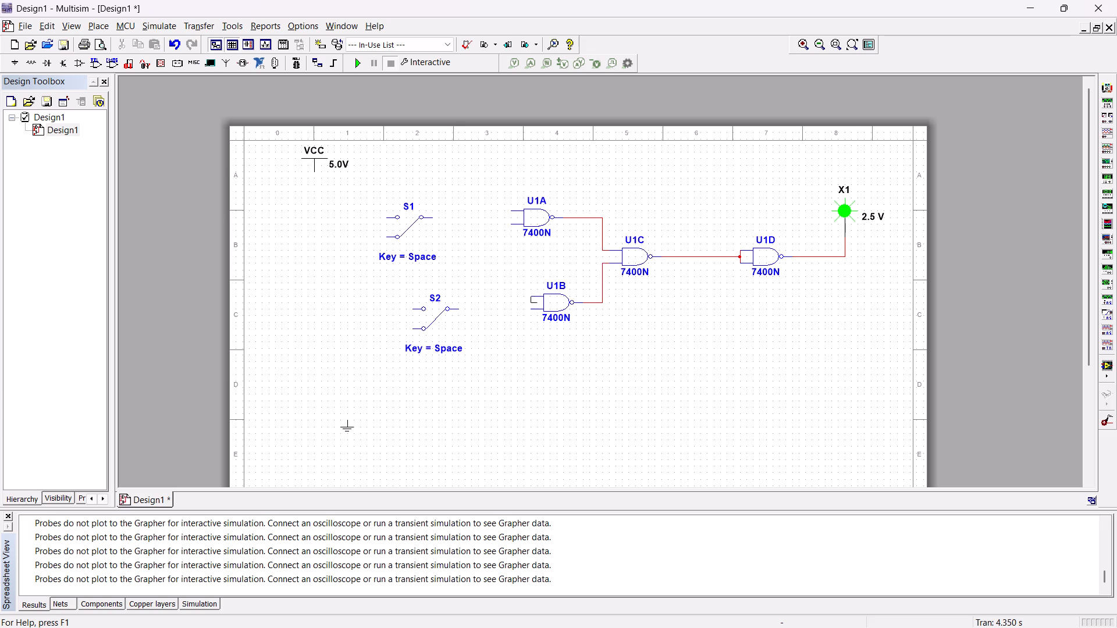
{"action": "left_click", "coordinate": [531, 311]}
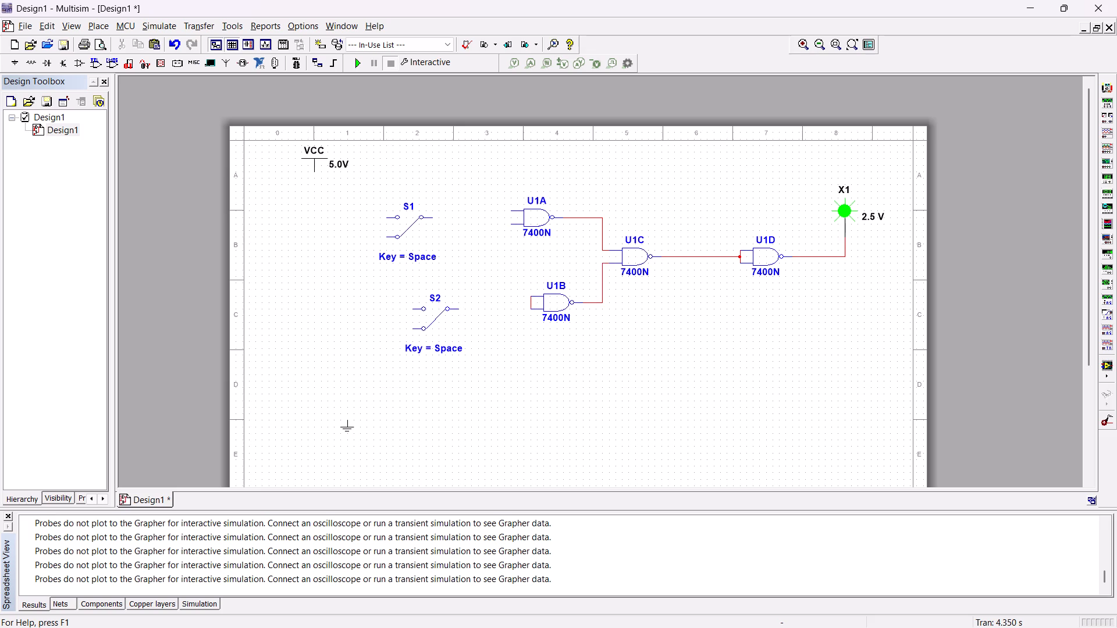
{"action": "left_click", "coordinate": [510, 213]}
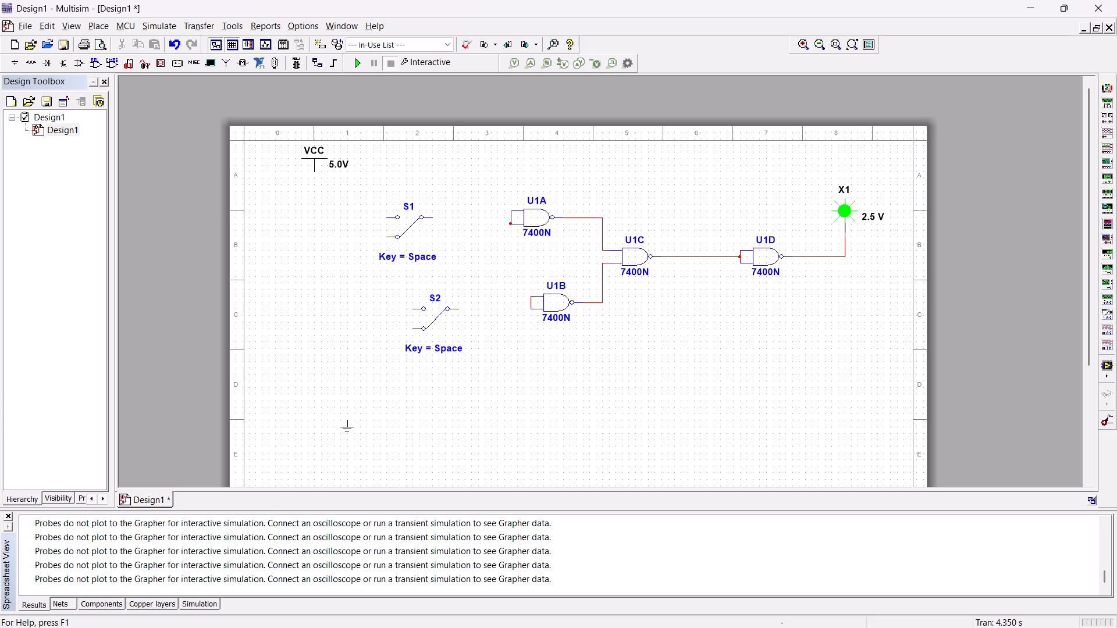
{"action": "left_click", "coordinate": [510, 224]}
{"action": "left_click", "coordinate": [432, 216]}
{"action": "left_click", "coordinate": [511, 216]}
{"action": "left_click", "coordinate": [457, 310]}
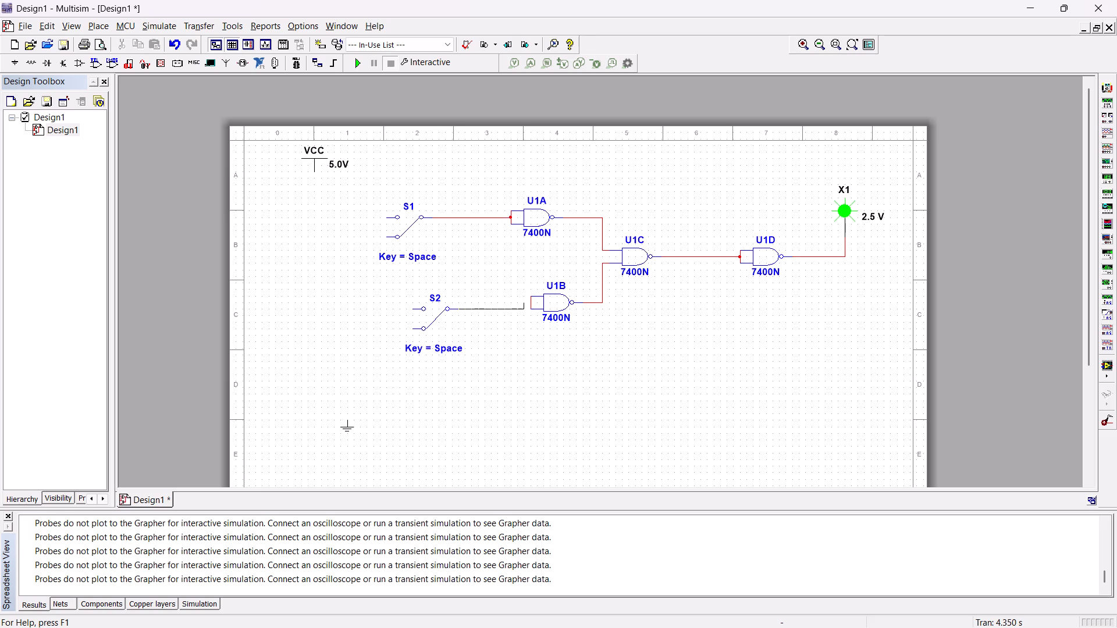
{"action": "left_click", "coordinate": [531, 301]}
Wire VCC to the upper contacts of S2 and S1, and ground to their lower contacts.
{"action": "left_click_drag", "start_coordinate": [413, 308], "coordinate": [402, 306]}
{"action": "left_click", "coordinate": [315, 173]}
{"action": "left_click", "coordinate": [386, 219]}
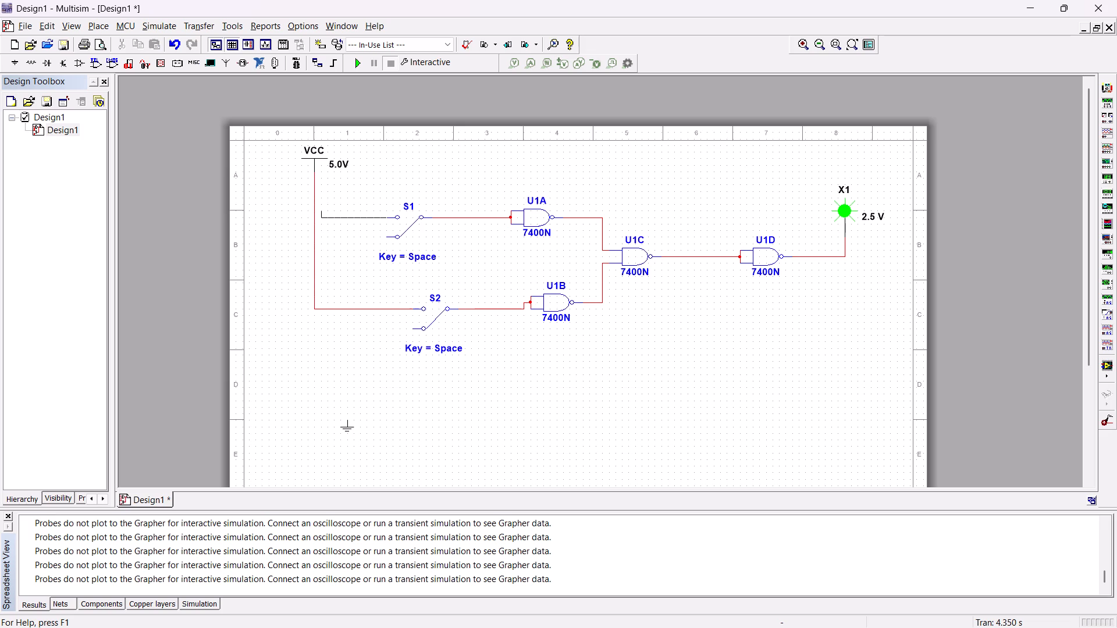
{"action": "left_click", "coordinate": [315, 217]}
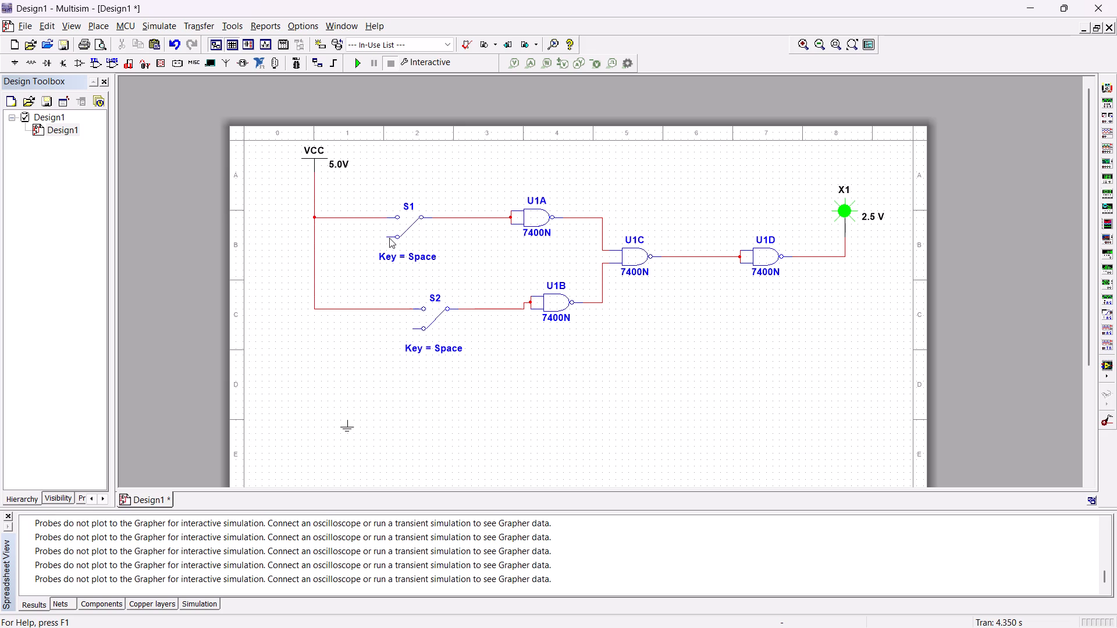
{"action": "left_click", "coordinate": [388, 236]}
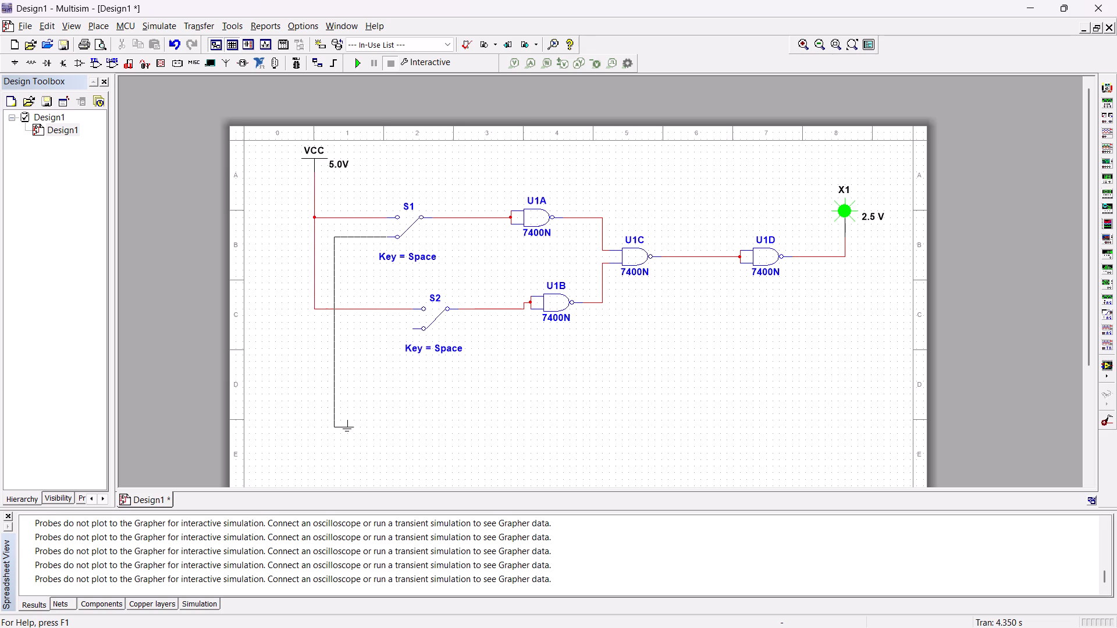
{"action": "left_click", "coordinate": [348, 420]}
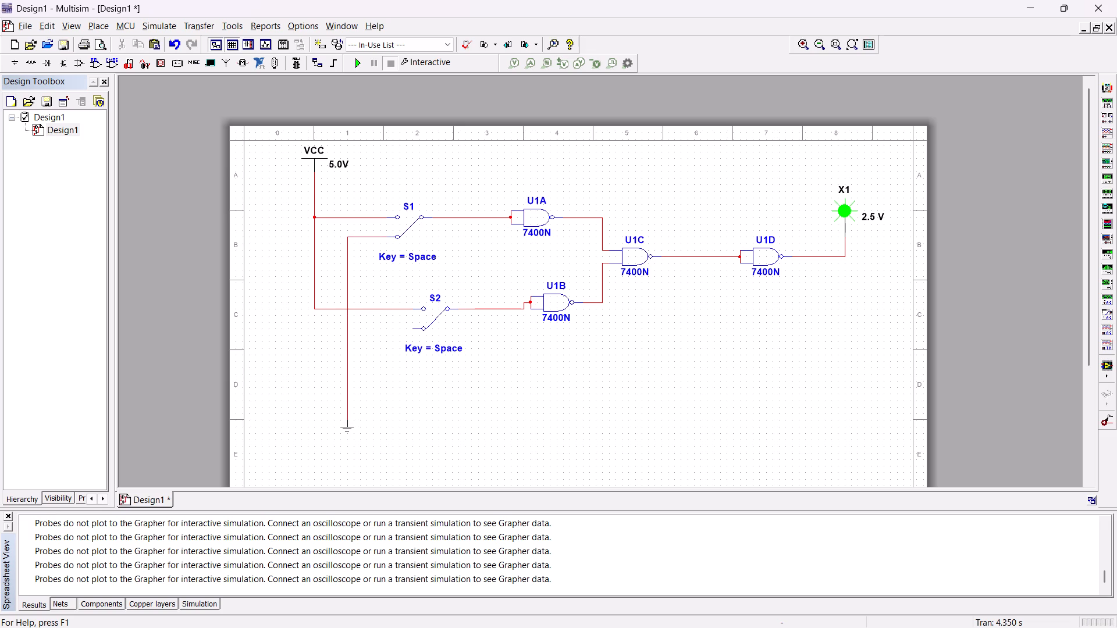
{"action": "left_click", "coordinate": [411, 327]}
{"action": "left_click", "coordinate": [347, 329]}
Run the simulation and flip S2, then S1, to their upper VCC contacts to test the NOR circuit.
{"action": "left_click", "coordinate": [356, 66]}
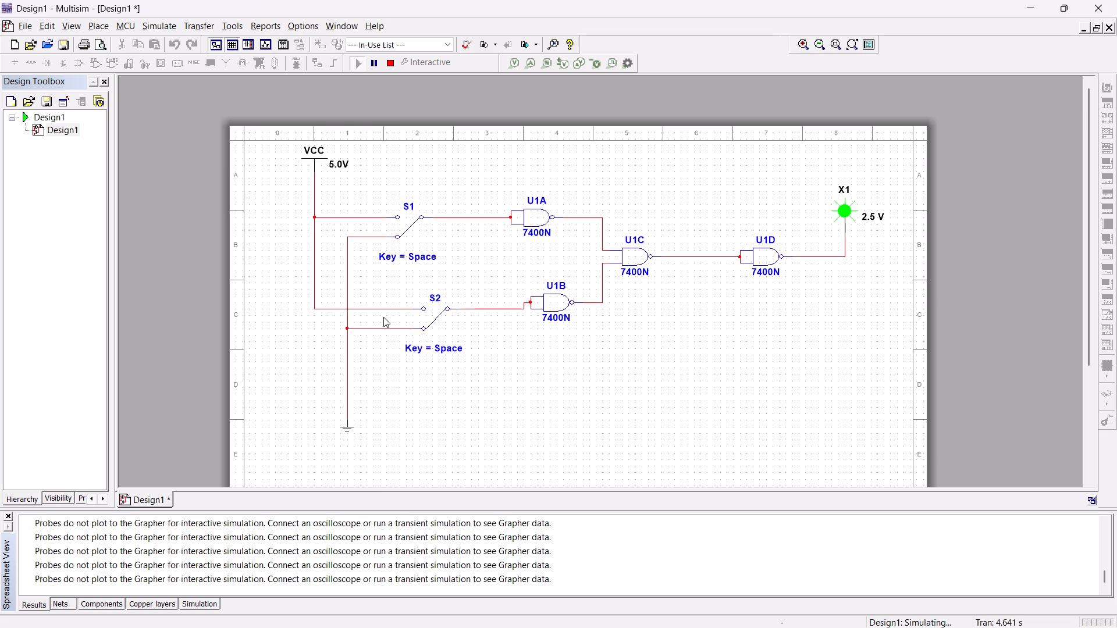
{"action": "left_click", "coordinate": [440, 313]}
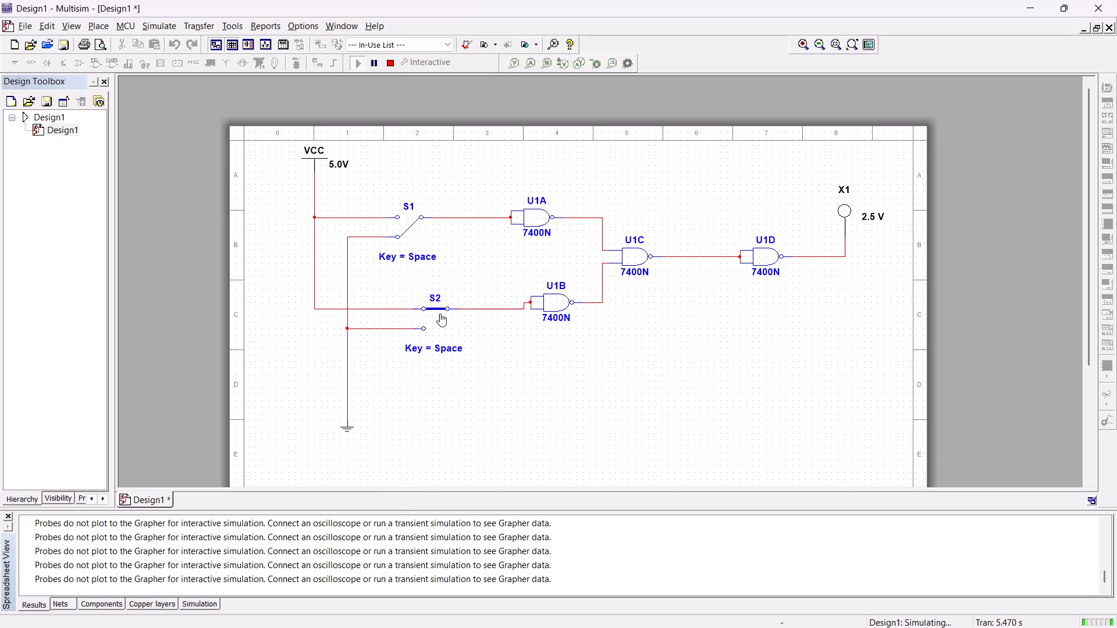
{"action": "left_click", "coordinate": [408, 228]}
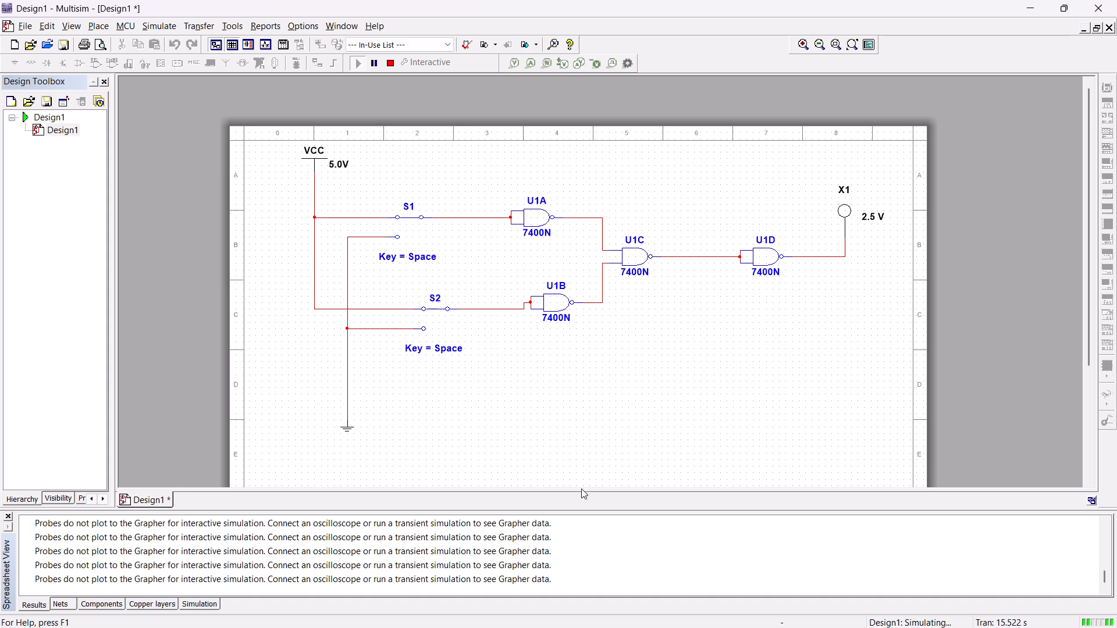
Stop the simulation and delete switches S1 and S2 and gates U1A to U1D together with their wiring.
{"action": "left_click_drag", "start_coordinate": [429, 424], "coordinate": [325, 223]}
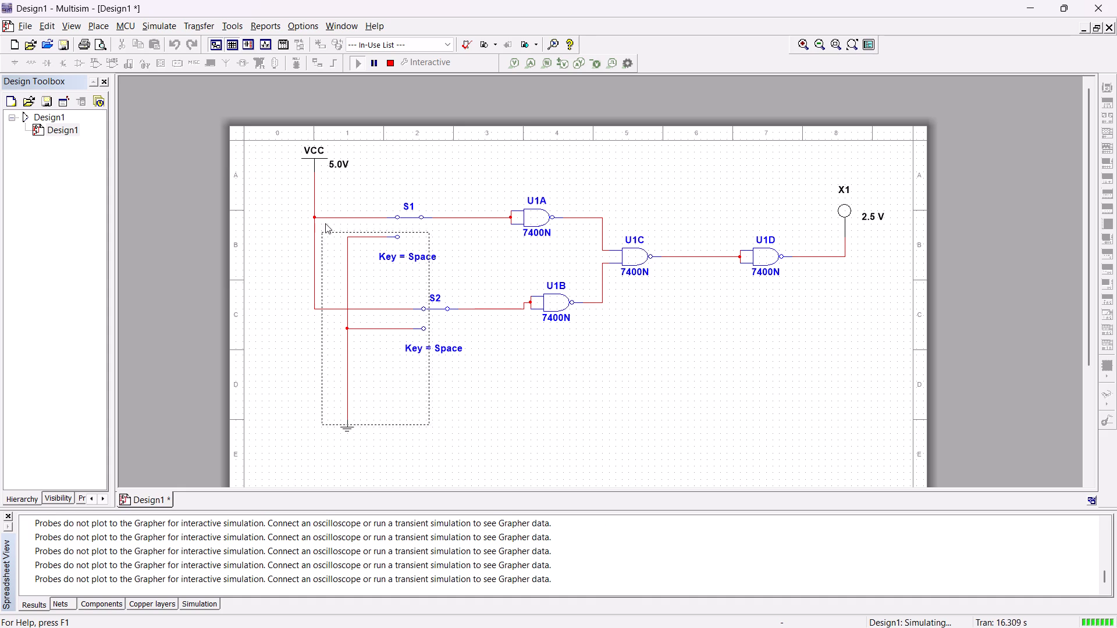
{"action": "left_click_drag", "start_coordinate": [325, 223], "coordinate": [739, 231]}
{"action": "key", "text": "Delete"}
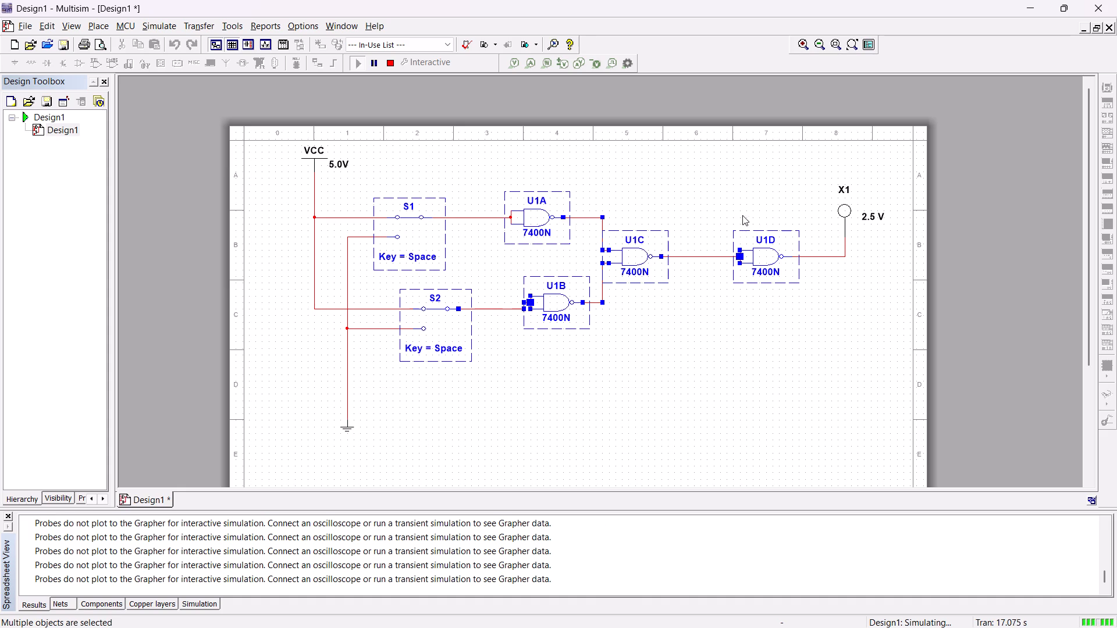
{"action": "left_click", "coordinate": [385, 63]}
{"action": "key", "text": "Delete"}
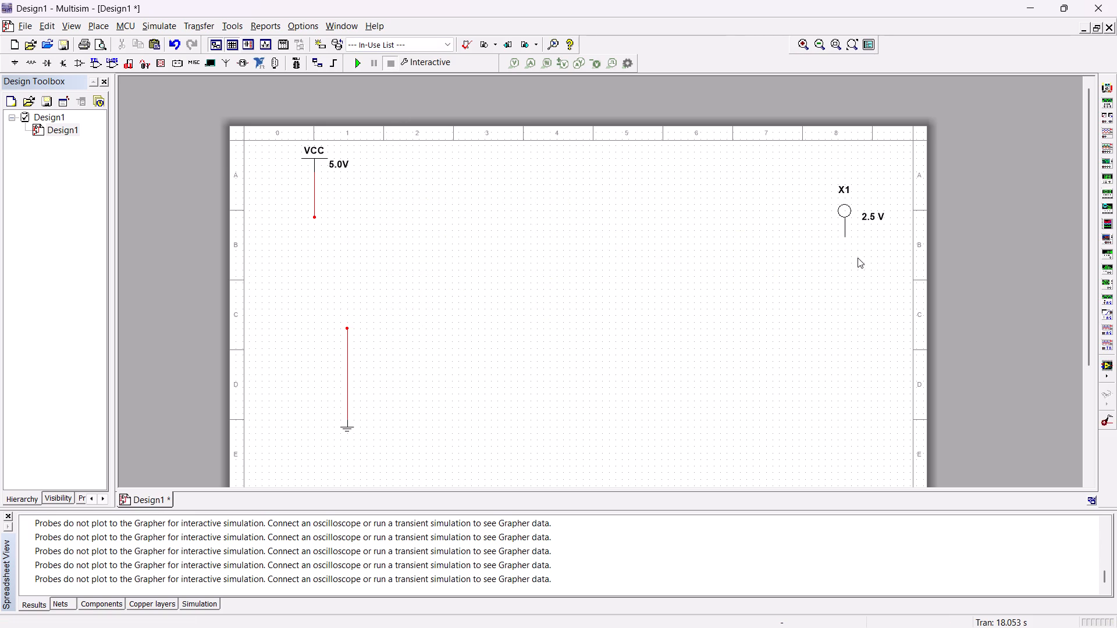
Clear the sheet by deleting probe X1, the leftover ground and VCC wires, the ground symbol and the VCC source.
{"action": "left_click_drag", "start_coordinate": [858, 258], "coordinate": [841, 196]}
{"action": "key", "text": "Delete"}
{"action": "key", "text": "Delete"}
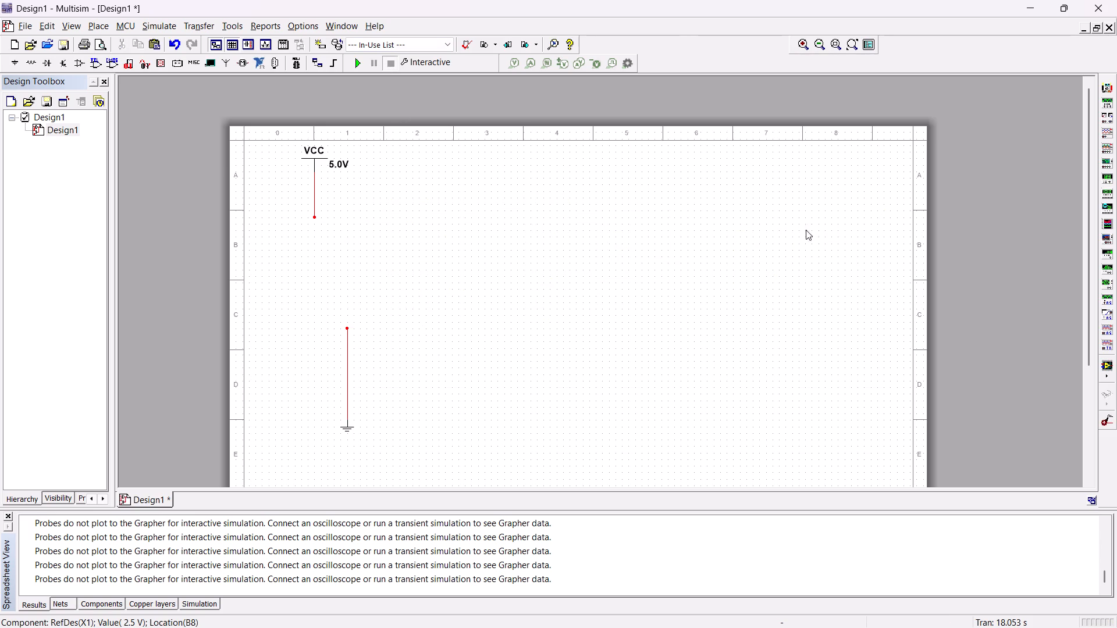
{"action": "left_click_drag", "start_coordinate": [501, 363], "coordinate": [276, 360]}
{"action": "key", "text": "Delete"}
{"action": "left_click_drag", "start_coordinate": [384, 198], "coordinate": [382, 198]}
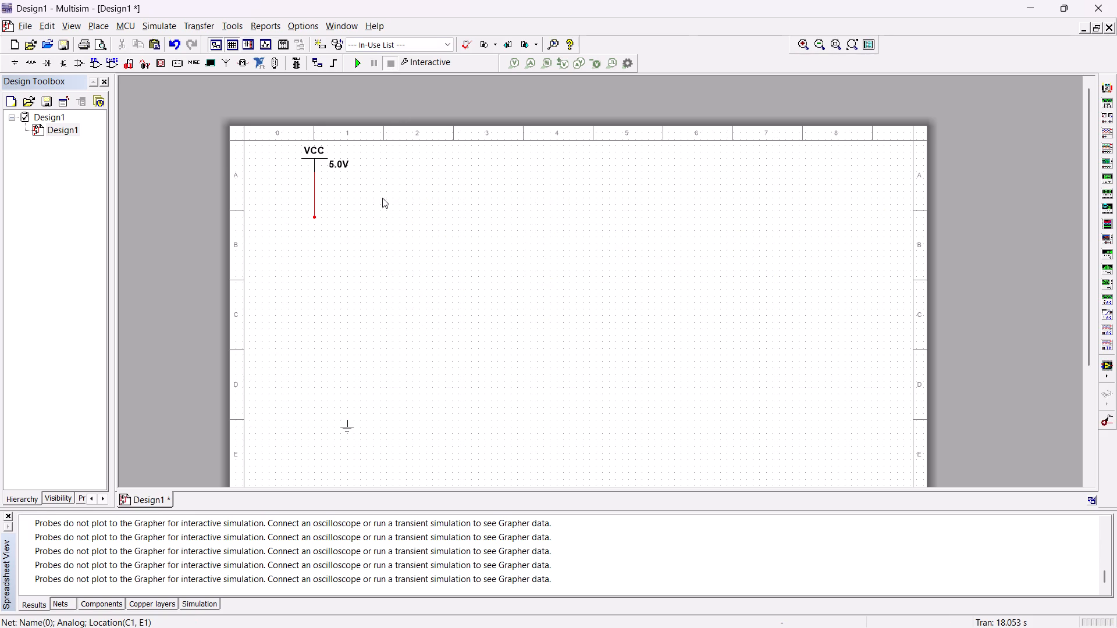
{"action": "left_click_drag", "start_coordinate": [382, 198], "coordinate": [309, 197]}
{"action": "key", "text": "Delete"}
{"action": "key", "text": "Delete"}
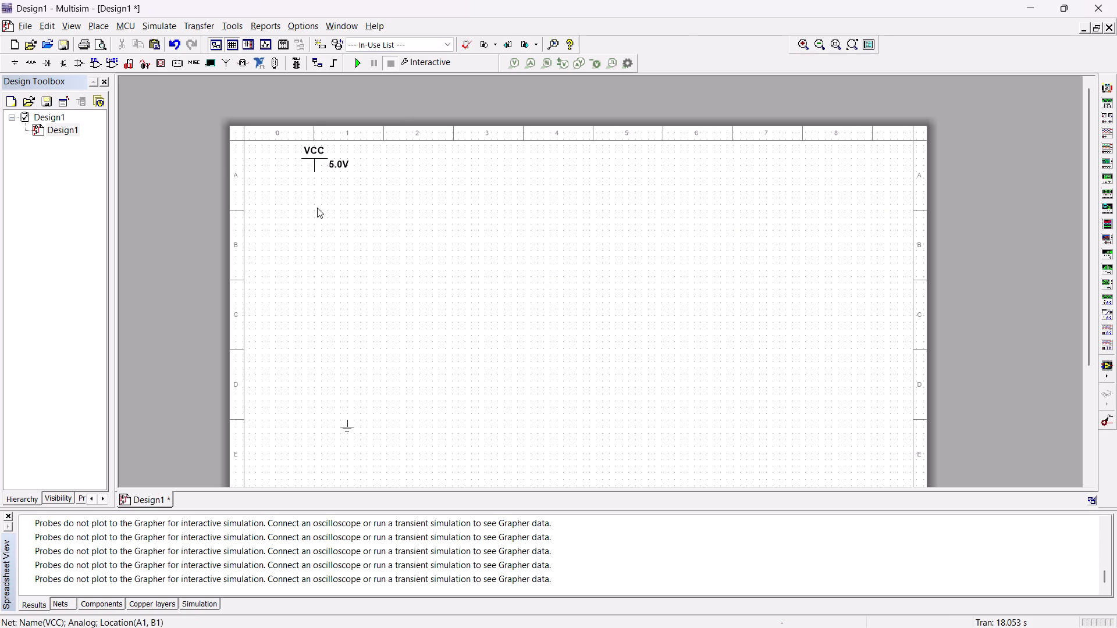
{"action": "left_click_drag", "start_coordinate": [337, 445], "coordinate": [326, 418]}
{"action": "left_click_drag", "start_coordinate": [326, 418], "coordinate": [359, 404]}
{"action": "key", "text": "Delete"}
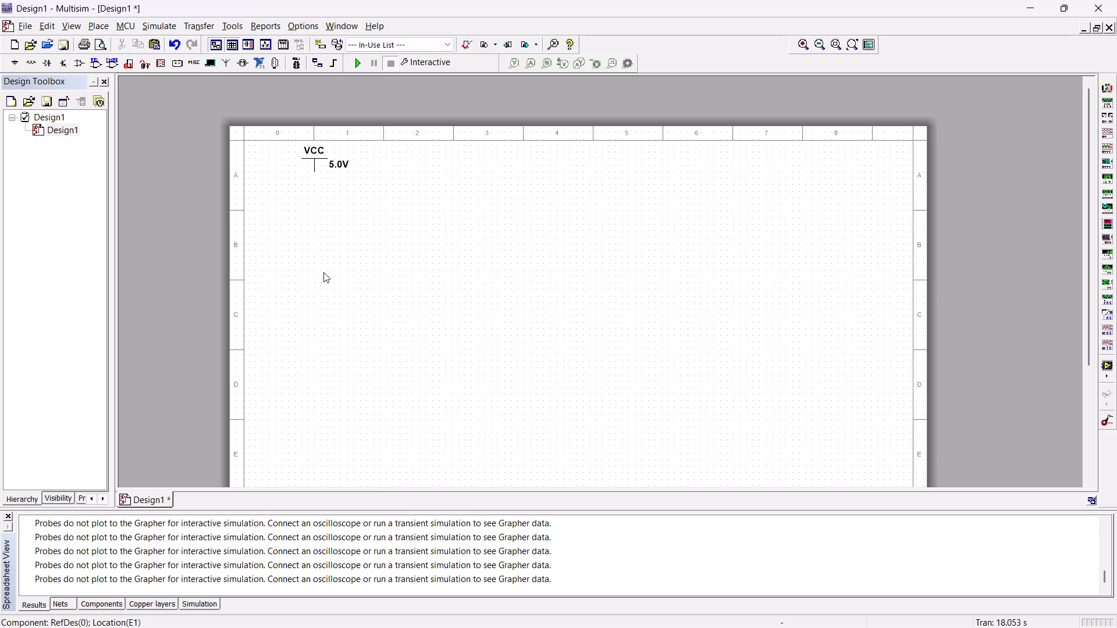
{"action": "left_click_drag", "start_coordinate": [318, 194], "coordinate": [314, 142]}
{"action": "key", "text": "Delete"}
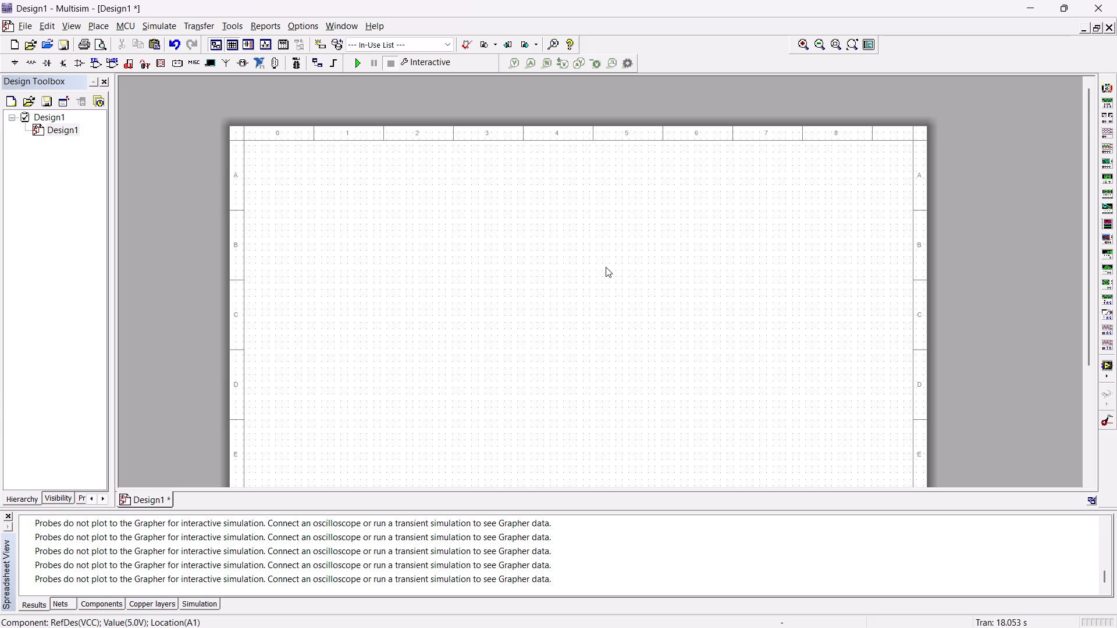
Place a VCC power source in the sheet's upper-left area and a GROUND below it.
{"action": "left_click", "coordinate": [11, 67]}
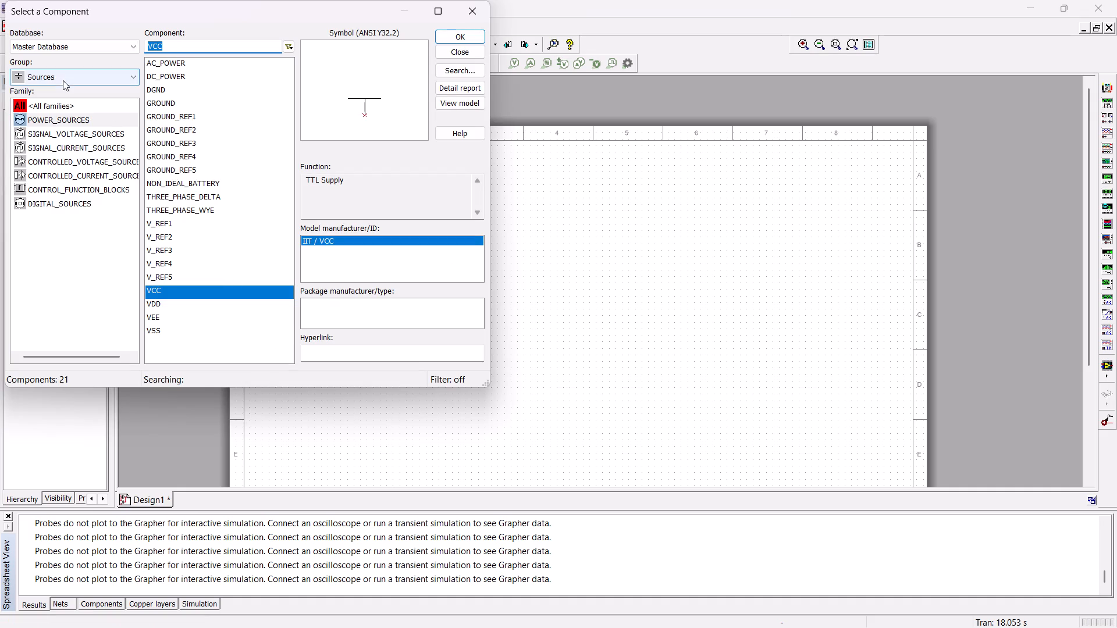
{"action": "left_click", "coordinate": [66, 78]}
{"action": "left_click", "coordinate": [59, 109]}
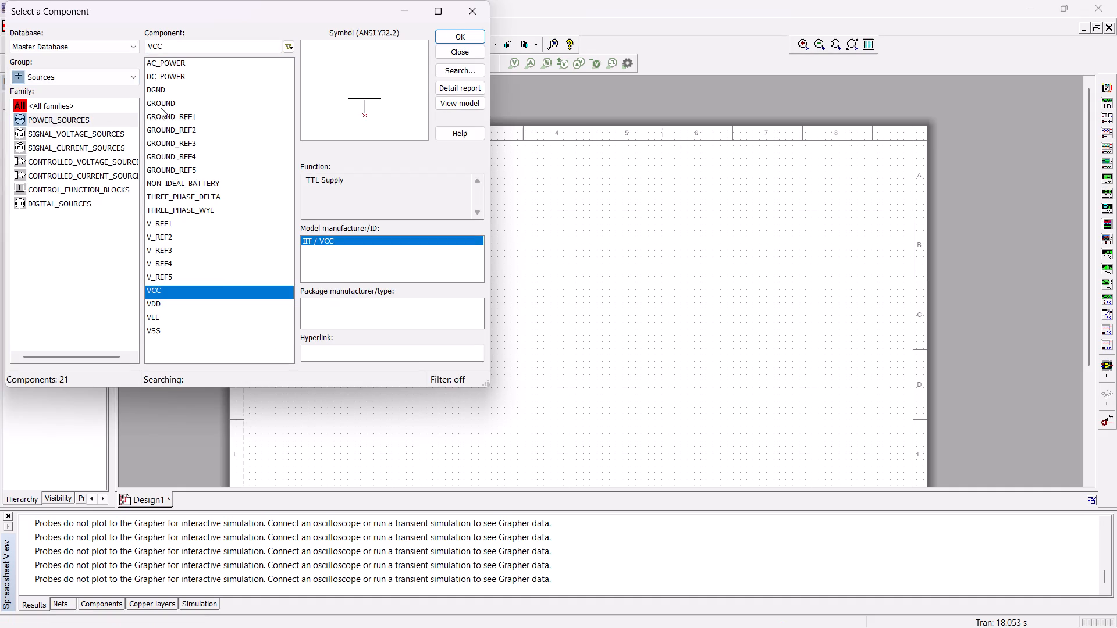
{"action": "left_click", "coordinate": [459, 36]}
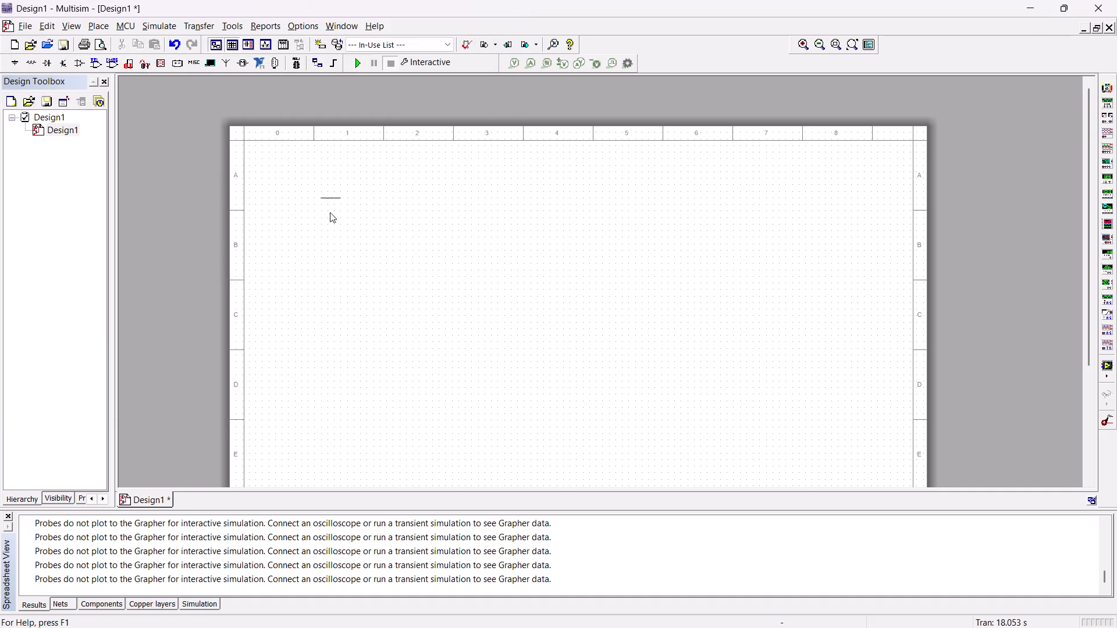
{"action": "left_click", "coordinate": [324, 206]}
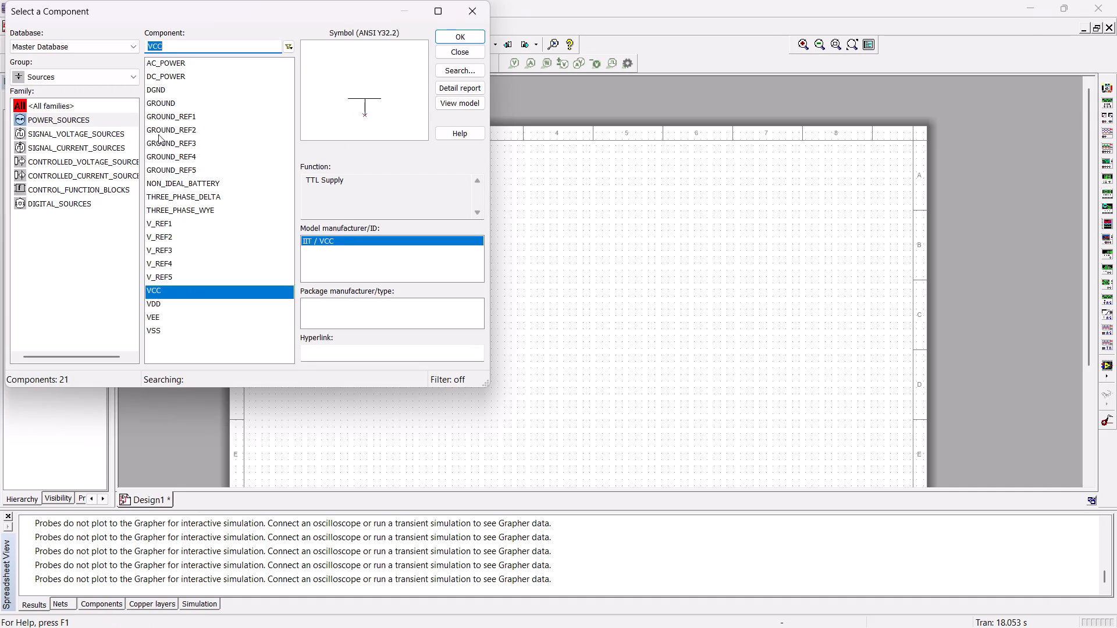
{"action": "left_click", "coordinate": [176, 99]}
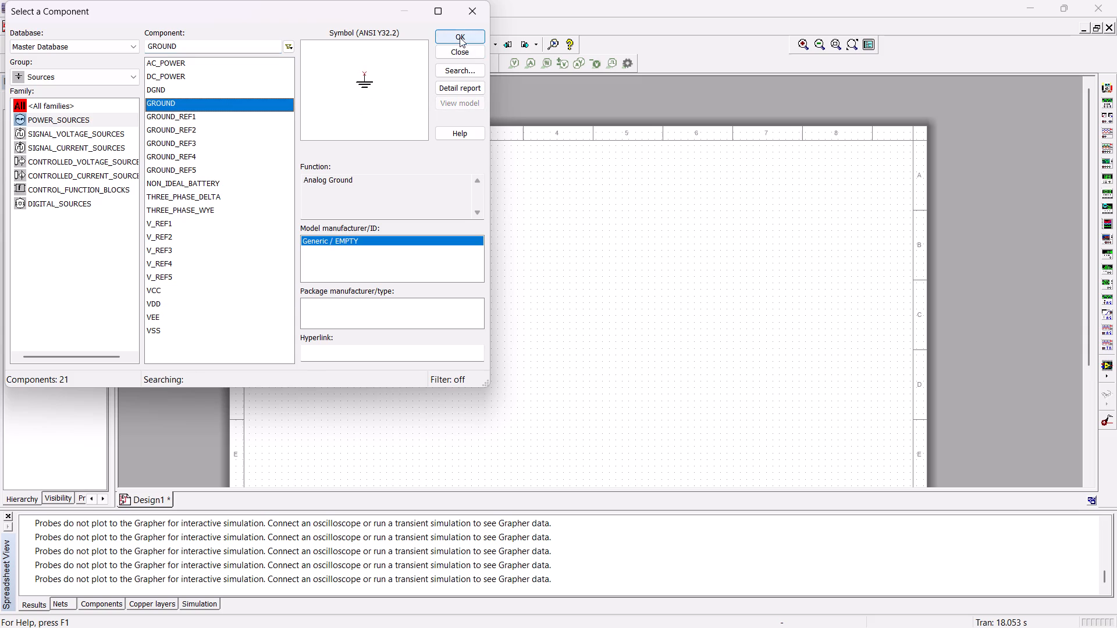
{"action": "left_click", "coordinate": [460, 36]}
{"action": "left_click", "coordinate": [318, 289]}
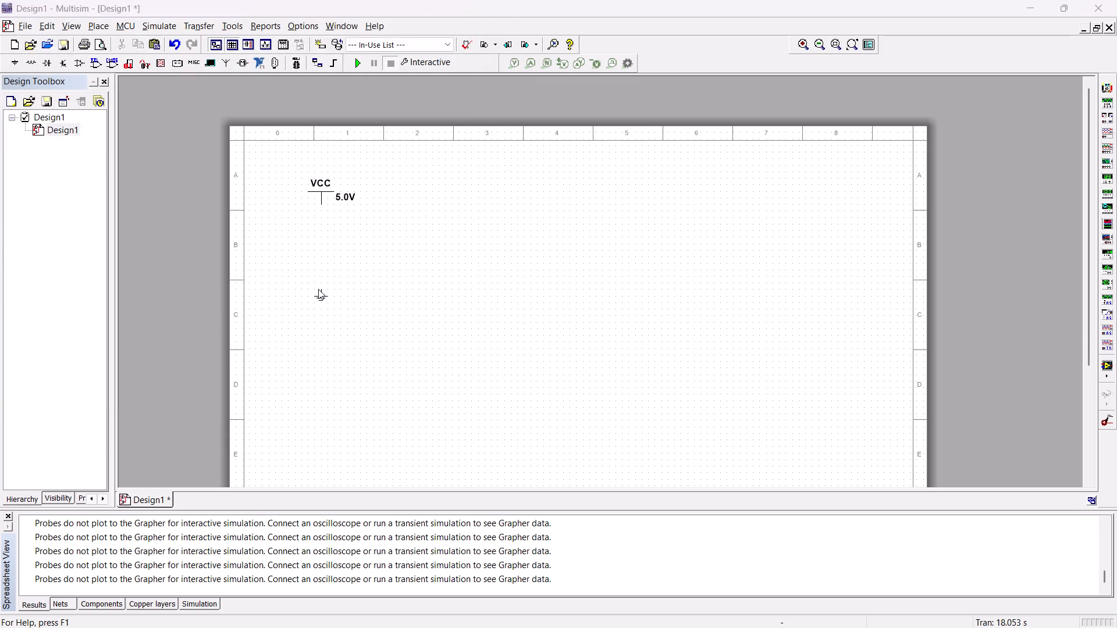
Place one SPDT switch from the Basic group between and just beyond the VCC and ground symbols.
{"action": "left_click", "coordinate": [74, 78]}
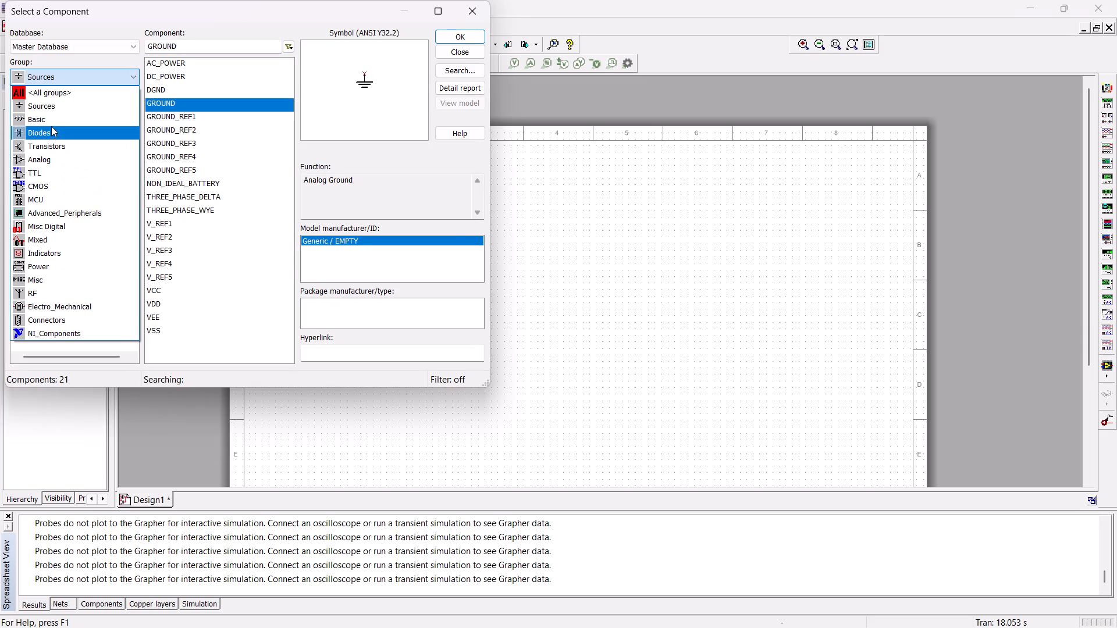
{"action": "left_click", "coordinate": [53, 120]}
{"action": "left_click", "coordinate": [452, 35]}
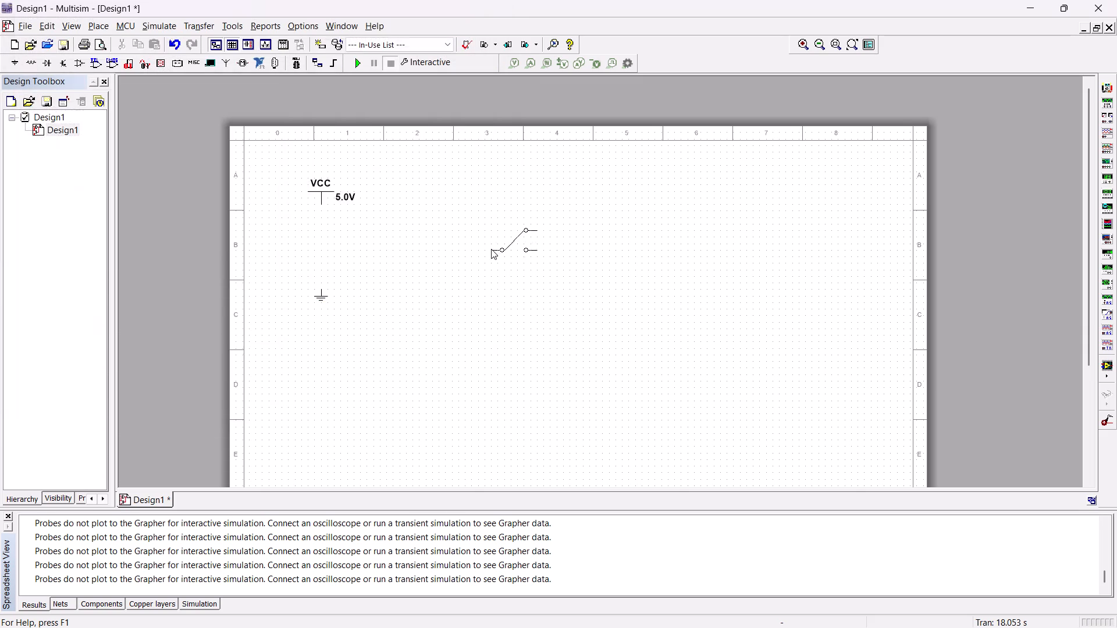
{"action": "left_click", "coordinate": [408, 244]}
Place section A of a 7402N quad 2-input NOR from the TTL group to the right of switch S1.
{"action": "left_click", "coordinate": [88, 73]}
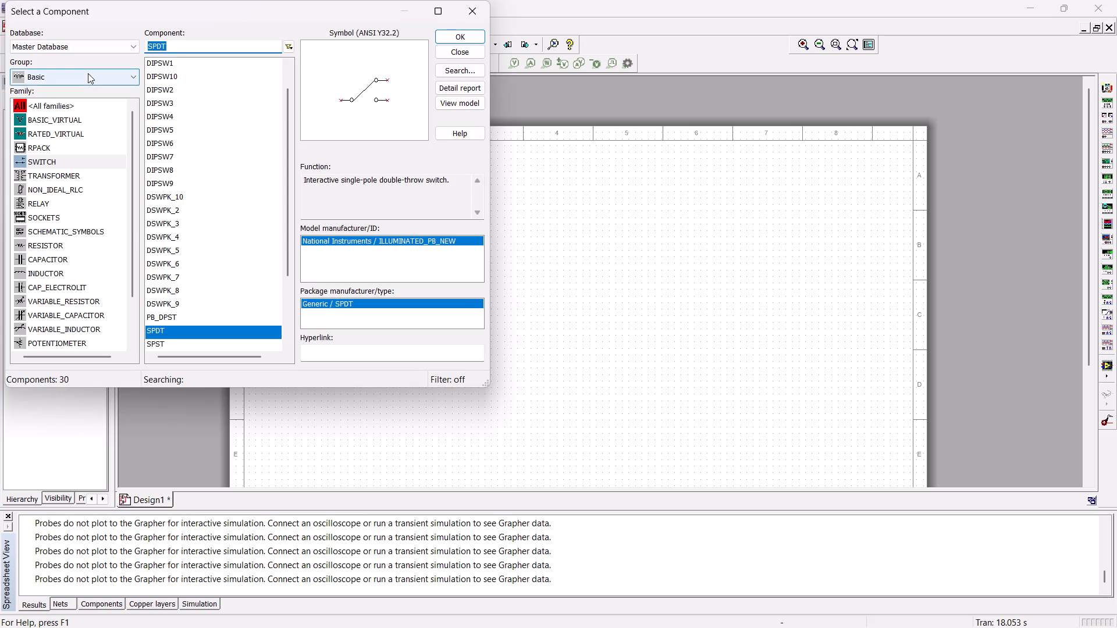
{"action": "left_click", "coordinate": [54, 176]}
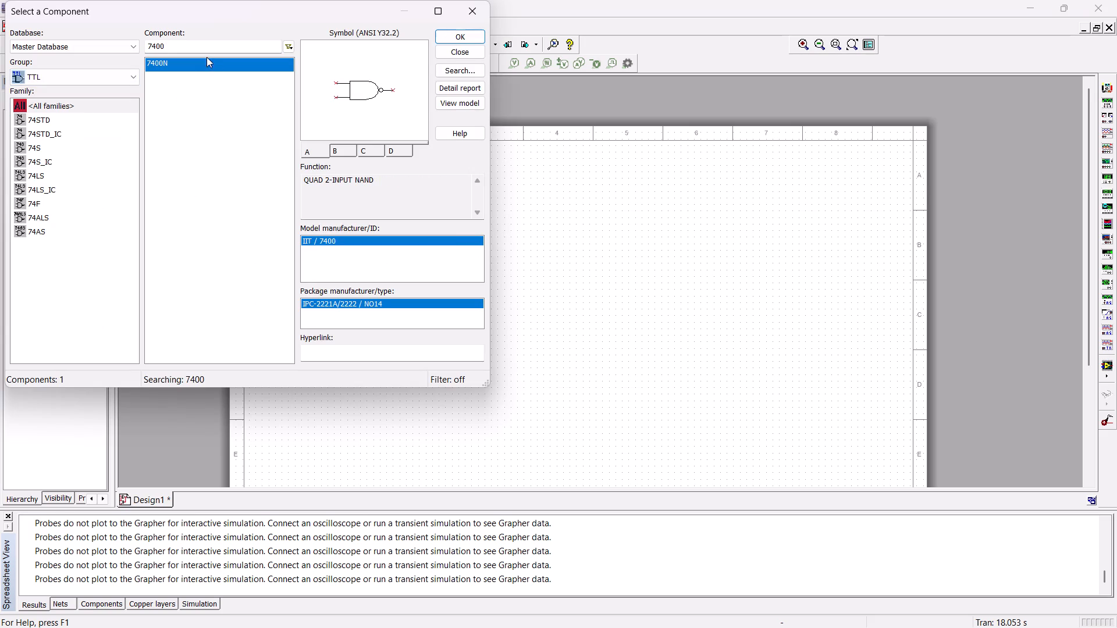
{"action": "left_click", "coordinate": [198, 44]}
{"action": "key", "text": "BackSpace"}
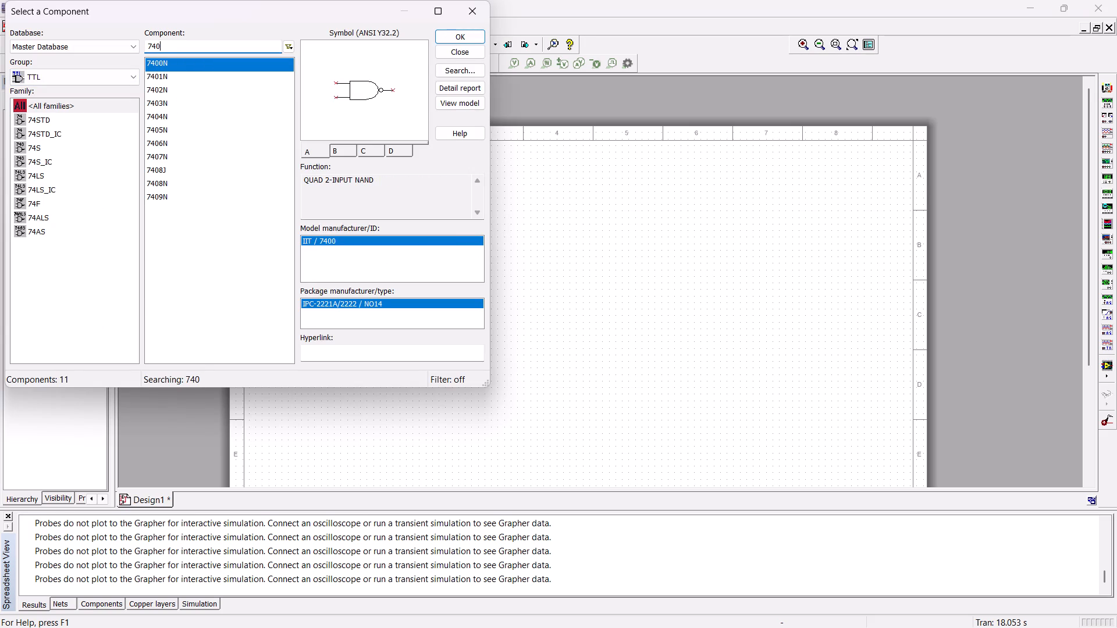
{"action": "key", "text": "BackSpace"}
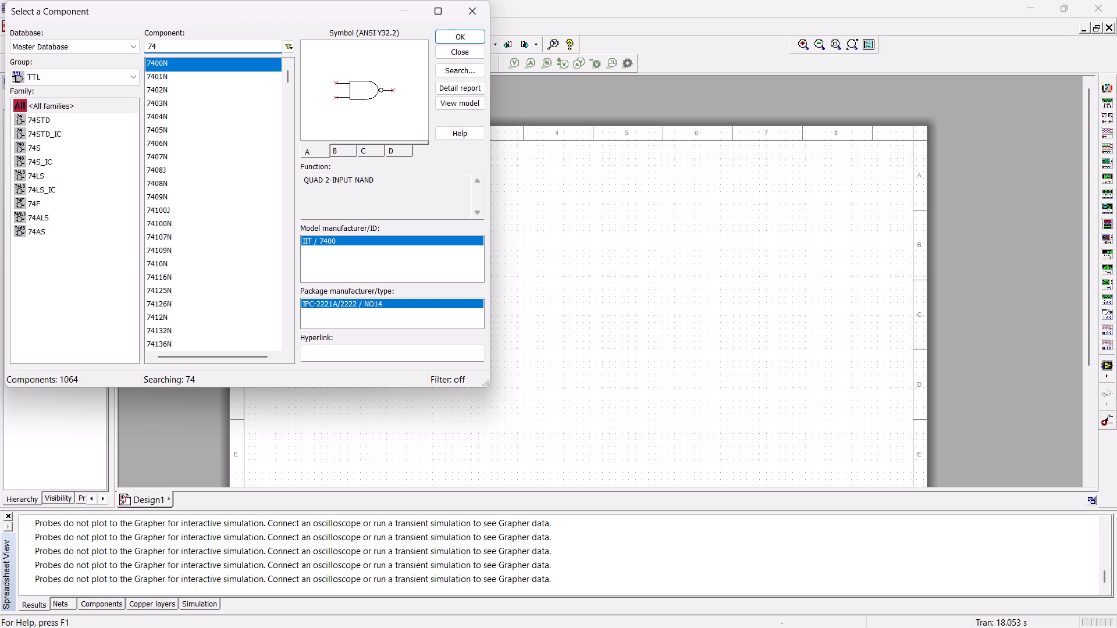
{"action": "type", "text": "02"}
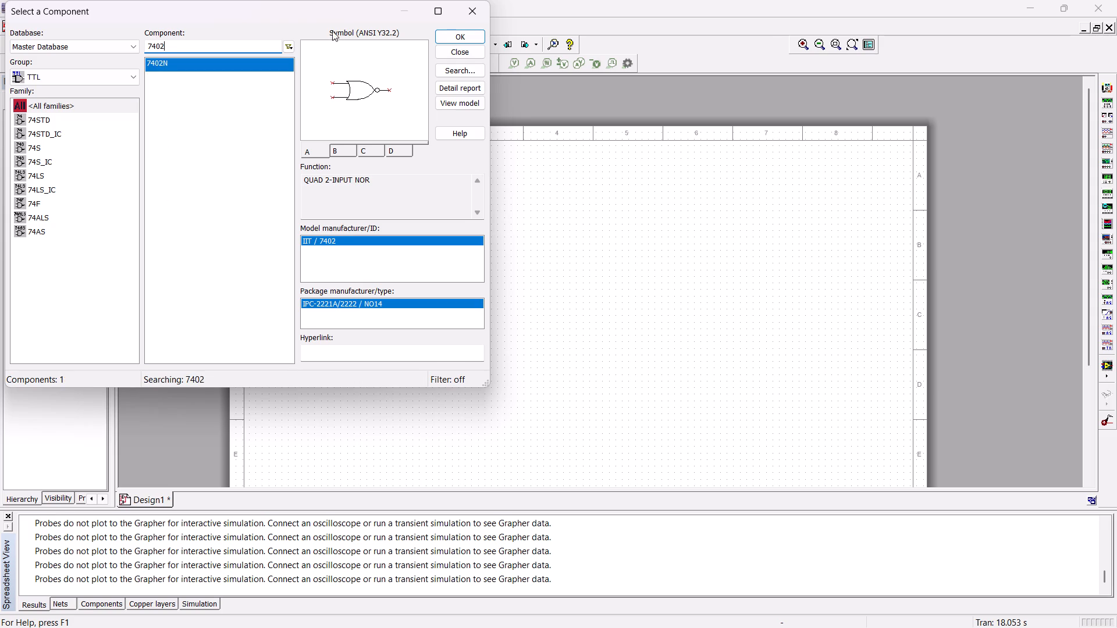
{"action": "left_click", "coordinate": [457, 32]}
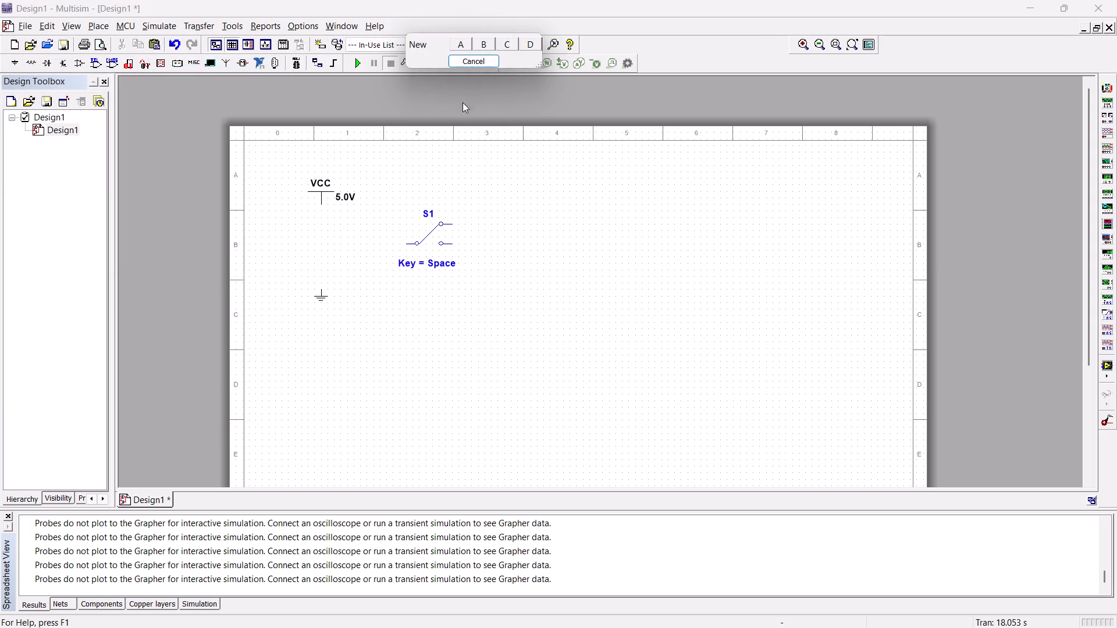
{"action": "left_click_drag", "start_coordinate": [469, 42], "coordinate": [476, 49]}
{"action": "left_click", "coordinate": [526, 241]}
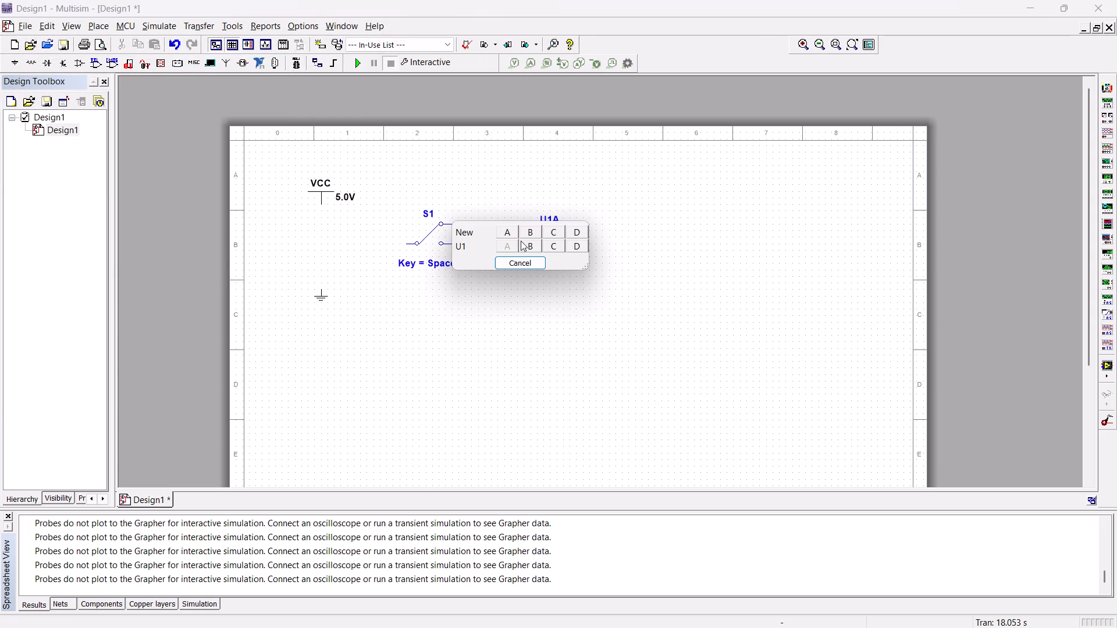
{"action": "left_click", "coordinate": [529, 262]}
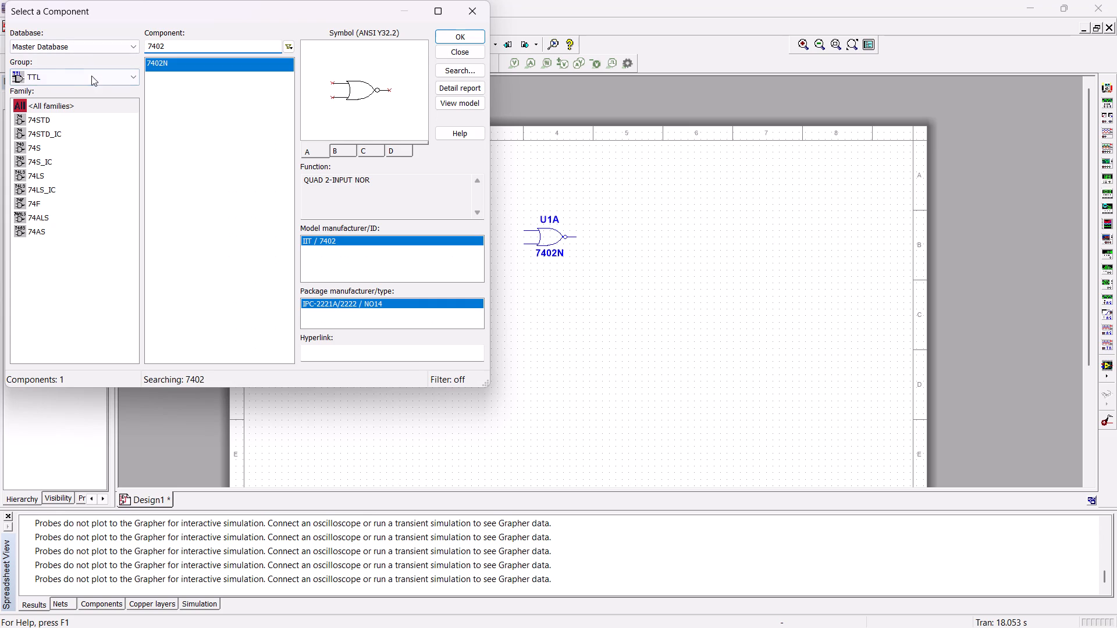
Place a PROBE_DIG_GREEN indicator from the Indicators group above and to the right of NOR gate U1A.
{"action": "left_click", "coordinate": [91, 76]}
{"action": "left_click", "coordinate": [53, 256]}
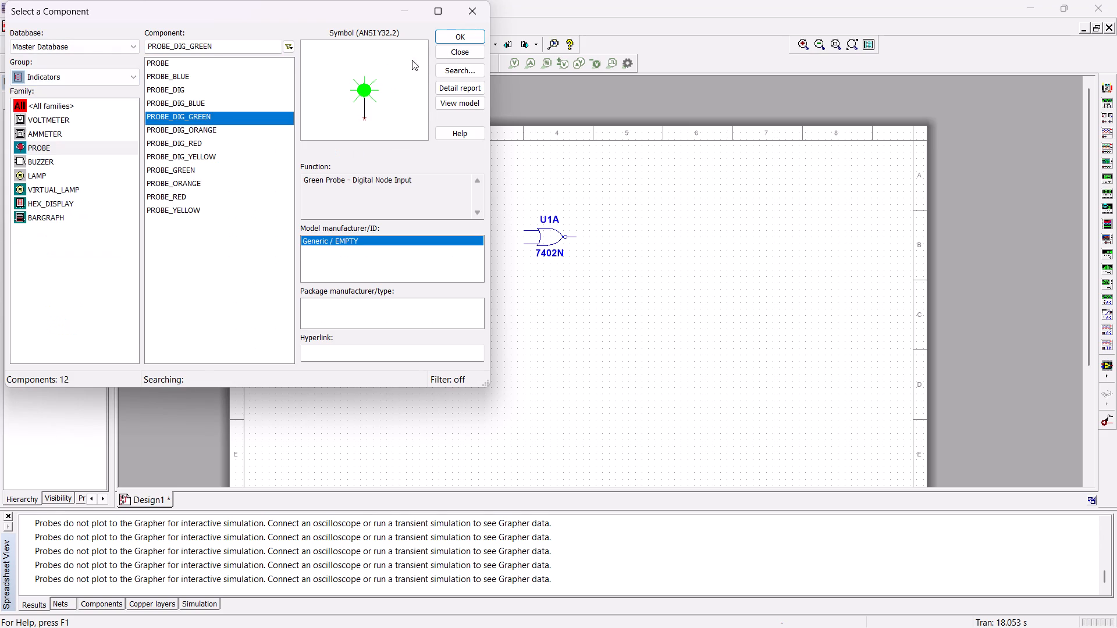
{"action": "left_click", "coordinate": [467, 33]}
{"action": "left_click", "coordinate": [626, 222]}
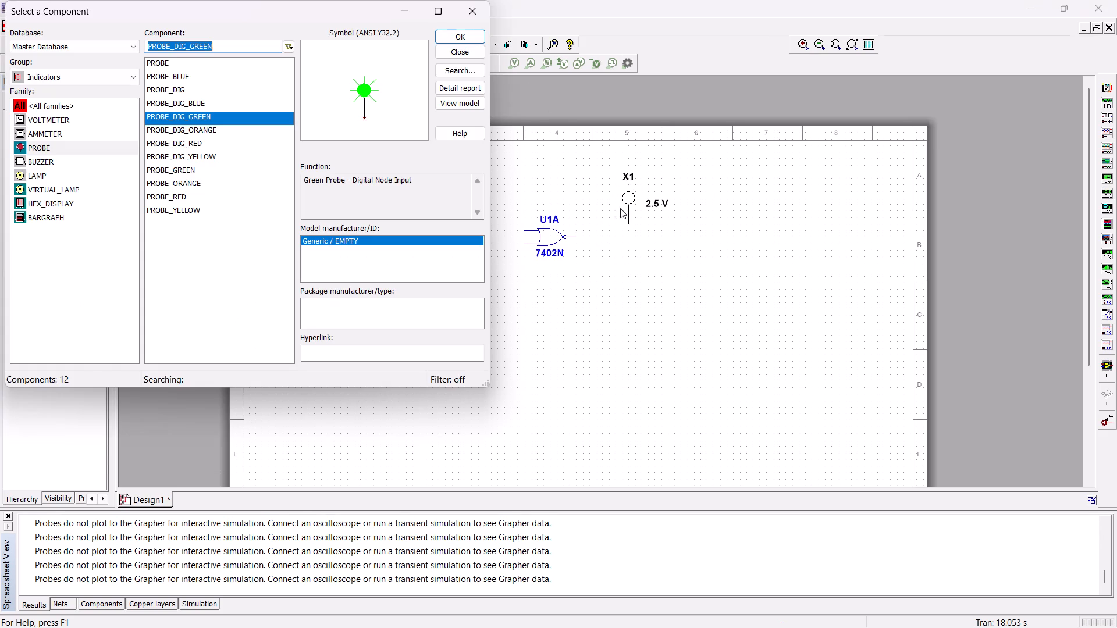
{"action": "left_click", "coordinate": [472, 9]}
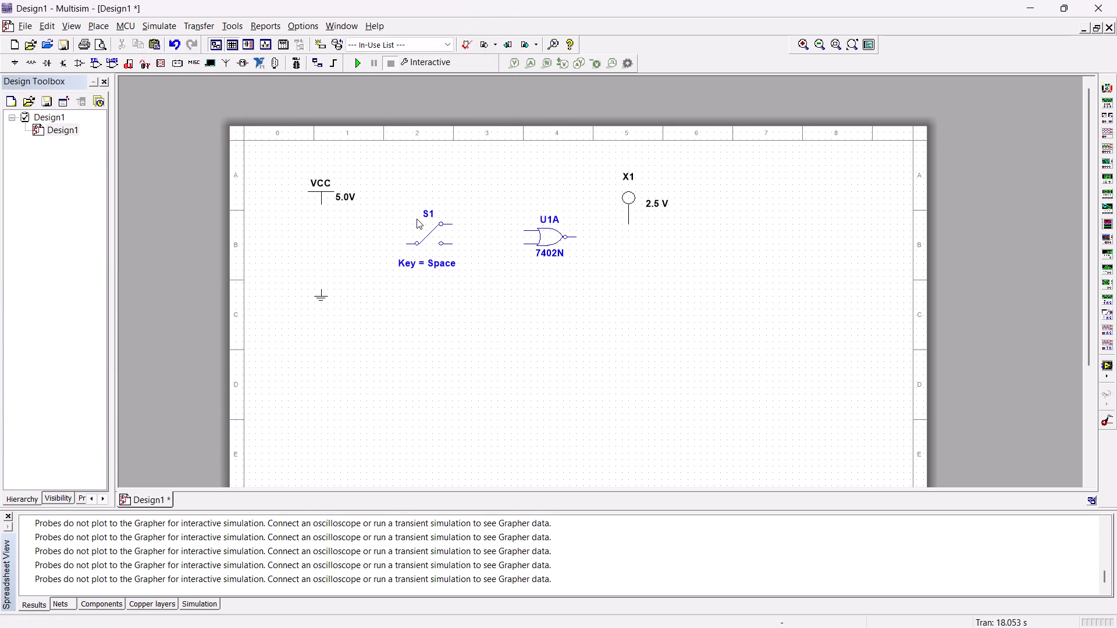
Rotate switch S1 by 180 degrees so its common terminal faces the NOR gate.
{"action": "left_click", "coordinate": [417, 219]}
{"action": "key", "text": "ctrl+r"}
{"action": "key", "text": "ctrl+r"}
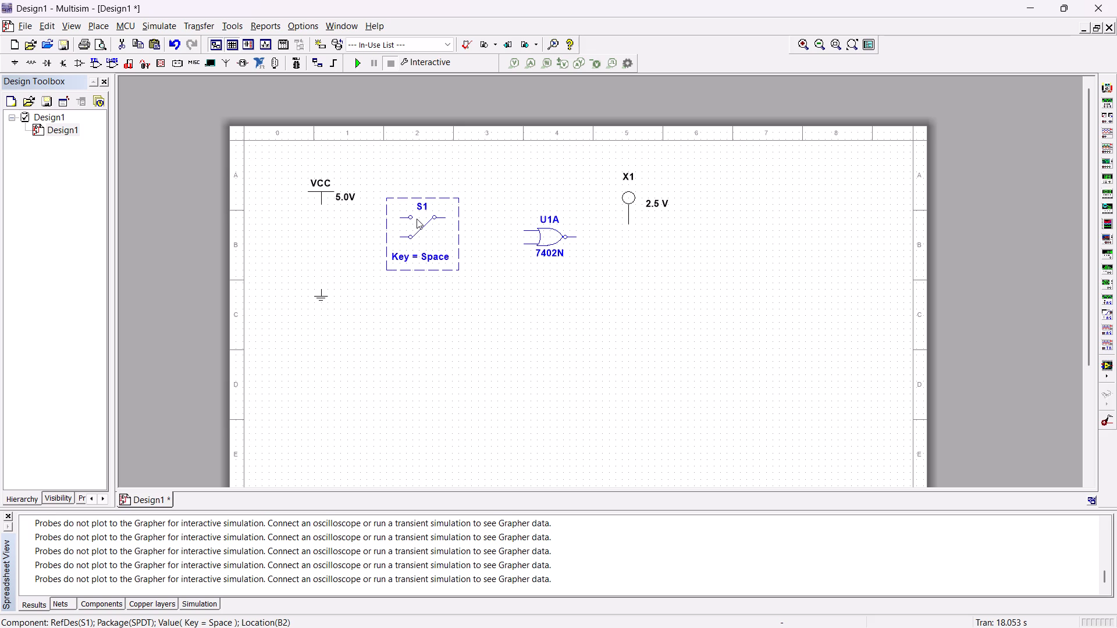
{"action": "left_click", "coordinate": [403, 352]}
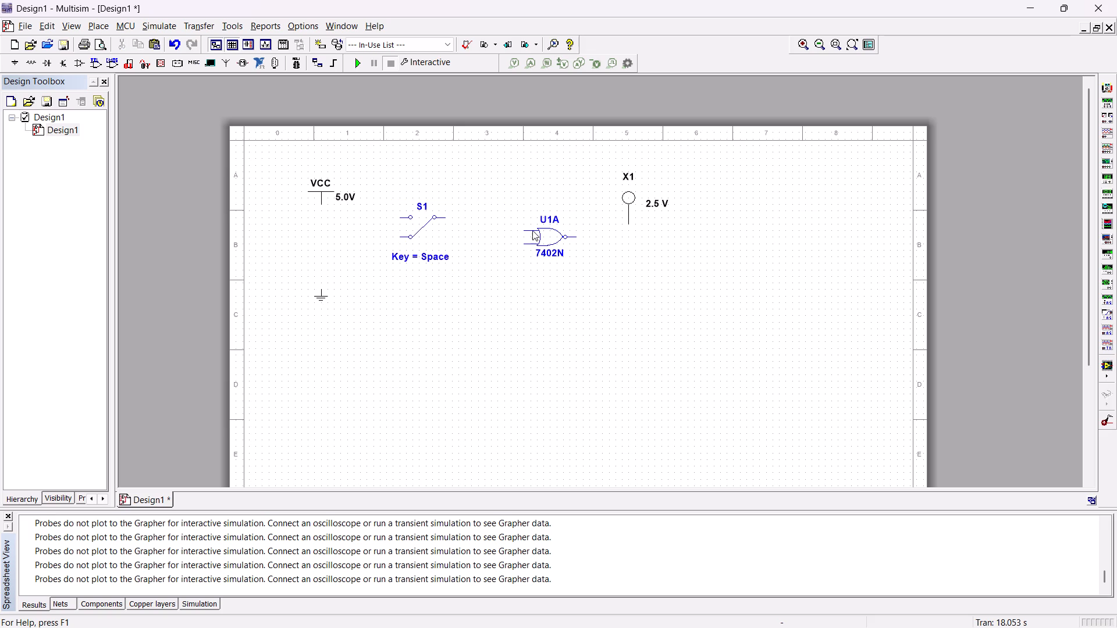
Tie the two inputs of NOR gate U1A together and wire its output to probe X1.
{"action": "left_click", "coordinate": [525, 230]}
{"action": "left_click", "coordinate": [522, 243]}
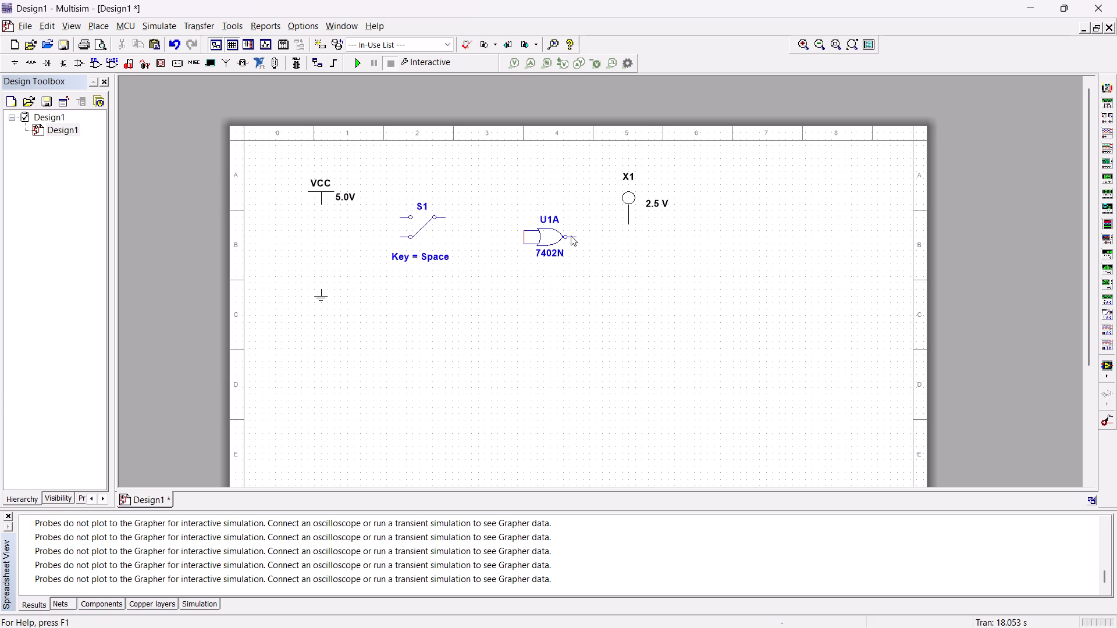
{"action": "left_click", "coordinate": [578, 237]}
{"action": "left_click", "coordinate": [627, 225]}
Wire S1's common terminal to the joined gate inputs, its upper throw to VCC and its lower throw to ground.
{"action": "left_click", "coordinate": [447, 219]}
{"action": "left_click", "coordinate": [525, 237]}
{"action": "left_click", "coordinate": [399, 218]}
{"action": "left_click", "coordinate": [320, 205]}
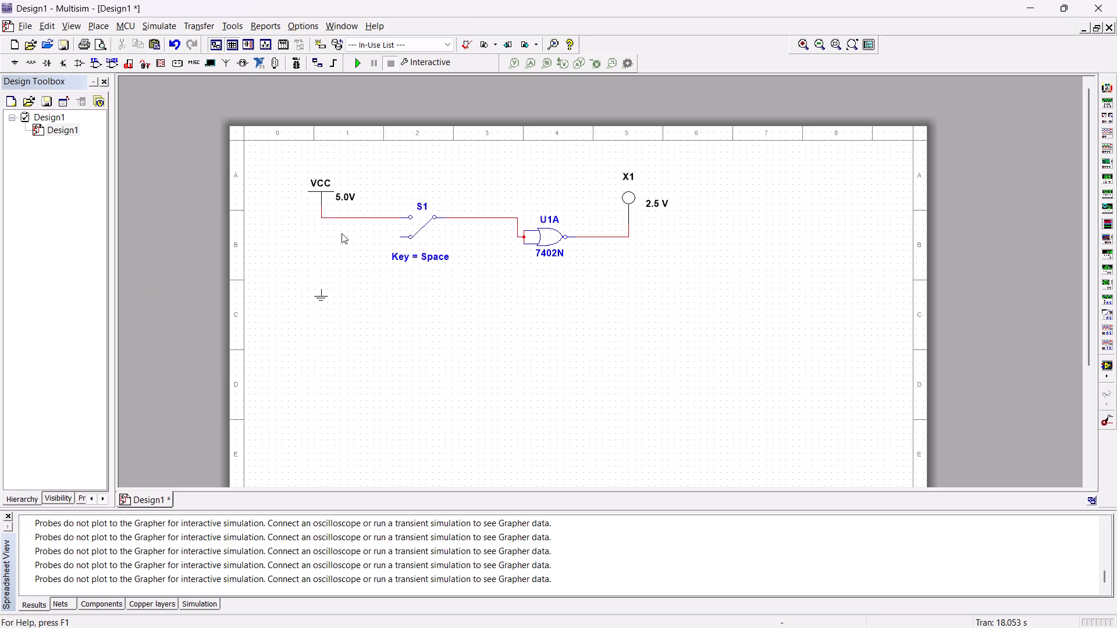
{"action": "left_click", "coordinate": [401, 235]}
{"action": "left_click", "coordinate": [319, 290]}
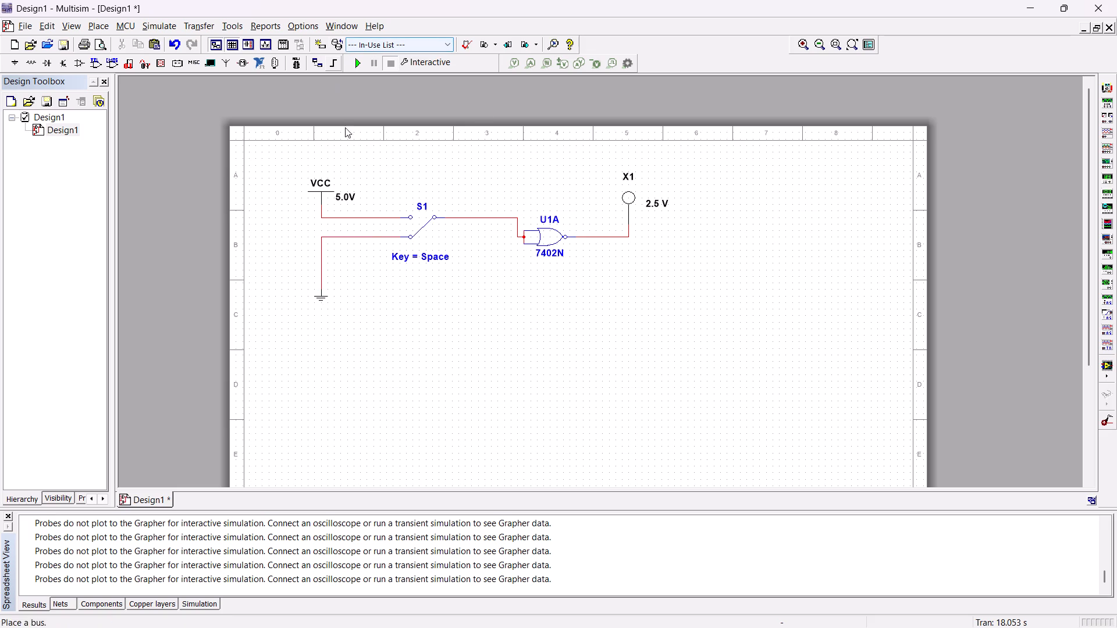
Run the simulation, toggle S1 between VCC and ground to check probe X1, and stop the simulation.
{"action": "left_click", "coordinate": [352, 59]}
{"action": "left_click", "coordinate": [421, 231]}
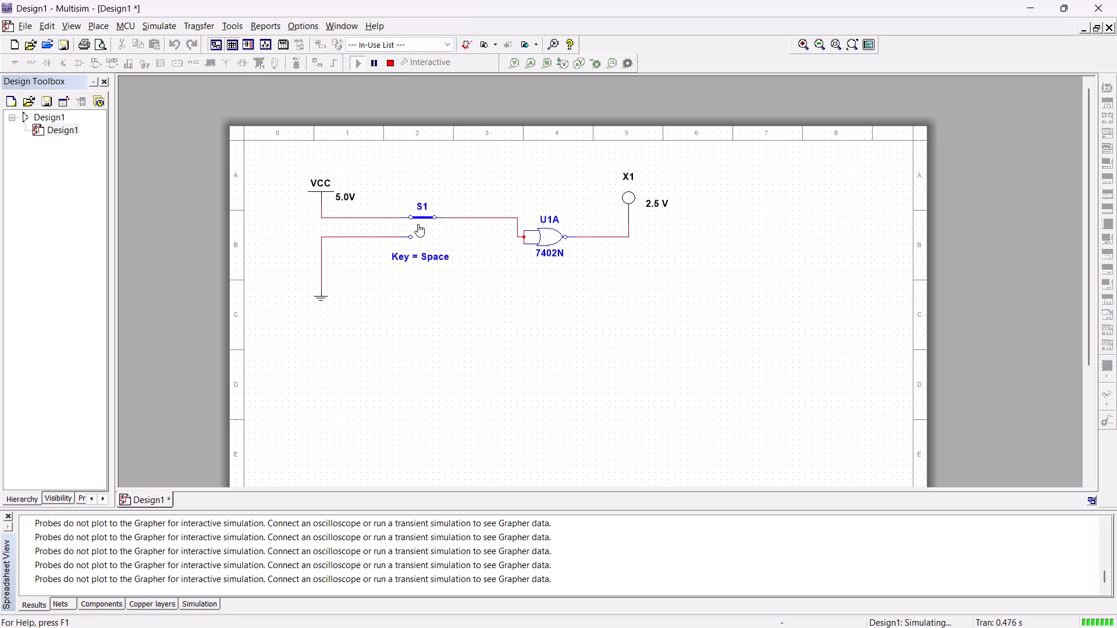
{"action": "left_click", "coordinate": [417, 217]}
{"action": "left_click", "coordinate": [421, 226]}
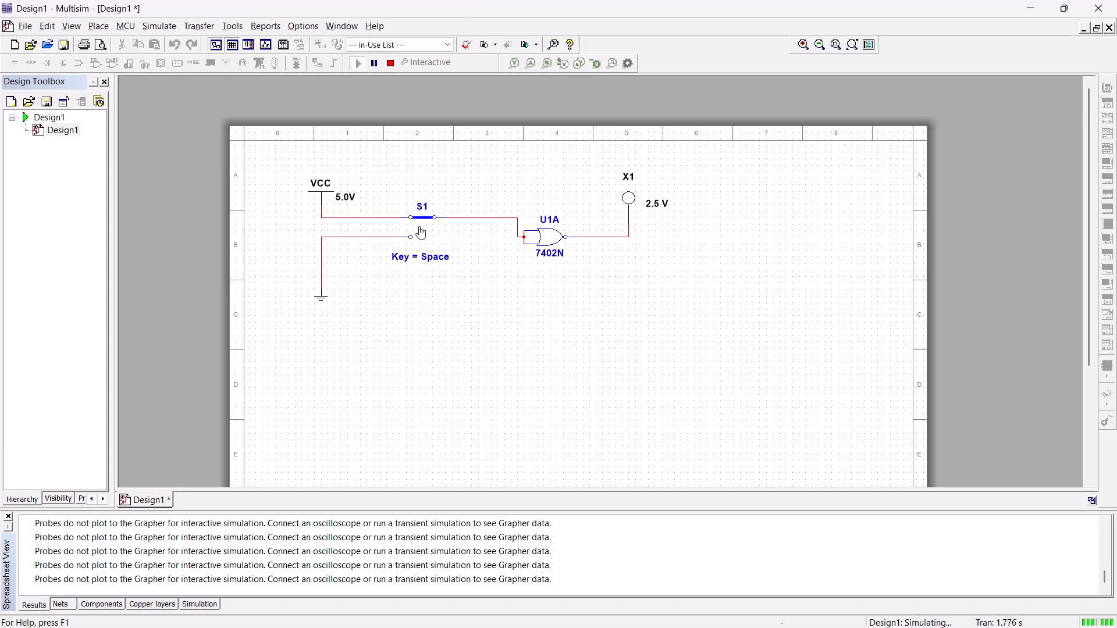
{"action": "left_click", "coordinate": [419, 221]}
{"action": "left_click", "coordinate": [391, 62]}
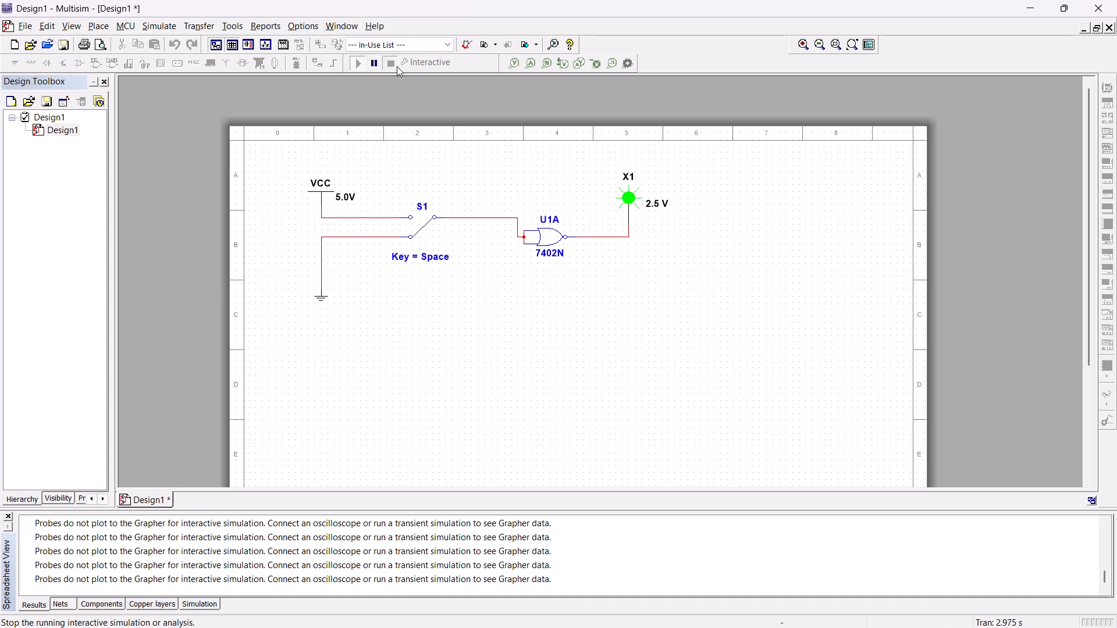
Delete switch S1, gate U1A and their wiring, keeping VCC, ground and probe X1.
{"action": "left_click_drag", "start_coordinate": [394, 419], "coordinate": [279, 247]}
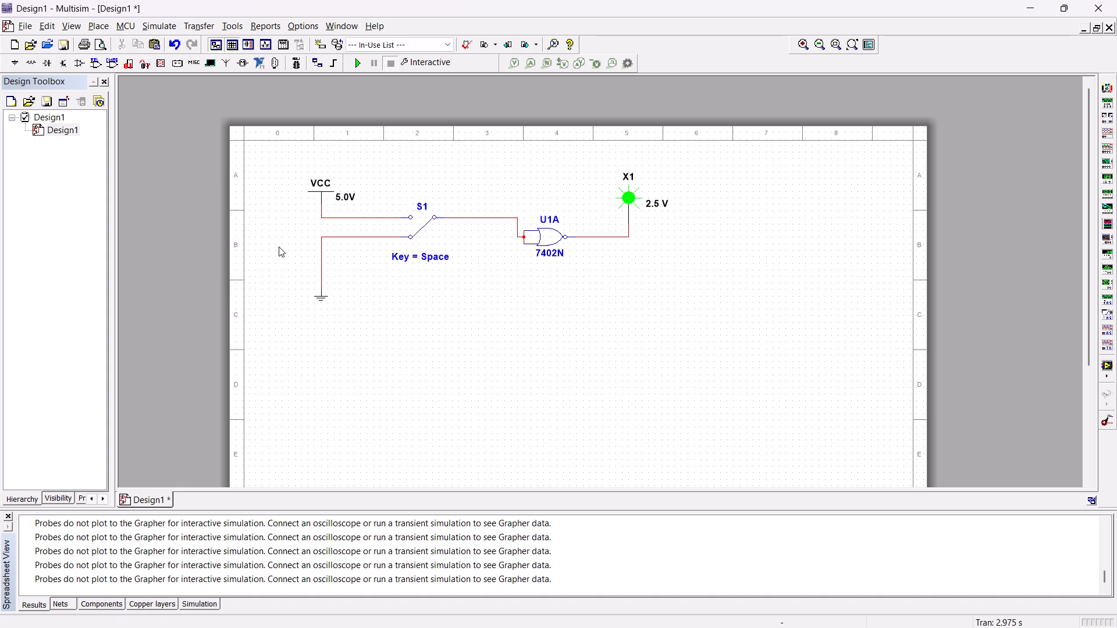
{"action": "left_click_drag", "start_coordinate": [279, 247], "coordinate": [673, 238]}
{"action": "key", "text": "Delete"}
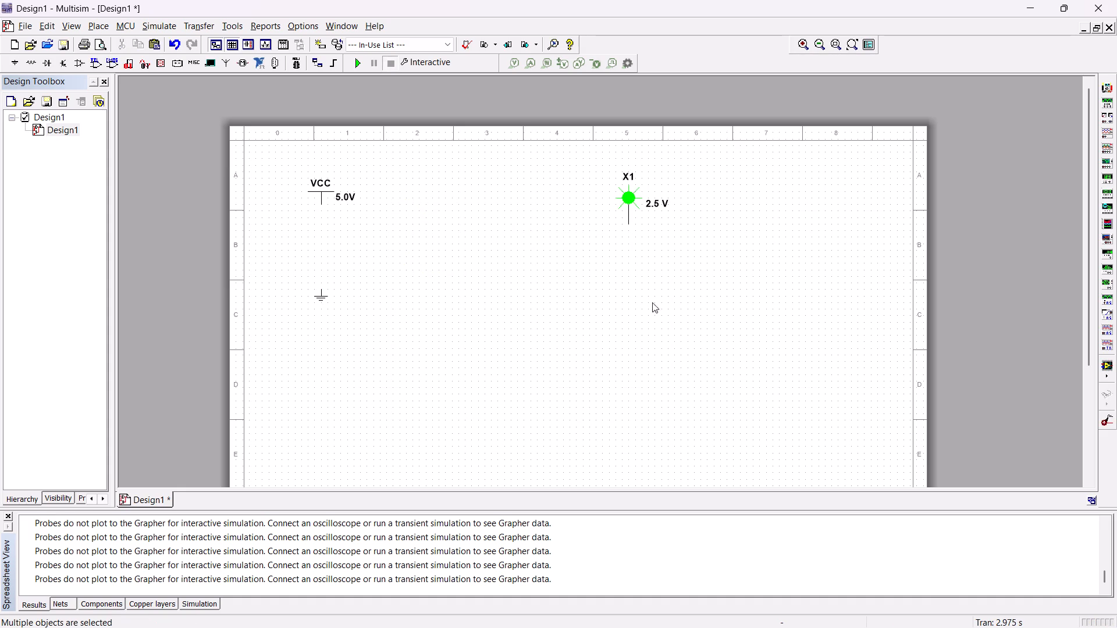
{"action": "left_click", "coordinate": [638, 311]}
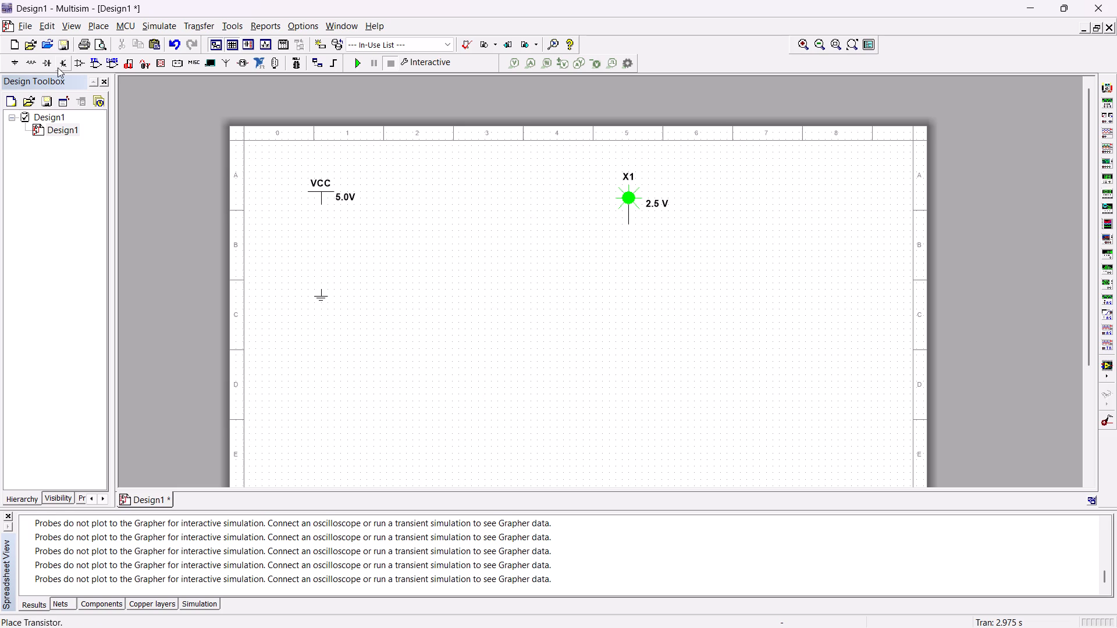
Place two SPDT switches from the Basic group, one above the other, to the right of the VCC and ground symbols.
{"action": "left_click", "coordinate": [7, 63]}
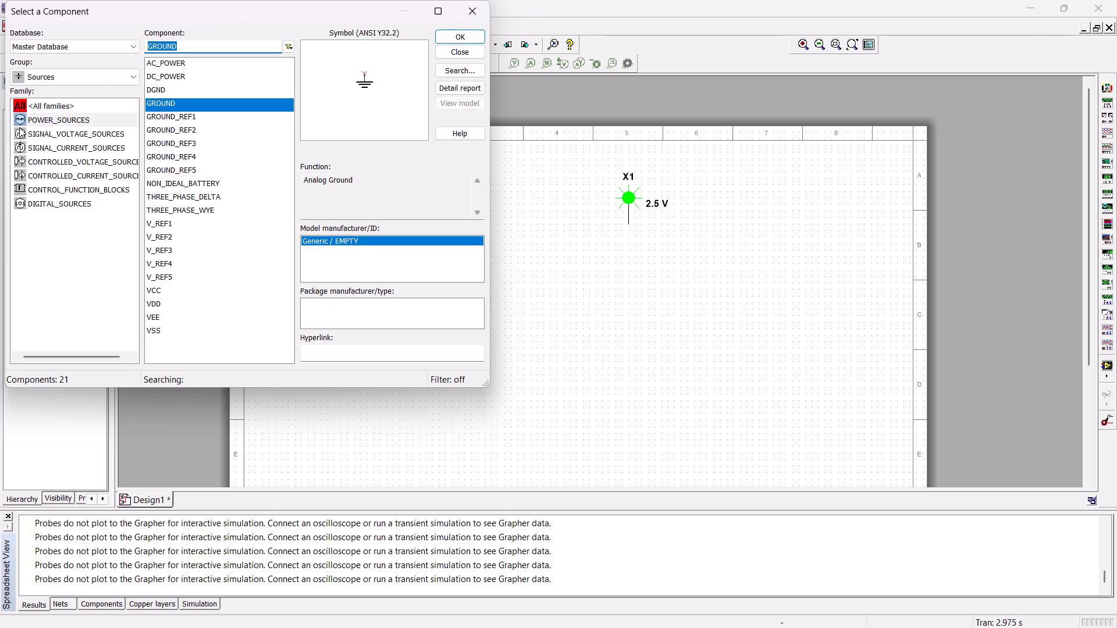
{"action": "left_click", "coordinate": [80, 78]}
{"action": "left_click", "coordinate": [49, 117]}
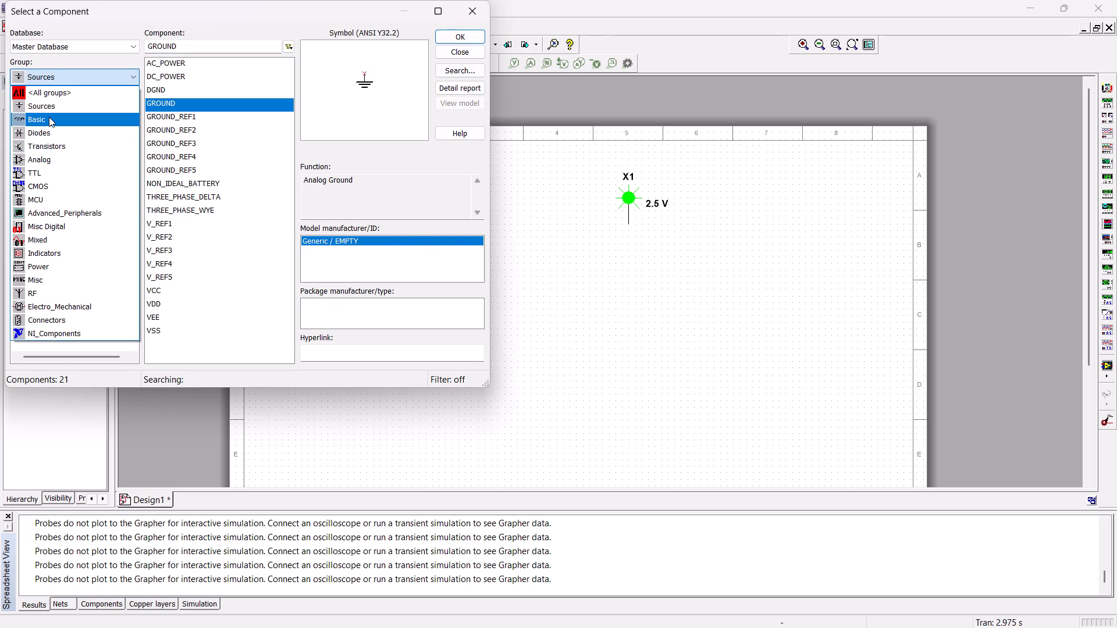
{"action": "left_click", "coordinate": [464, 34]}
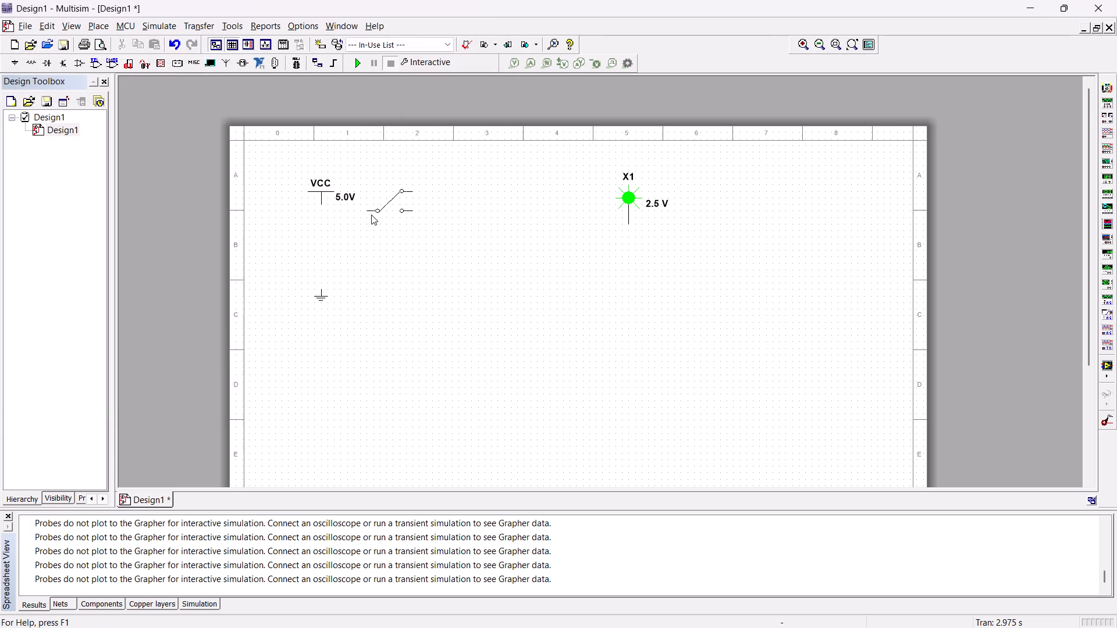
{"action": "left_click", "coordinate": [390, 249]}
{"action": "left_click", "coordinate": [448, 34]}
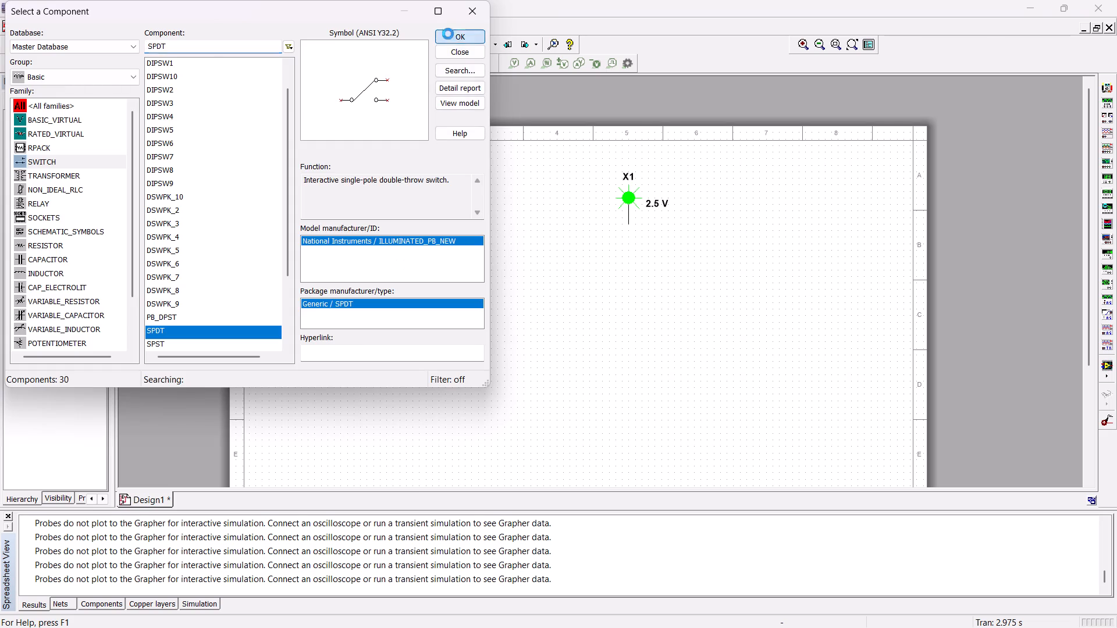
{"action": "left_click", "coordinate": [388, 374]}
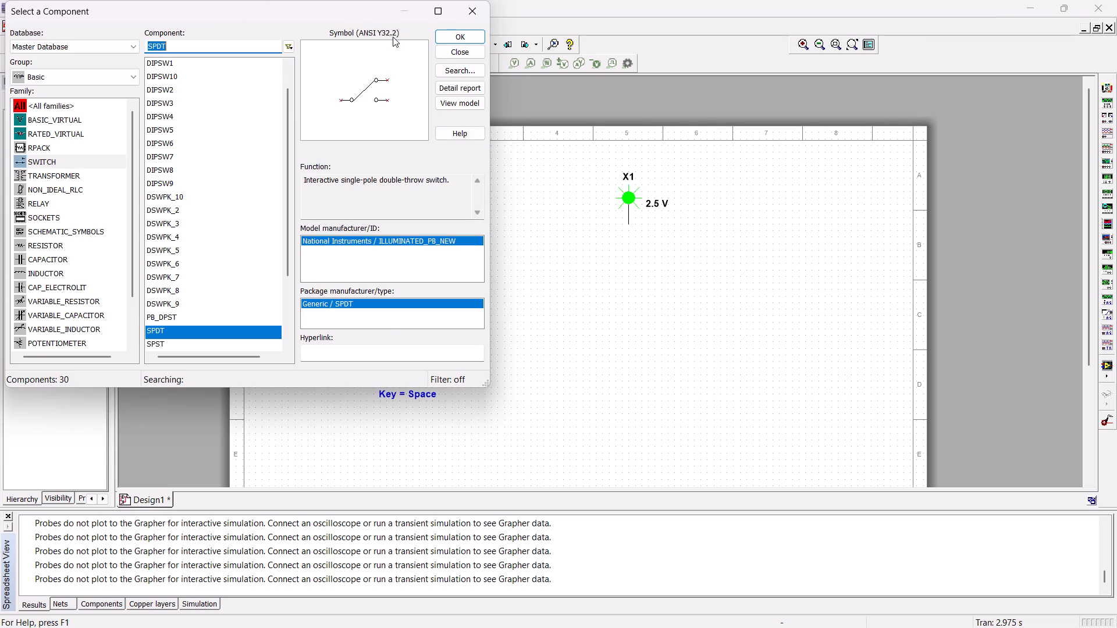
Place sections A and B of one 7402N NOR chip from the TTL group side by side, to the right of the switches.
{"action": "left_click", "coordinate": [84, 79]}
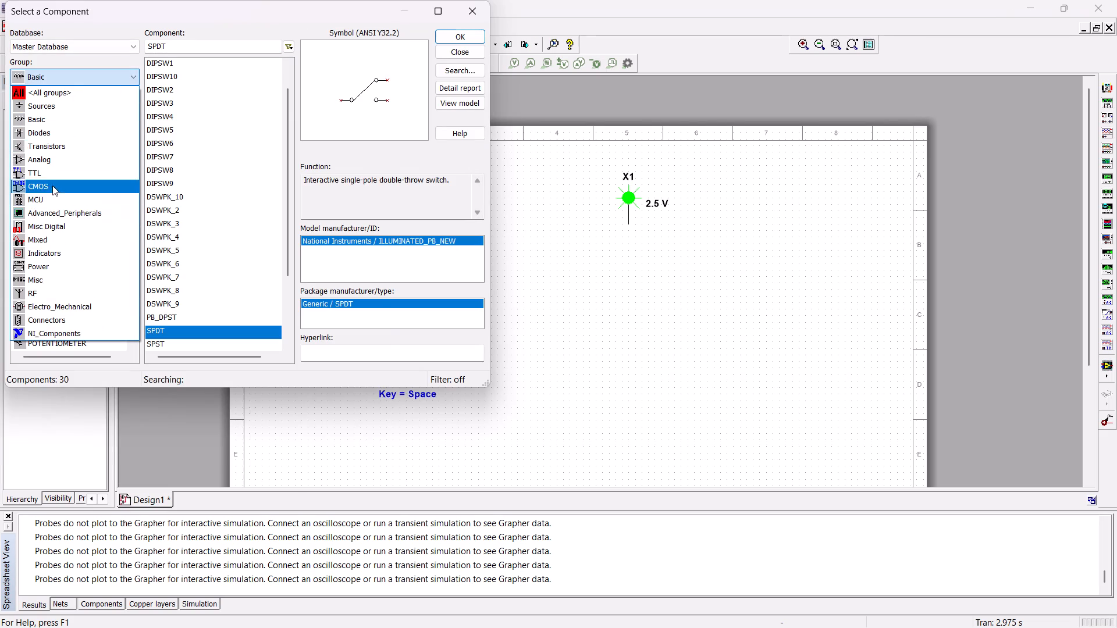
{"action": "left_click", "coordinate": [55, 170]}
{"action": "left_click", "coordinate": [453, 33]}
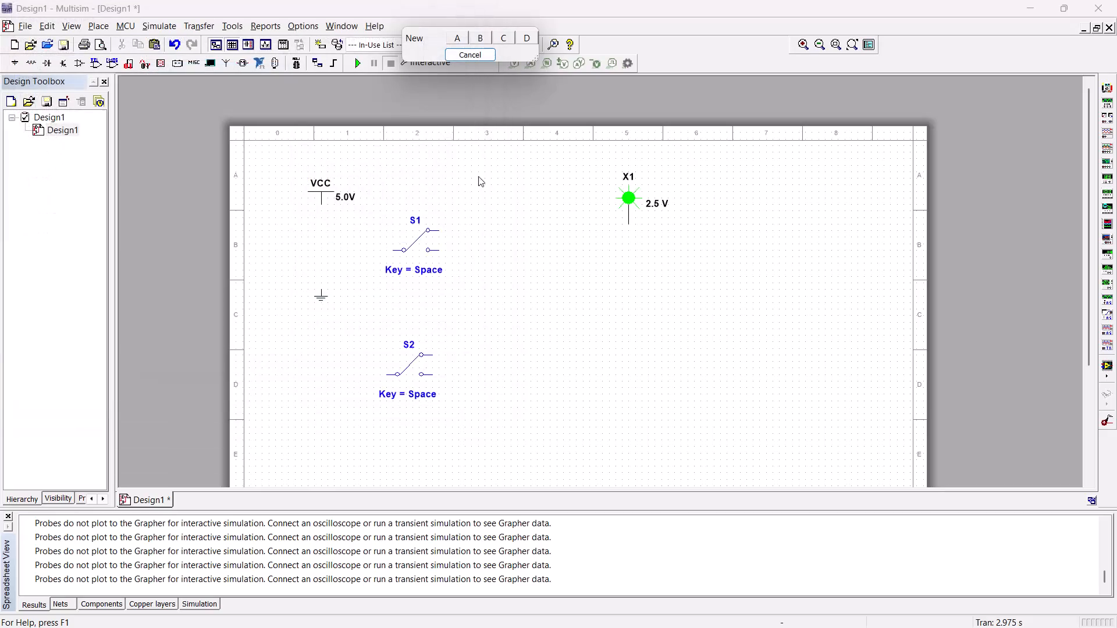
{"action": "left_click_drag", "start_coordinate": [462, 38], "coordinate": [468, 44]}
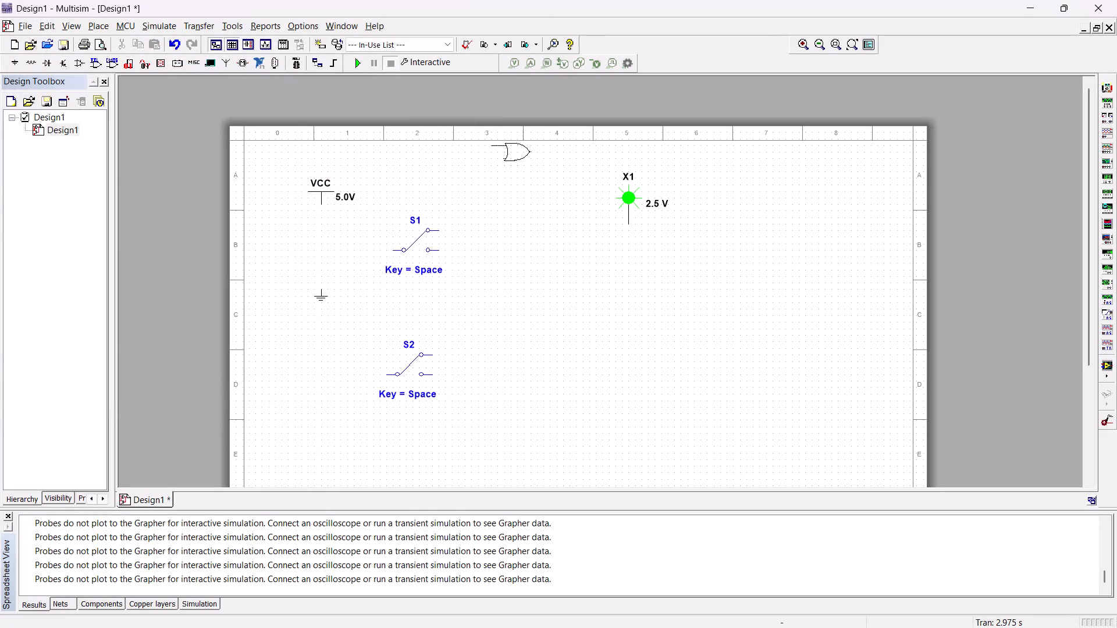
{"action": "left_click", "coordinate": [490, 304]}
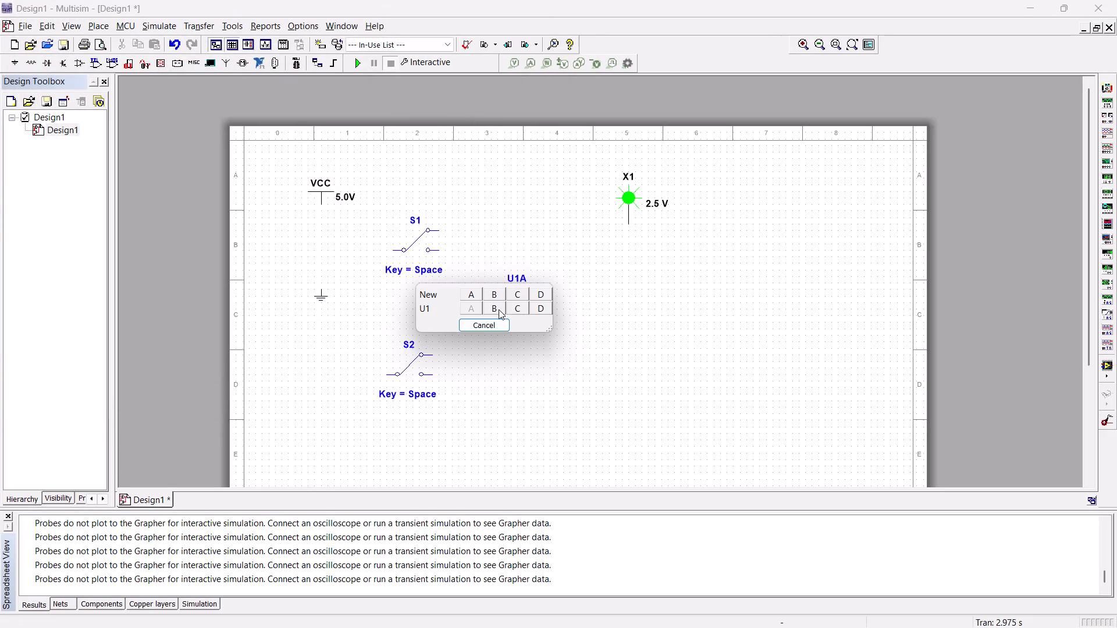
{"action": "left_click_drag", "start_coordinate": [499, 309], "coordinate": [506, 316]}
{"action": "left_click", "coordinate": [600, 299]}
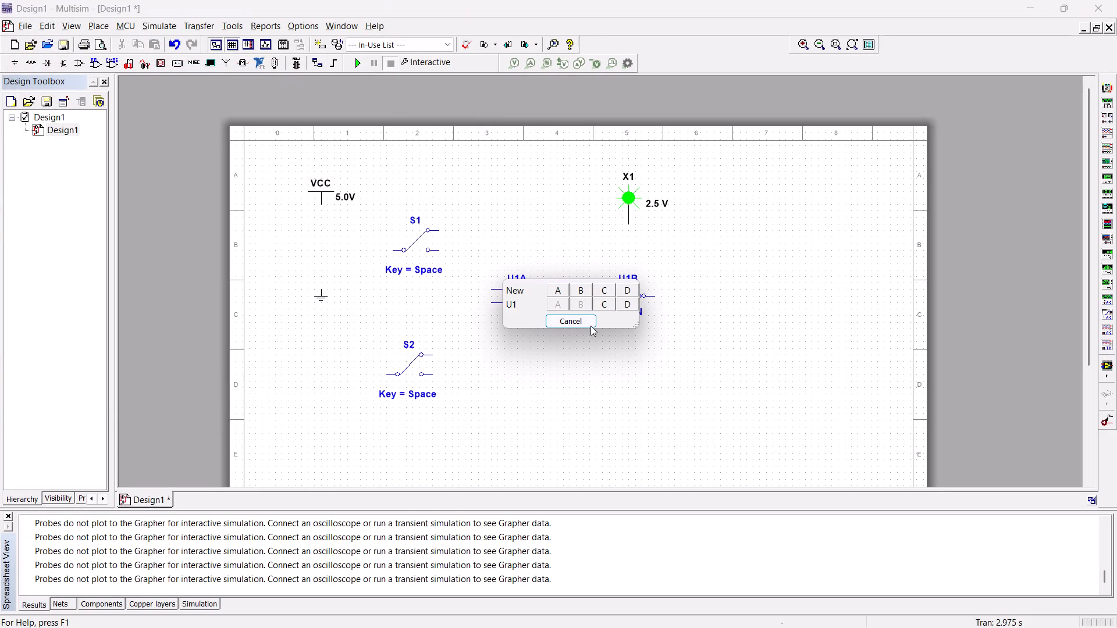
{"action": "left_click", "coordinate": [581, 326]}
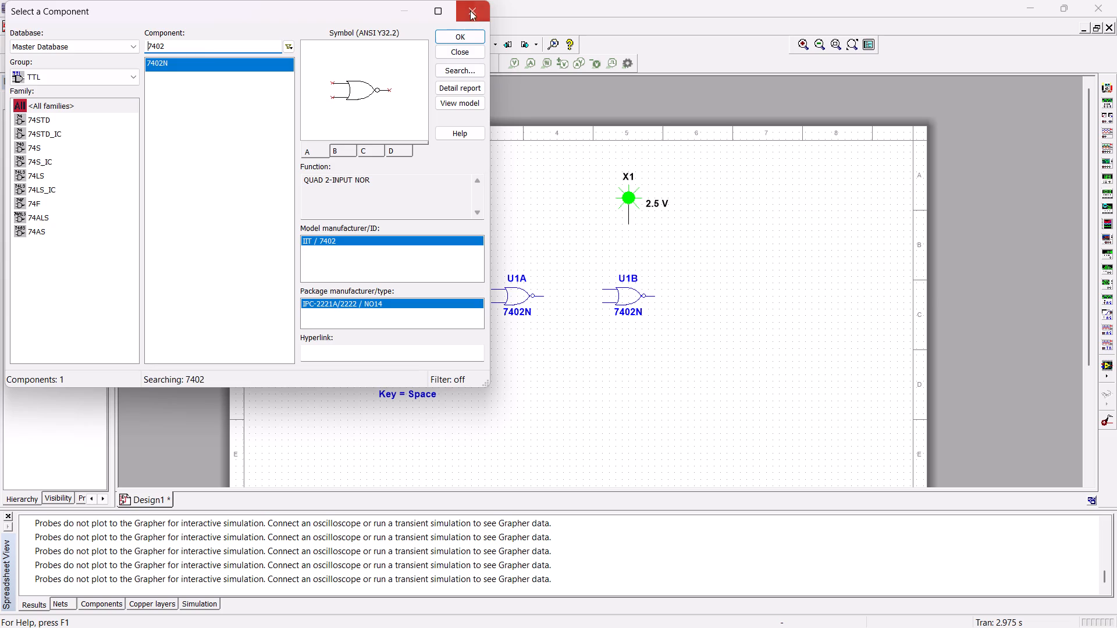
{"action": "left_click", "coordinate": [476, 3]}
Move probe X1 farther right, above and beyond gate U1B, and wire U1B's output to it.
{"action": "left_click_drag", "start_coordinate": [632, 196], "coordinate": [711, 232]}
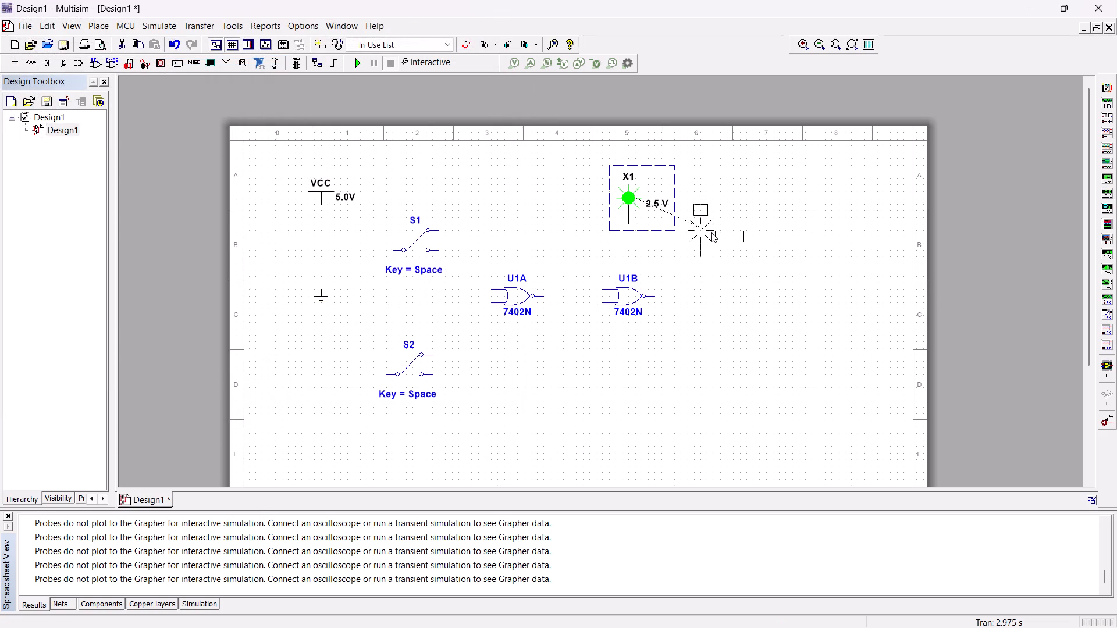
{"action": "left_click_drag", "start_coordinate": [711, 232], "coordinate": [711, 233]}
{"action": "left_click", "coordinate": [688, 322]}
{"action": "left_click", "coordinate": [652, 297]}
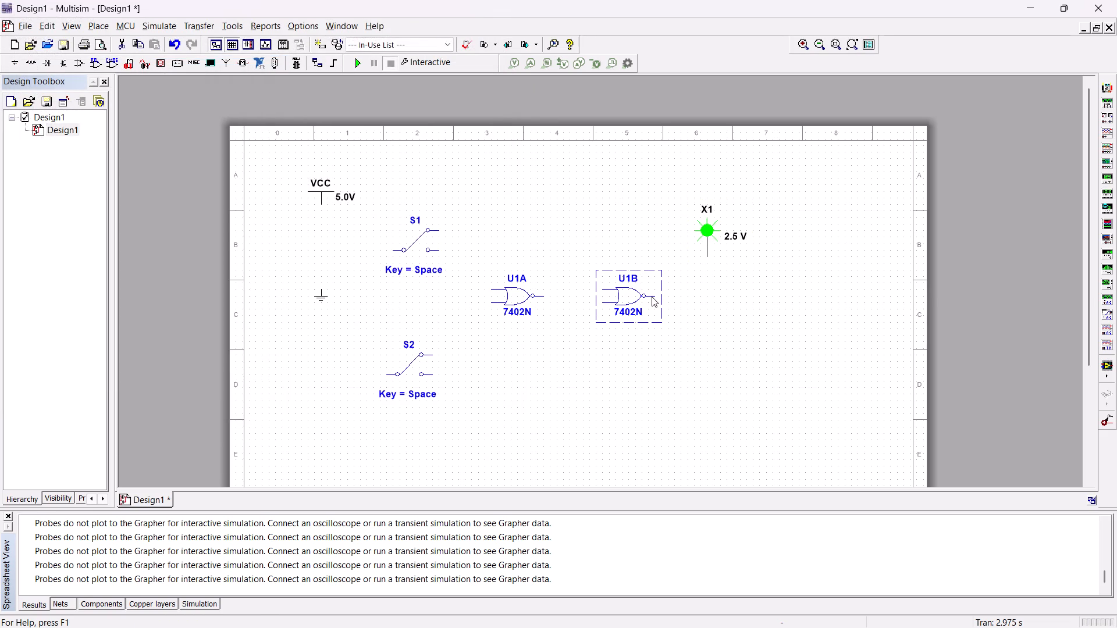
{"action": "left_click", "coordinate": [655, 292]}
{"action": "left_click", "coordinate": [663, 296]}
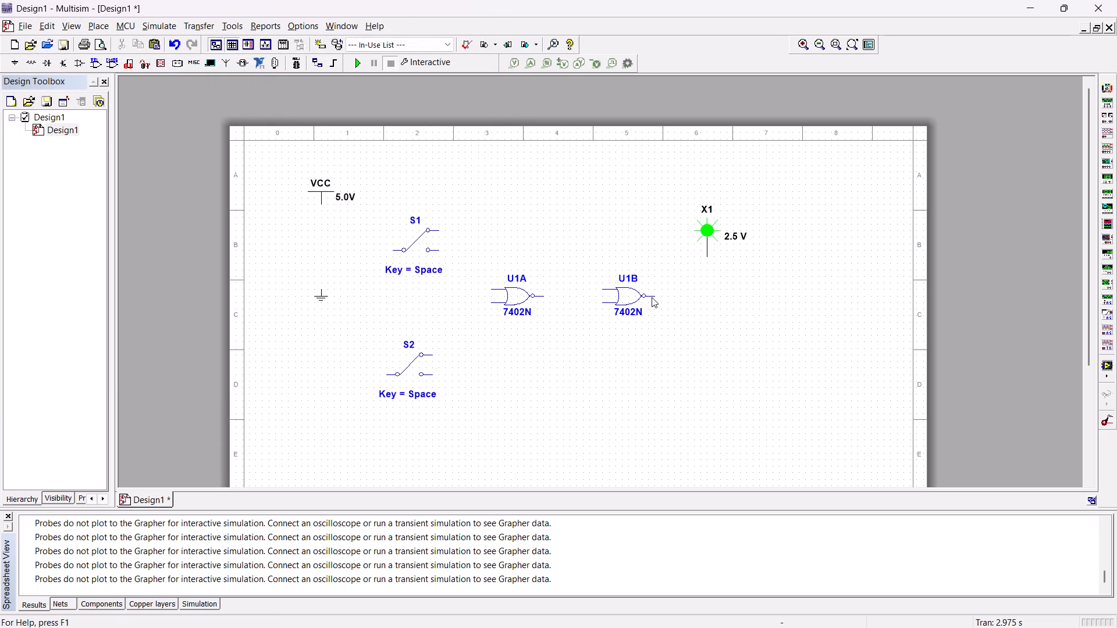
{"action": "left_click", "coordinate": [654, 298]}
{"action": "left_click", "coordinate": [704, 255]}
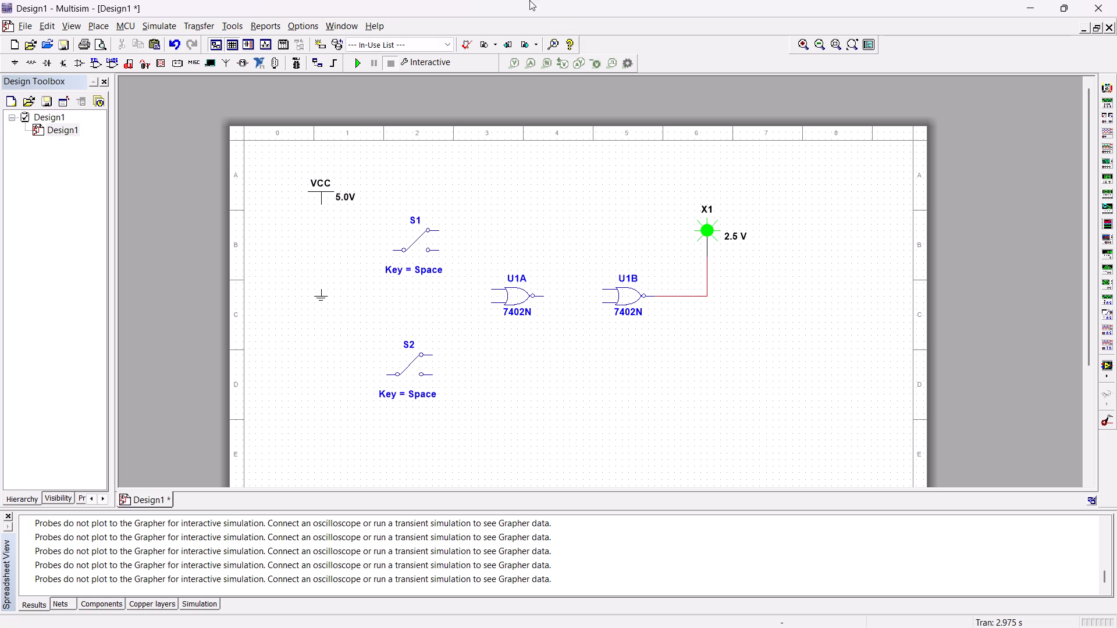
Rotate switches S1 and S2 by 180° so their common terminals face the gates.
{"action": "left_click", "coordinate": [403, 230]}
{"action": "key", "text": "ctrl+r"}
{"action": "key", "text": "ctrl+r"}
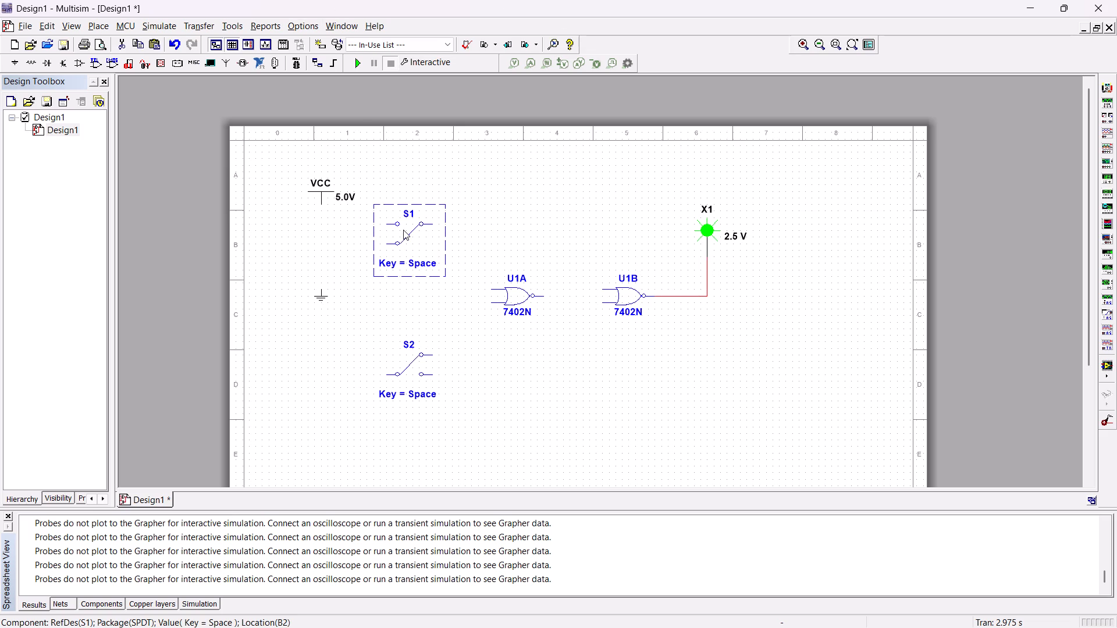
{"action": "left_click", "coordinate": [397, 360]}
{"action": "key", "text": "ctrl+r"}
{"action": "key", "text": "ctrl+r"}
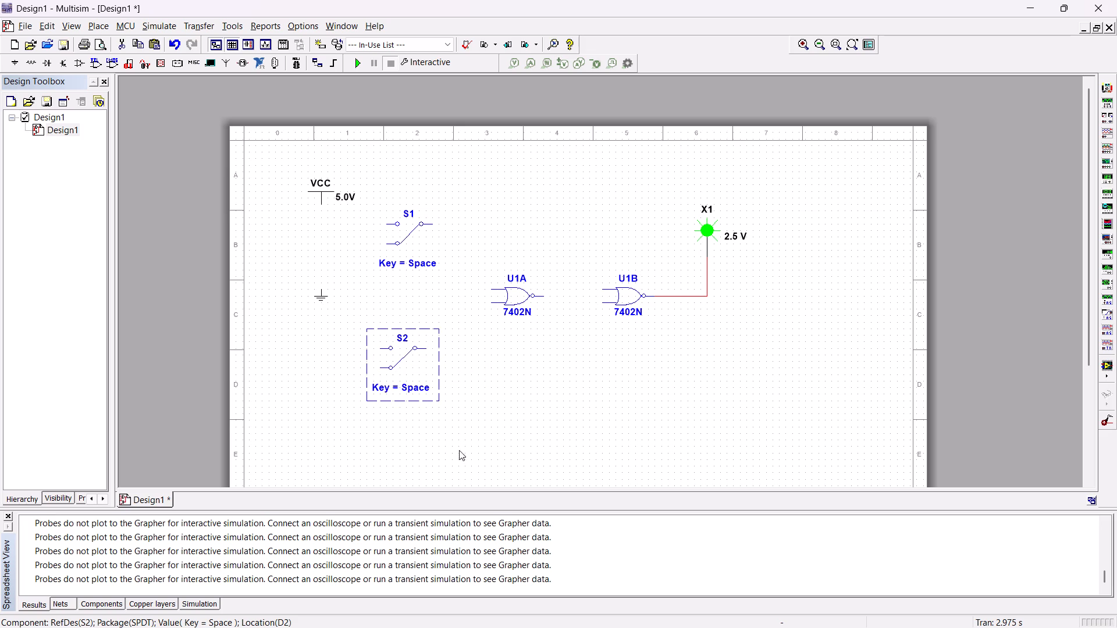
{"action": "left_click", "coordinate": [458, 450]}
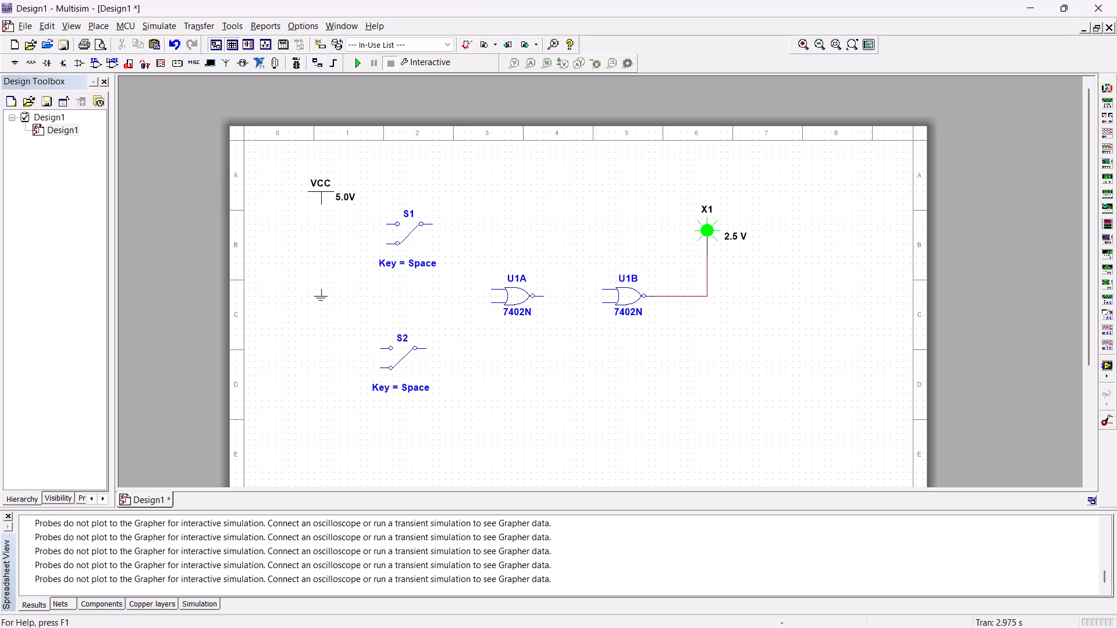
Join the two inputs of gate U1B and wire U1A's output to them.
{"action": "left_click", "coordinate": [603, 290]}
{"action": "left_click", "coordinate": [602, 301]}
{"action": "left_click", "coordinate": [545, 298]}
{"action": "left_click", "coordinate": [602, 298]}
Wire S1's common terminal to U1A's upper input and S2's common terminal to U1A's lower input.
{"action": "left_click", "coordinate": [433, 224]}
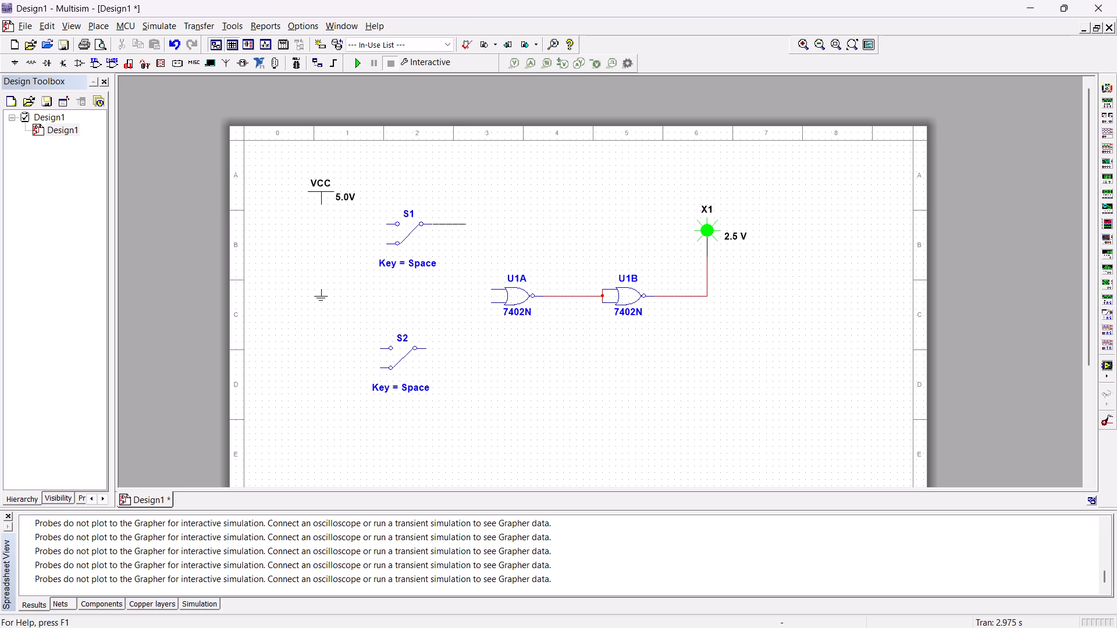
{"action": "left_click", "coordinate": [490, 288]}
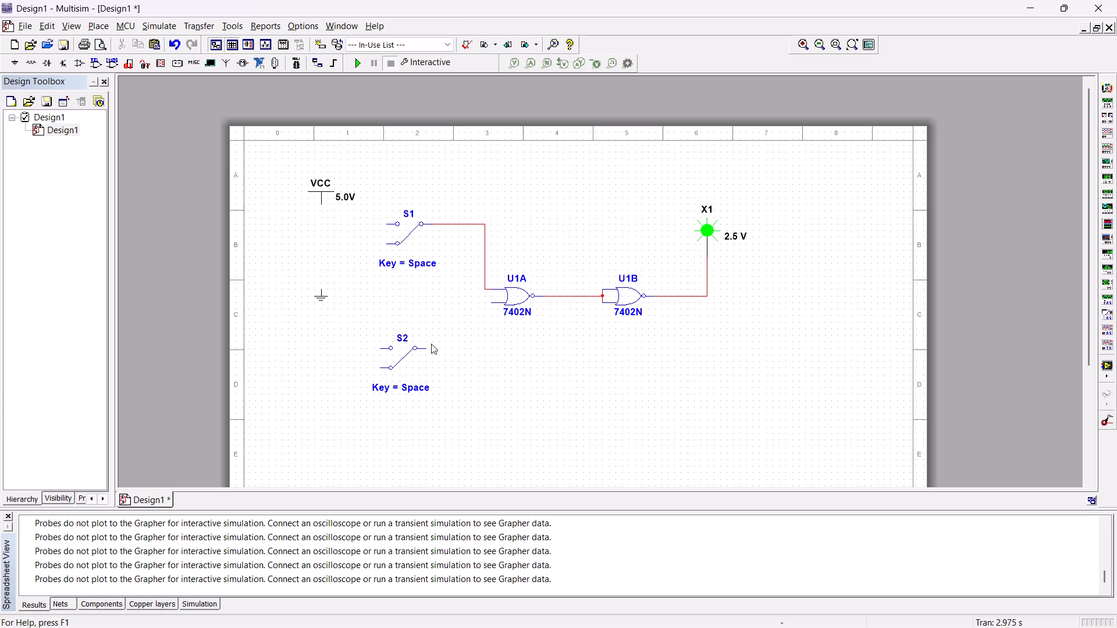
{"action": "left_click", "coordinate": [428, 349]}
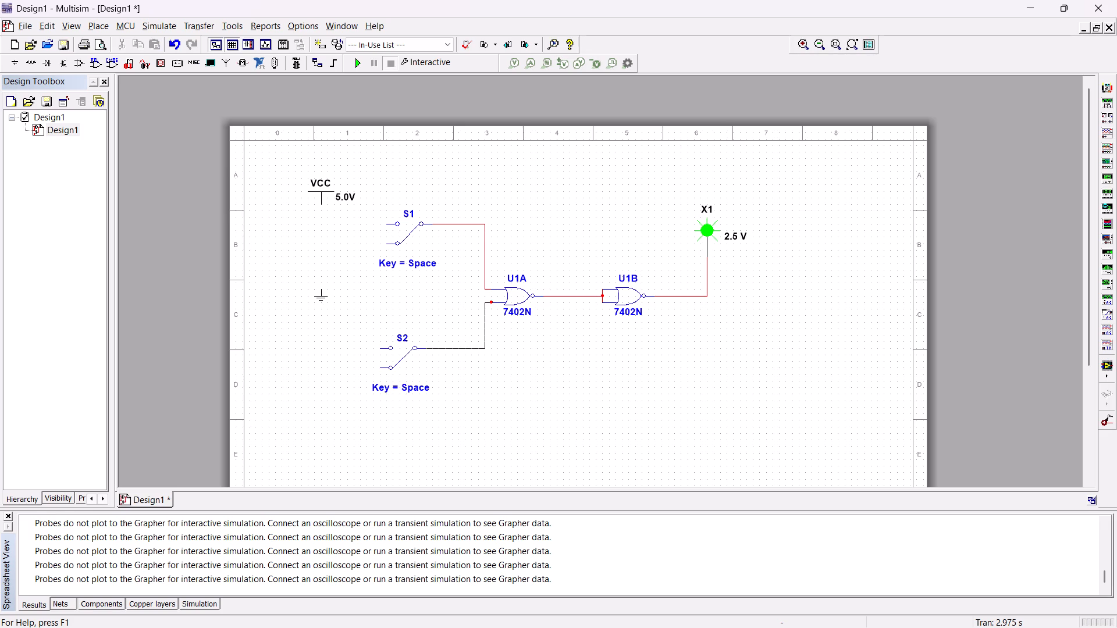
{"action": "left_click", "coordinate": [490, 304]}
Move the ground symbol below and left of S2, and wire the lower throws of S2 and S1 to it.
{"action": "left_click_drag", "start_coordinate": [320, 301], "coordinate": [379, 380]}
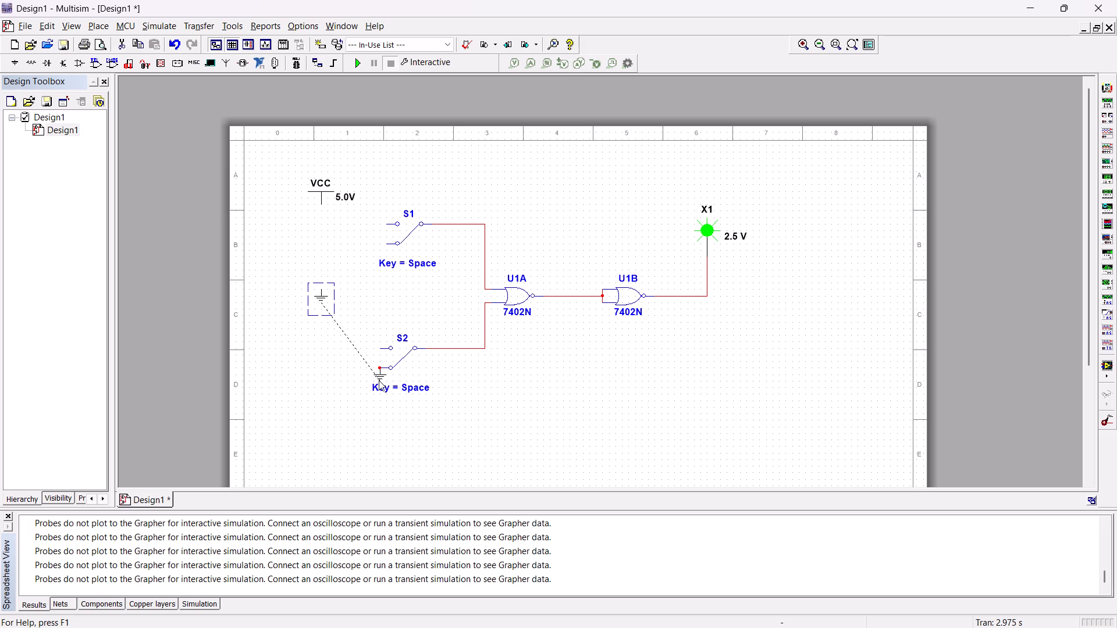
{"action": "left_click_drag", "start_coordinate": [379, 380], "coordinate": [351, 411]}
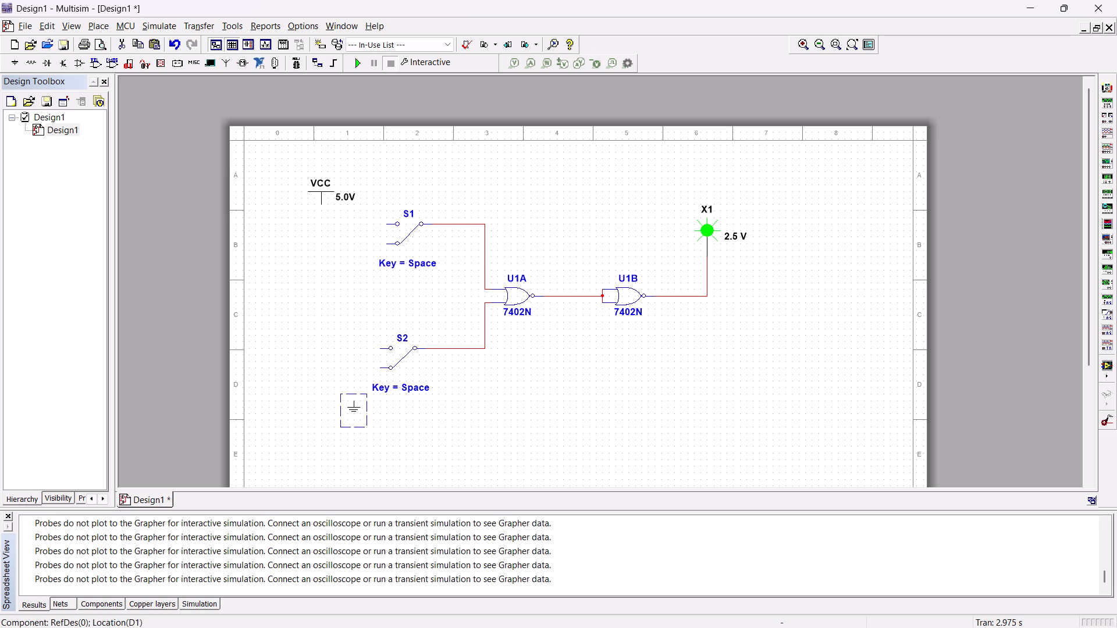
{"action": "left_click", "coordinate": [380, 369]}
{"action": "left_click", "coordinate": [353, 399]}
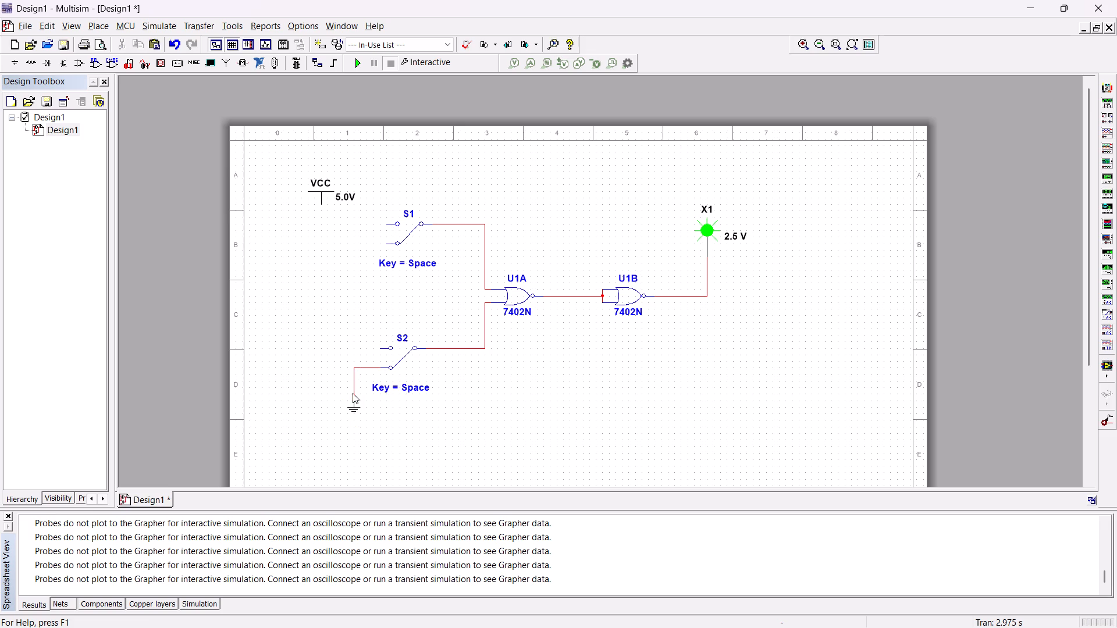
{"action": "left_click", "coordinate": [386, 244]}
{"action": "left_click", "coordinate": [351, 369]}
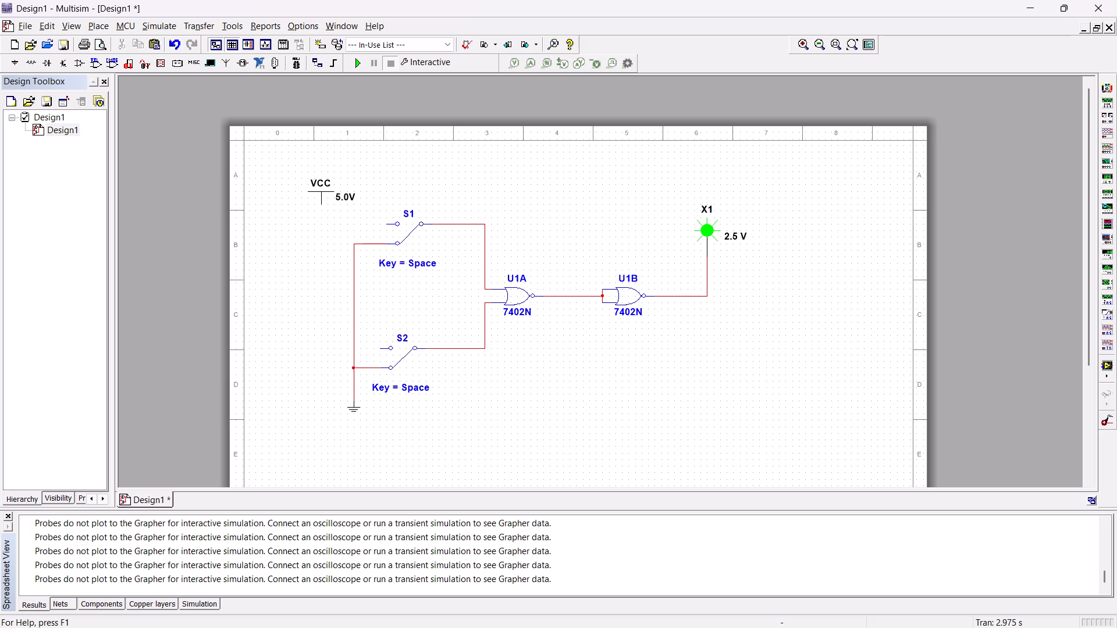
Wire the upper throws of S2 and S1 to VCC.
{"action": "left_click", "coordinate": [380, 349]}
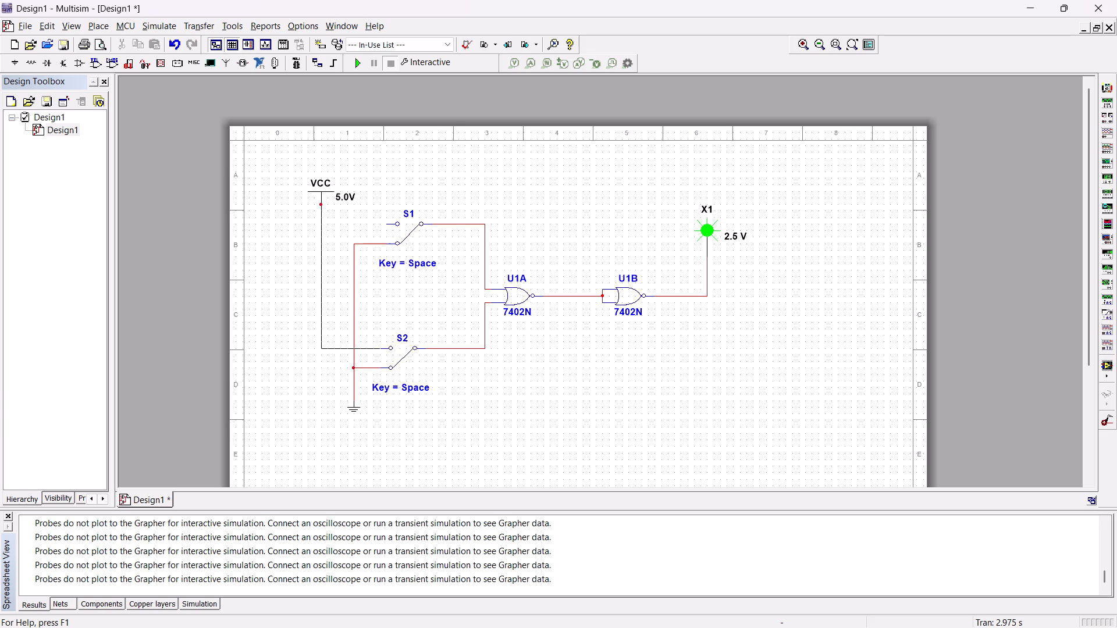
{"action": "left_click", "coordinate": [319, 205]}
{"action": "left_click", "coordinate": [386, 225]}
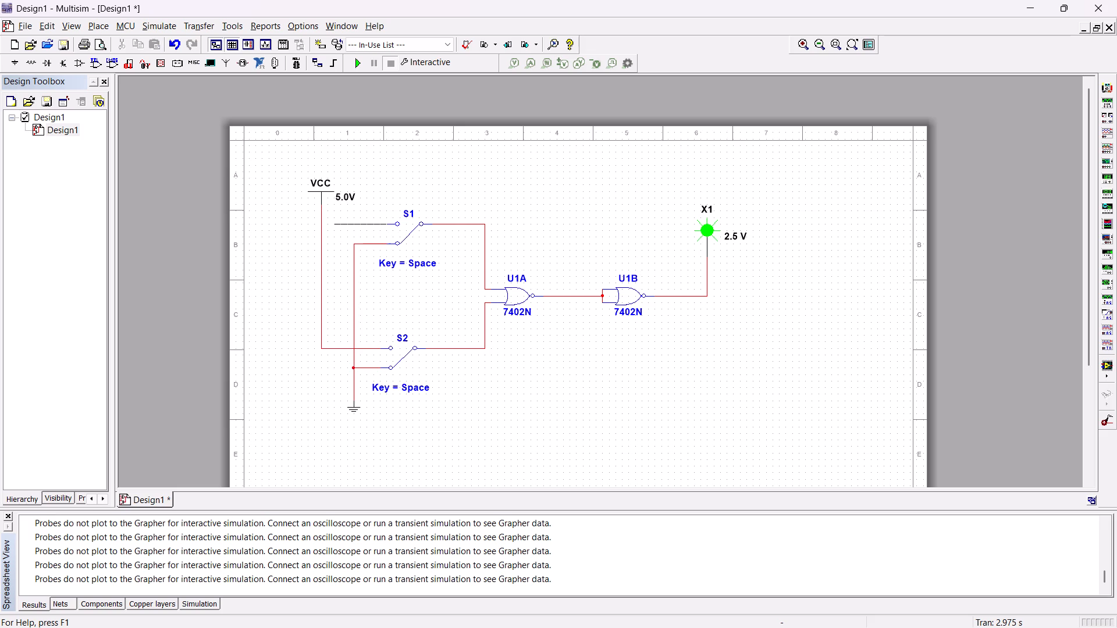
{"action": "left_click", "coordinate": [321, 225]}
Simulate the two-NOR-gate circuit, switching S2 and S1 through their input combinations to examine probe X1, and stop the simulation.
{"action": "left_click", "coordinate": [348, 58]}
{"action": "left_click", "coordinate": [351, 62]}
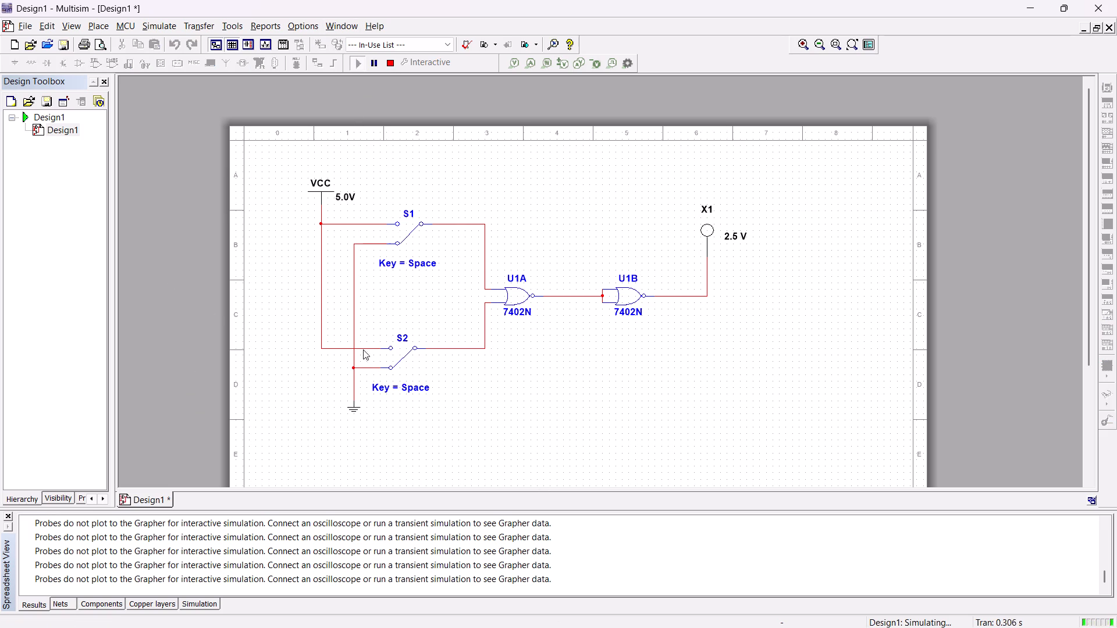
{"action": "left_click", "coordinate": [402, 363]}
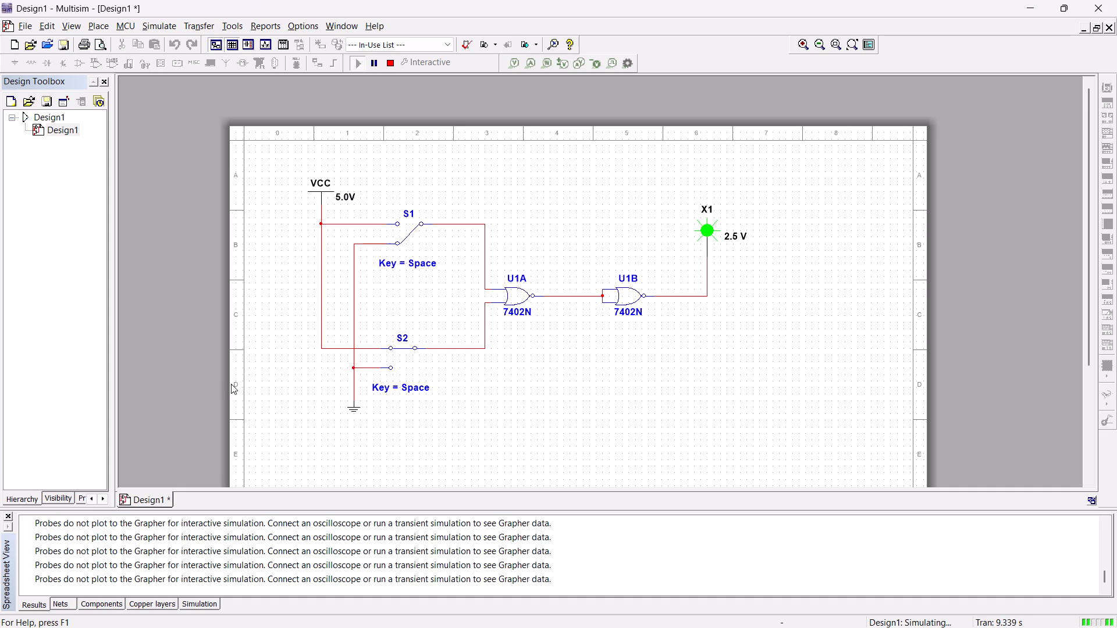
{"action": "left_click", "coordinate": [407, 237]}
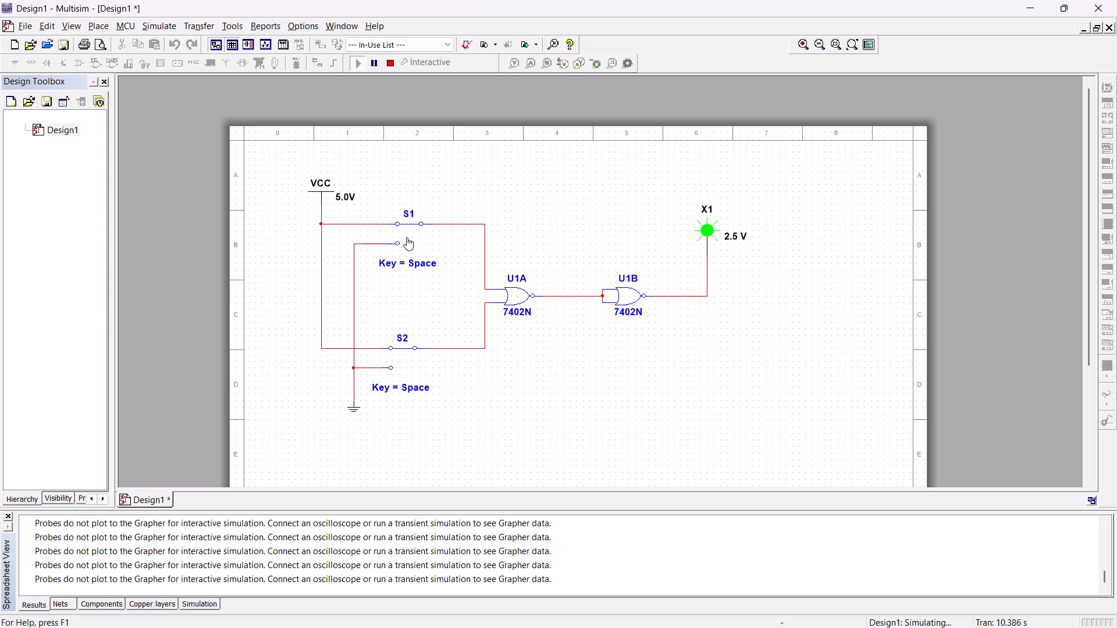
{"action": "left_click", "coordinate": [398, 350]}
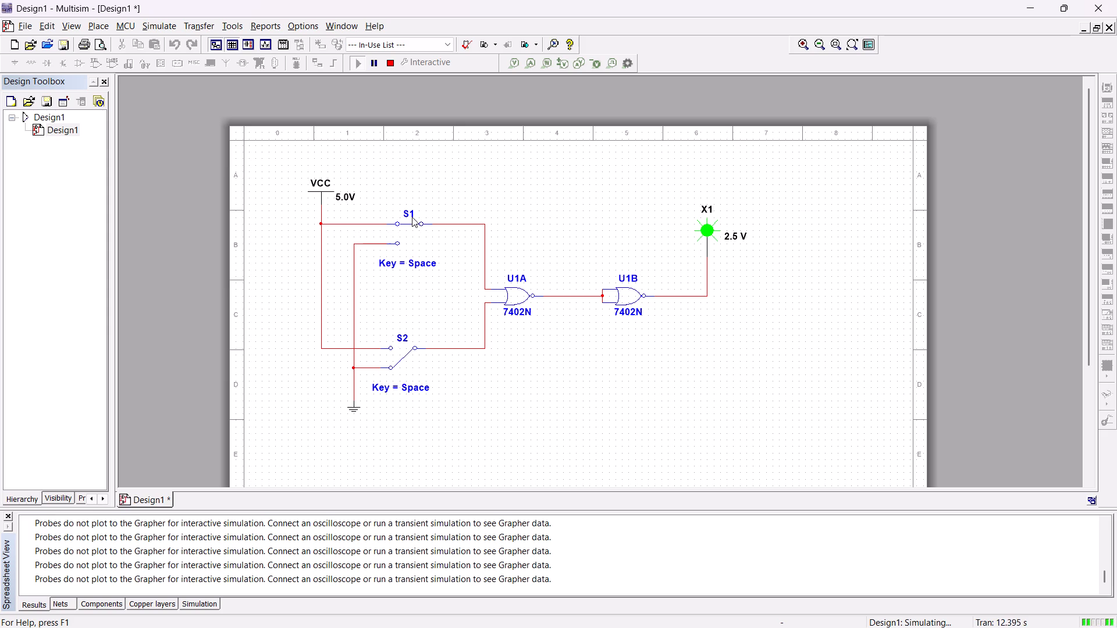
{"action": "left_click", "coordinate": [408, 220]}
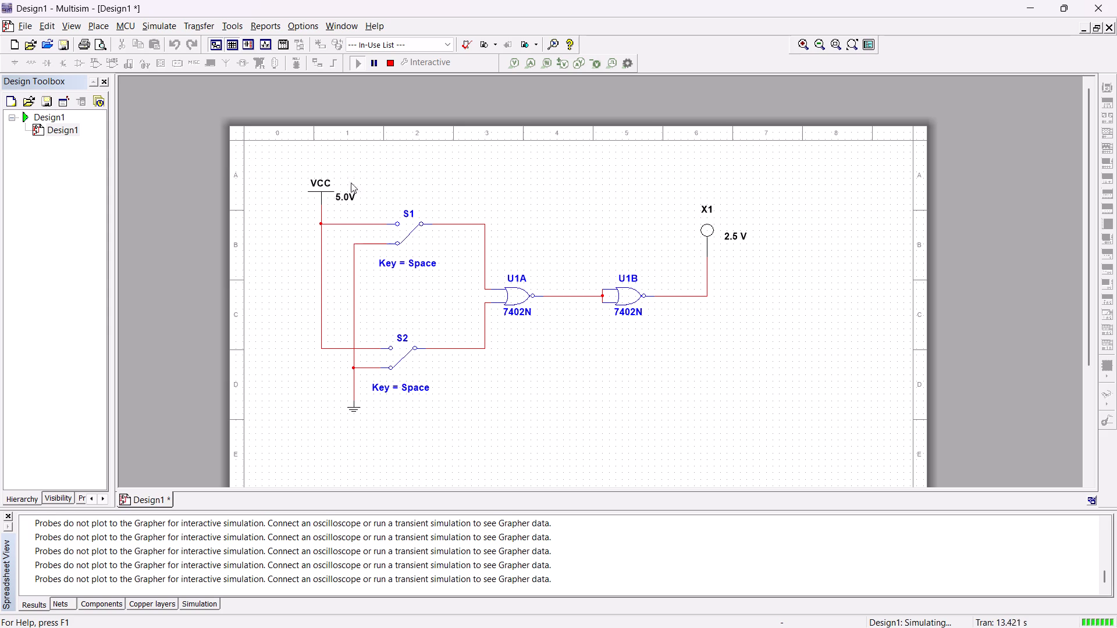
{"action": "left_click", "coordinate": [392, 67]}
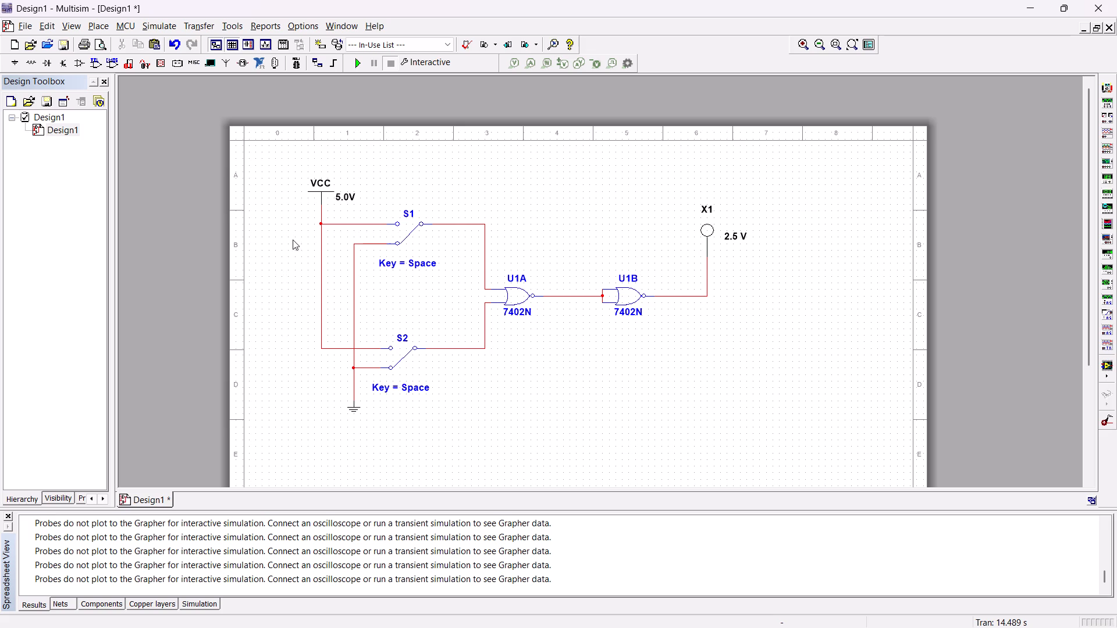
Delete the entire two-gate circuit from the sheet.
{"action": "left_click_drag", "start_coordinate": [308, 155], "coordinate": [818, 411]}
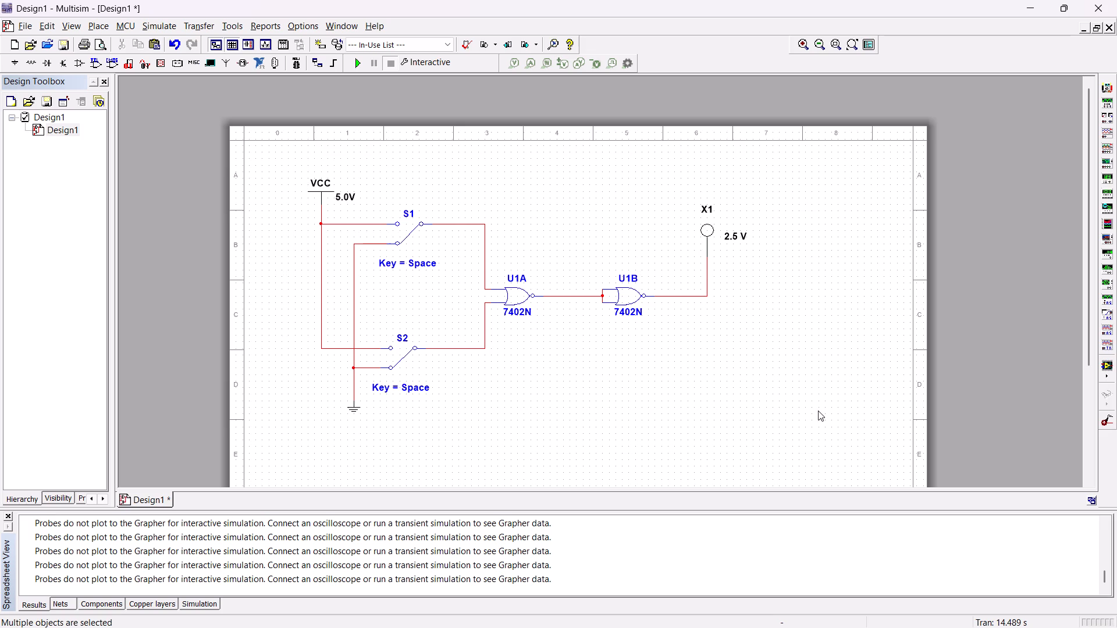
{"action": "key", "text": "Delete"}
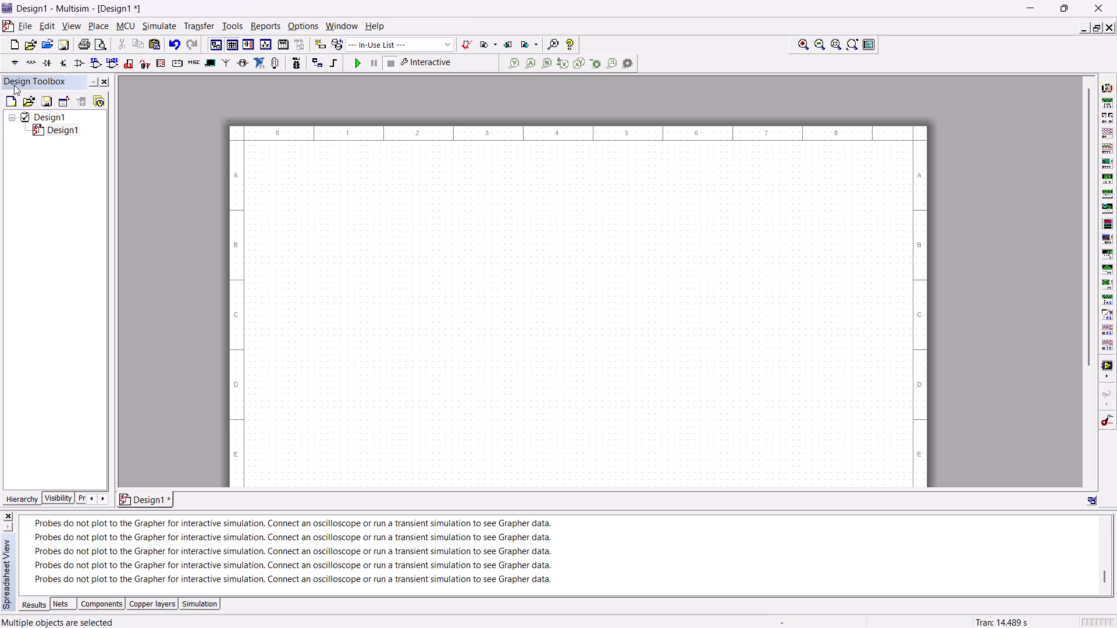
Place a GROUND symbol near the sheet's lower left and a VCC source directly above it.
{"action": "left_click", "coordinate": [8, 56]}
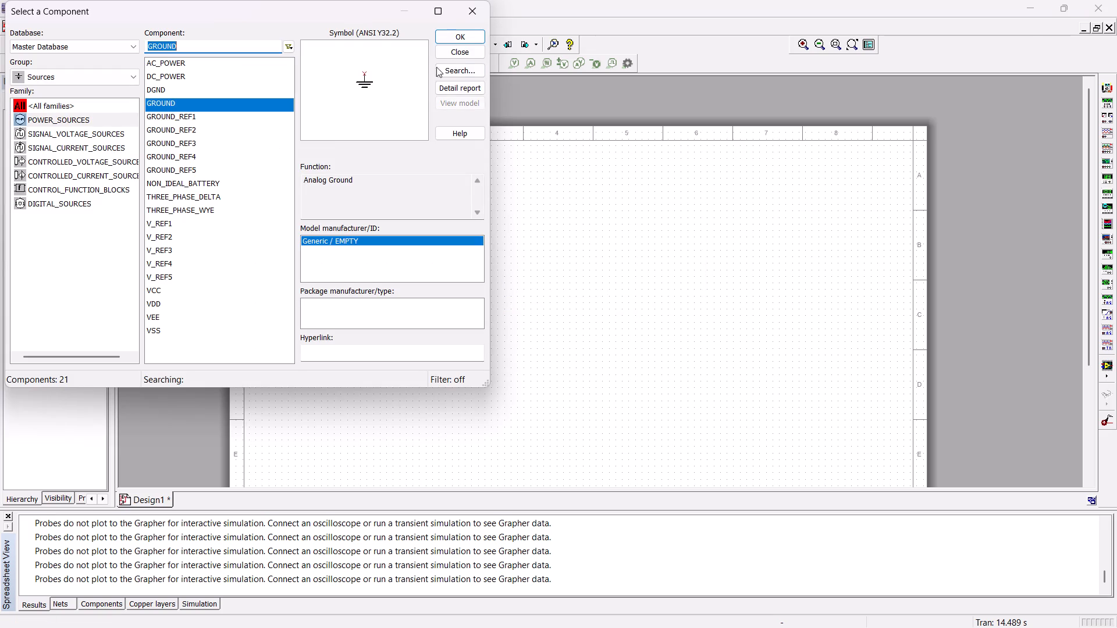
{"action": "left_click", "coordinate": [463, 35]}
{"action": "left_click", "coordinate": [350, 405]}
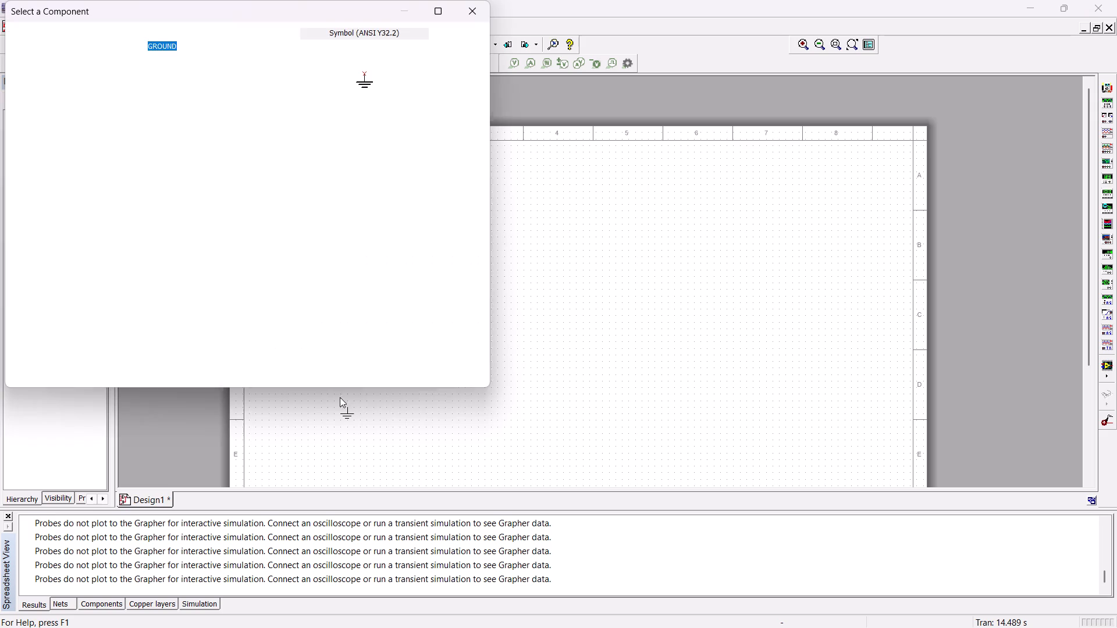
{"action": "left_click", "coordinate": [169, 287]}
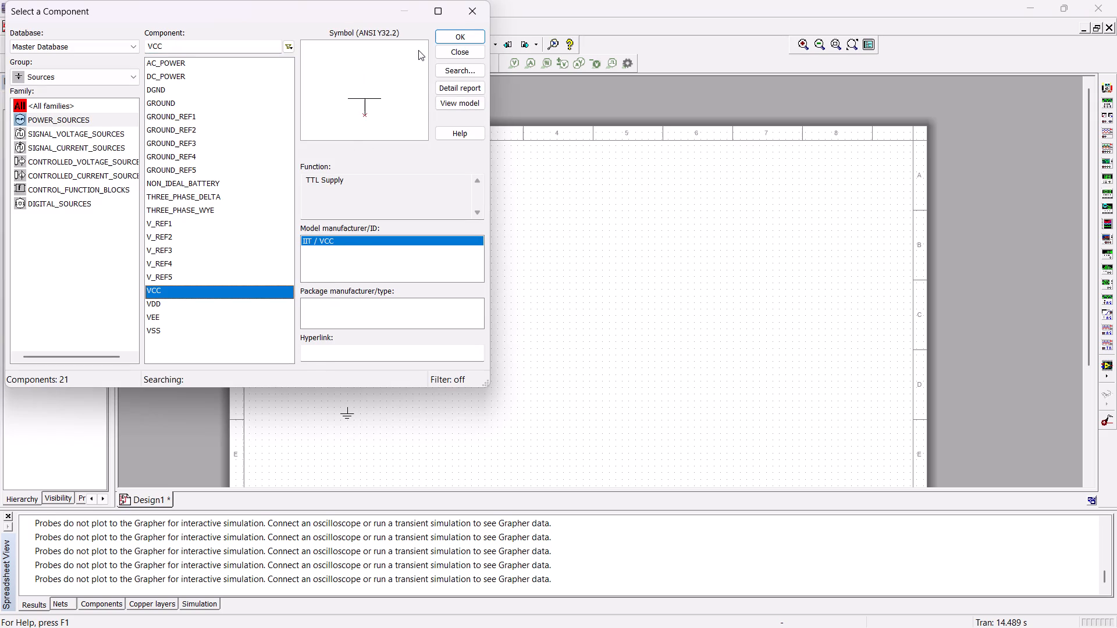
{"action": "left_click", "coordinate": [478, 35]}
{"action": "left_click", "coordinate": [349, 229]}
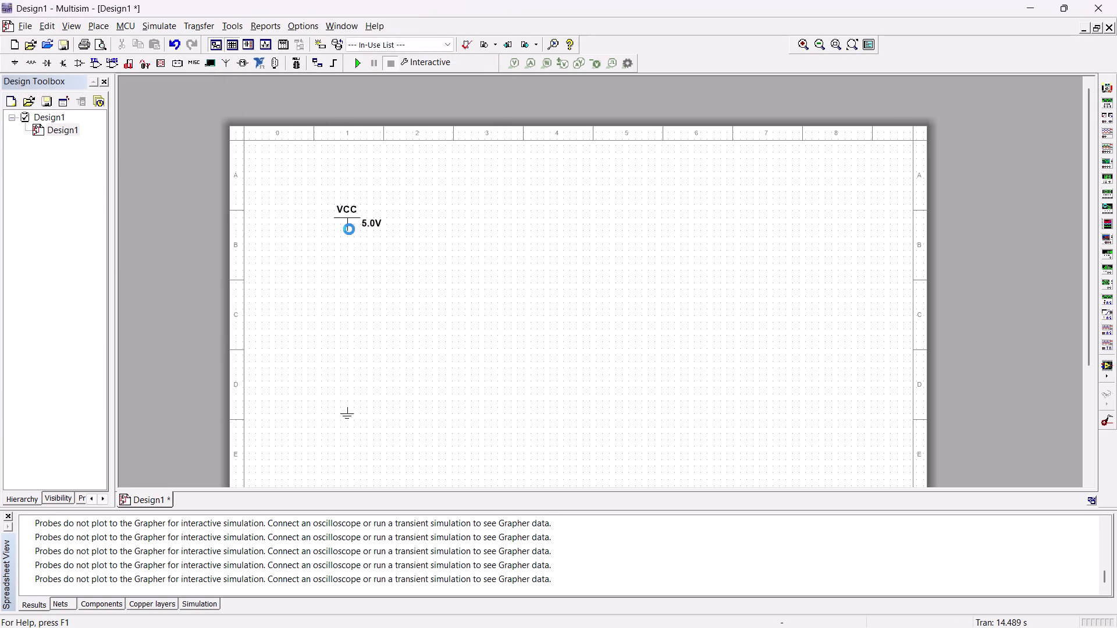
Place sections A, B and C of a 7402N TTL NOR gate: A above B, and C to their right between them.
{"action": "left_click", "coordinate": [84, 83]}
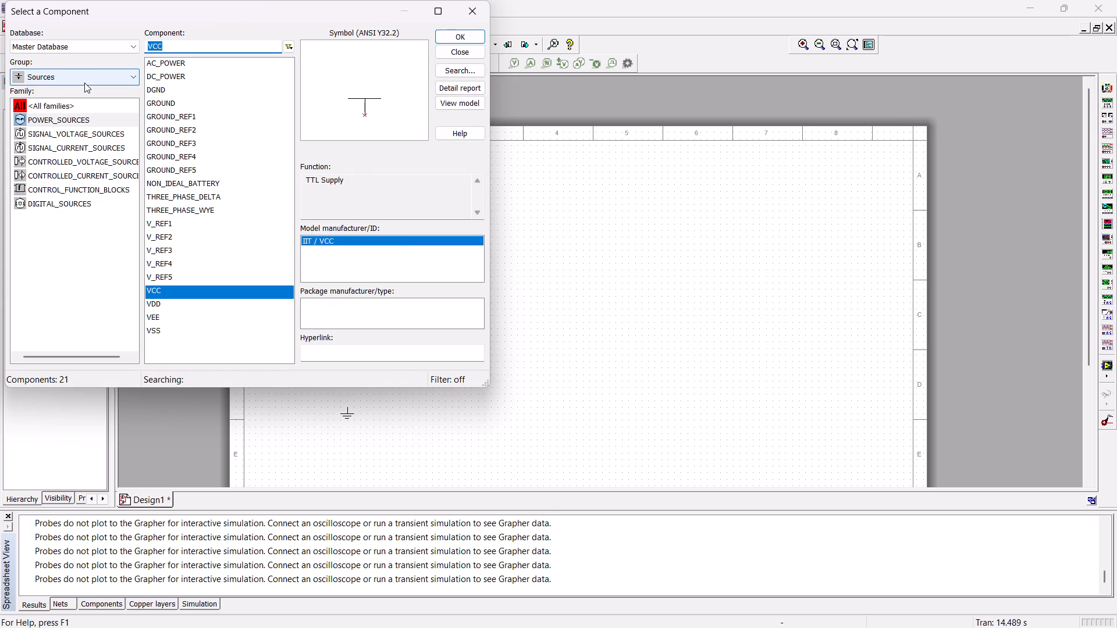
{"action": "left_click", "coordinate": [62, 176]}
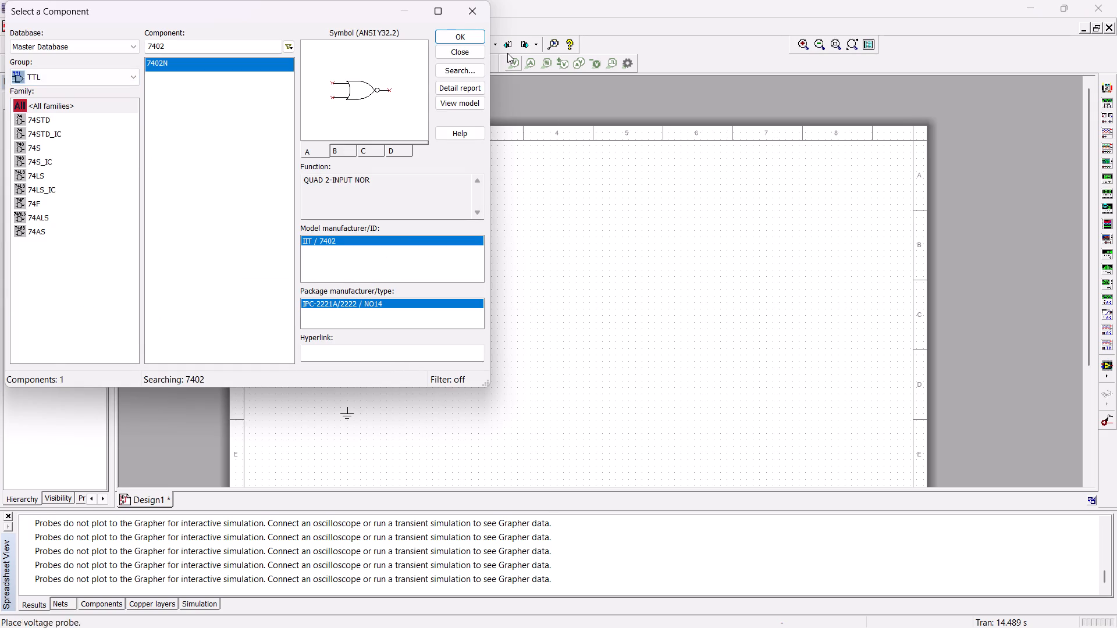
{"action": "left_click", "coordinate": [464, 30]}
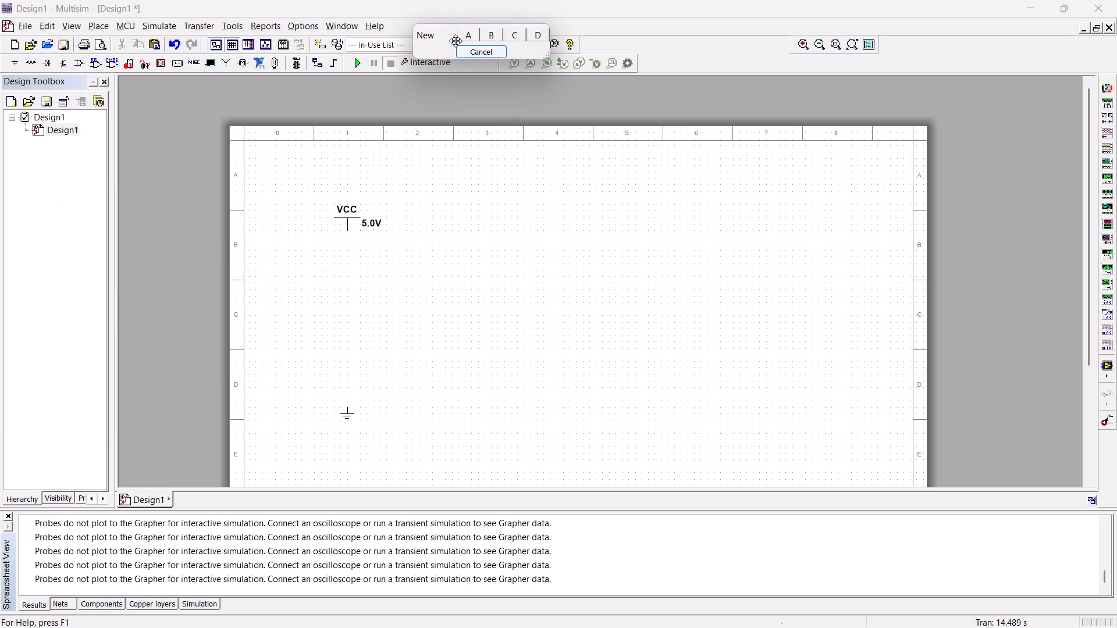
{"action": "left_click_drag", "start_coordinate": [463, 33], "coordinate": [469, 40]}
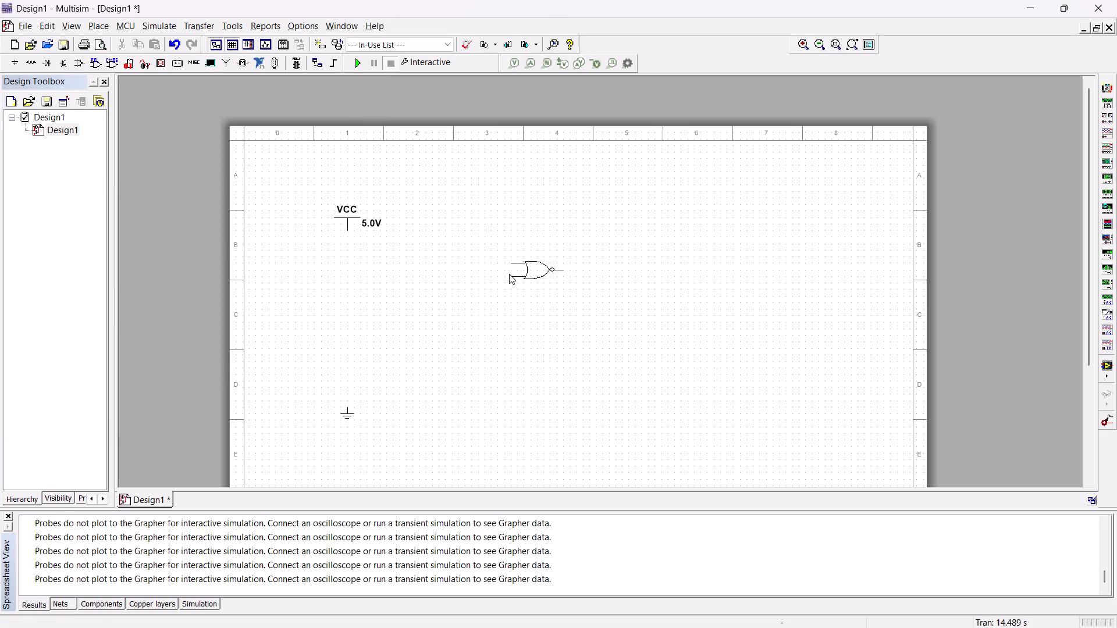
{"action": "left_click", "coordinate": [509, 274]}
{"action": "left_click_drag", "start_coordinate": [512, 282], "coordinate": [518, 288]}
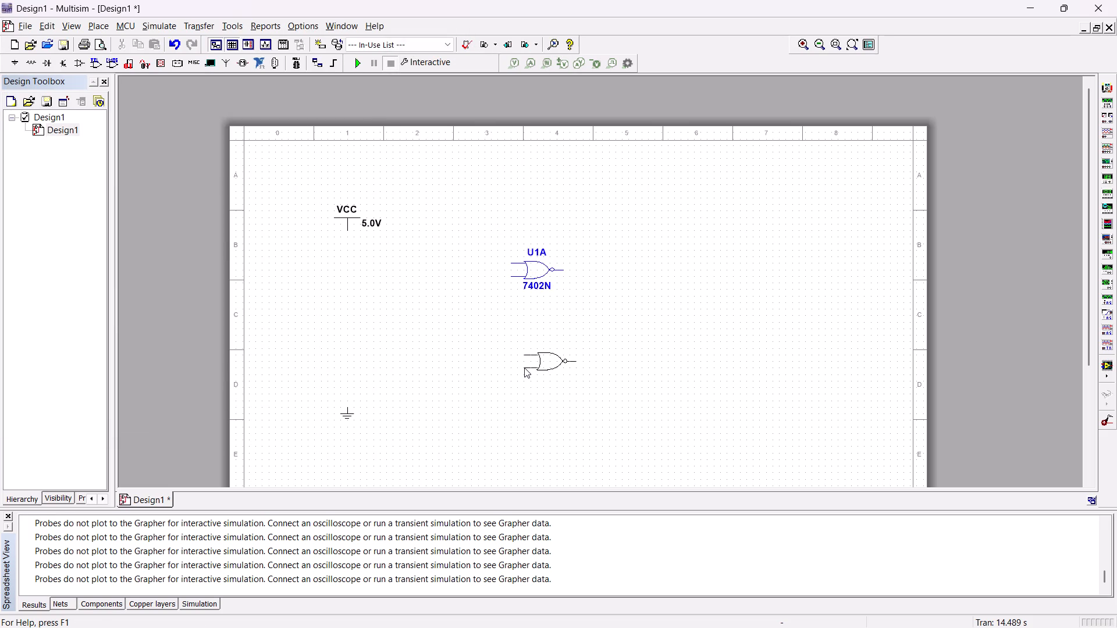
{"action": "left_click", "coordinate": [524, 367]}
{"action": "left_click_drag", "start_coordinate": [532, 370], "coordinate": [539, 377]}
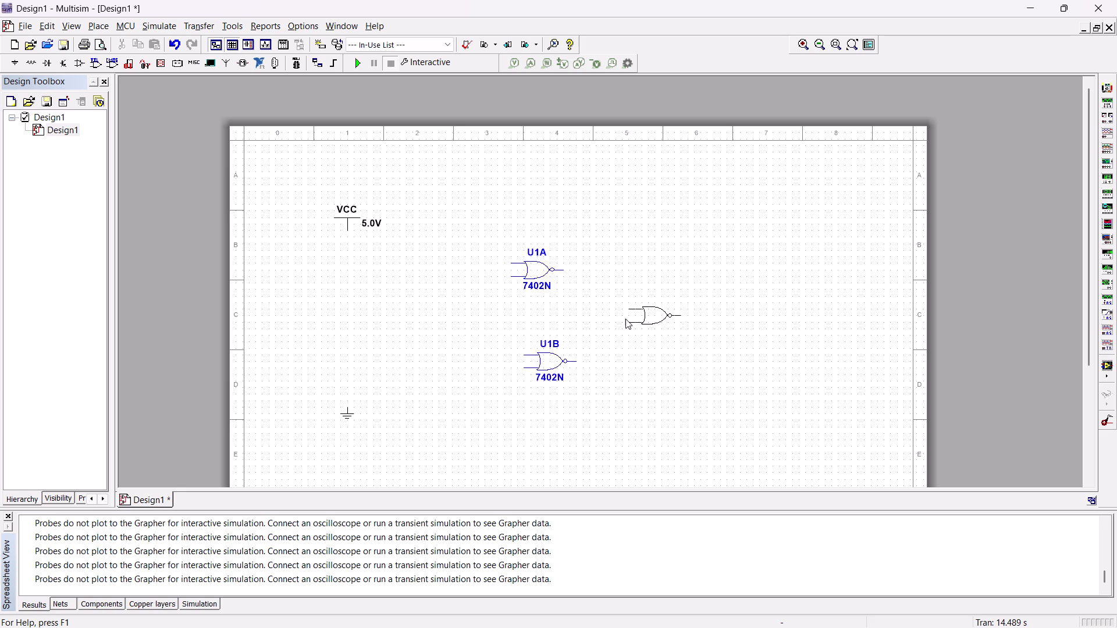
{"action": "left_click", "coordinate": [632, 309]}
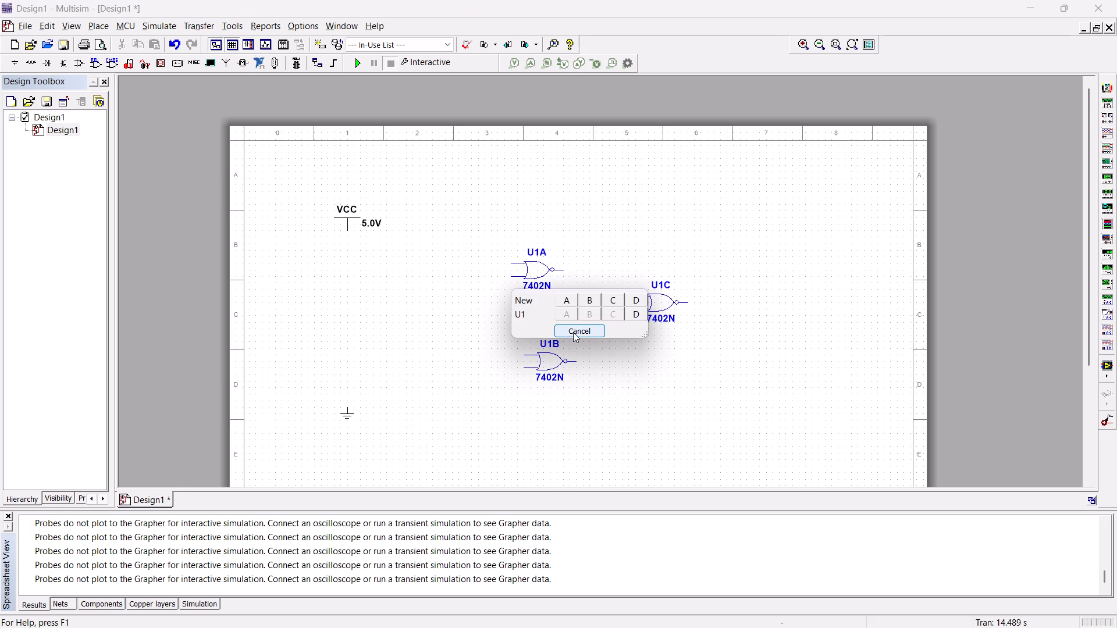
{"action": "left_click", "coordinate": [573, 332]}
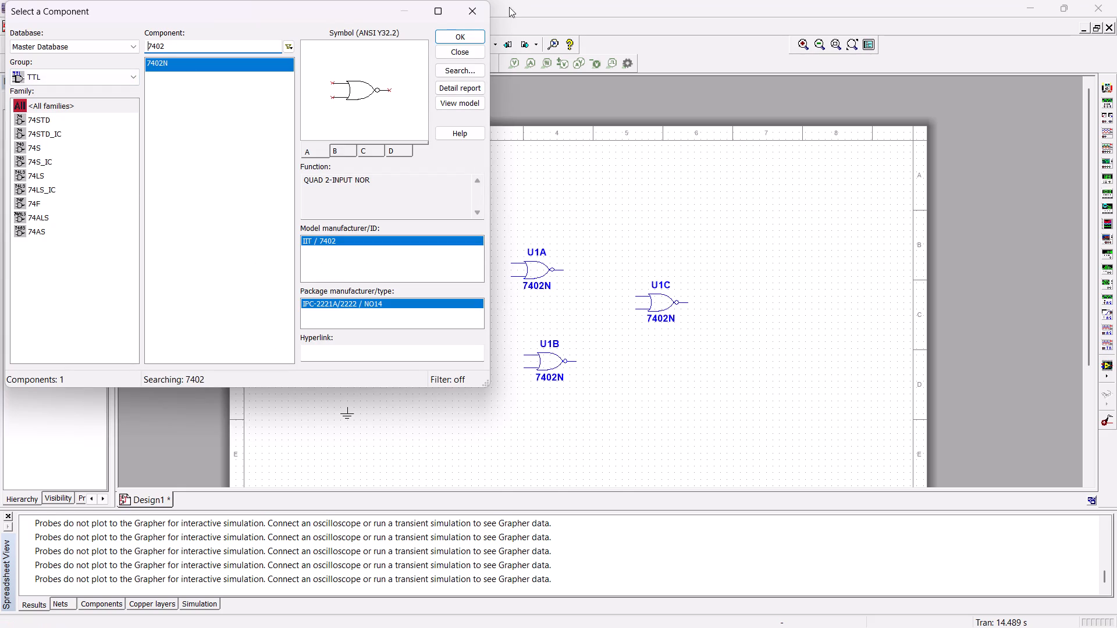
Place a PROBE_DIG_GREEN indicator above and to the right of gate U1C.
{"action": "left_click", "coordinate": [77, 74]}
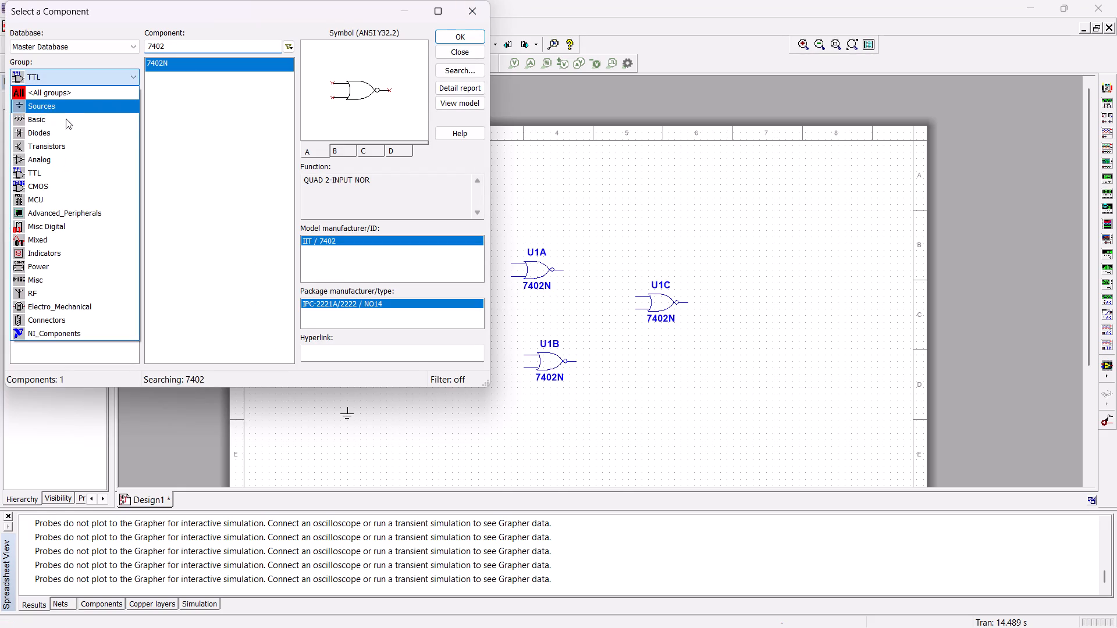
{"action": "left_click", "coordinate": [31, 258]}
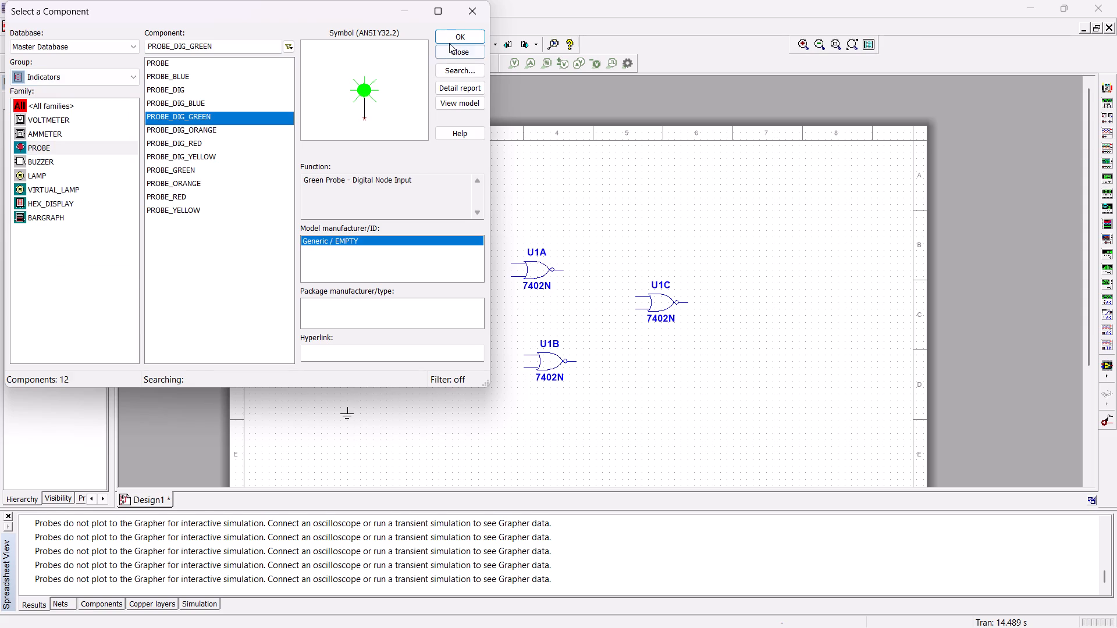
{"action": "left_click", "coordinate": [459, 35]}
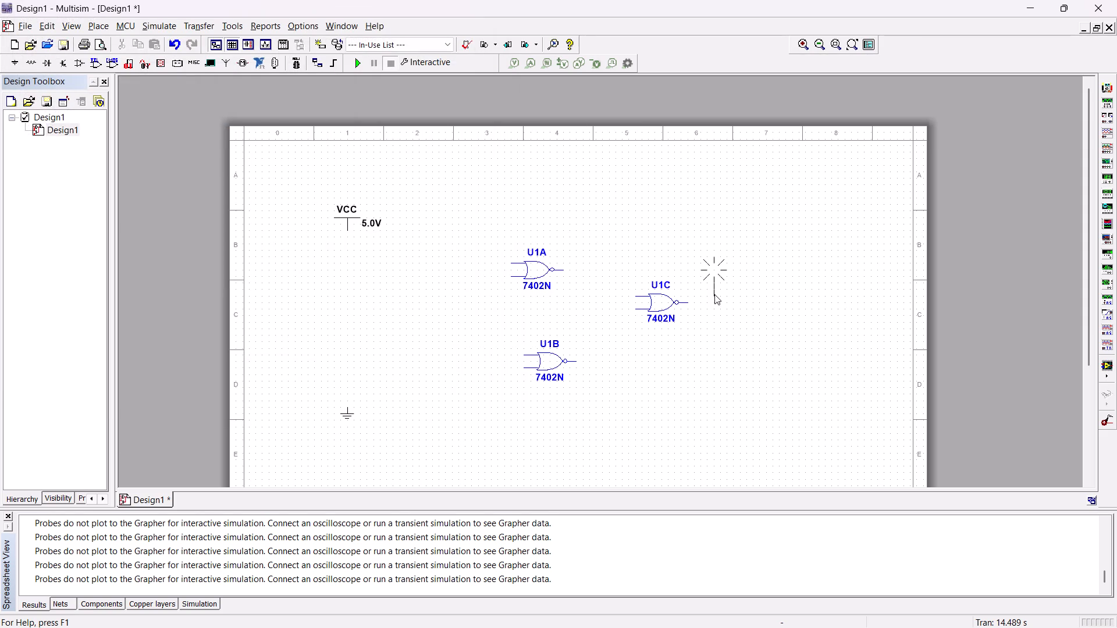
{"action": "left_click", "coordinate": [714, 294]}
{"action": "left_click", "coordinate": [473, 19]}
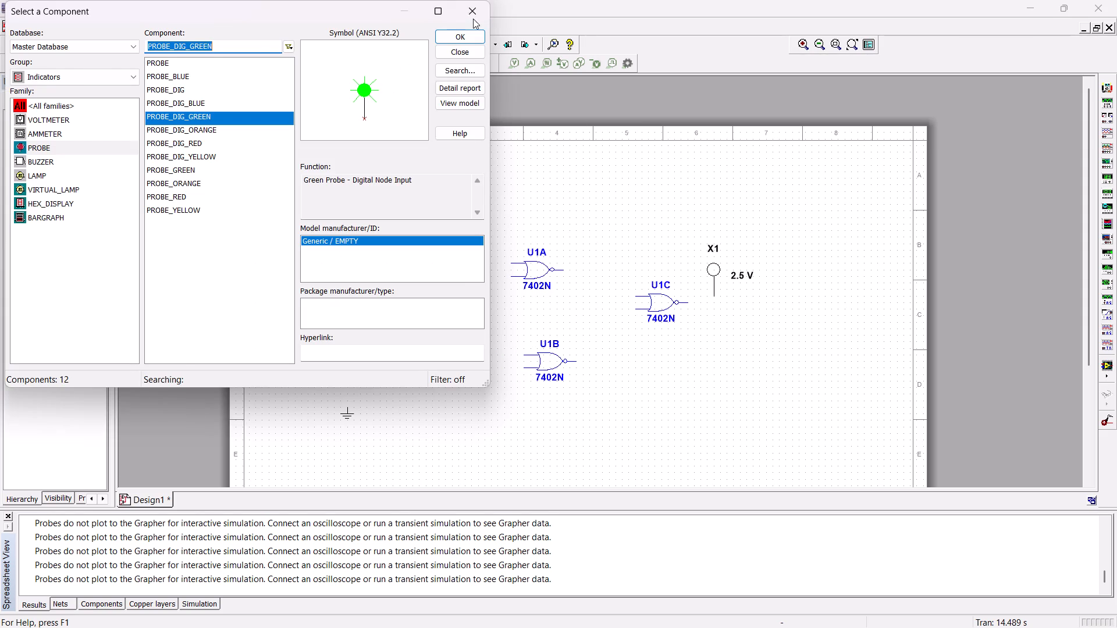
Paste two copies of the switch, one to the left of U1A and one to the left of U1B.
{"action": "key", "text": "ctrl+v"}
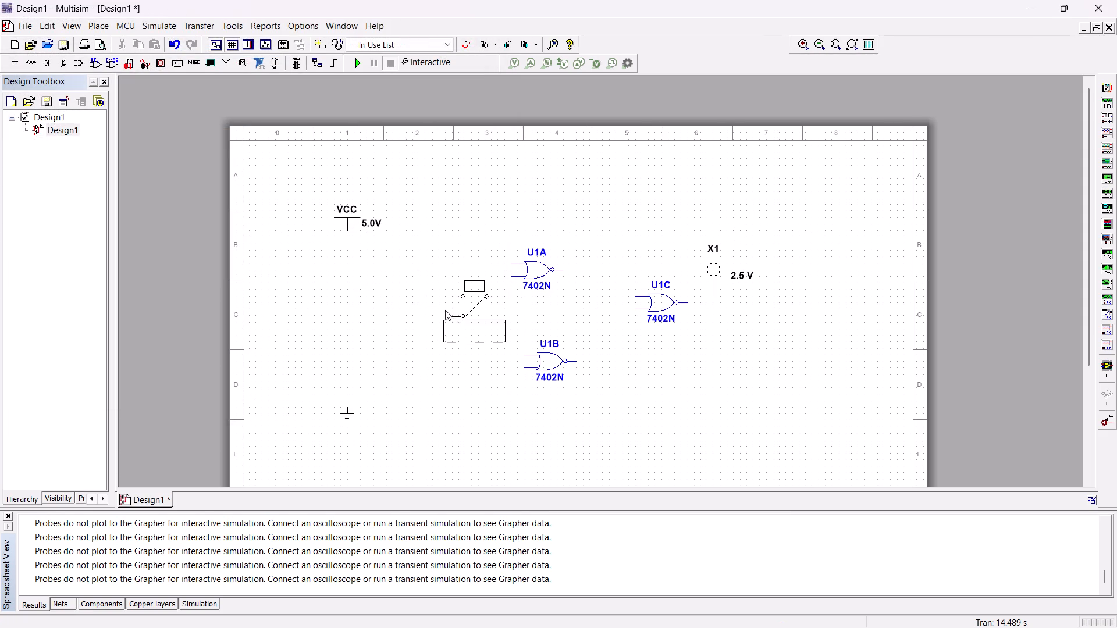
{"action": "left_click", "coordinate": [412, 292]}
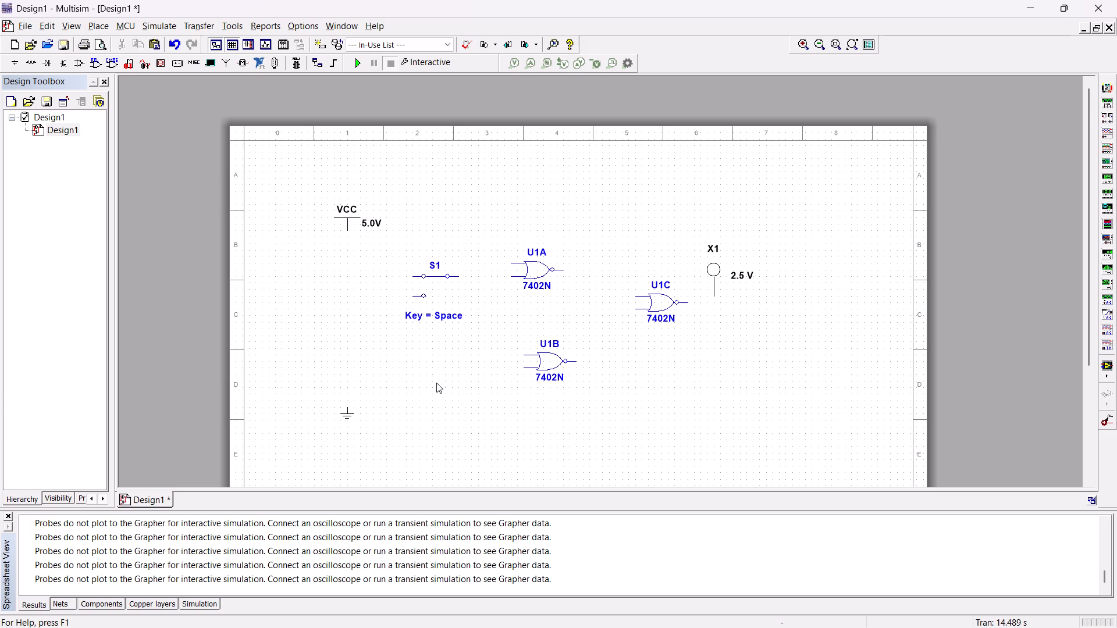
{"action": "key", "text": "ctrl+v"}
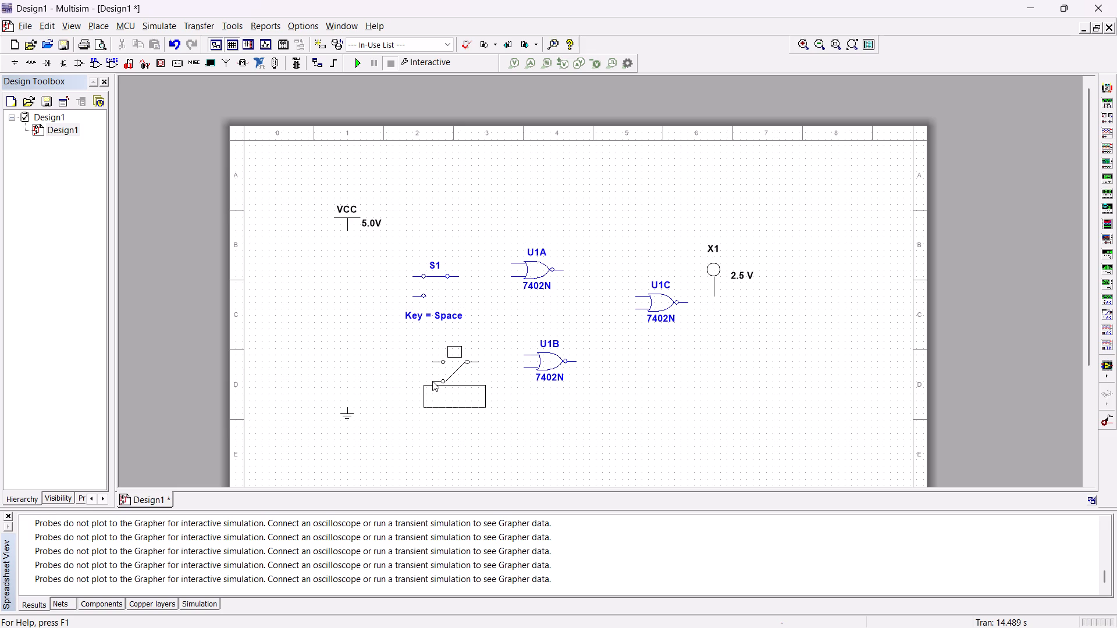
{"action": "left_click", "coordinate": [421, 383]}
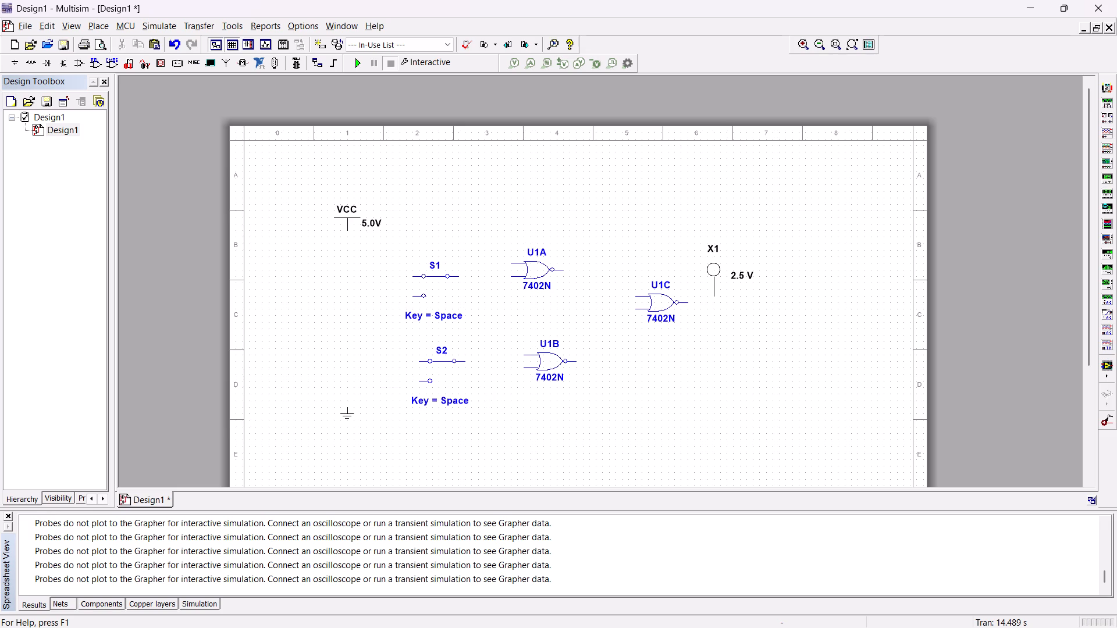
Wire the two inputs of gate U1C together.
{"action": "left_click", "coordinate": [632, 297]}
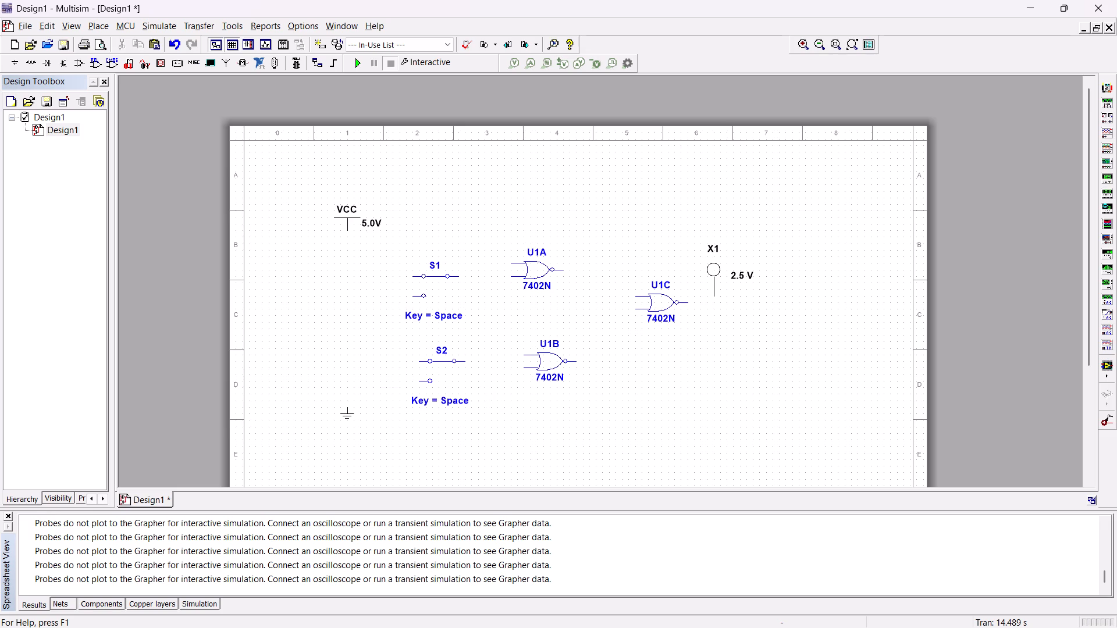
{"action": "left_click", "coordinate": [634, 297]}
{"action": "left_click", "coordinate": [634, 311]}
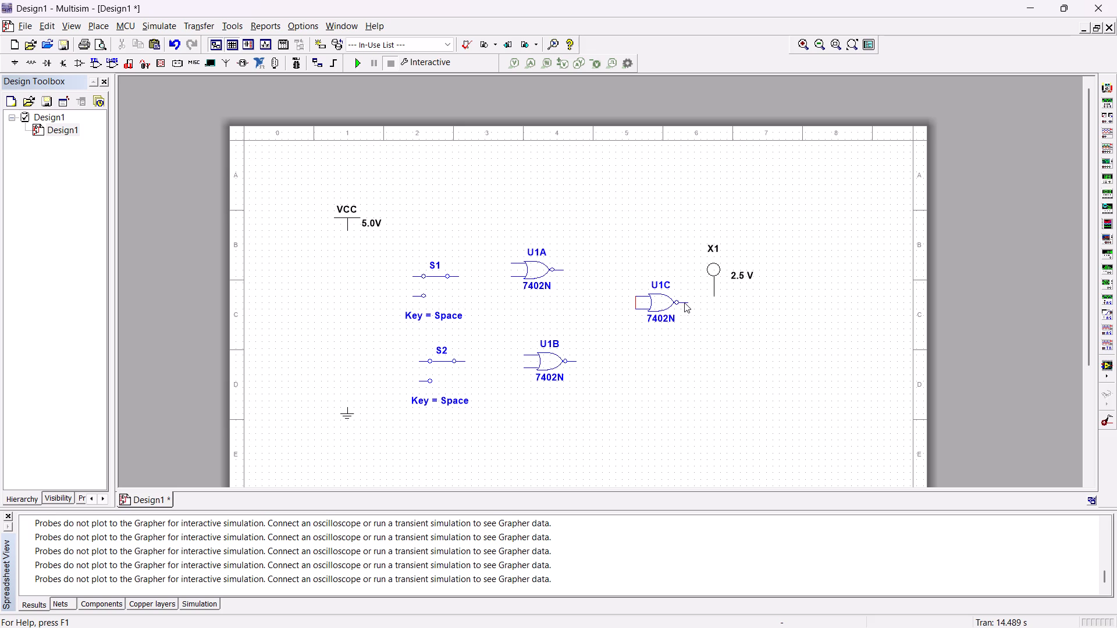
Wire the output of gate U1C to probe X1.
{"action": "left_click", "coordinate": [685, 301]}
{"action": "left_click", "coordinate": [690, 303]}
{"action": "left_click", "coordinate": [687, 302]}
{"action": "left_click", "coordinate": [714, 297]}
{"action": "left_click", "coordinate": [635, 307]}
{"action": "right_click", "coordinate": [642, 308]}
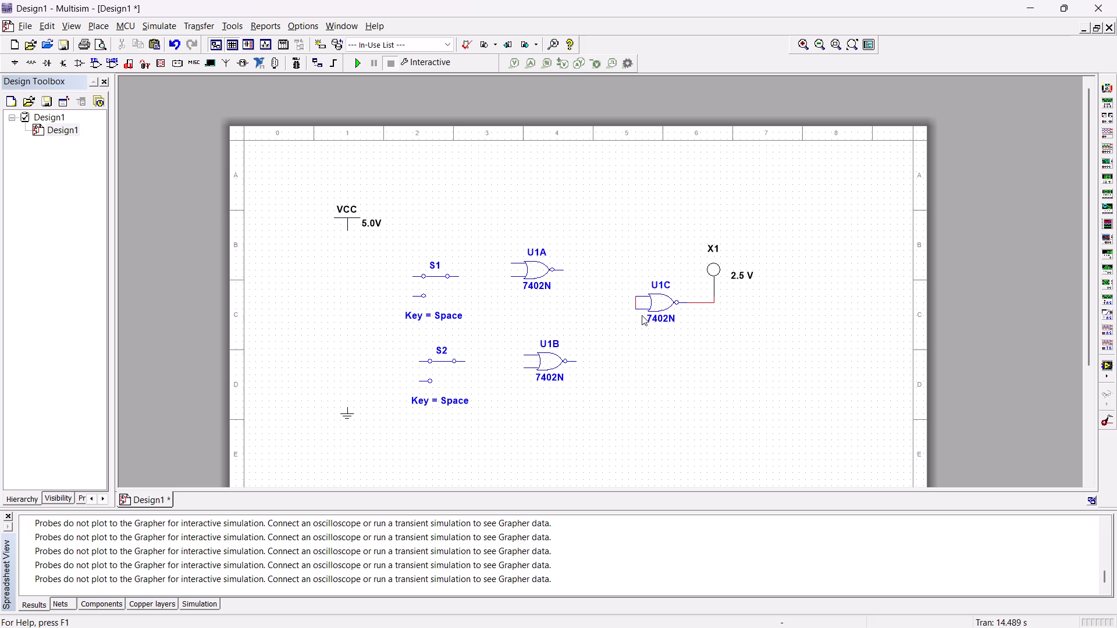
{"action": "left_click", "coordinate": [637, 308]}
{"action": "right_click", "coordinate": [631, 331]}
Delete the wire that ties the two inputs of gate U1C together.
{"action": "left_click", "coordinate": [636, 305]}
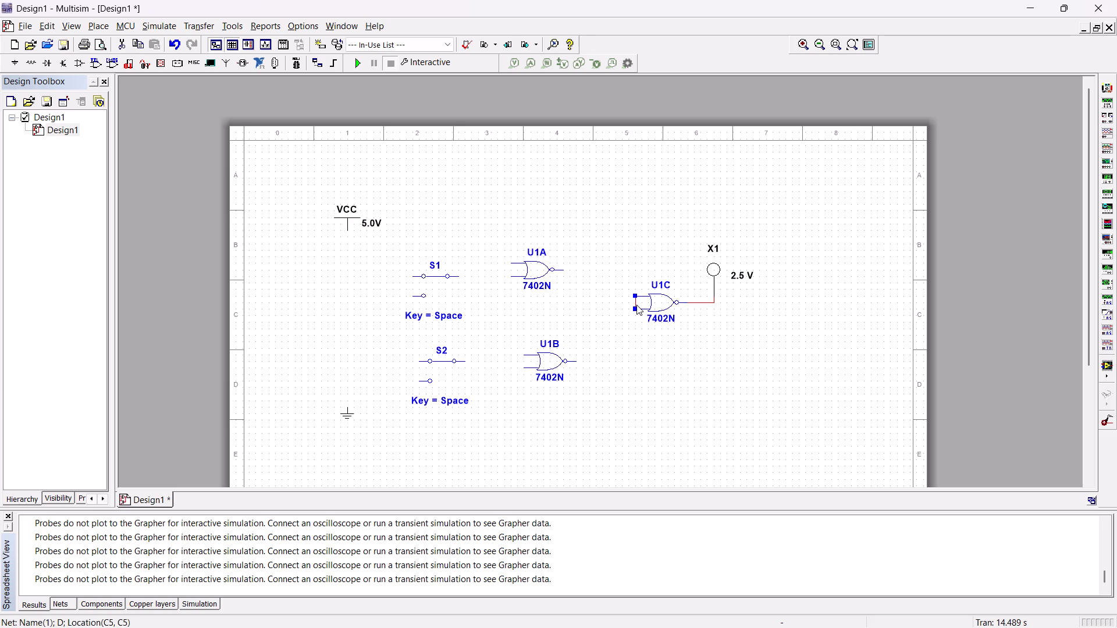
{"action": "key", "text": "Delete"}
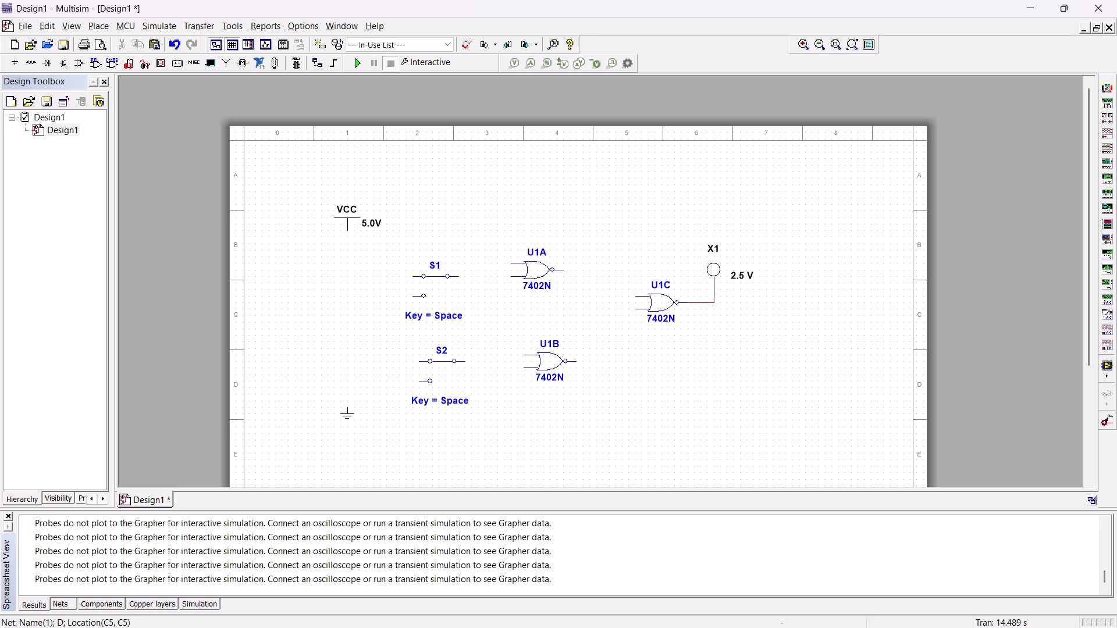
Wire the output of U1A to U1C's upper input and the output of U1B to U1C's lower input.
{"action": "left_click", "coordinate": [564, 269]}
{"action": "left_click", "coordinate": [638, 294]}
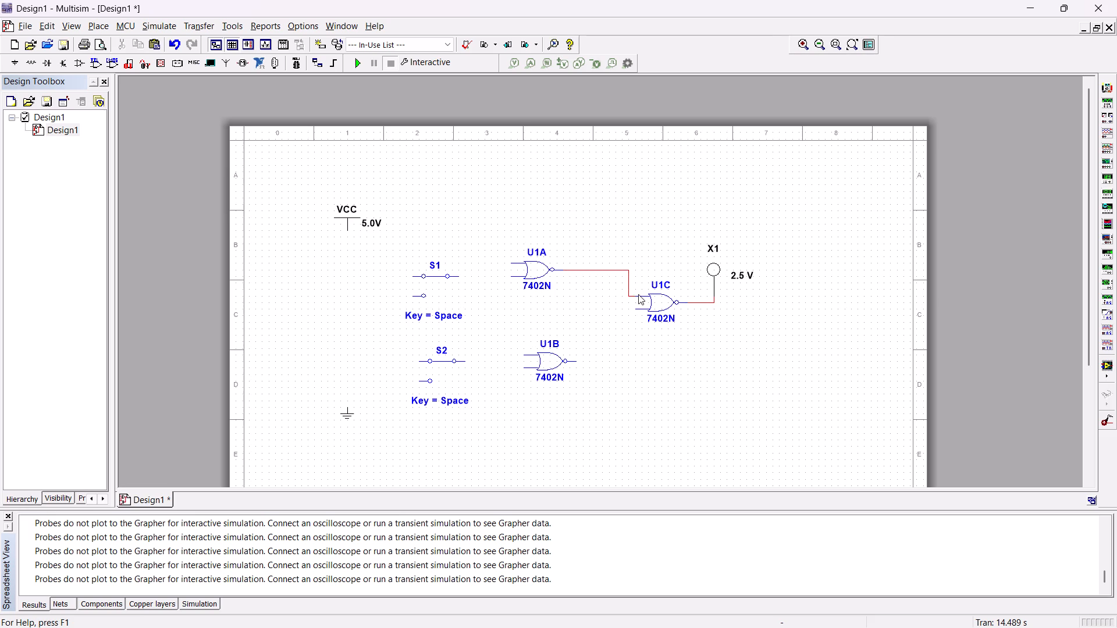
{"action": "left_click", "coordinate": [575, 359]}
{"action": "left_click", "coordinate": [635, 308]}
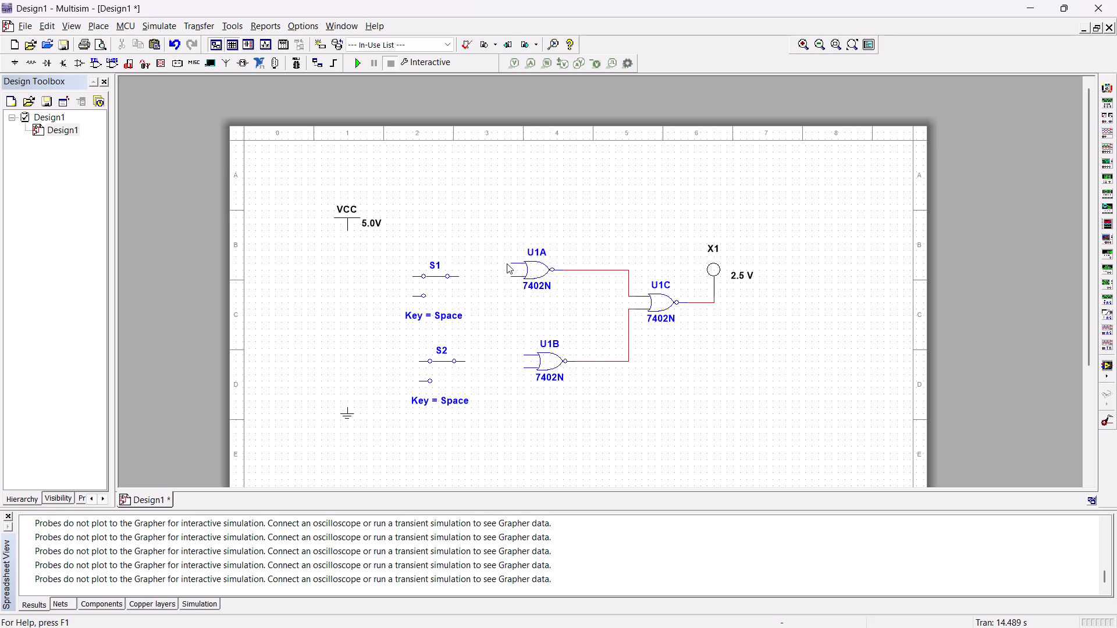
Tie the two inputs of gate U1A together, and likewise the two inputs of gate U1B.
{"action": "left_click", "coordinate": [513, 259]}
{"action": "left_click", "coordinate": [513, 265]}
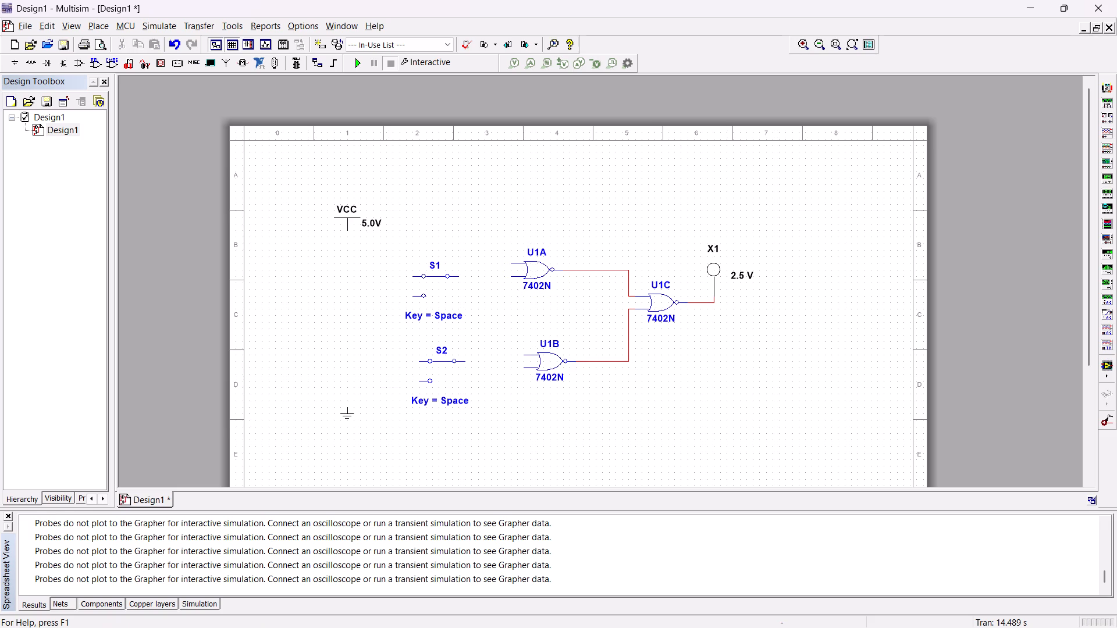
{"action": "left_click", "coordinate": [513, 278]}
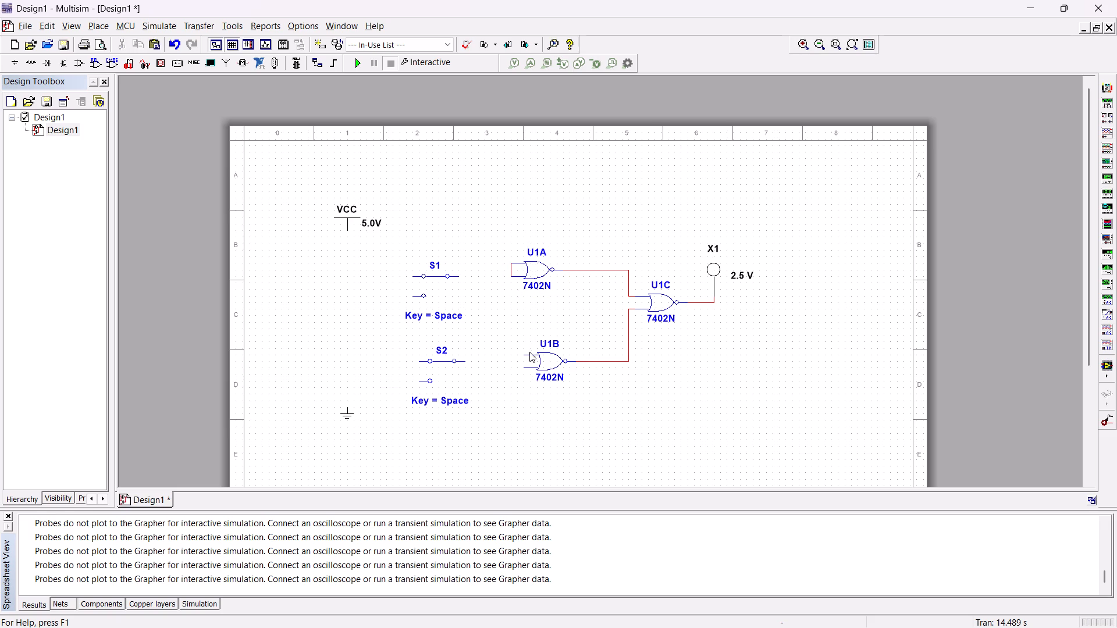
{"action": "left_click", "coordinate": [525, 356]}
{"action": "left_click", "coordinate": [525, 369]}
Wire the common terminal of S2 to U1B's joined inputs and that of S1 to U1A's joined inputs, with S2 toggled to its lower contact.
{"action": "left_click", "coordinate": [440, 363]}
{"action": "left_click", "coordinate": [465, 363]}
{"action": "left_click", "coordinate": [526, 362]}
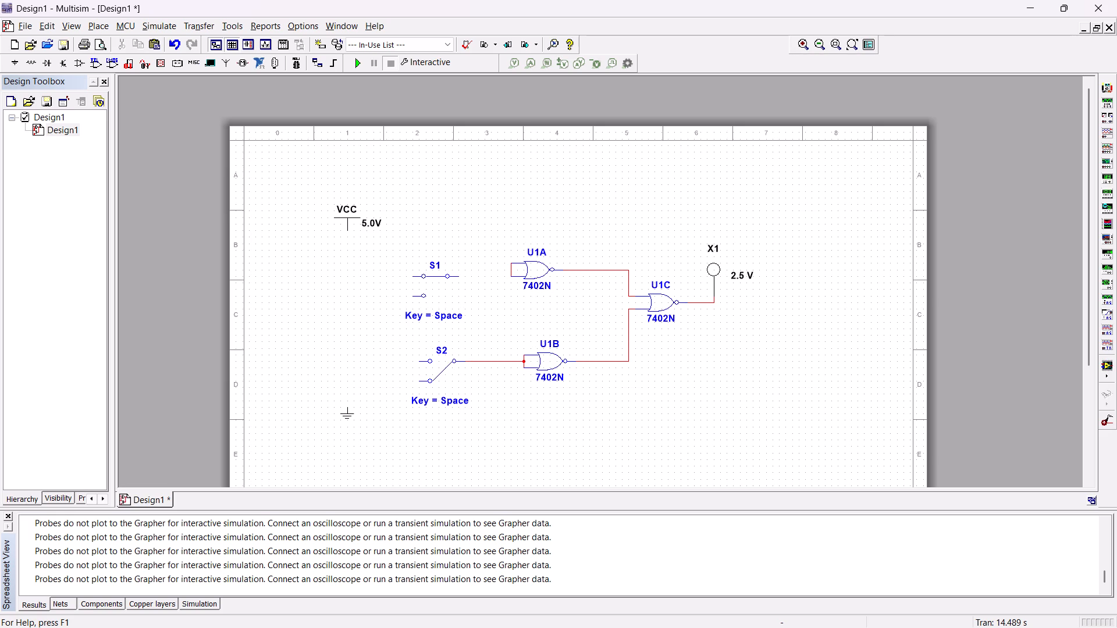
{"action": "left_click", "coordinate": [458, 277]}
{"action": "left_click", "coordinate": [508, 269]}
Toggle S1 to its lower contact and wire the upper contacts of S1 and S2 to VCC.
{"action": "left_click", "coordinate": [431, 277]}
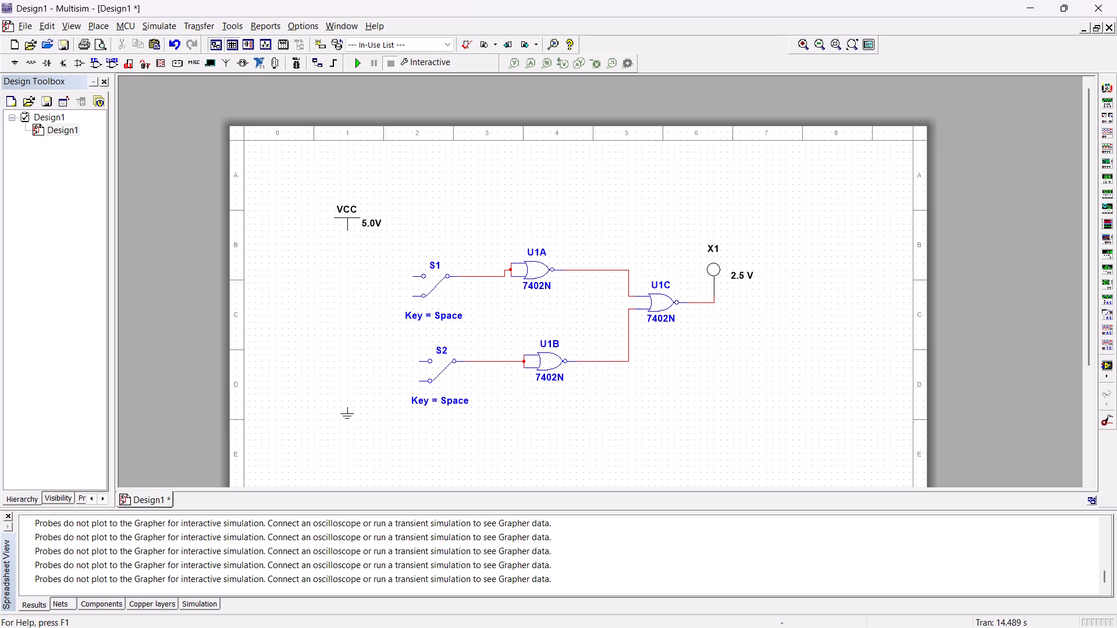
{"action": "left_click", "coordinate": [413, 275]}
{"action": "left_click", "coordinate": [347, 229]}
{"action": "left_click_drag", "start_coordinate": [419, 360], "coordinate": [413, 356]}
{"action": "left_click", "coordinate": [347, 279]}
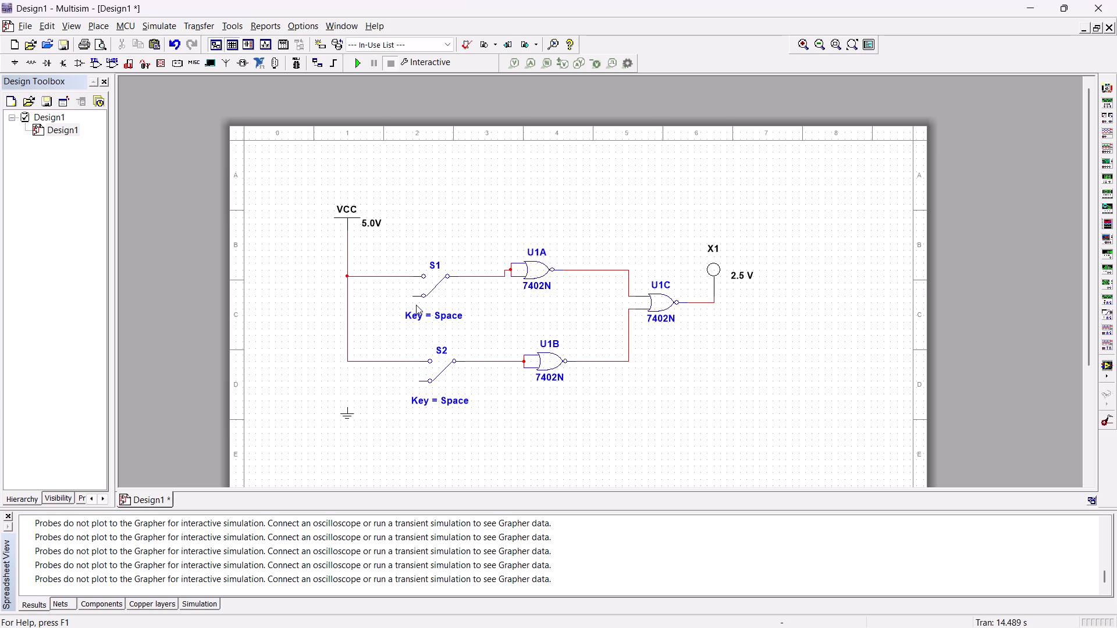
Wire the lower contacts of S2 and S1 to the ground symbol.
{"action": "left_click", "coordinate": [418, 383]}
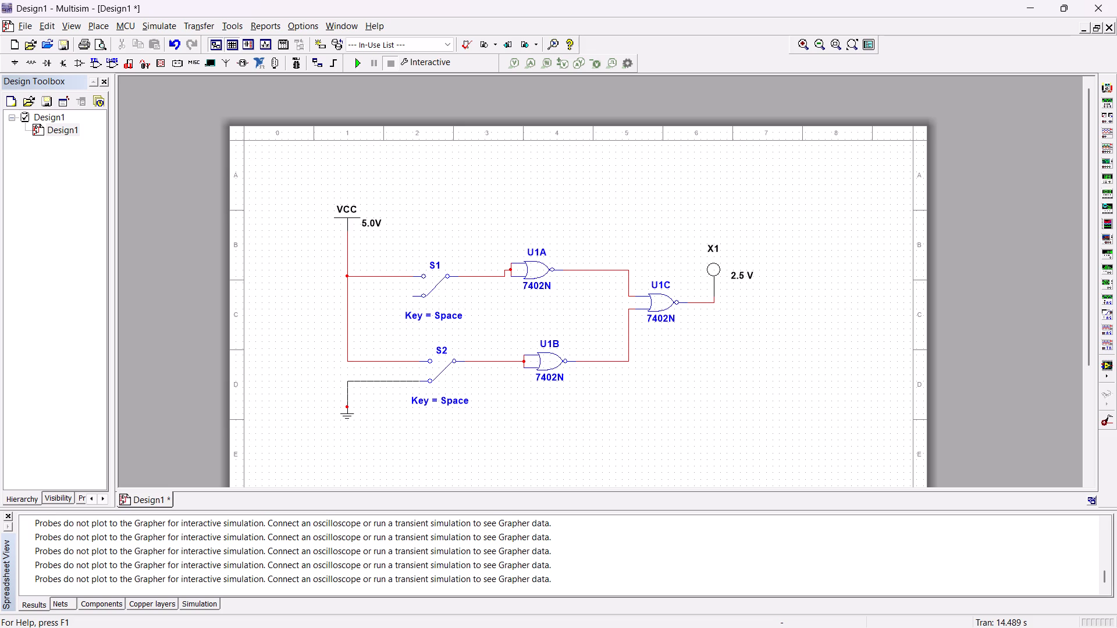
{"action": "left_click", "coordinate": [347, 409]}
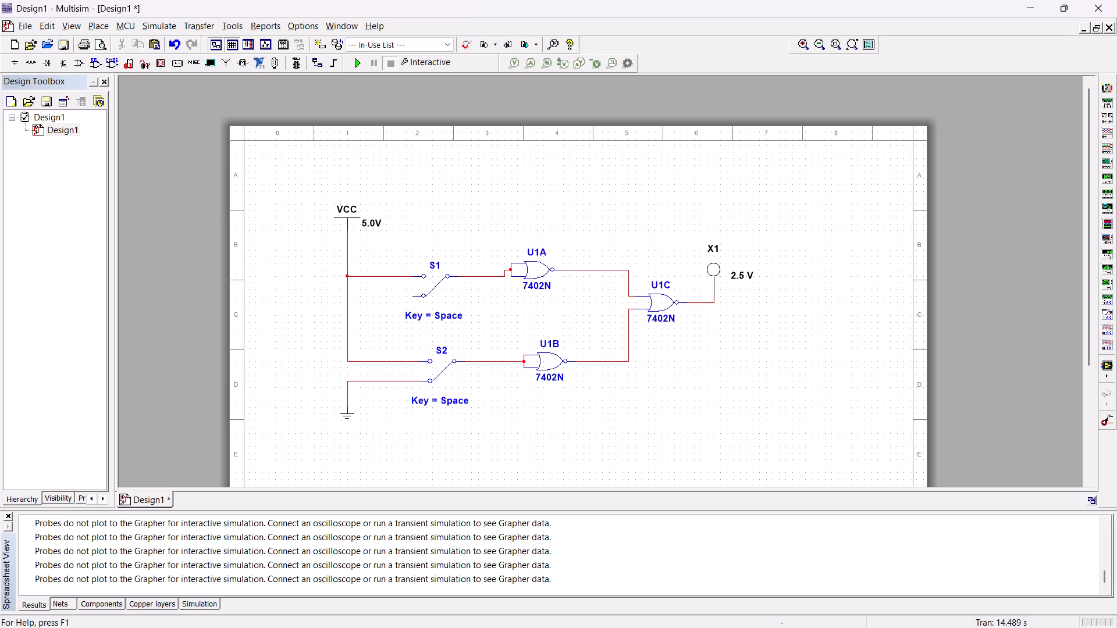
{"action": "left_click", "coordinate": [412, 295]}
{"action": "left_click", "coordinate": [368, 380]}
Simulate the circuit, toggling S2 and S1 to VCC and S1 back to ground while watching probe X1, and stop the simulation.
{"action": "left_click", "coordinate": [357, 63]}
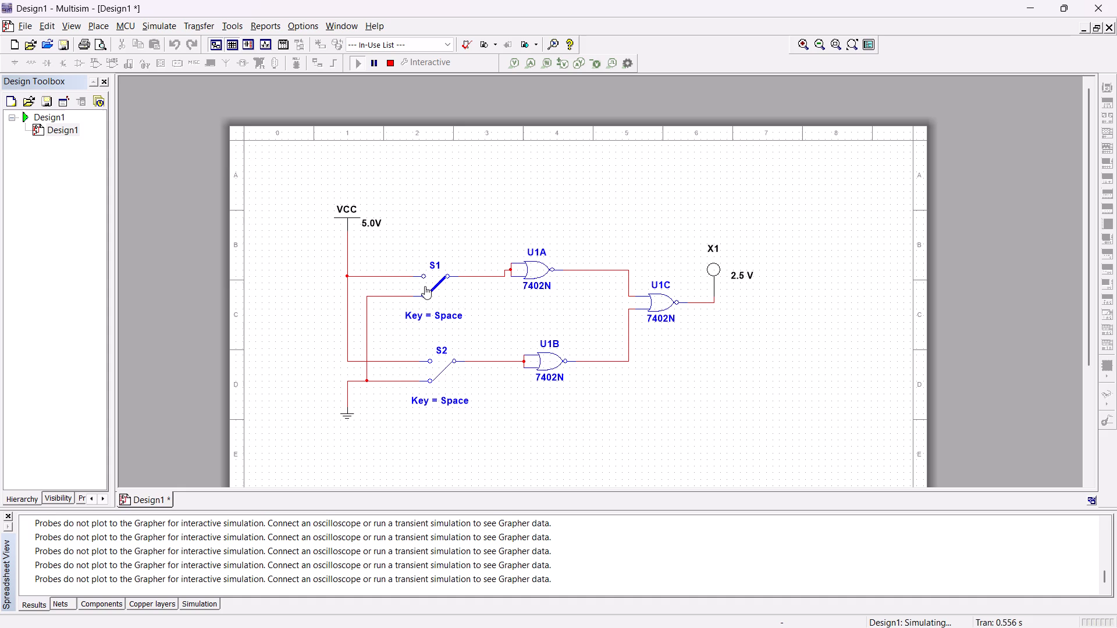
{"action": "left_click", "coordinate": [439, 381]}
{"action": "left_click", "coordinate": [443, 369]}
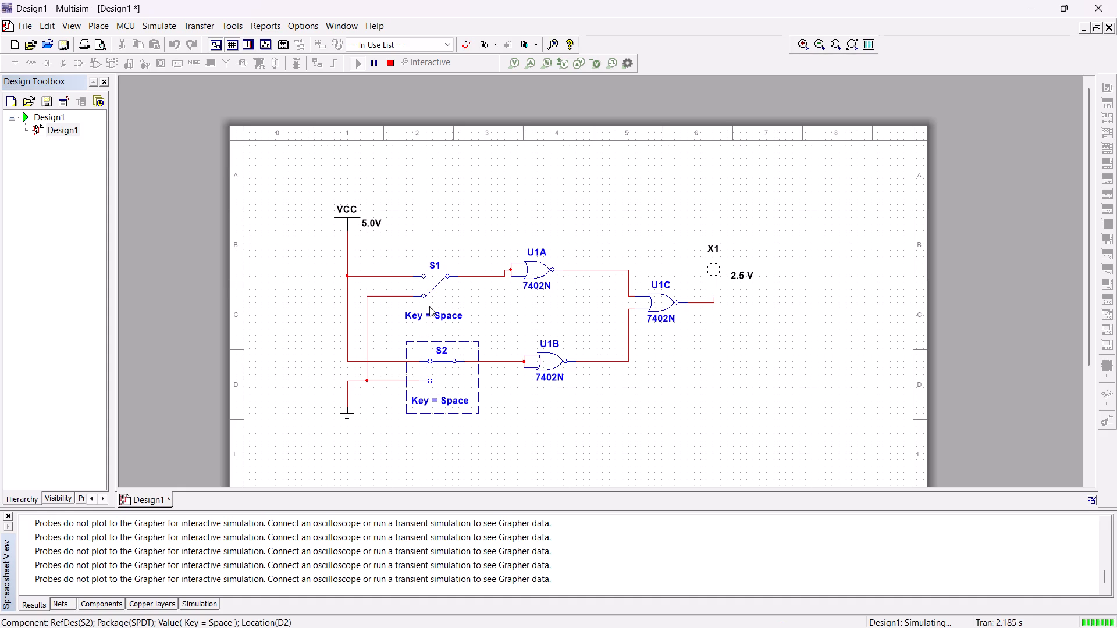
{"action": "left_click", "coordinate": [432, 292]}
{"action": "left_click", "coordinate": [433, 290]}
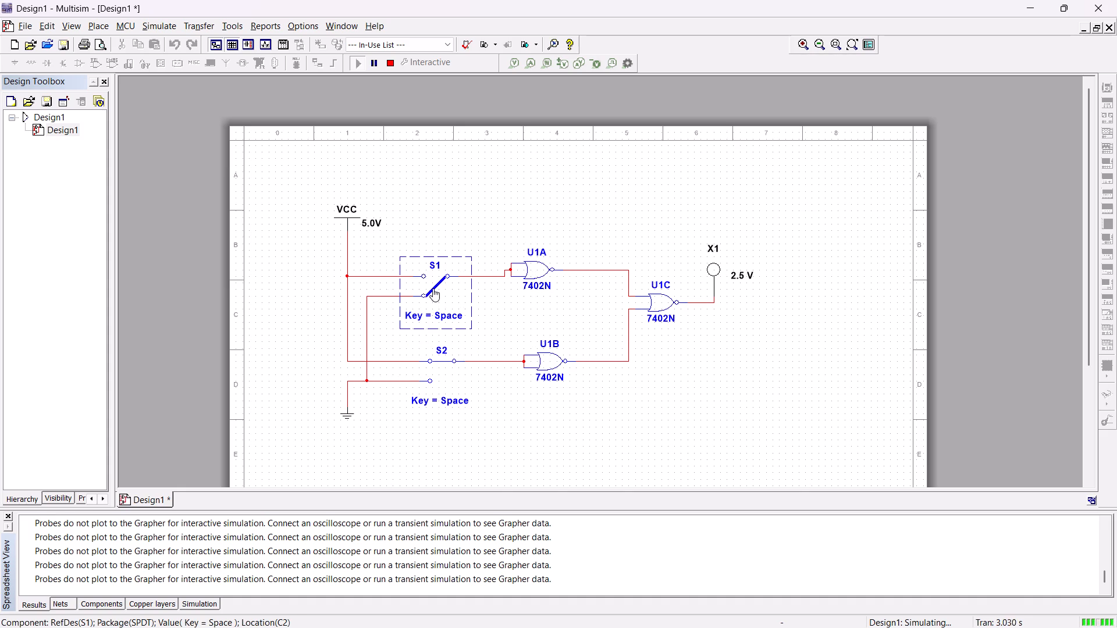
{"action": "left_click", "coordinate": [433, 288]}
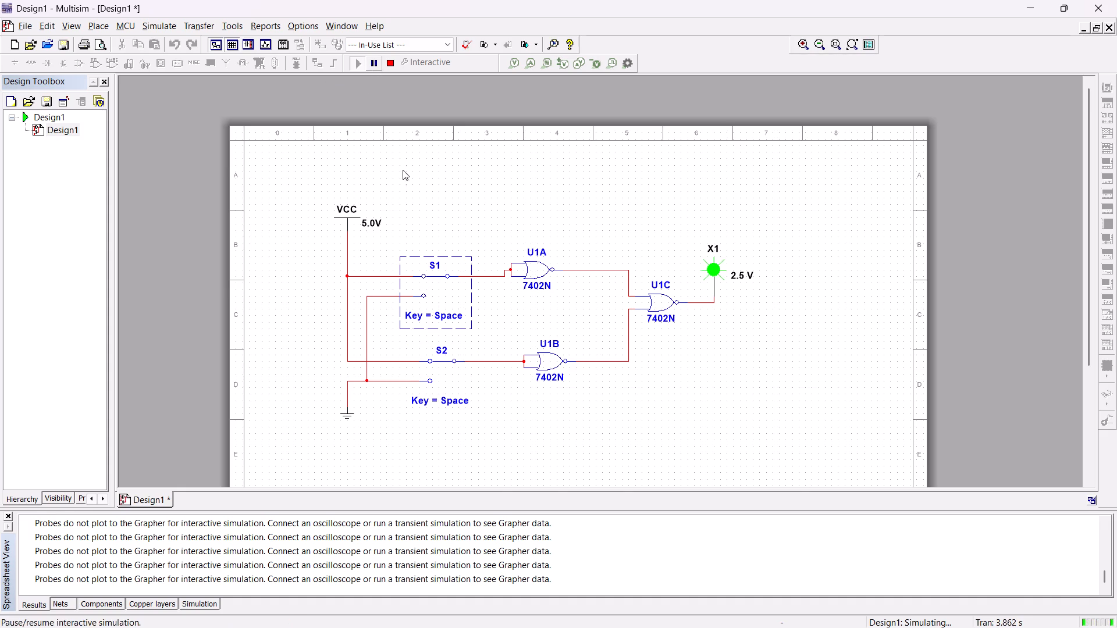
{"action": "left_click", "coordinate": [431, 274]}
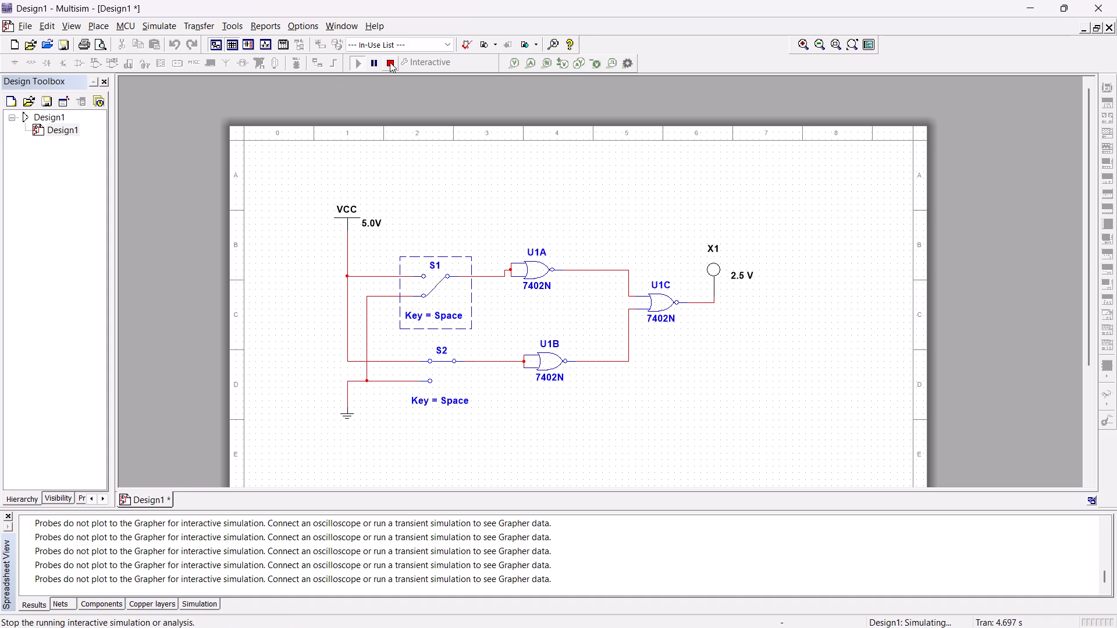
{"action": "left_click", "coordinate": [390, 61]}
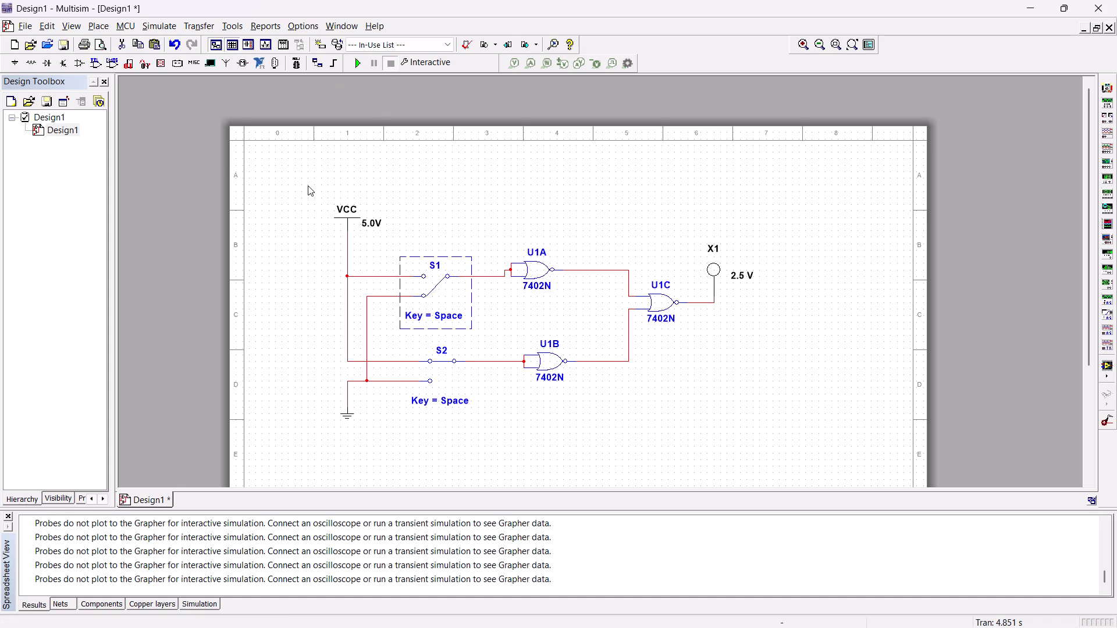
Delete the entire three-gate NOR circuit with its switches, probe, supply and ground from the sheet.
{"action": "left_click_drag", "start_coordinate": [308, 184], "coordinate": [817, 423]}
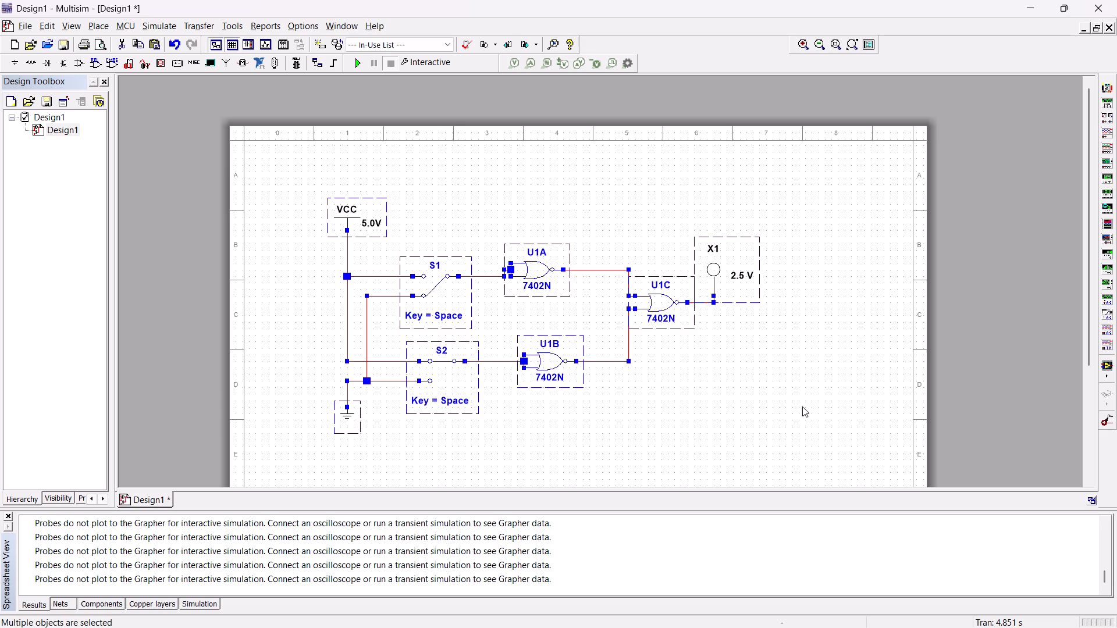
{"action": "key", "text": "Delete"}
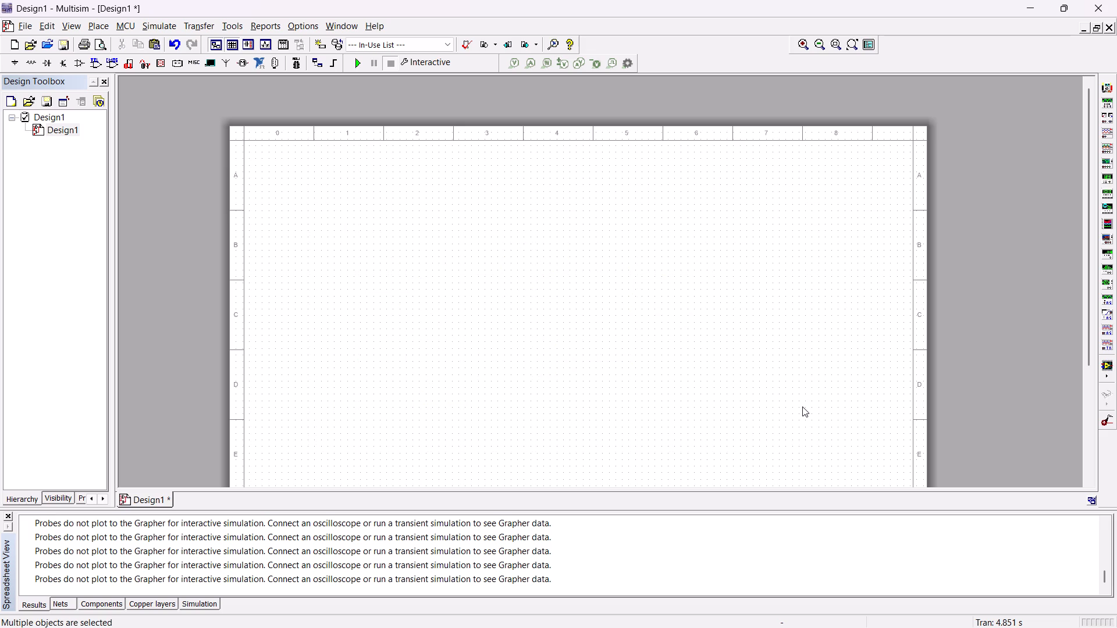
Place a VCC source near the sheet's upper-left corner and a GROUND well below it, from the POWER_SOURCES family.
{"action": "left_click", "coordinate": [7, 59]}
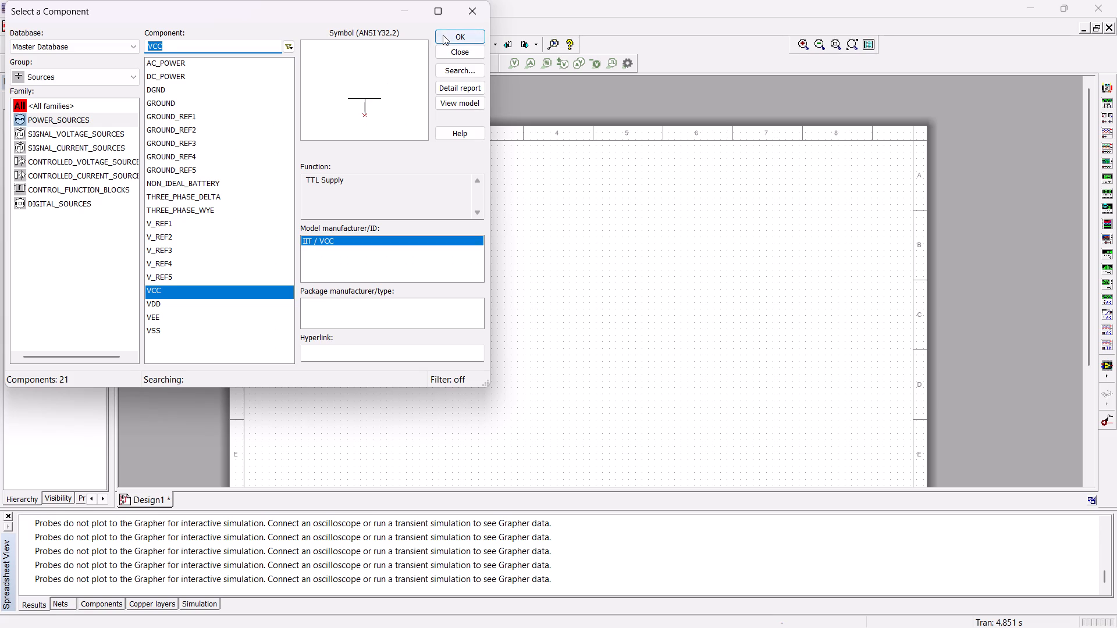
{"action": "left_click", "coordinate": [443, 34]}
{"action": "left_click", "coordinate": [323, 184]}
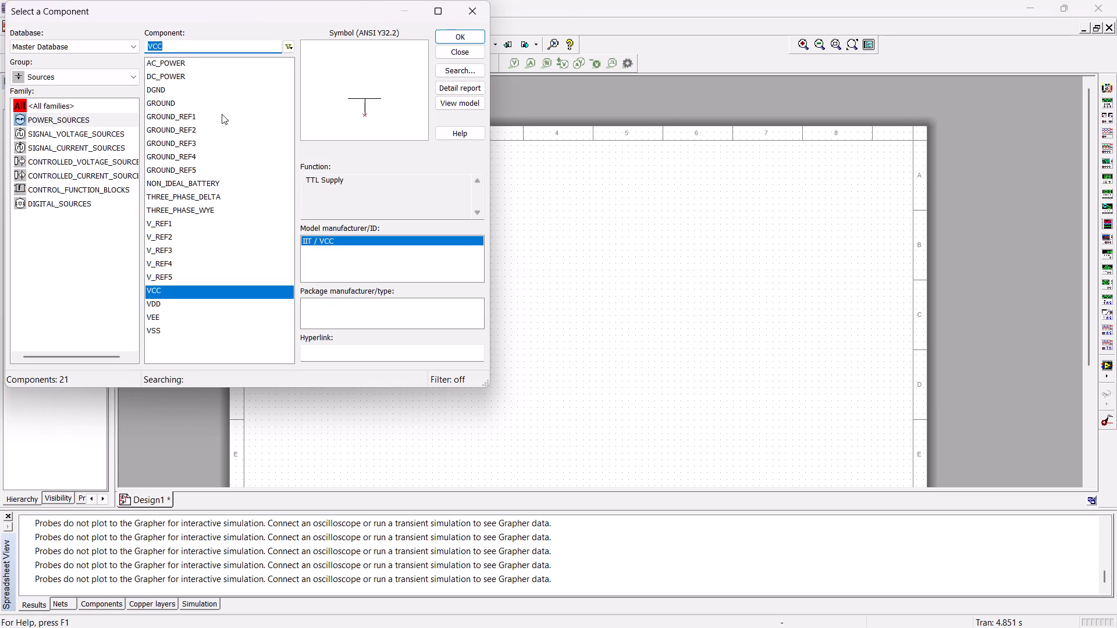
{"action": "left_click", "coordinate": [209, 103]}
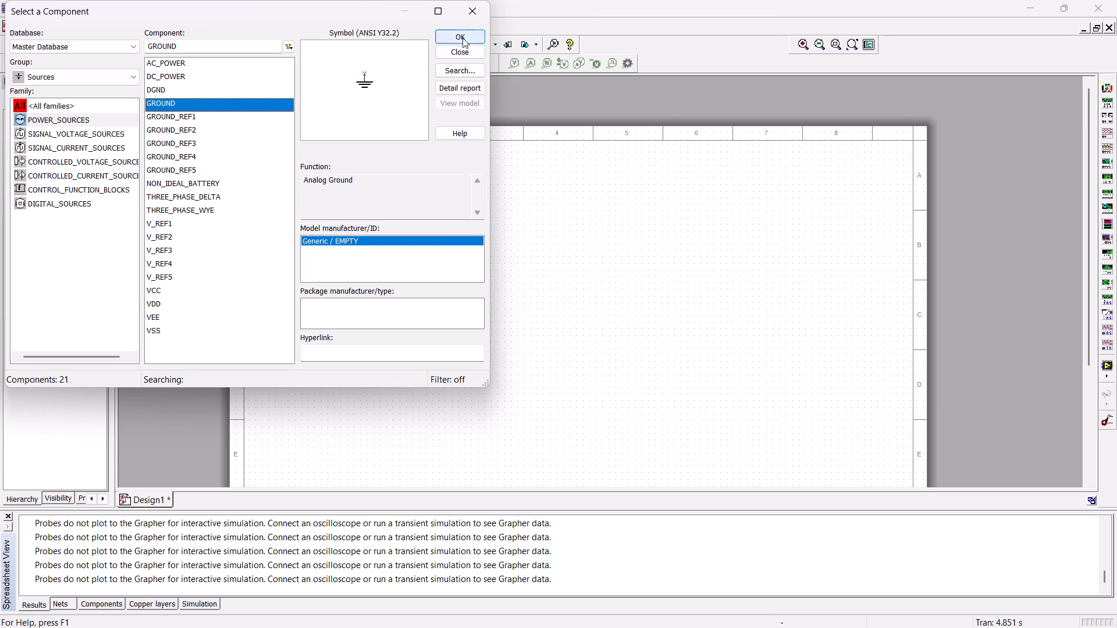
{"action": "left_click", "coordinate": [464, 38]}
{"action": "left_click", "coordinate": [329, 420]}
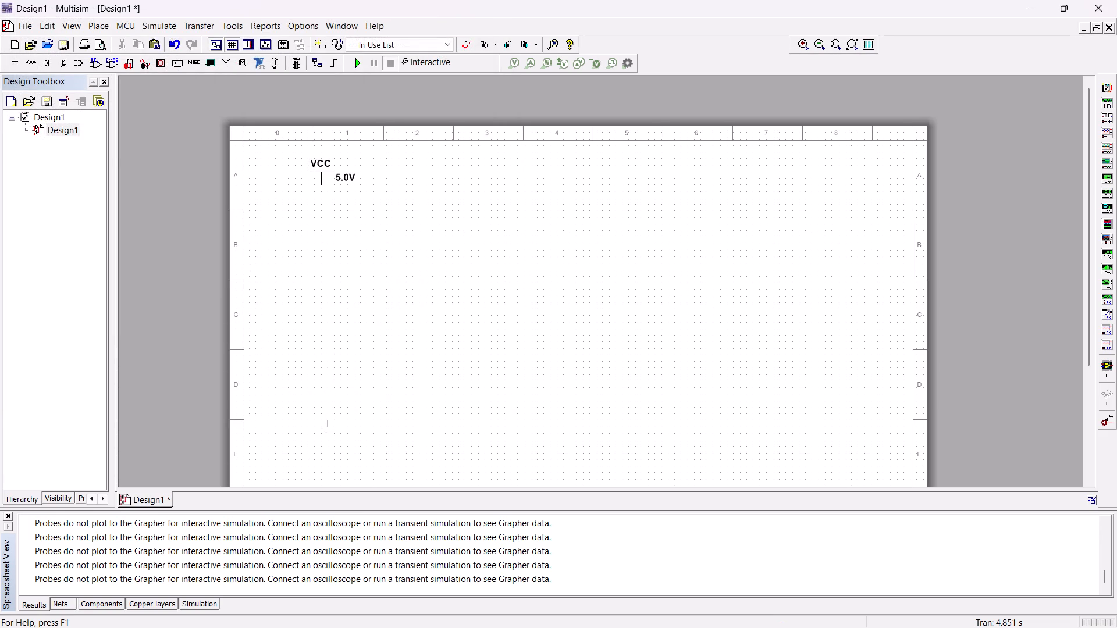
Place two SPDT switches from the Basic group's SWITCH family, one above the other, between the VCC source and the ground level.
{"action": "left_click", "coordinate": [81, 78]}
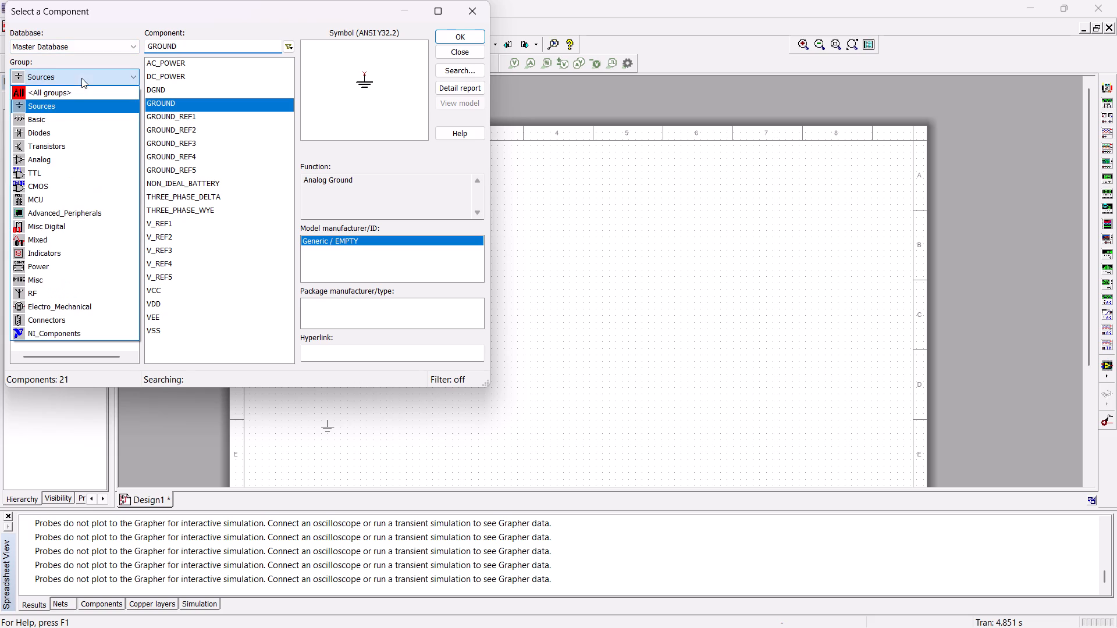
{"action": "left_click", "coordinate": [60, 120]}
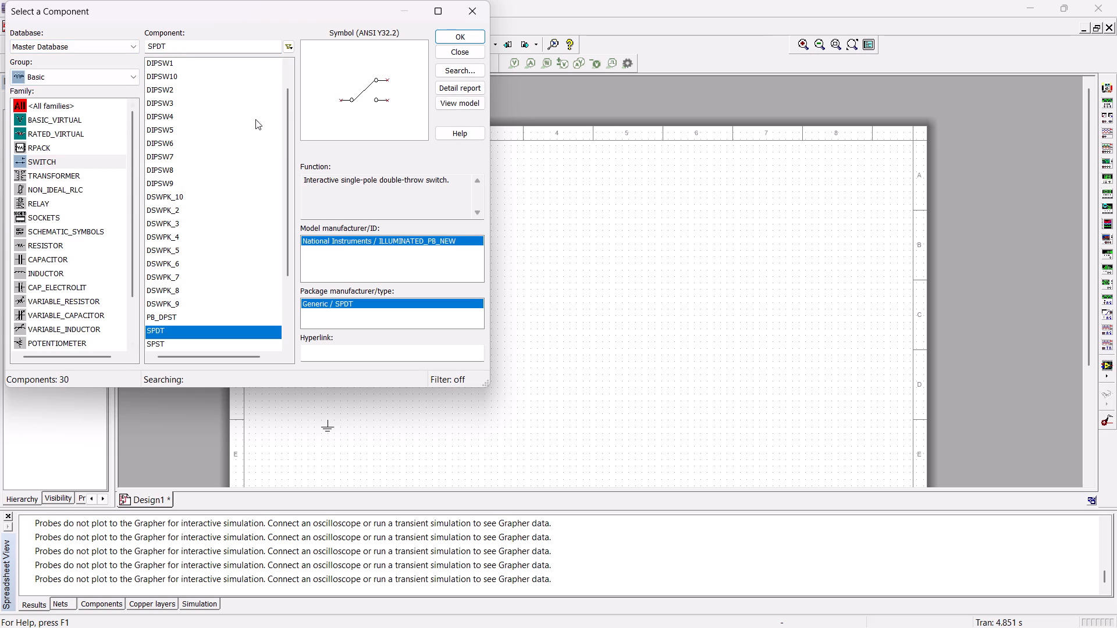
{"action": "left_click", "coordinate": [467, 30]}
{"action": "left_click", "coordinate": [387, 276]}
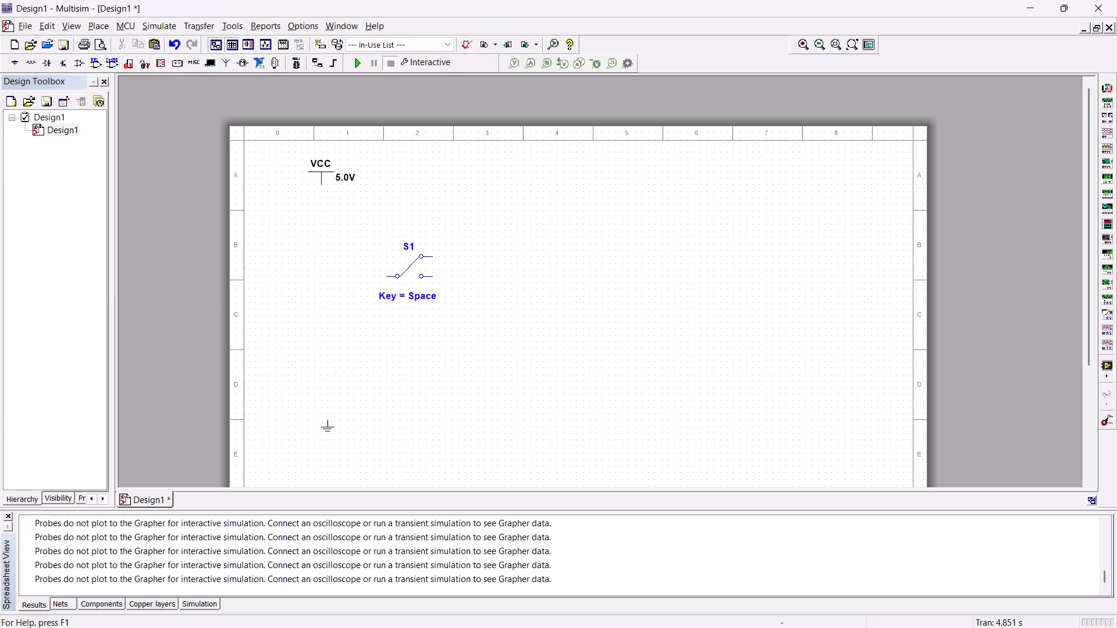
{"action": "left_click", "coordinate": [457, 38]}
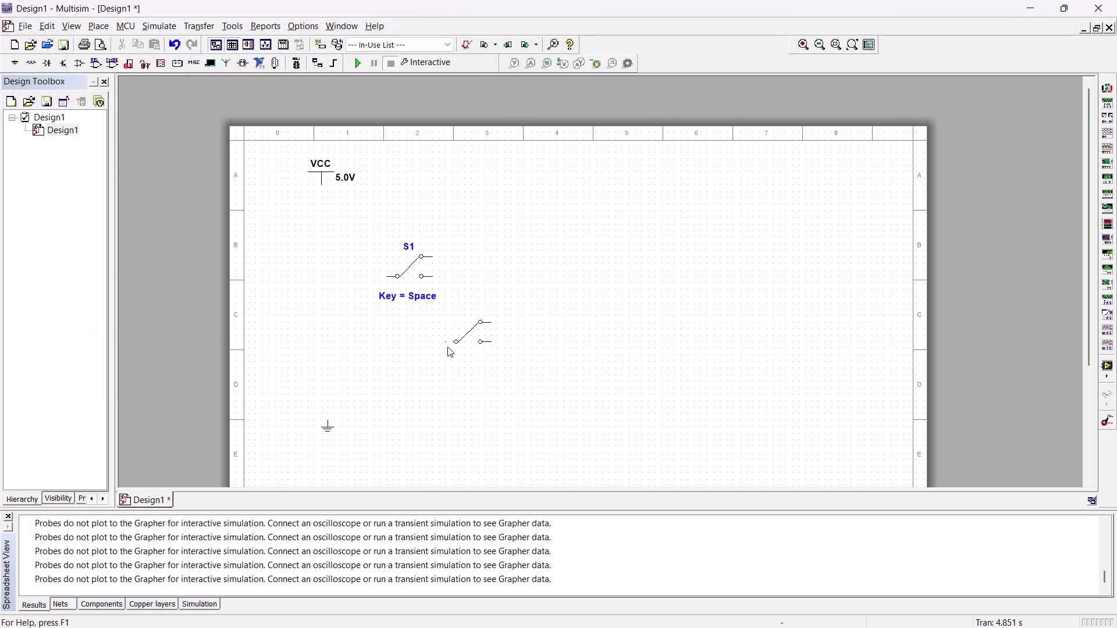
{"action": "left_click", "coordinate": [408, 370]}
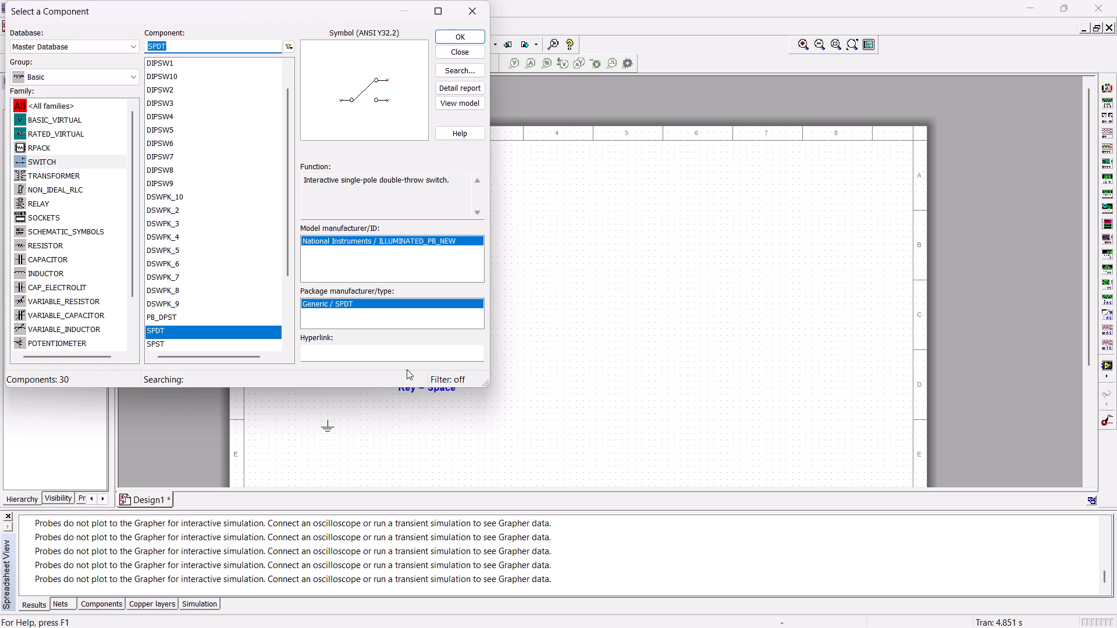
Place all four sections A to D of one TTL 7402N NOR chip: two stacked beside the switches, two in a row beyond them.
{"action": "left_click", "coordinate": [101, 74]}
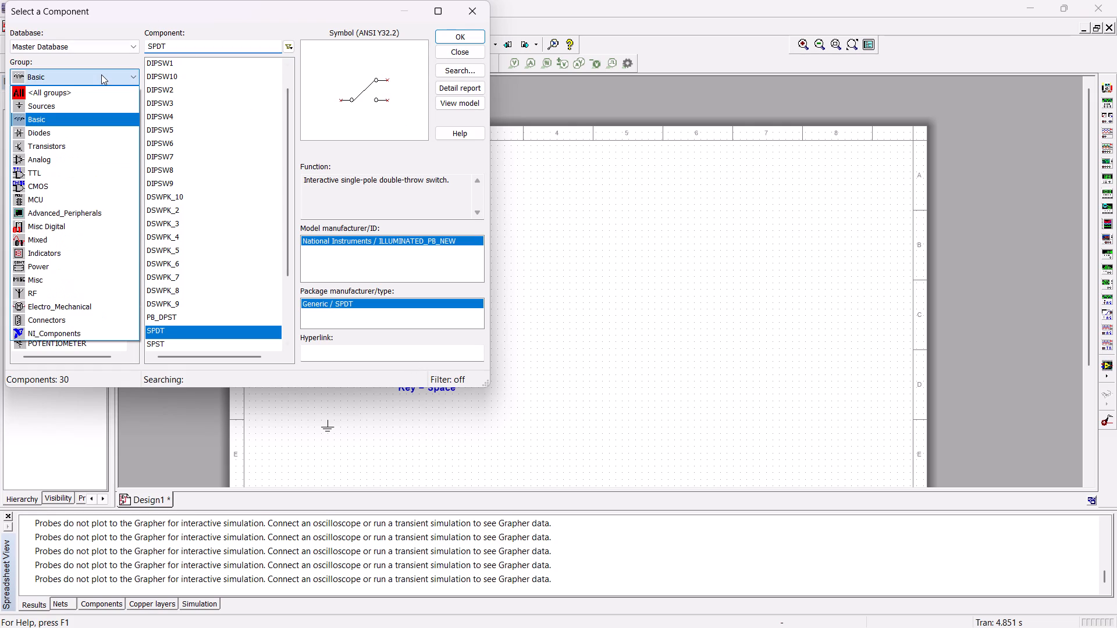
{"action": "left_click", "coordinate": [53, 176]}
{"action": "left_click", "coordinate": [453, 31]}
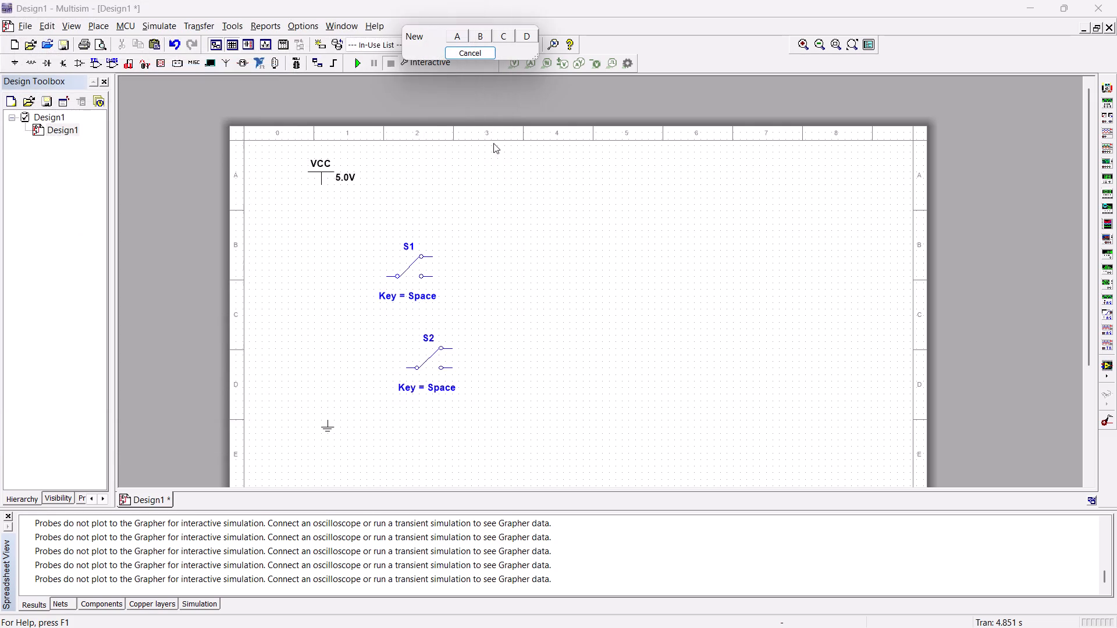
{"action": "left_click_drag", "start_coordinate": [458, 39], "coordinate": [465, 46]}
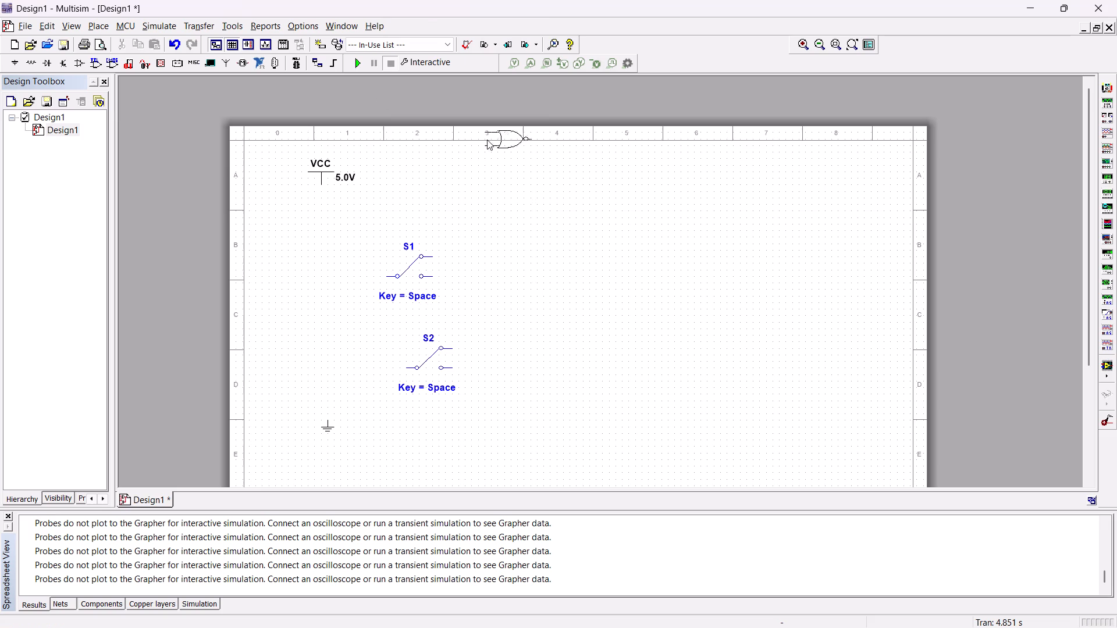
{"action": "left_click", "coordinate": [524, 267]}
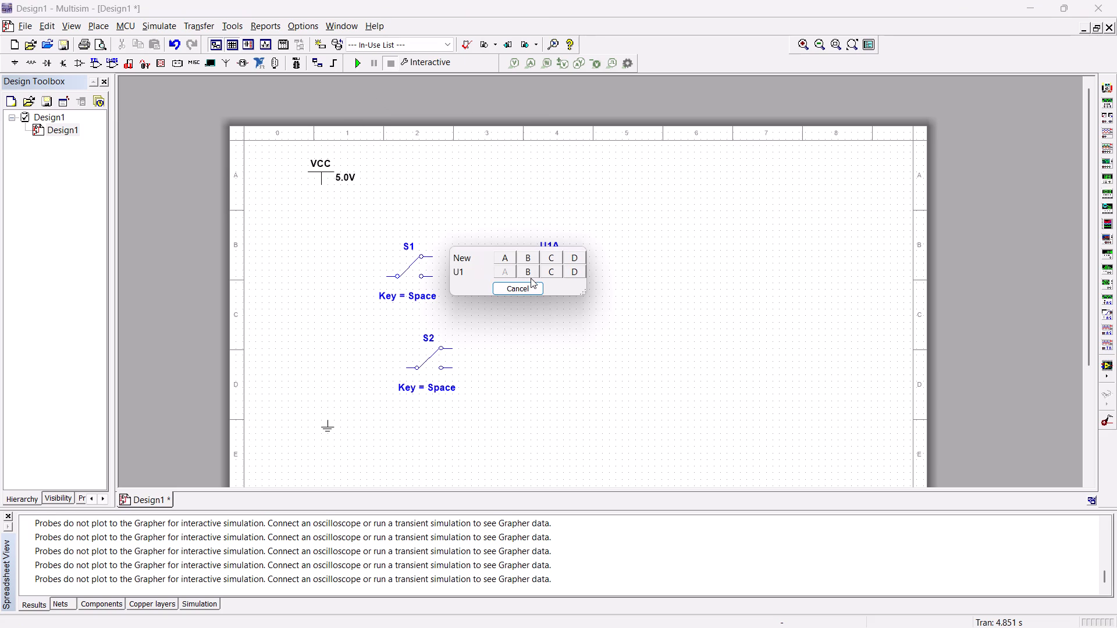
{"action": "left_click_drag", "start_coordinate": [532, 274], "coordinate": [538, 281]}
{"action": "left_click", "coordinate": [535, 362]}
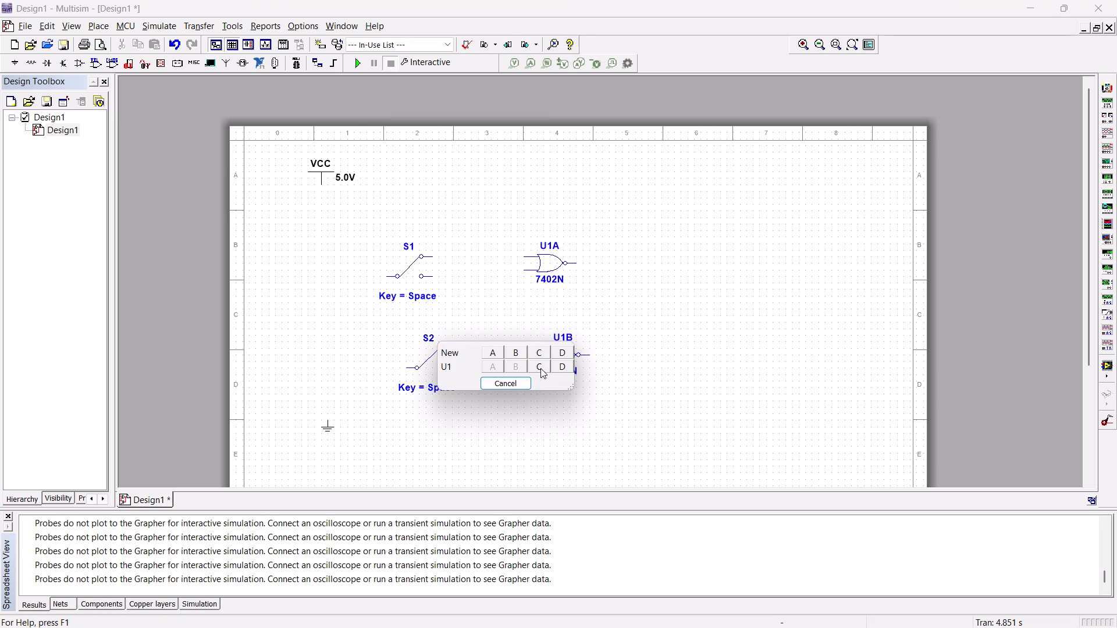
{"action": "left_click_drag", "start_coordinate": [540, 367], "coordinate": [547, 374]}
{"action": "left_click", "coordinate": [625, 306]}
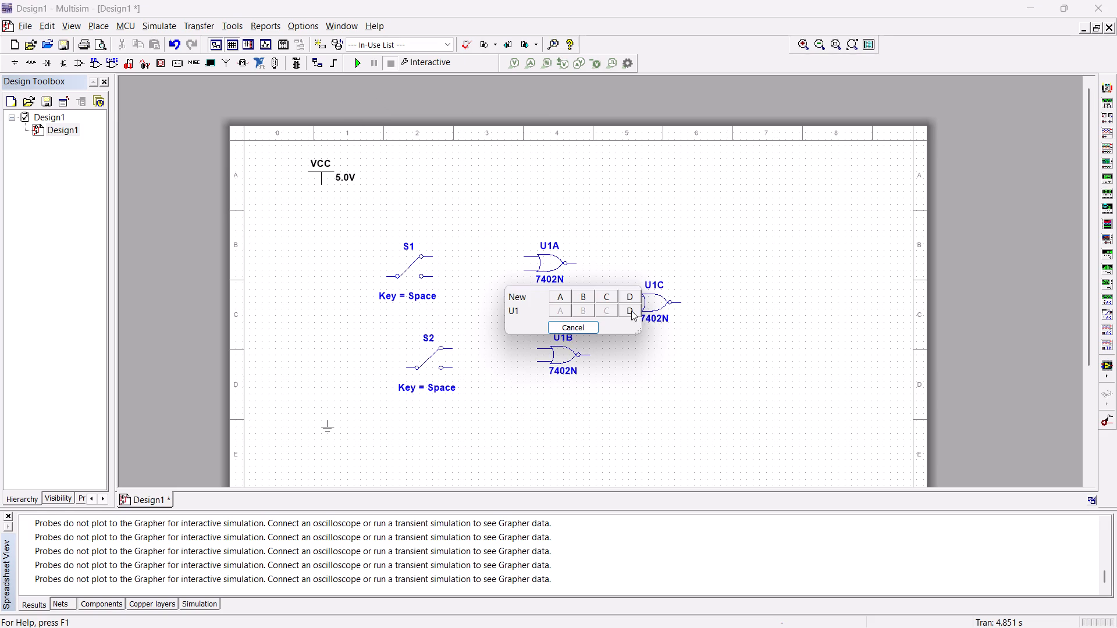
{"action": "left_click_drag", "start_coordinate": [631, 310], "coordinate": [638, 316]}
{"action": "left_click", "coordinate": [727, 308]}
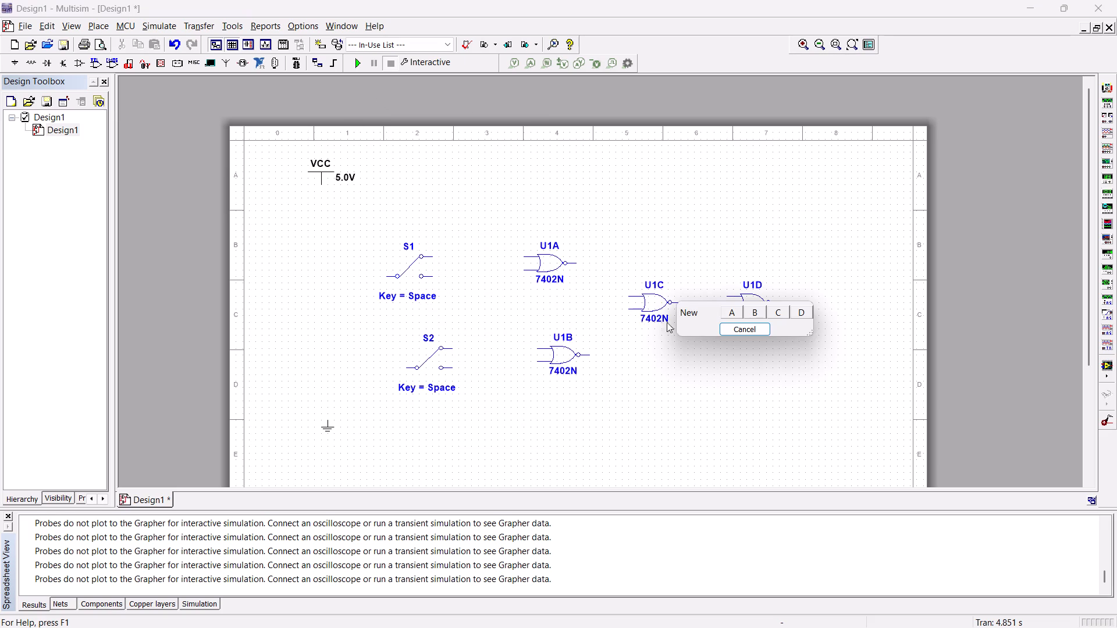
{"action": "left_click", "coordinate": [732, 328]}
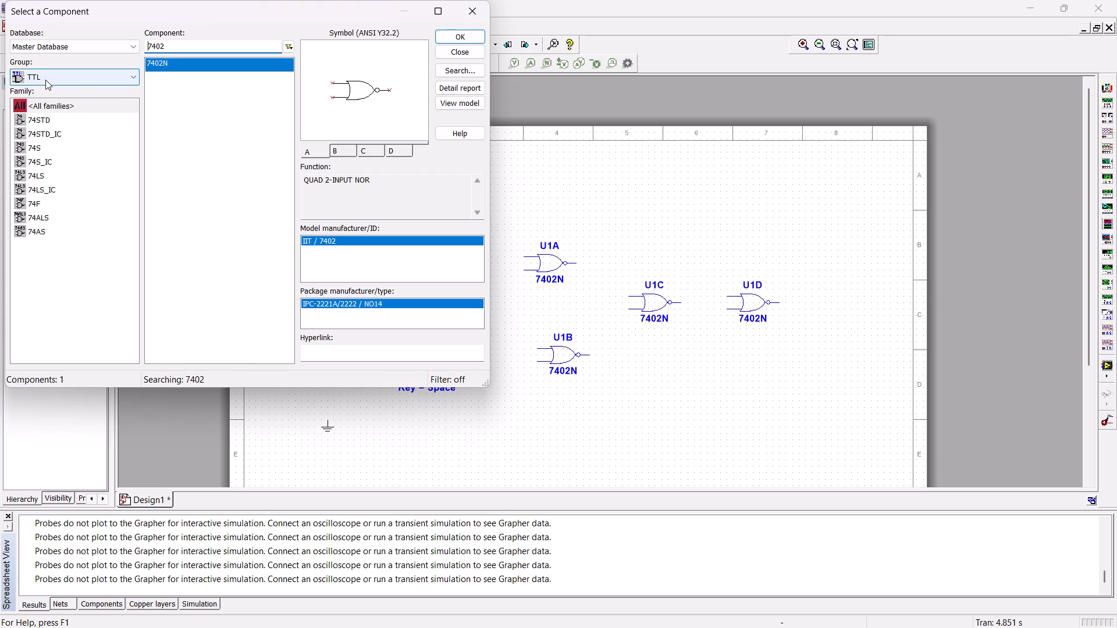
Place a PROBE_DIG_GREEN indicator above and beyond gate U1D, finishing component placement.
{"action": "left_click", "coordinate": [45, 81]}
{"action": "left_click", "coordinate": [31, 258]}
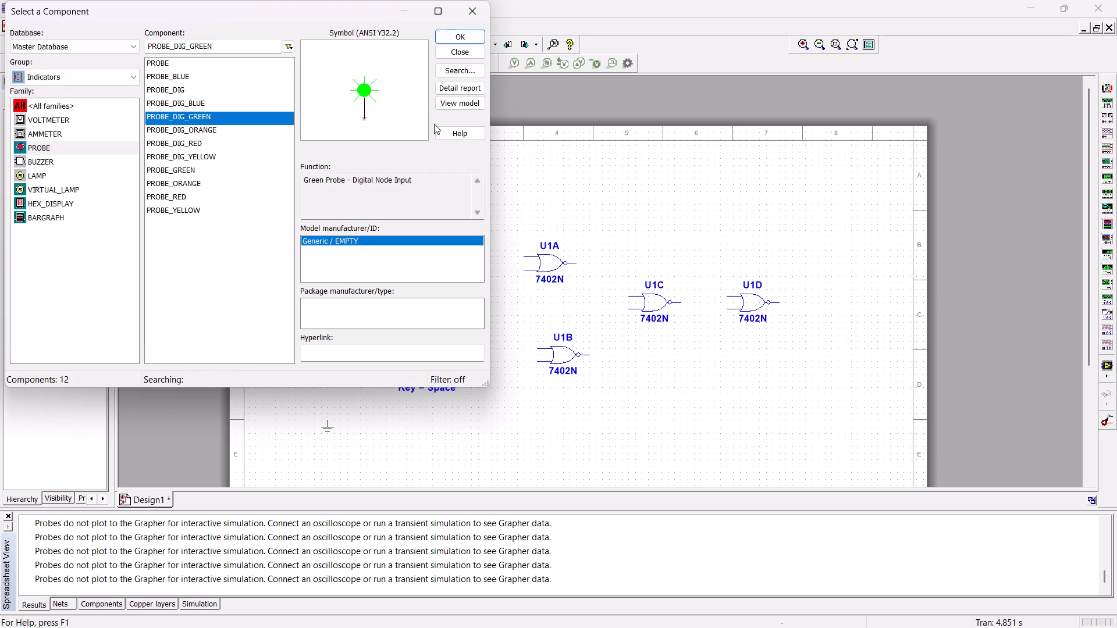
{"action": "left_click", "coordinate": [468, 35]}
{"action": "left_click", "coordinate": [813, 270]}
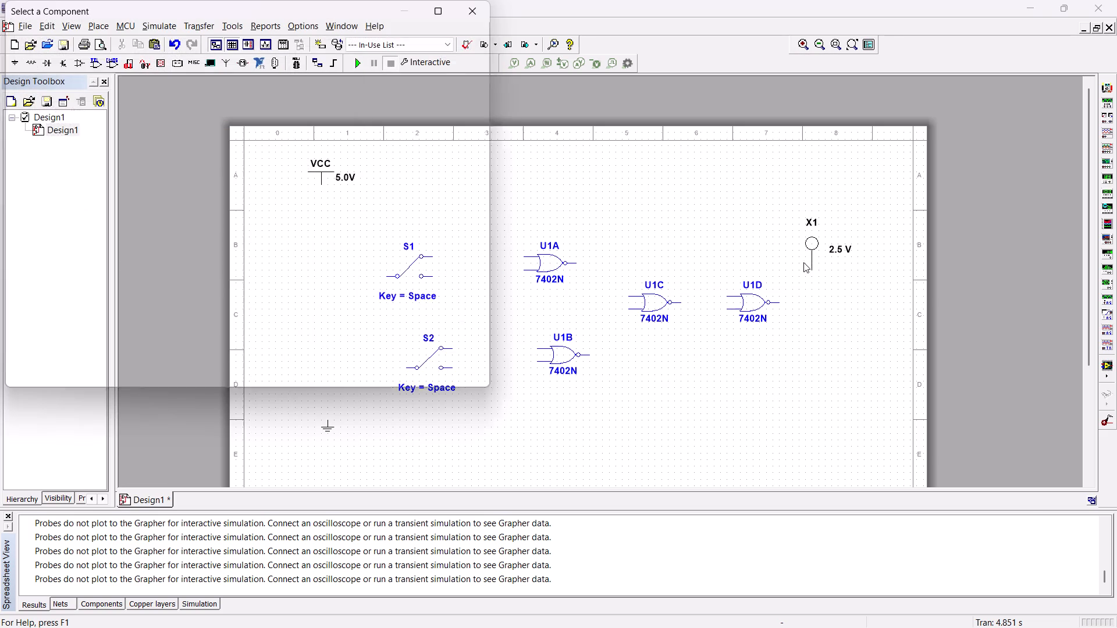
{"action": "left_click", "coordinate": [461, 9]}
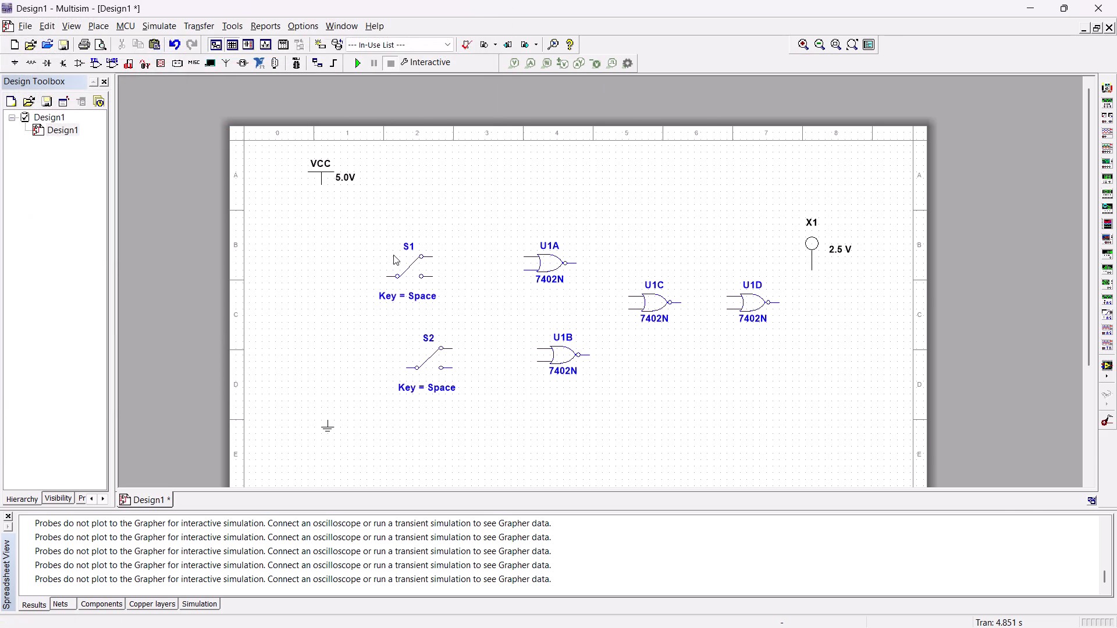
Rotate switches S1 and S2 by 180 degrees and move S2 slightly lower, roughly beneath S1.
{"action": "left_click", "coordinate": [393, 254]}
{"action": "key", "text": "ctrl+r"}
{"action": "key", "text": "ctrl+r"}
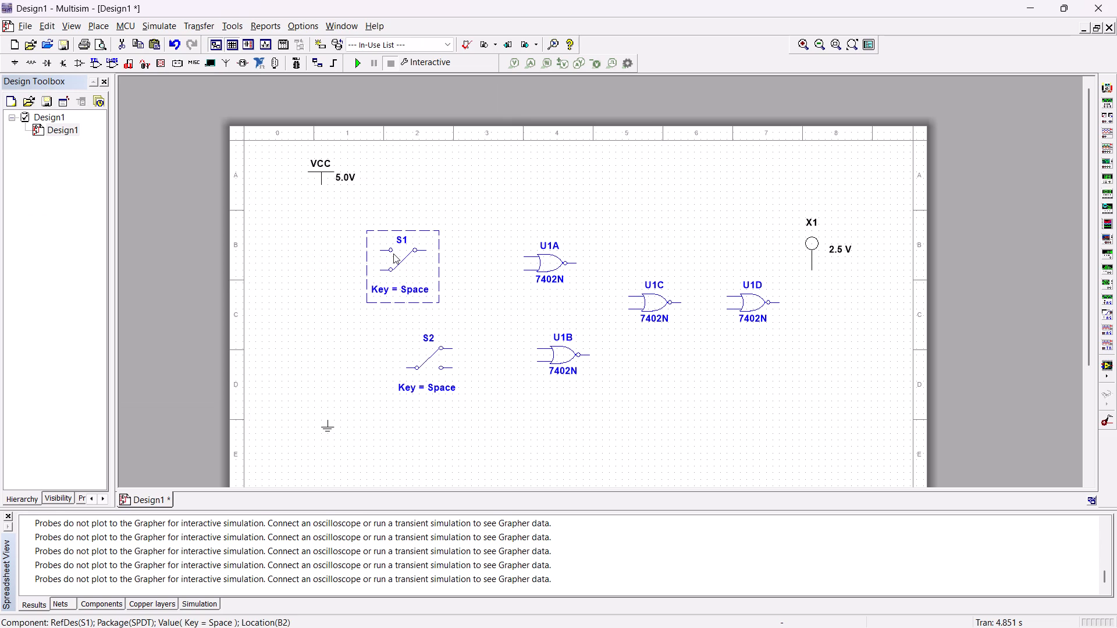
{"action": "left_click", "coordinate": [415, 352]}
{"action": "key", "text": "ctrl+r"}
{"action": "key", "text": "ctrl+r"}
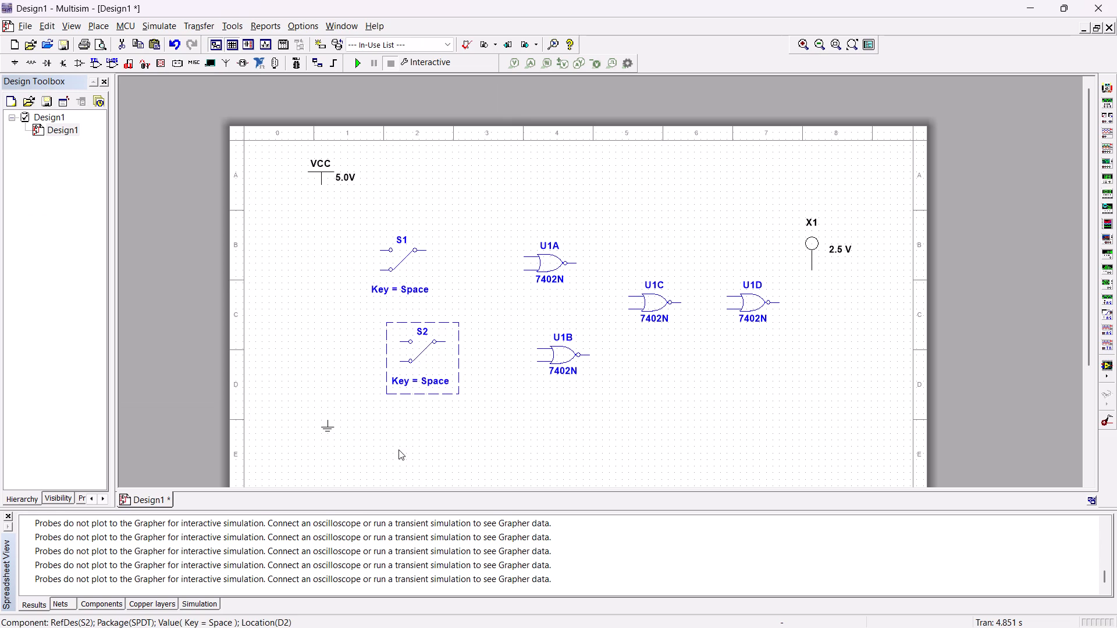
{"action": "left_click", "coordinate": [399, 449]}
{"action": "left_click_drag", "start_coordinate": [400, 352], "coordinate": [387, 374]}
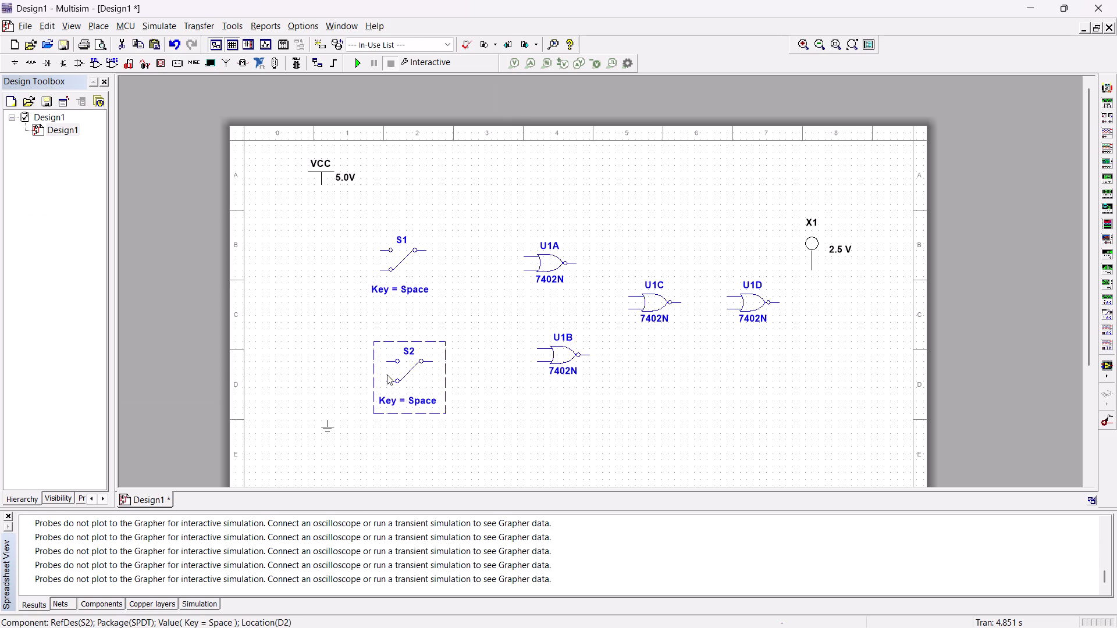
{"action": "left_click", "coordinate": [370, 446]}
Wire the lower contacts of S2 and S1 to the ground symbol.
{"action": "left_click", "coordinate": [387, 380]}
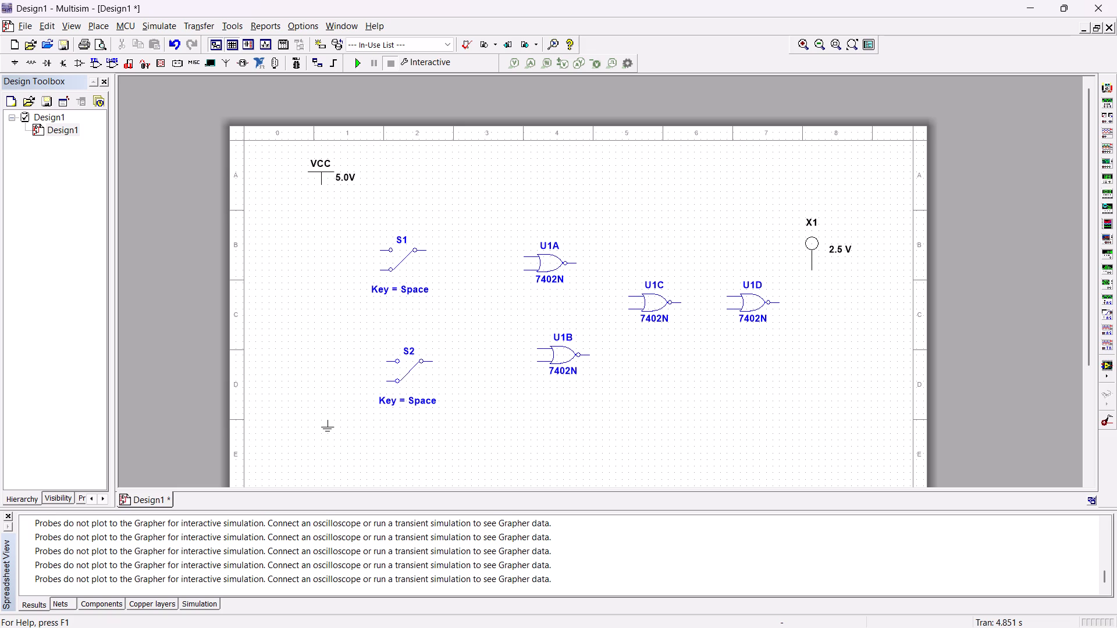
{"action": "left_click", "coordinate": [325, 420]}
{"action": "left_click", "coordinate": [380, 267]}
{"action": "left_click", "coordinate": [326, 380]}
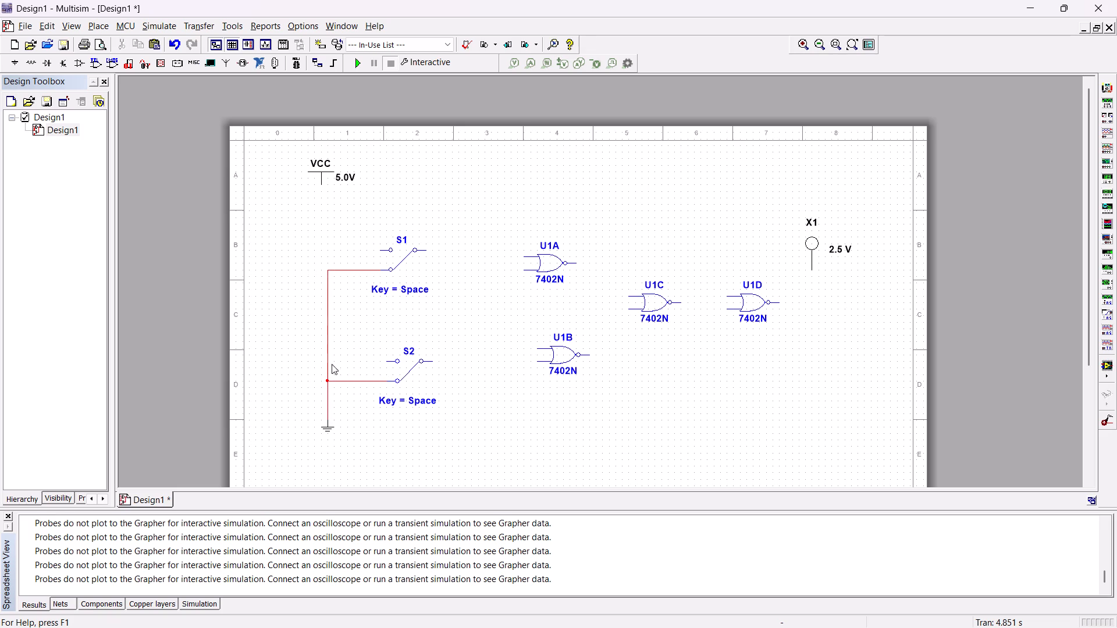
Wire the upper contacts of S1 and S2 to the VCC source.
{"action": "left_click", "coordinate": [378, 249]}
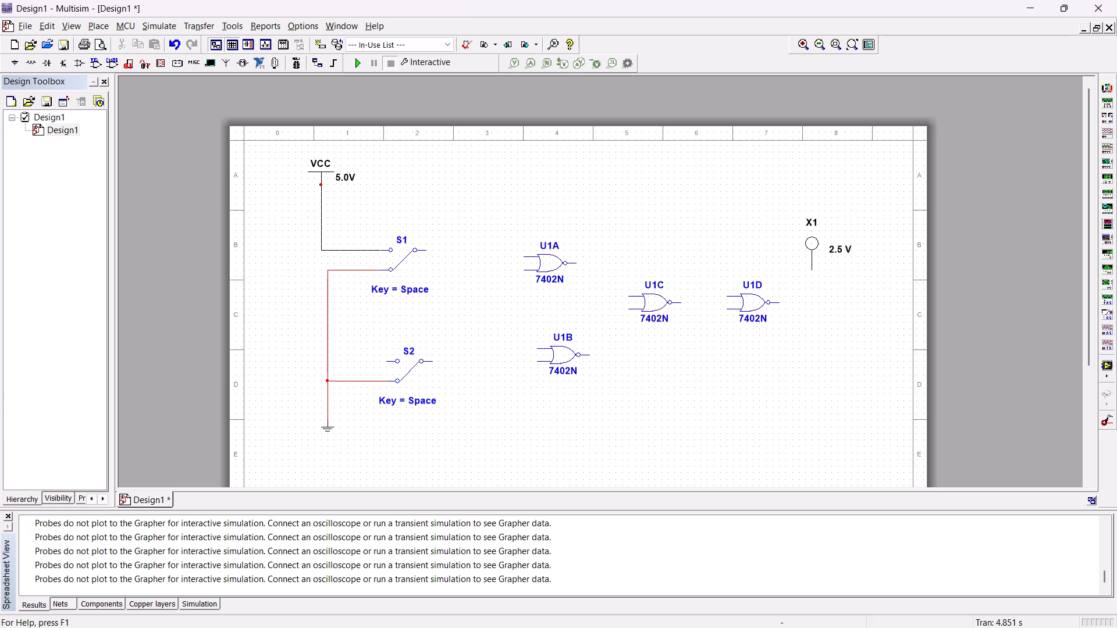
{"action": "left_click", "coordinate": [318, 185]}
{"action": "left_click", "coordinate": [387, 361]}
{"action": "left_click", "coordinate": [346, 252]}
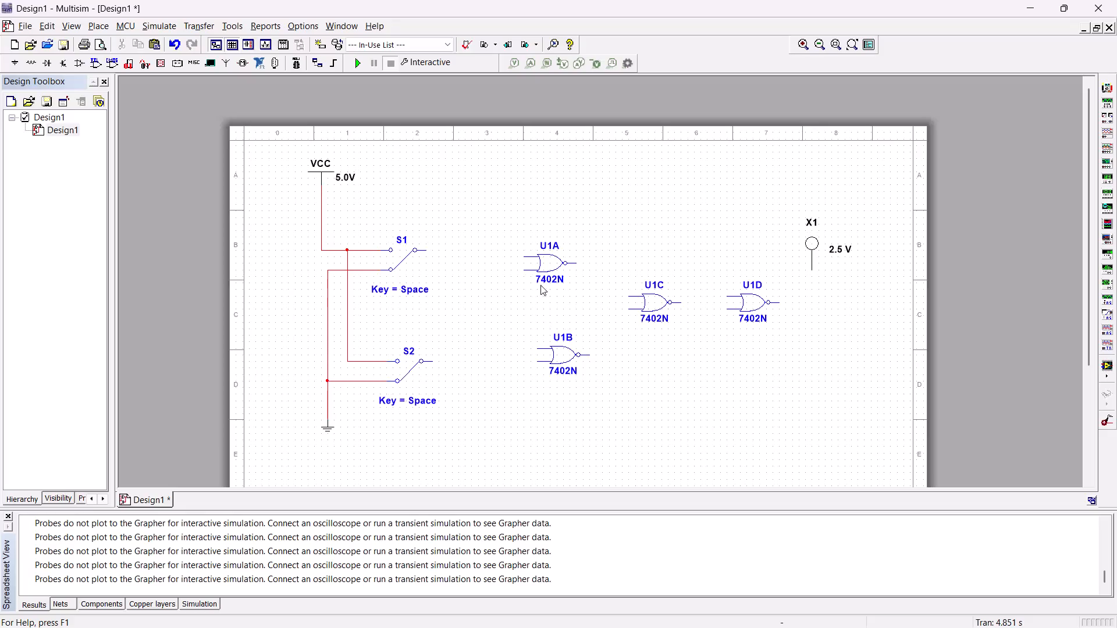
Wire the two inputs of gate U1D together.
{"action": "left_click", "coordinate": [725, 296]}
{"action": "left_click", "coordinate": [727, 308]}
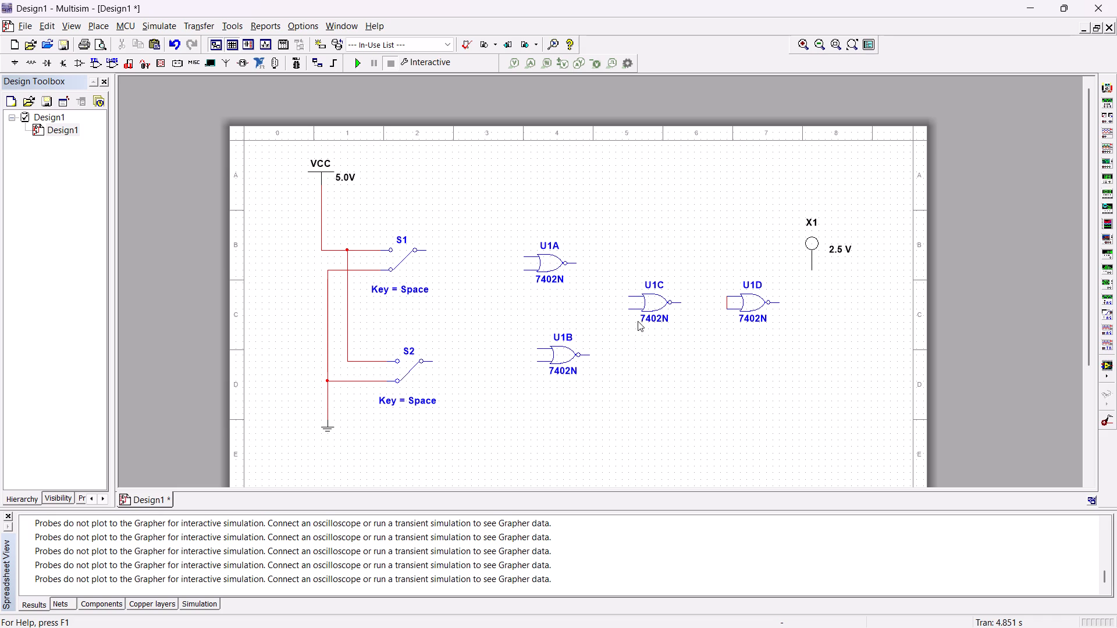
Rearrange the NOR gates so U1C sits just after the switches, with U1A and U1B stacked between it and U1D.
{"action": "left_click_drag", "start_coordinate": [649, 301], "coordinate": [463, 312]}
{"action": "left_click_drag", "start_coordinate": [546, 262], "coordinate": [588, 267]}
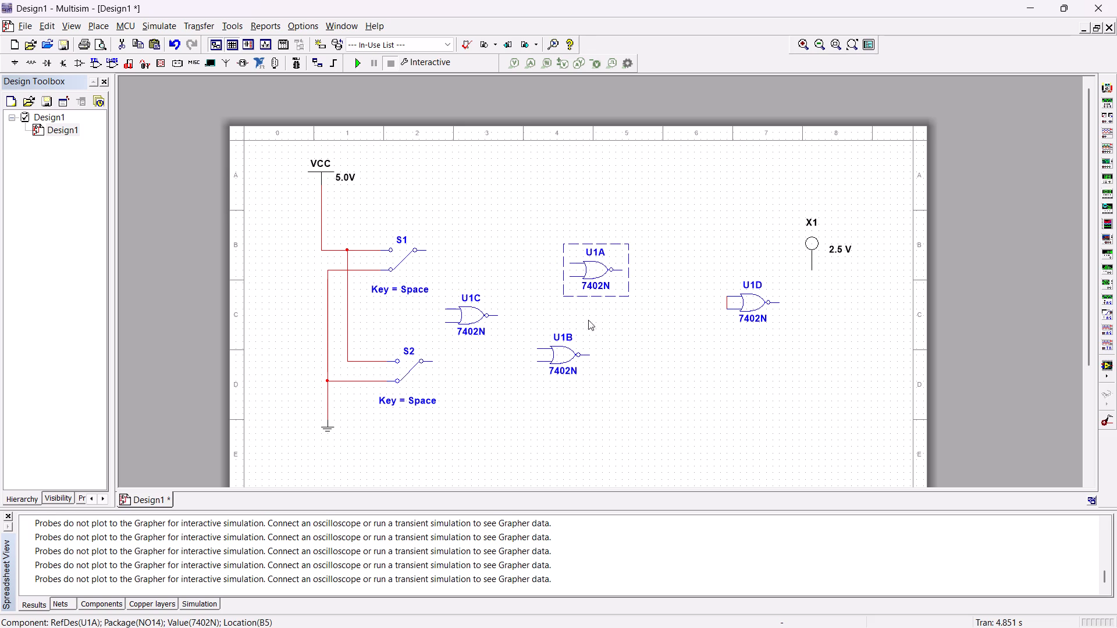
{"action": "left_click_drag", "start_coordinate": [563, 357], "coordinate": [599, 349]}
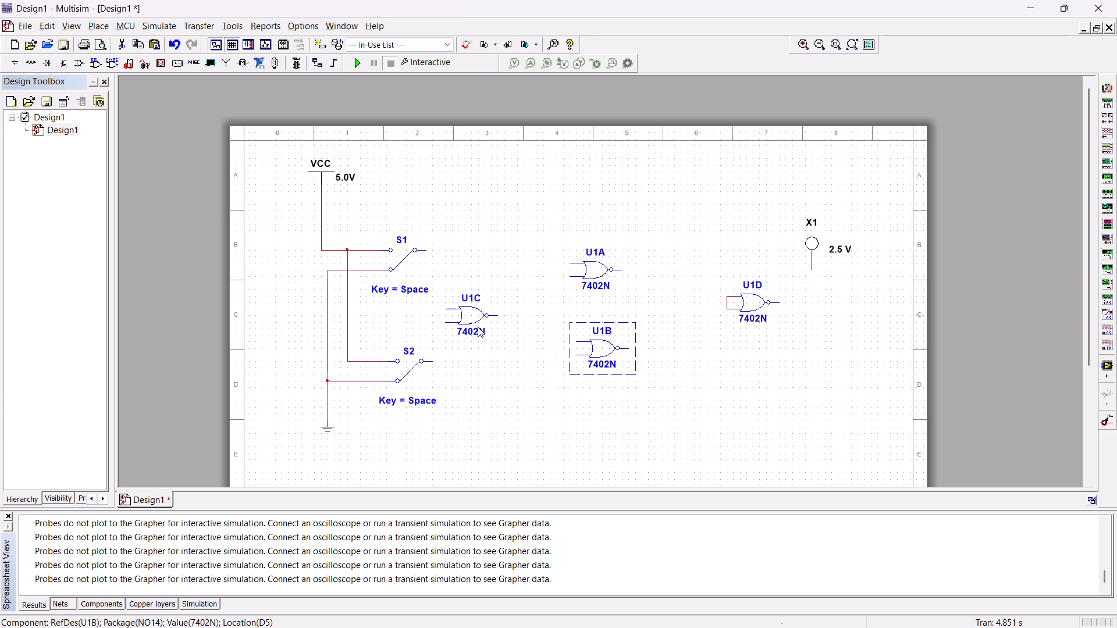
{"action": "left_click_drag", "start_coordinate": [466, 317], "coordinate": [485, 311]}
{"action": "left_click", "coordinate": [512, 410]}
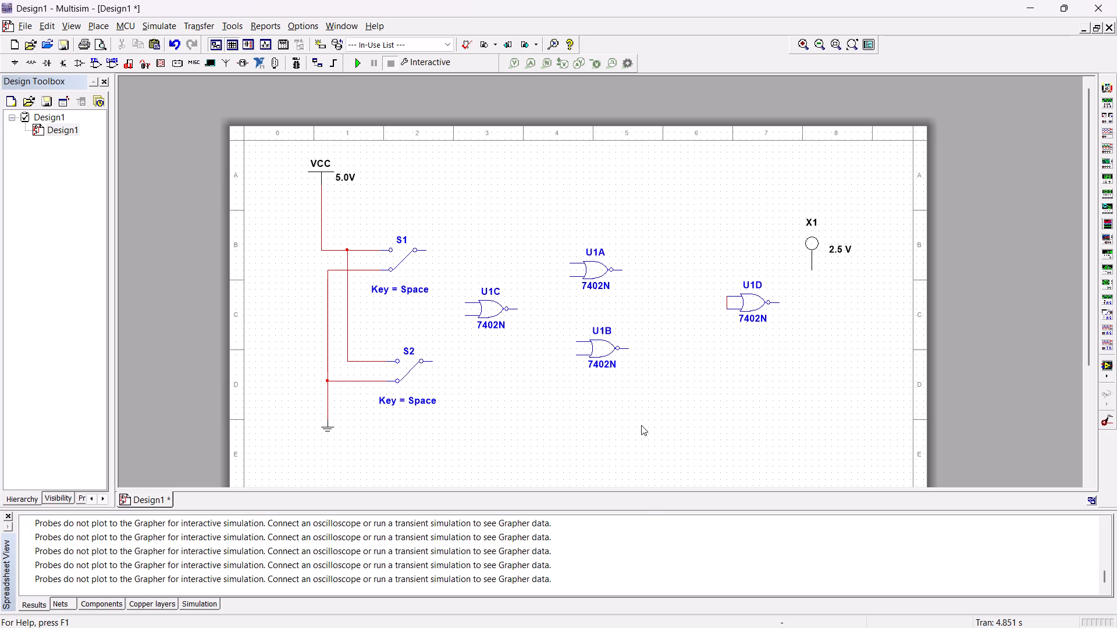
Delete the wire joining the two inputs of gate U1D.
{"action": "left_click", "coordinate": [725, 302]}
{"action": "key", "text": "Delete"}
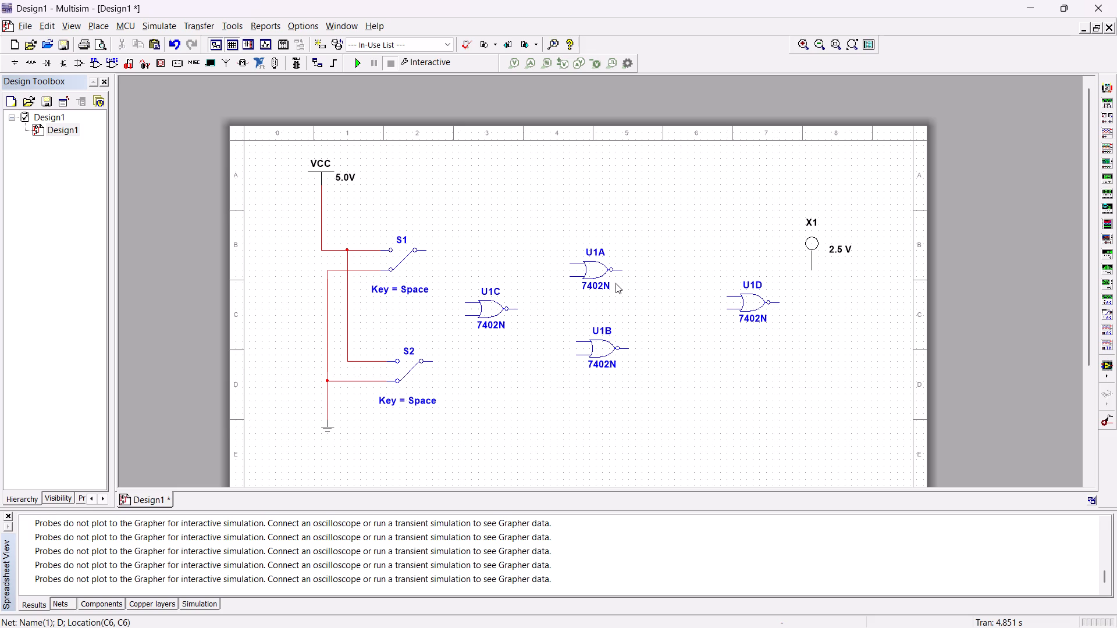
Wire the output of U1A to U1D's upper input and the output of U1B to U1D's lower input.
{"action": "left_click", "coordinate": [621, 268]}
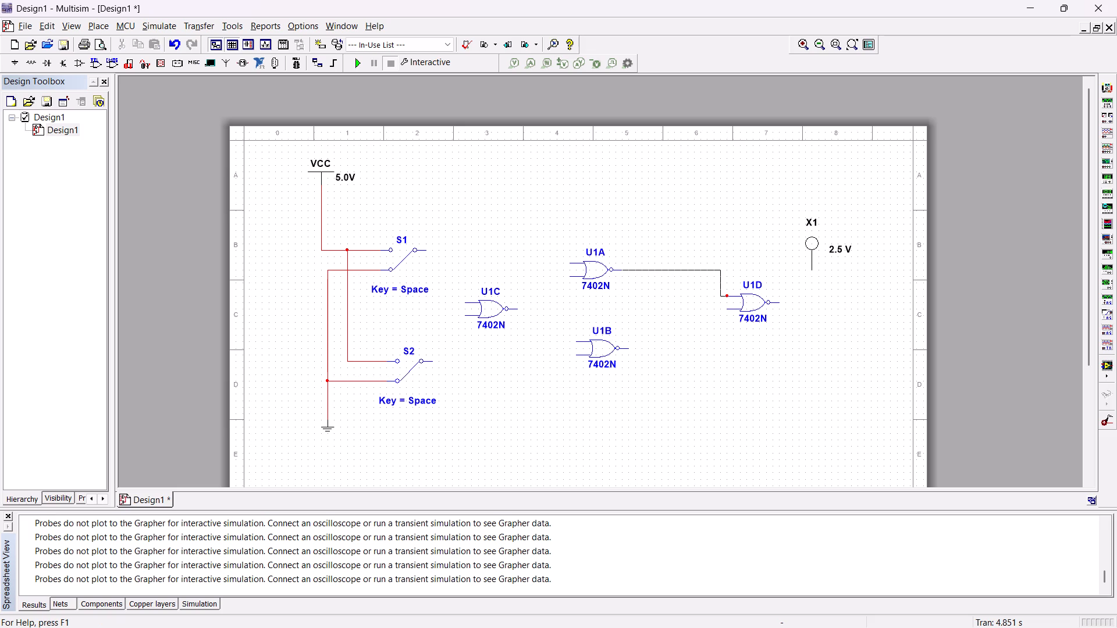
{"action": "left_click", "coordinate": [726, 294]}
{"action": "left_click", "coordinate": [630, 348]}
{"action": "left_click", "coordinate": [725, 309]}
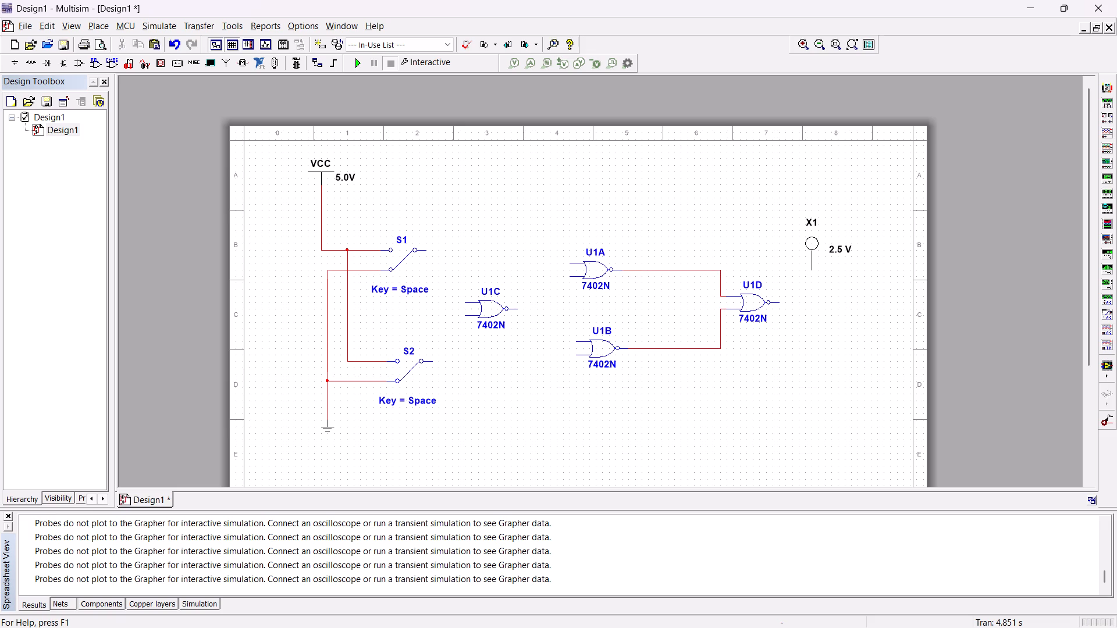
Wire the output of gate U1D to probe X1.
{"action": "left_click", "coordinate": [778, 303]}
{"action": "left_click", "coordinate": [810, 271]}
Wire the lower input of U1A to the upper input of U1B.
{"action": "left_click_drag", "start_coordinate": [566, 276], "coordinate": [567, 281]}
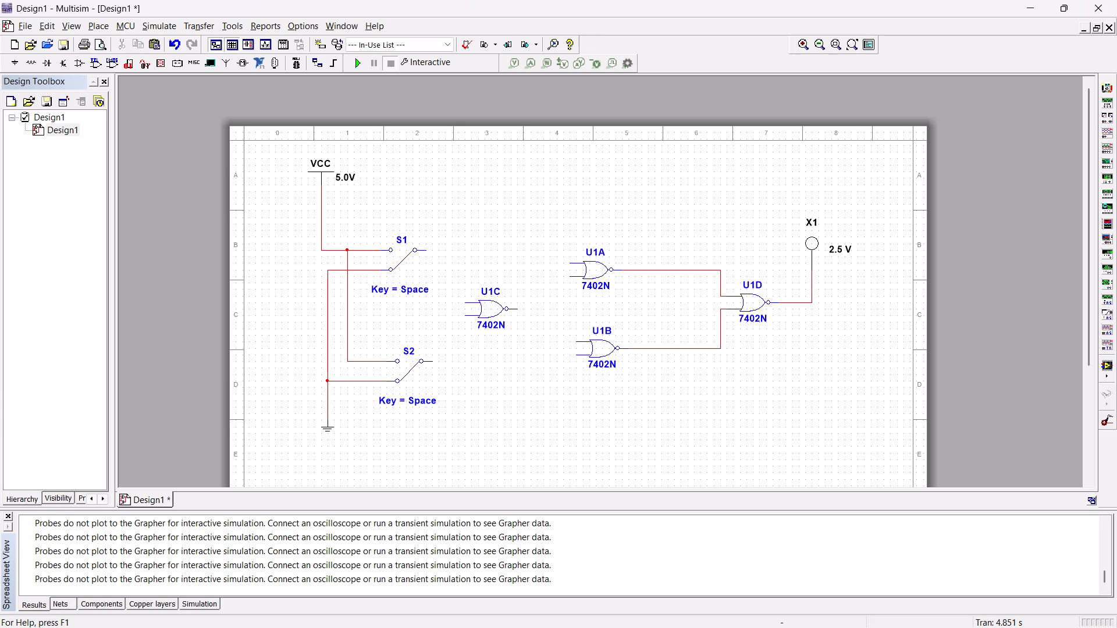
{"action": "left_click", "coordinate": [569, 276]}
{"action": "left_click", "coordinate": [576, 339]}
Wire the output of switch S1 to U1C's upper input and the output of S2 to U1C's lower input.
{"action": "left_click", "coordinate": [461, 295]}
{"action": "right_click", "coordinate": [207, 627]}
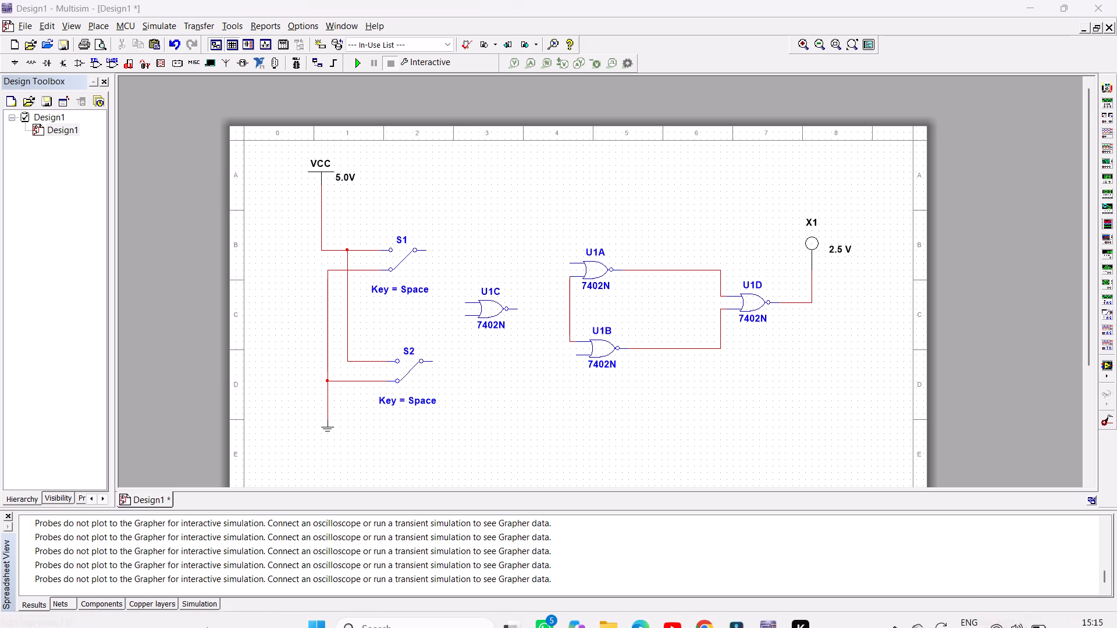
{"action": "left_click", "coordinate": [466, 301]}
{"action": "left_click", "coordinate": [429, 252]}
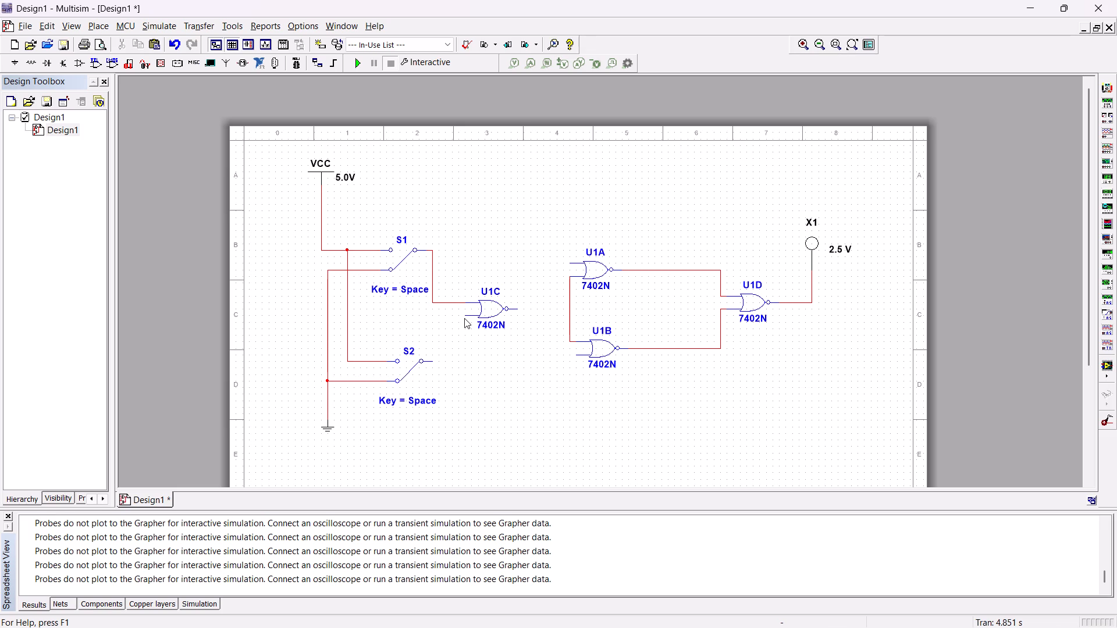
{"action": "left_click_drag", "start_coordinate": [465, 315], "coordinate": [447, 324]}
{"action": "left_click_drag", "start_coordinate": [447, 324], "coordinate": [435, 361]}
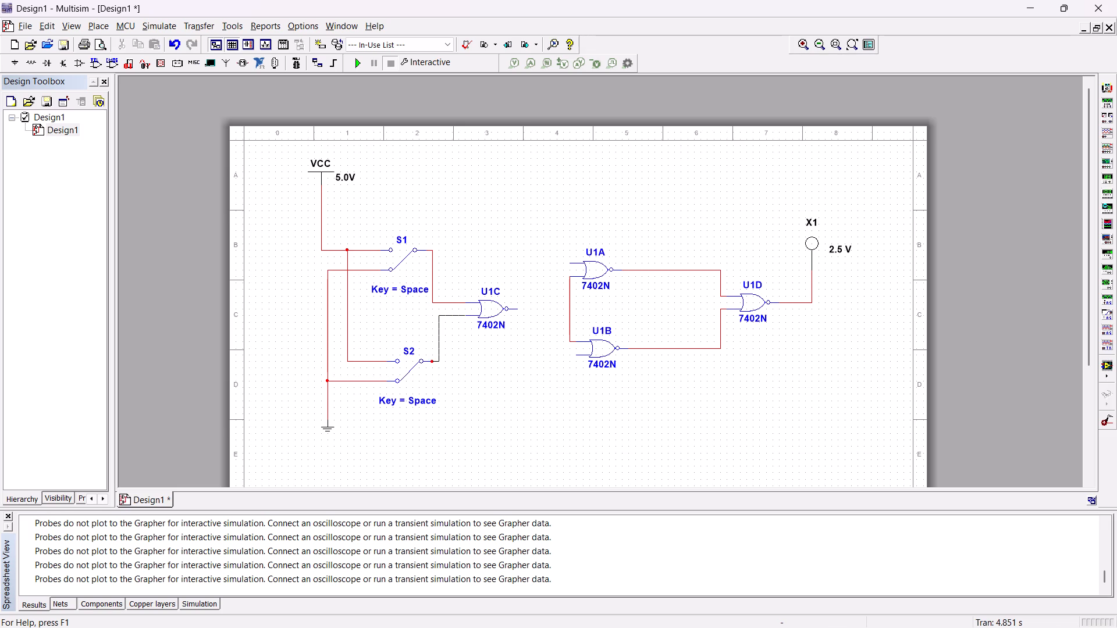
{"action": "left_click", "coordinate": [435, 361]}
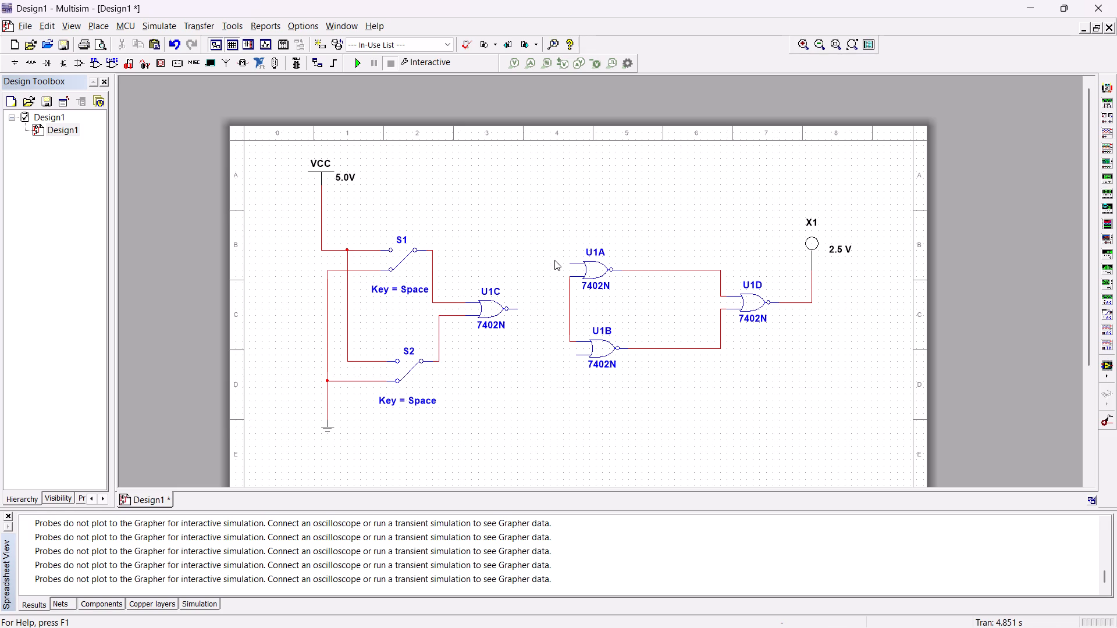
Connect U1A's upper input to the S1 output wire and U1B's lower input to the S2 output wire.
{"action": "left_click", "coordinate": [568, 261]}
{"action": "left_click", "coordinate": [432, 261]}
{"action": "left_click", "coordinate": [577, 355]}
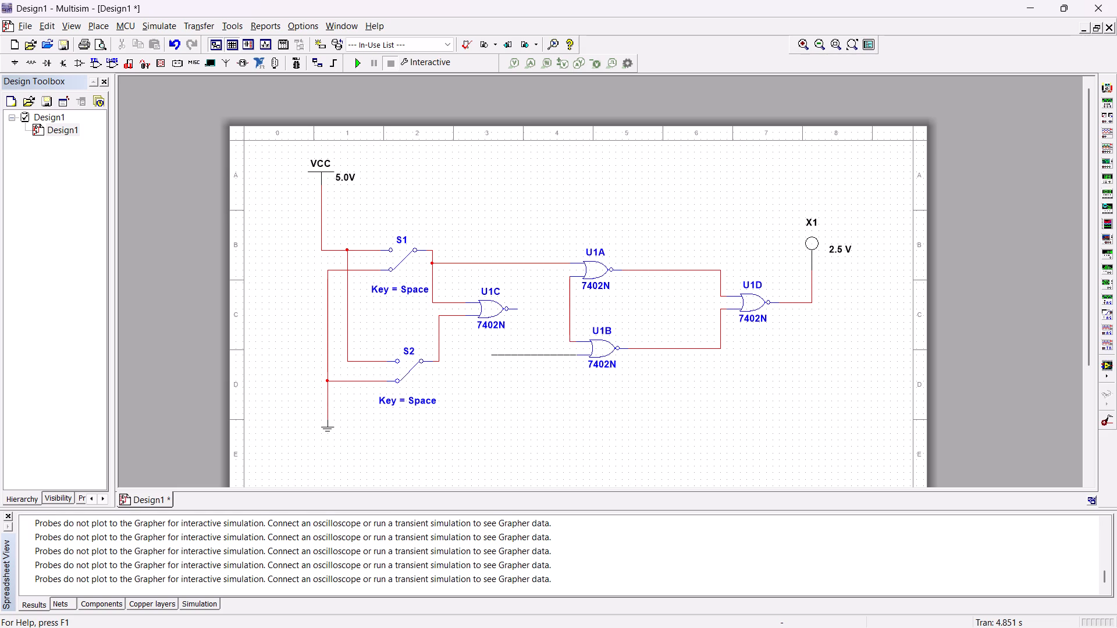
{"action": "left_click", "coordinate": [437, 351]}
Wire the output of U1C to the wire joining the inputs of U1A and U1B.
{"action": "left_click", "coordinate": [517, 308]}
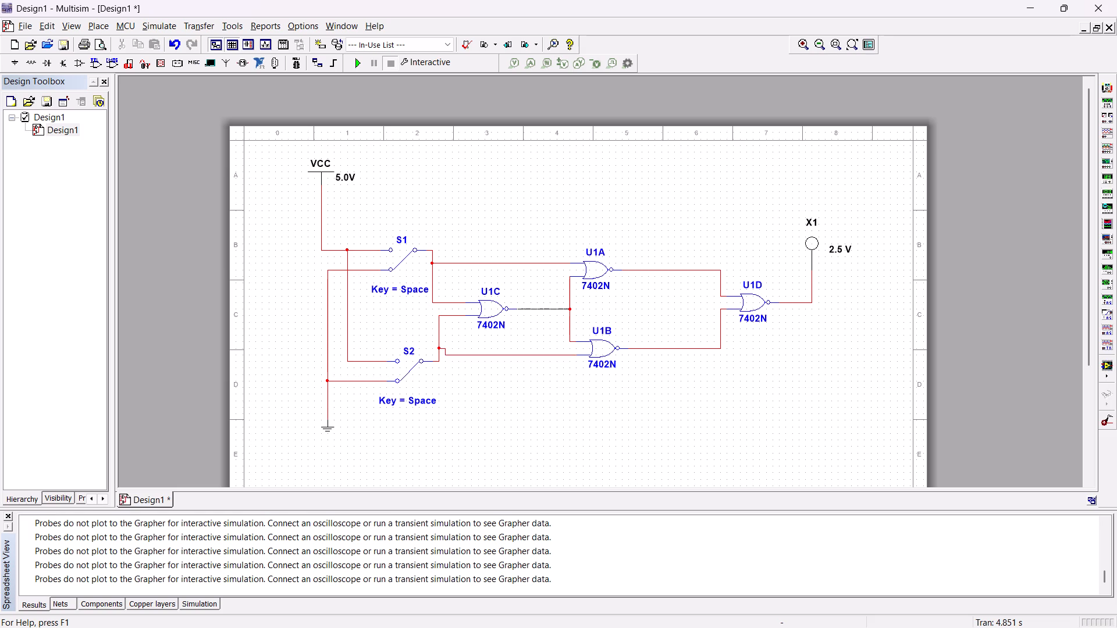
{"action": "left_click", "coordinate": [571, 309]}
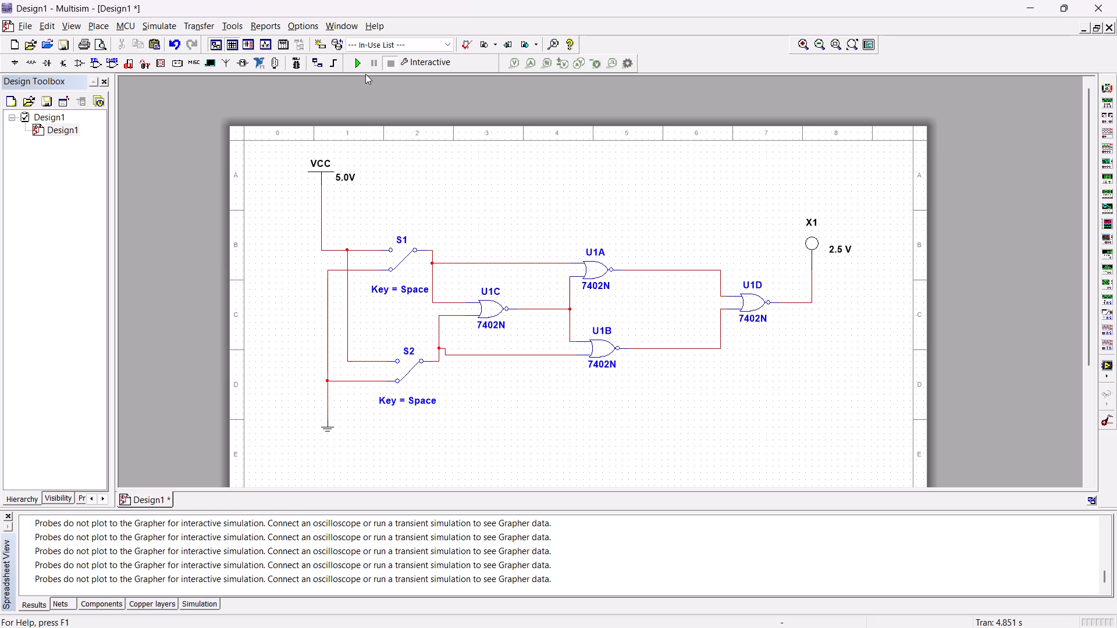
Simulate the circuit, checking probe X1 with S2 on, both switches on, only S2 on, and both off, and stop the simulation.
{"action": "left_click", "coordinate": [357, 64]}
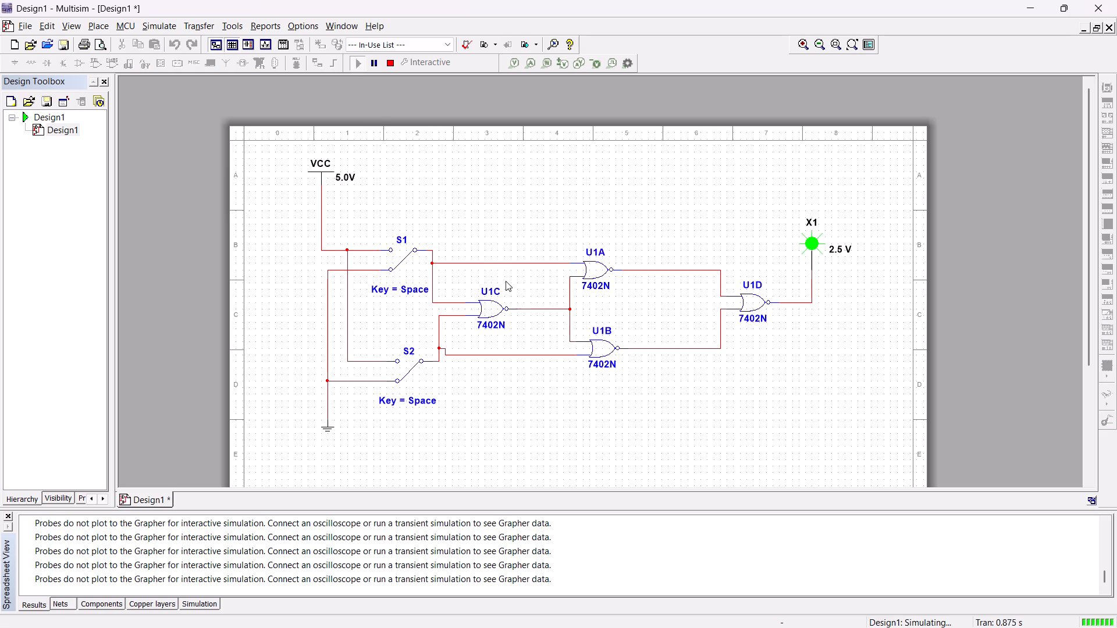
{"action": "left_click", "coordinate": [408, 371]}
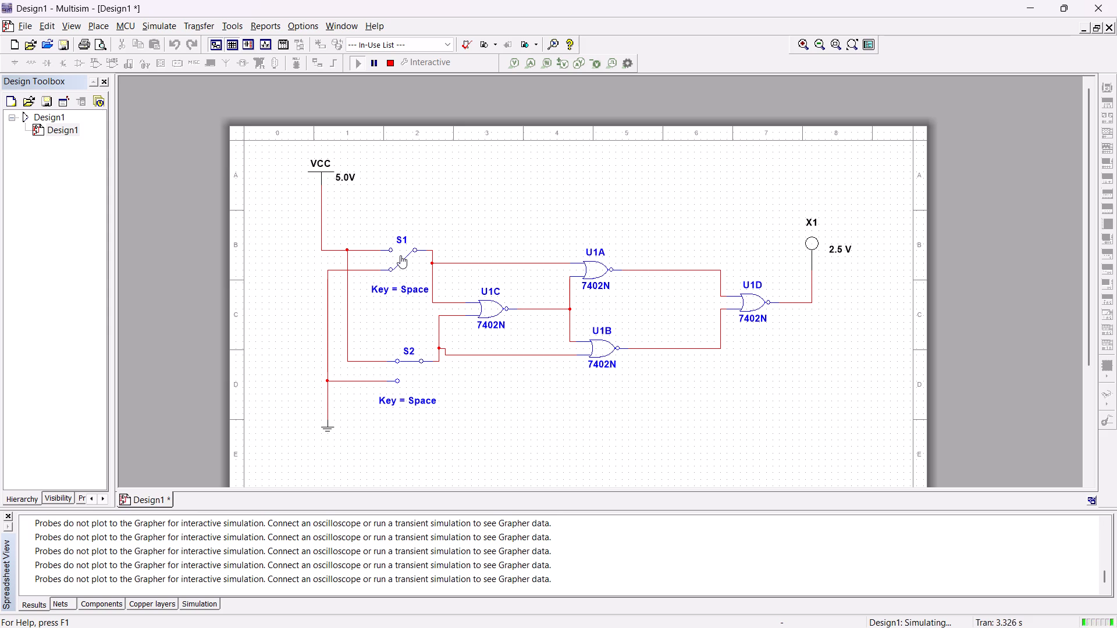
{"action": "left_click", "coordinate": [401, 258]}
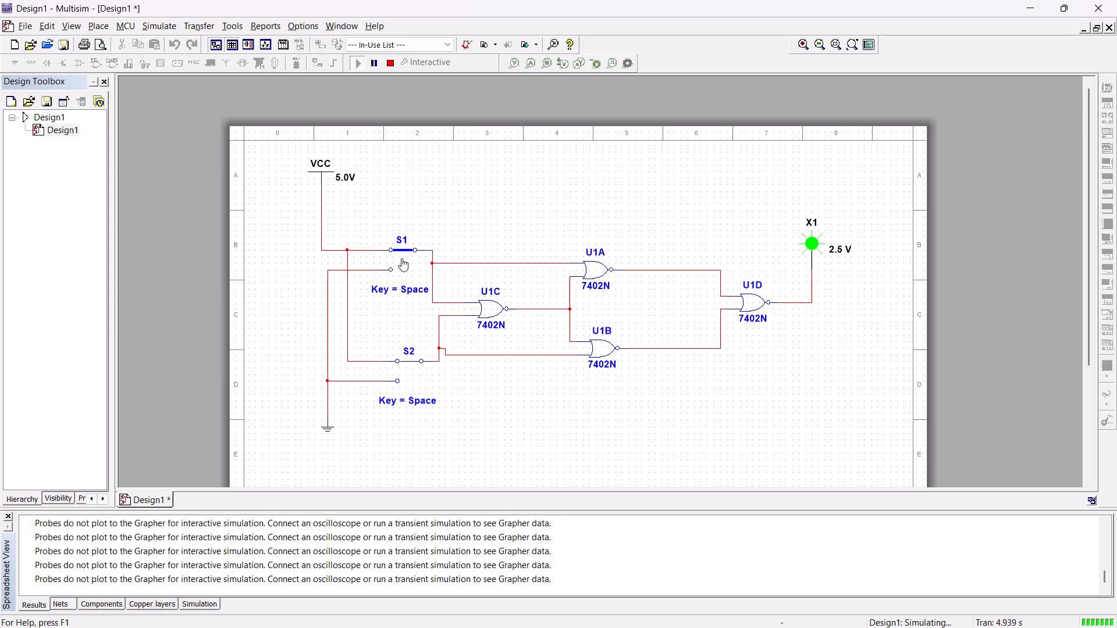
{"action": "left_click", "coordinate": [401, 258]}
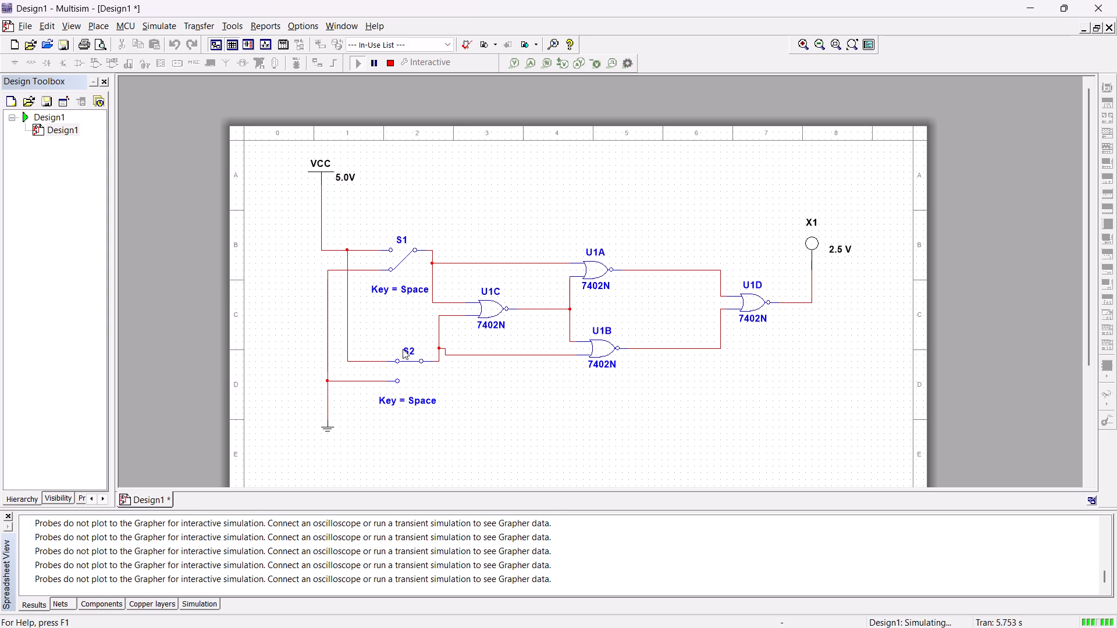
{"action": "left_click", "coordinate": [404, 358]}
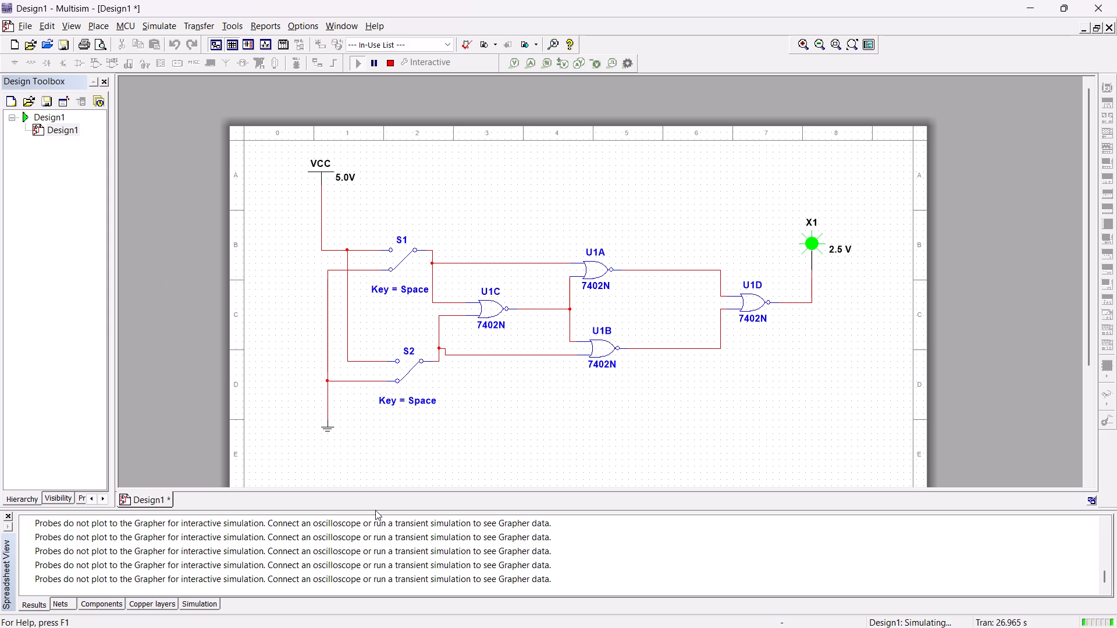
{"action": "left_click", "coordinate": [387, 64]}
Delete the four NOR gates, the probe, both switches and all wires, keeping only VCC and the ground.
{"action": "left_click_drag", "start_coordinate": [493, 194], "coordinate": [558, 315]}
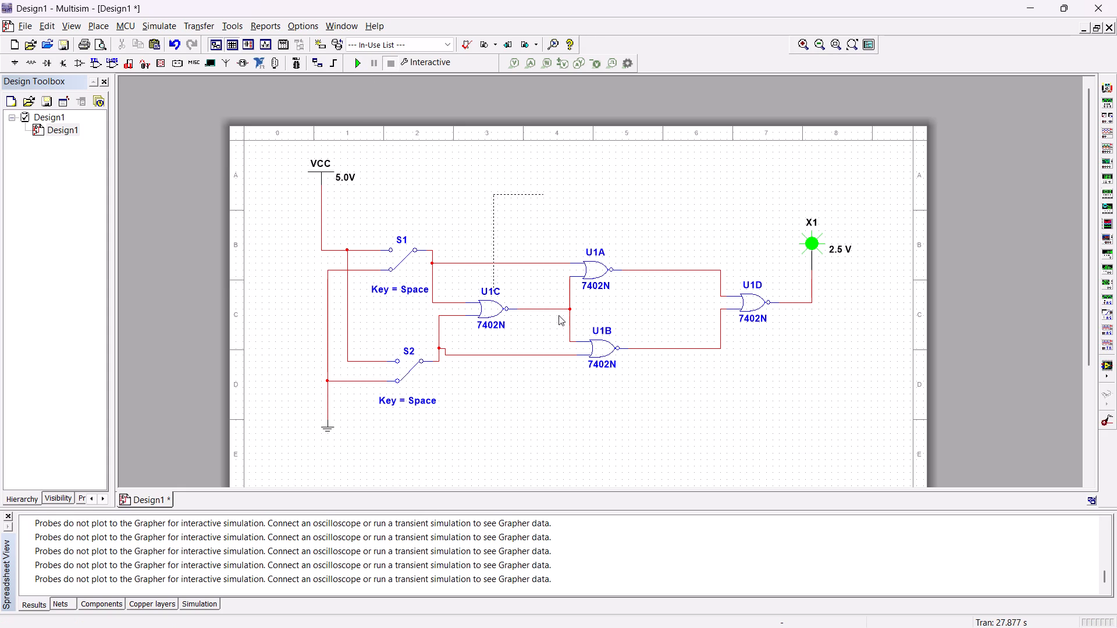
{"action": "left_click_drag", "start_coordinate": [558, 315], "coordinate": [901, 365]}
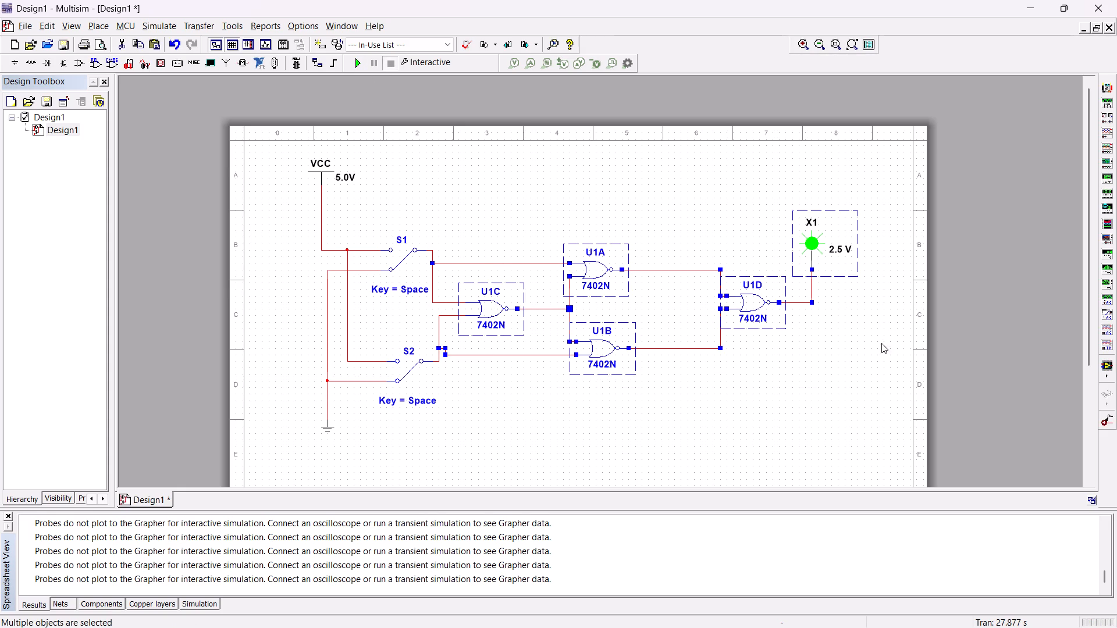
{"action": "key", "text": "Delete"}
{"action": "left_click_drag", "start_coordinate": [356, 418], "coordinate": [334, 264]}
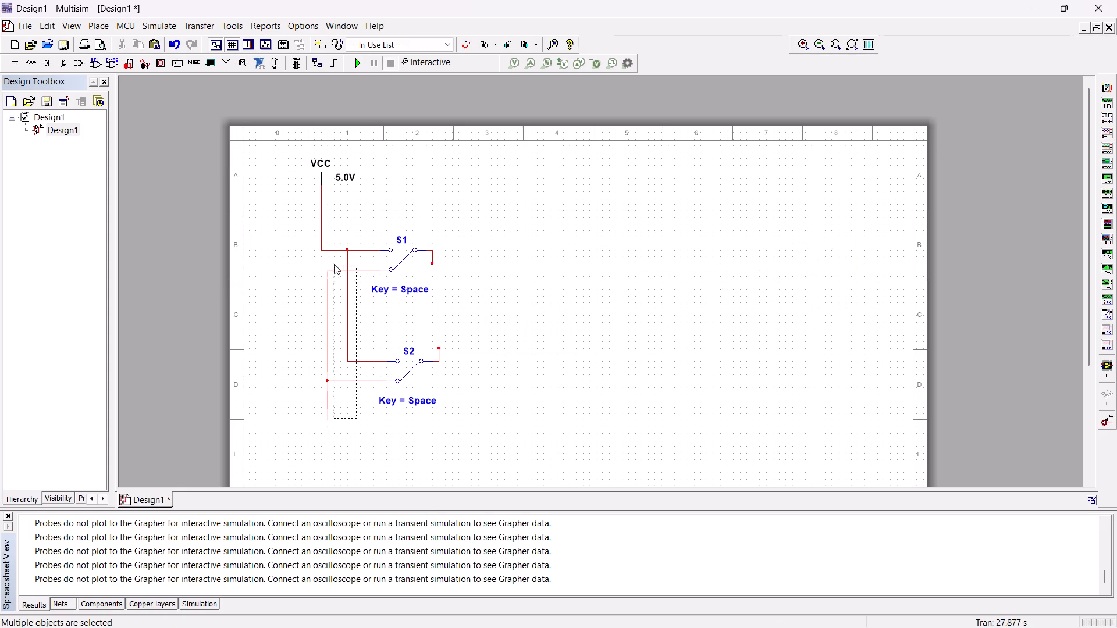
{"action": "left_click_drag", "start_coordinate": [334, 264], "coordinate": [335, 262]}
{"action": "key", "text": "Delete"}
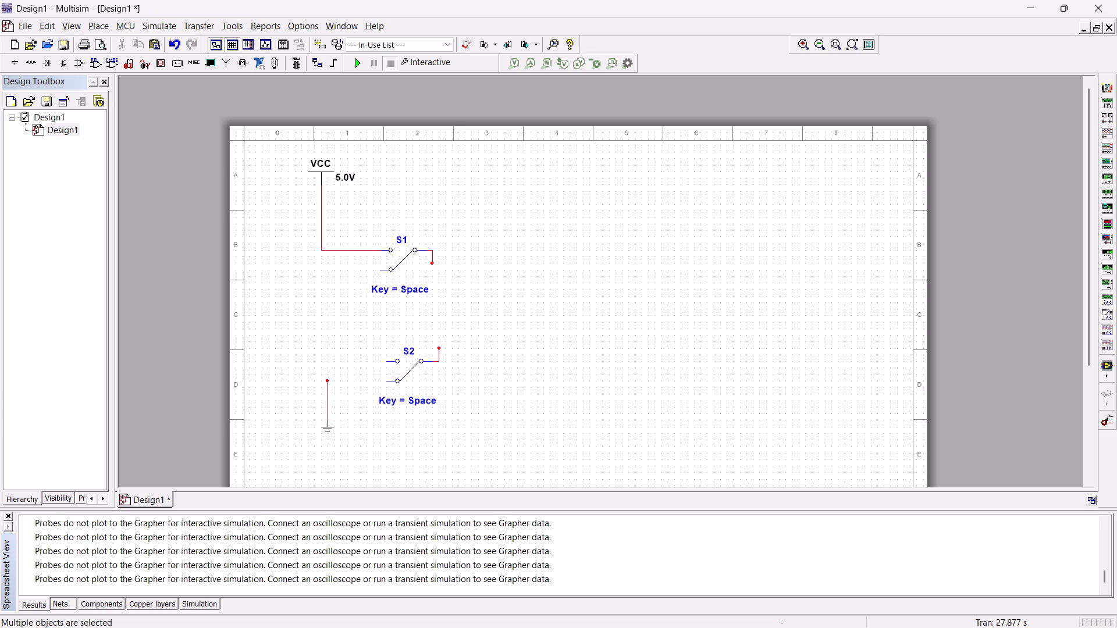
{"action": "left_click_drag", "start_coordinate": [468, 396], "coordinate": [361, 232]}
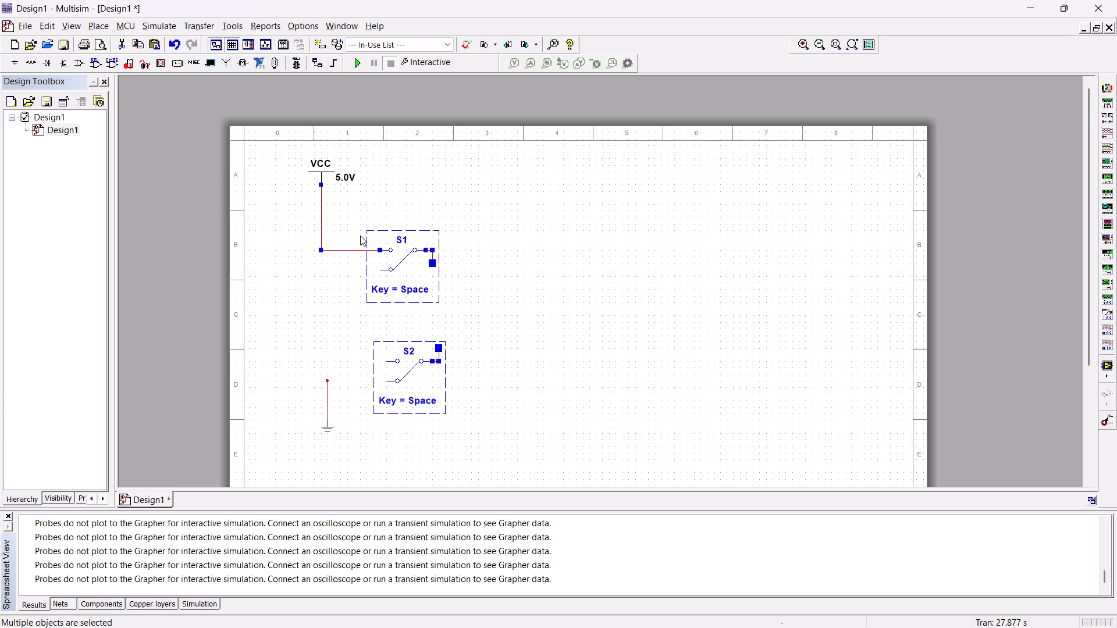
{"action": "key", "text": "Delete"}
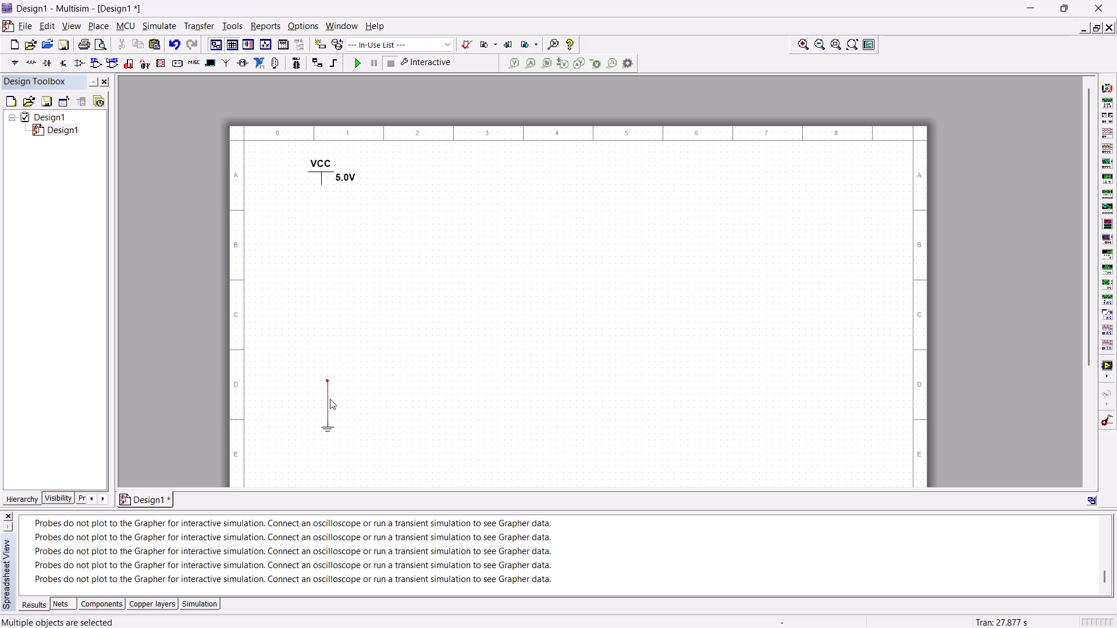
{"action": "left_click", "coordinate": [329, 406]}
{"action": "key", "text": "Delete"}
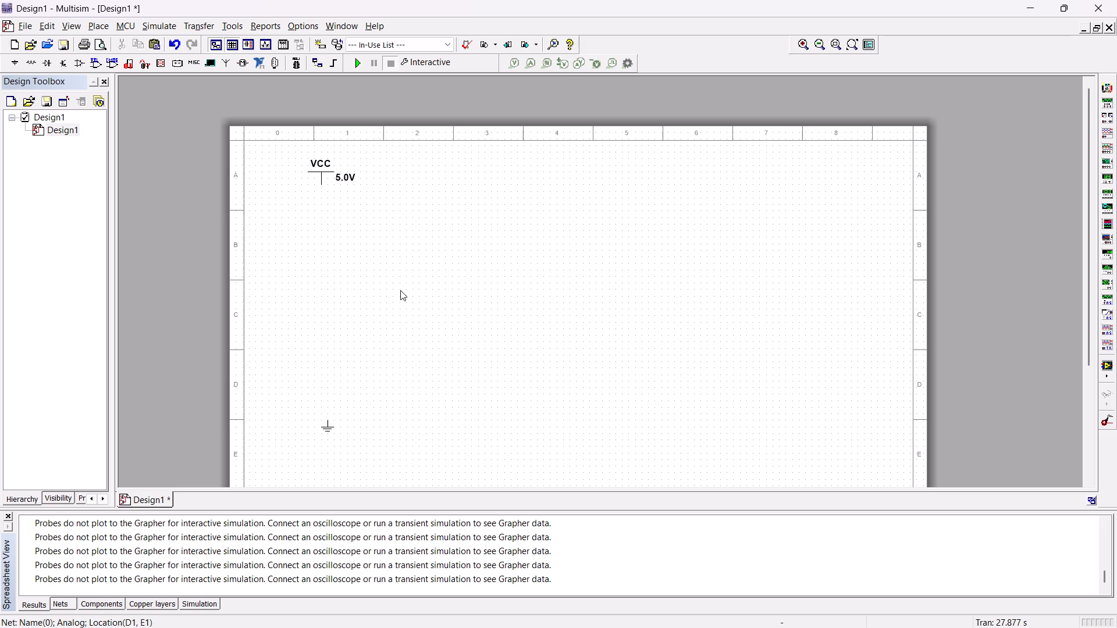
Paste two copies of the switch, S1 and S2, one above the other between VCC and the ground.
{"action": "key", "text": "ctrl+v"}
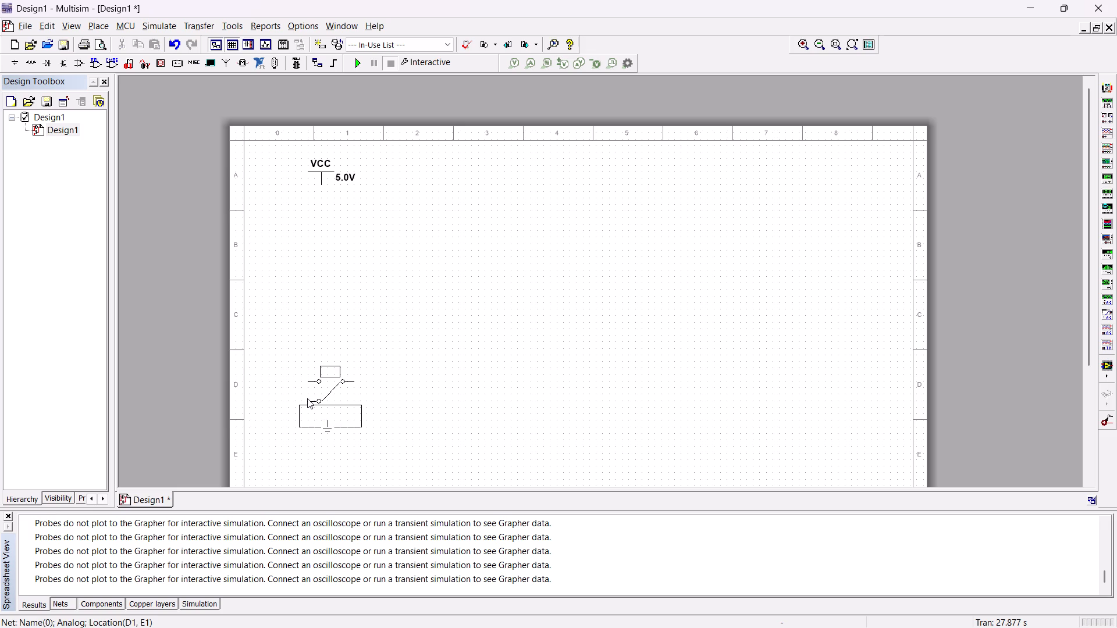
{"action": "left_click", "coordinate": [373, 258]}
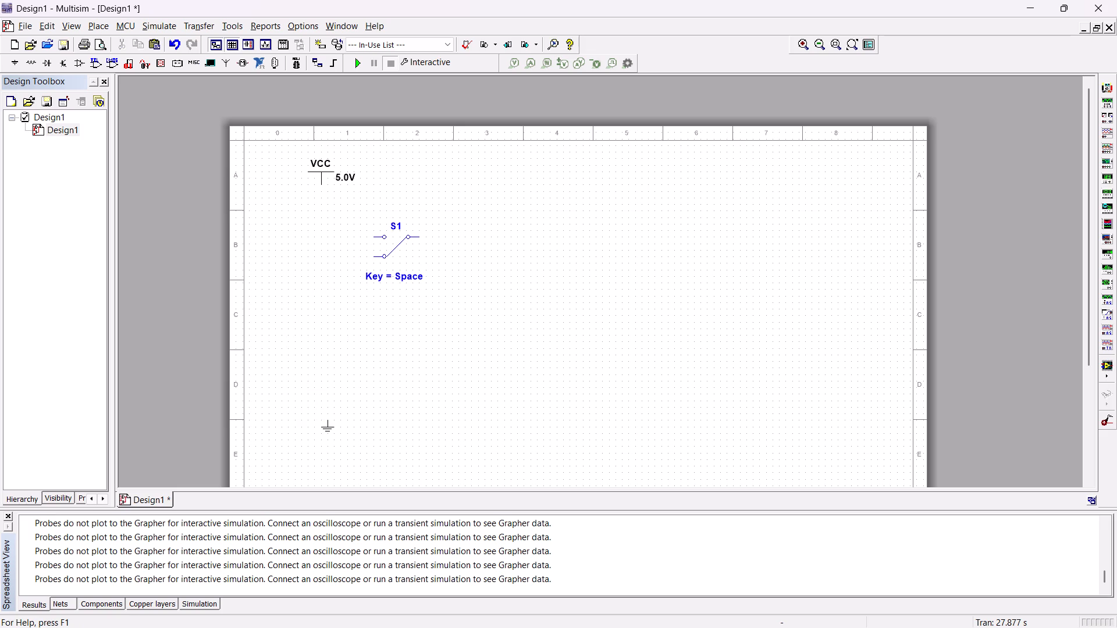
{"action": "key", "text": "ctrl+v"}
{"action": "left_click", "coordinate": [382, 360]}
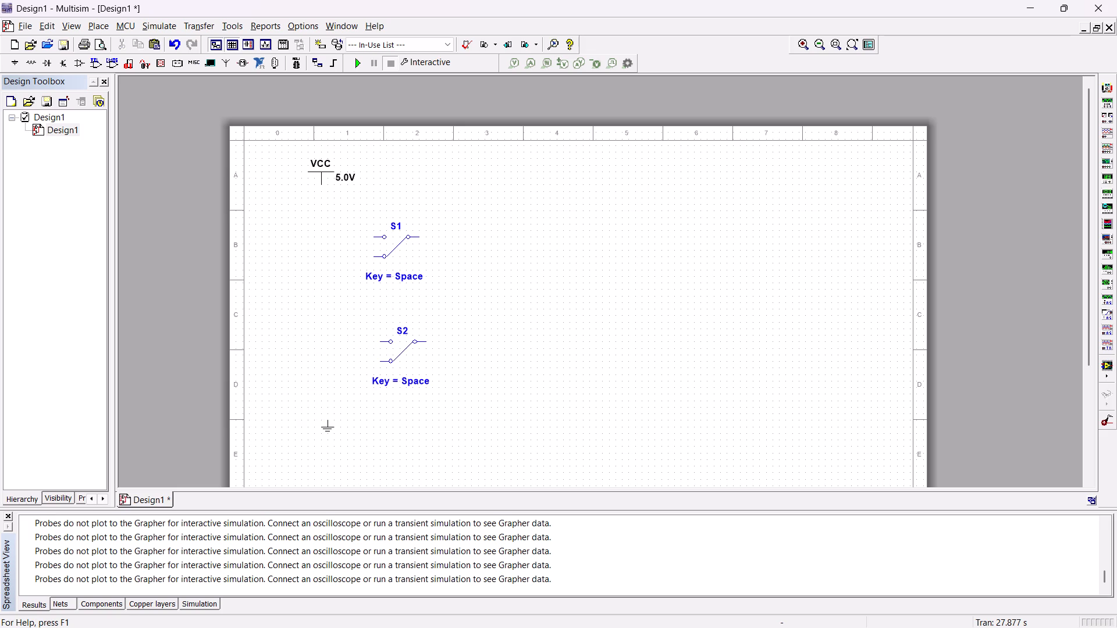
Wire the lower contacts of S2 and S1 to the ground.
{"action": "left_click", "coordinate": [380, 362]}
{"action": "left_click", "coordinate": [328, 419]}
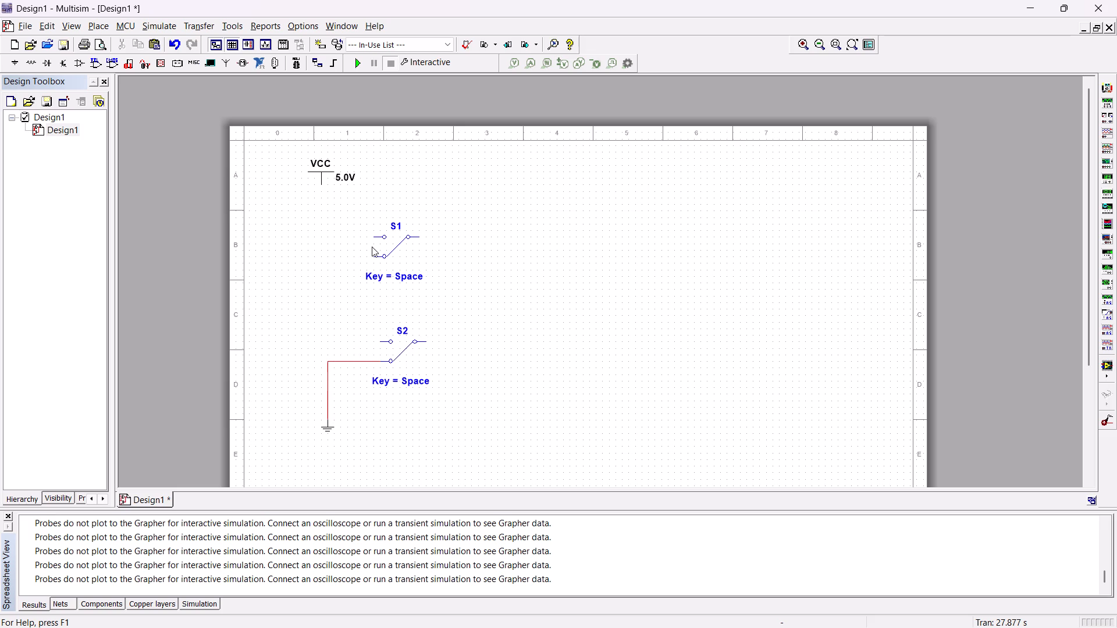
{"action": "left_click", "coordinate": [374, 256]}
{"action": "left_click", "coordinate": [328, 363]}
Wire the upper contacts of S2 and S1 to VCC.
{"action": "left_click", "coordinate": [384, 341]}
{"action": "left_click", "coordinate": [378, 342]}
{"action": "left_click", "coordinate": [322, 185]}
{"action": "left_click", "coordinate": [371, 236]}
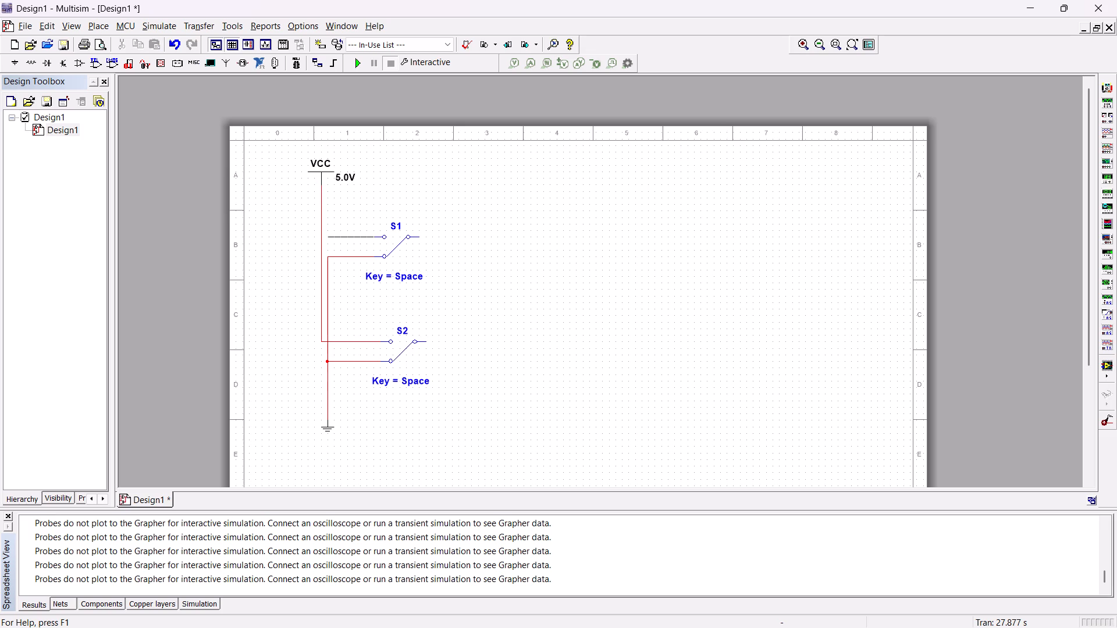
{"action": "left_click", "coordinate": [323, 237]}
Place five 7402N TTL NOR gates: one beside the switches, two stacked after it, and two in a row after those.
{"action": "left_click", "coordinate": [15, 60]}
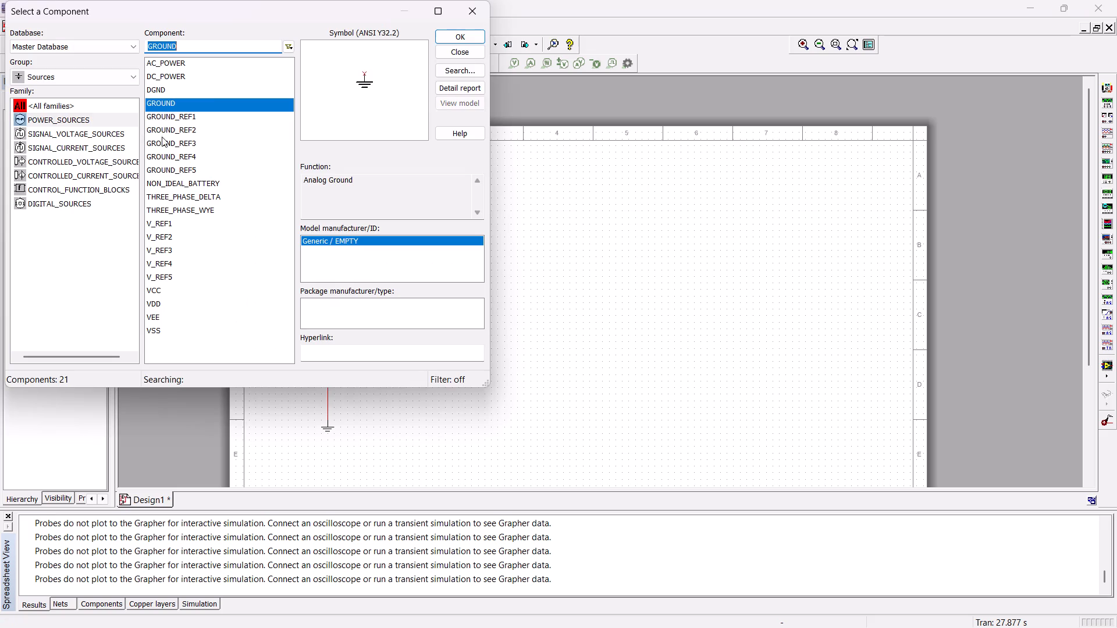
{"action": "left_click", "coordinate": [88, 80]}
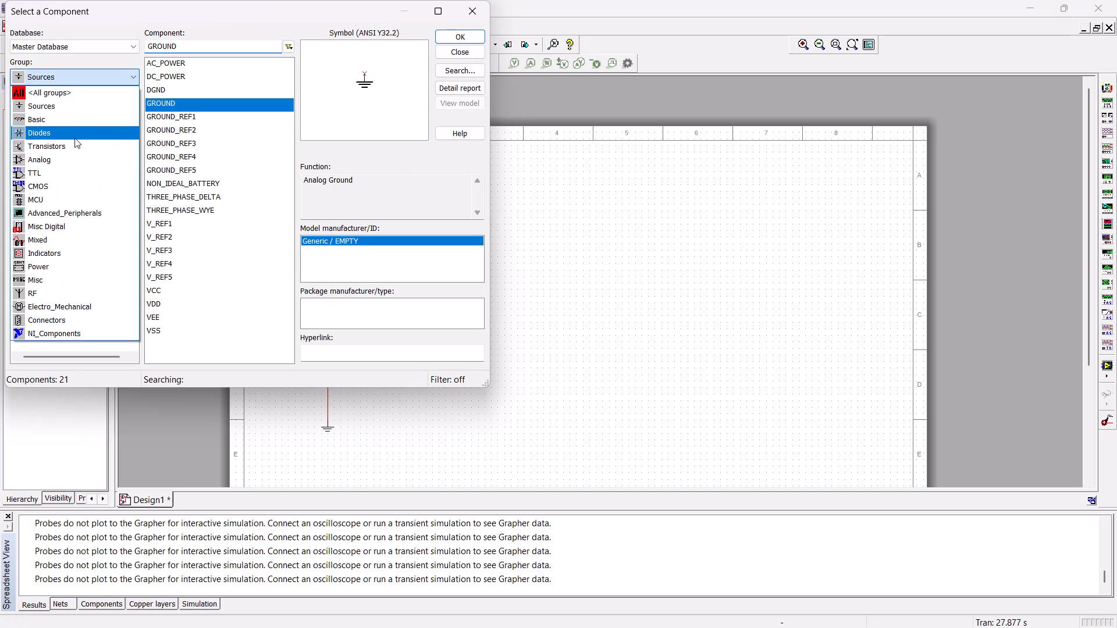
{"action": "left_click", "coordinate": [58, 171]}
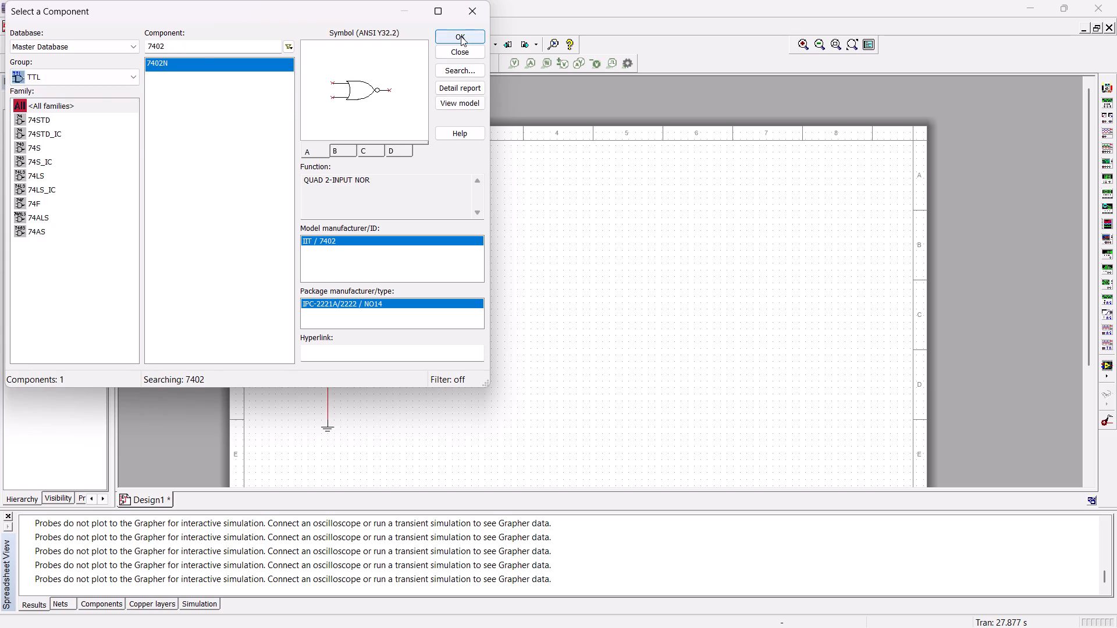
{"action": "left_click", "coordinate": [461, 35]}
{"action": "left_click_drag", "start_coordinate": [472, 37], "coordinate": [479, 44]}
{"action": "left_click", "coordinate": [753, 307]}
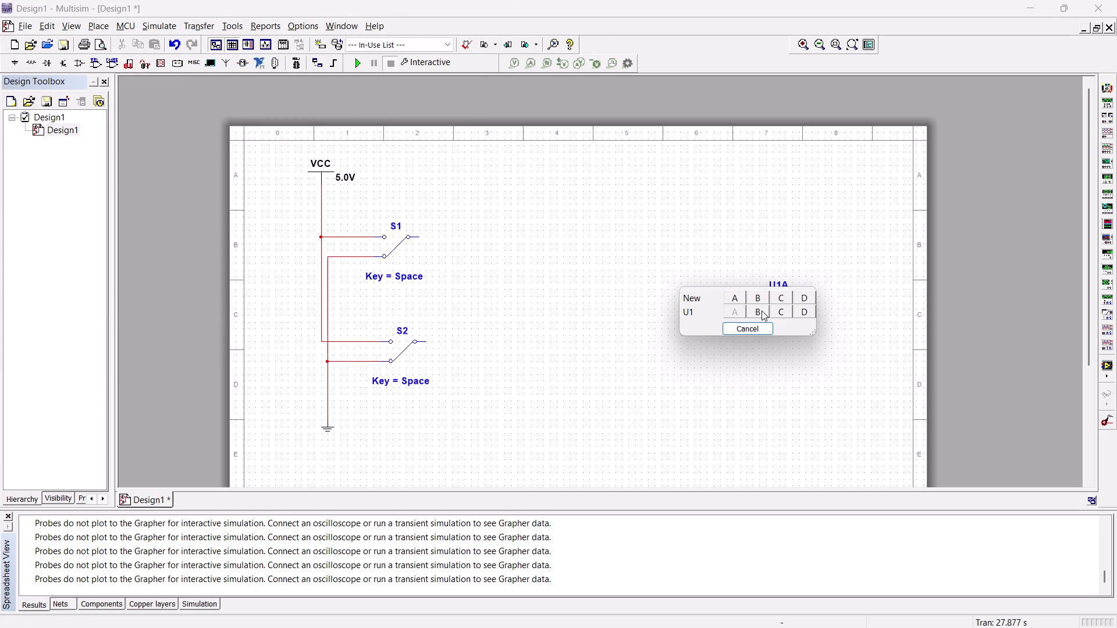
{"action": "left_click_drag", "start_coordinate": [762, 311], "coordinate": [768, 317]}
{"action": "left_click", "coordinate": [657, 311]}
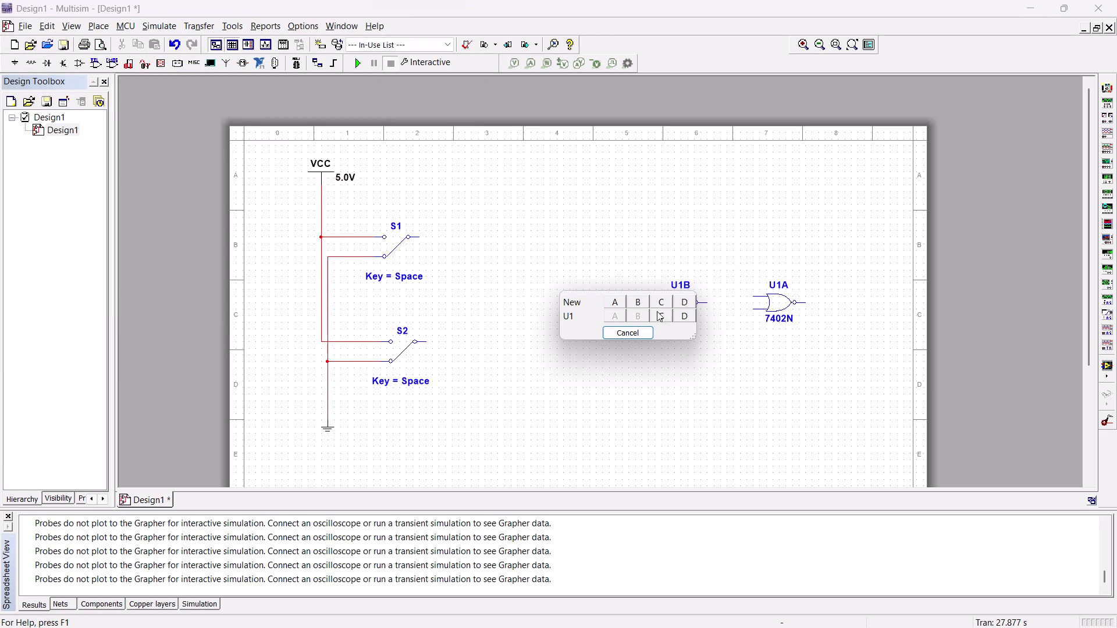
{"action": "left_click_drag", "start_coordinate": [667, 311], "coordinate": [674, 317]}
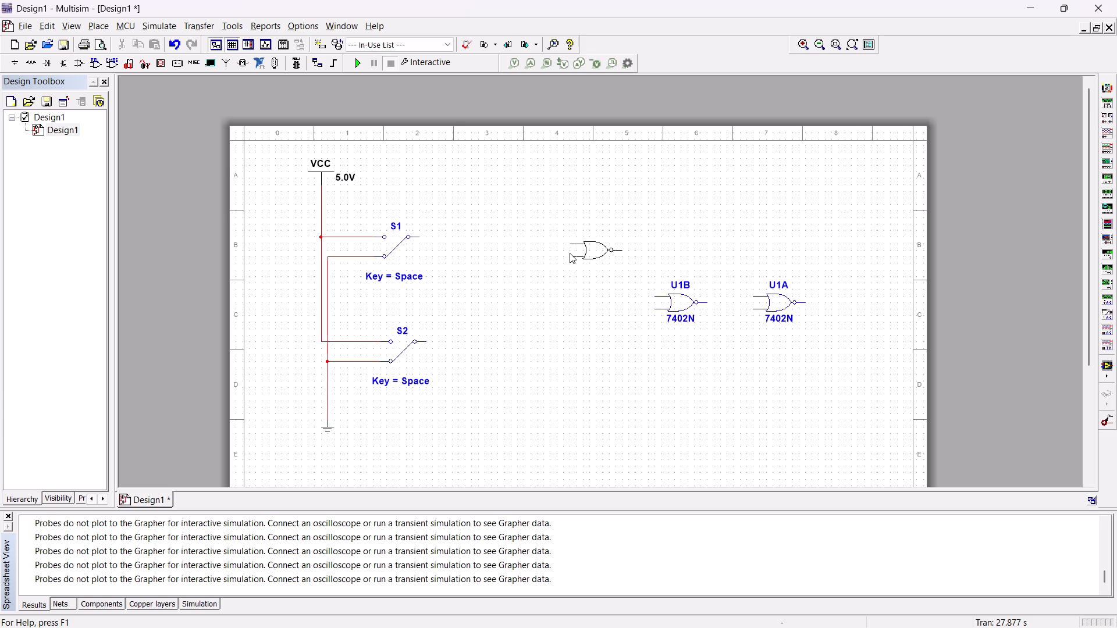
{"action": "left_click", "coordinate": [570, 253]}
{"action": "left_click_drag", "start_coordinate": [573, 261], "coordinate": [579, 267]}
{"action": "left_click", "coordinate": [572, 370]}
{"action": "left_click_drag", "start_coordinate": [577, 378], "coordinate": [584, 384]}
{"action": "left_click", "coordinate": [488, 313]}
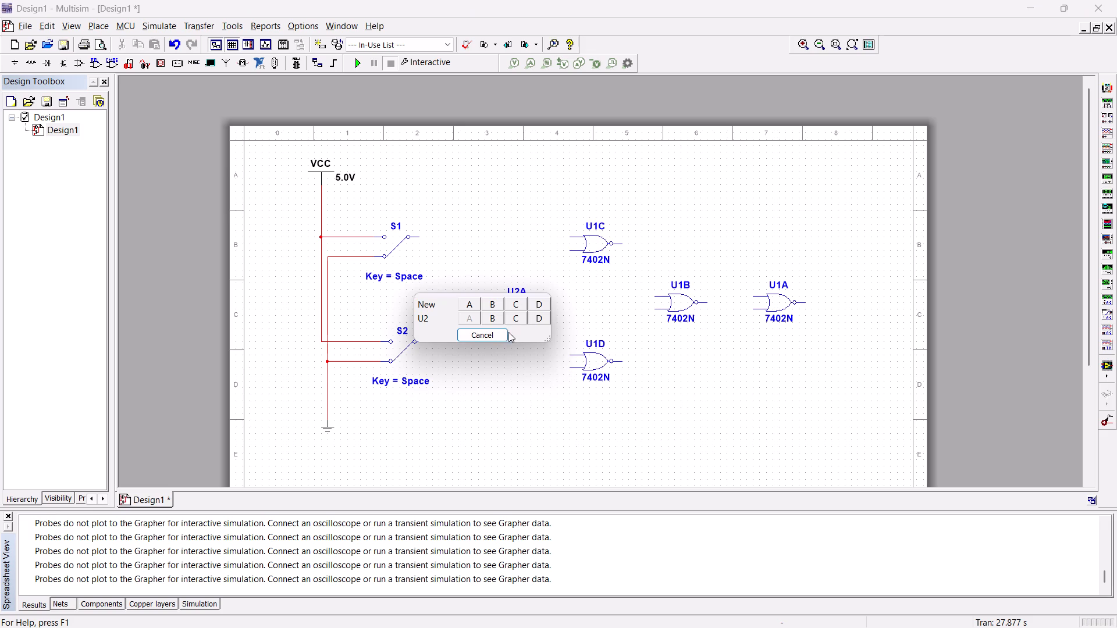
{"action": "left_click", "coordinate": [496, 330]}
Place a PROBE_DIG_GREEN indicator just above the output of NOR gate U1A.
{"action": "left_click", "coordinate": [76, 74]}
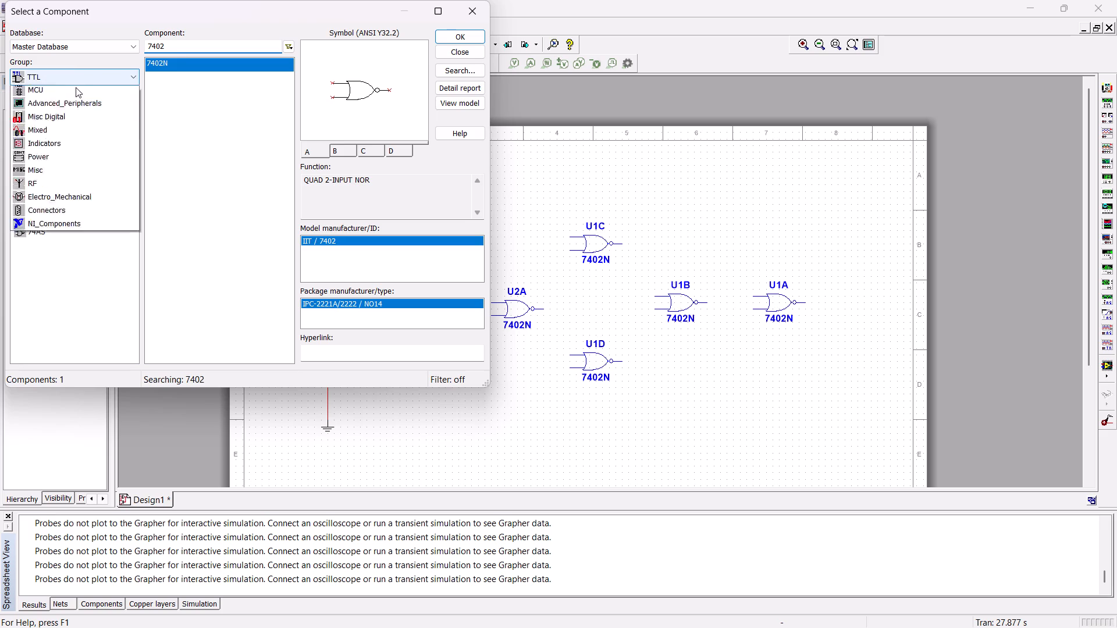
{"action": "left_click", "coordinate": [45, 250]}
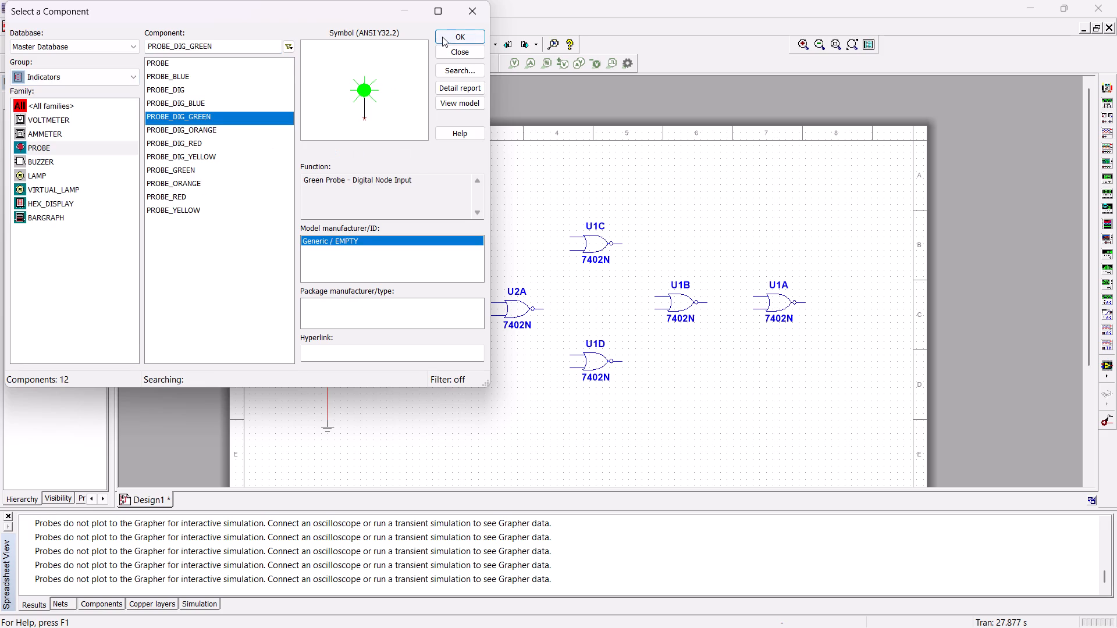
{"action": "left_click", "coordinate": [443, 35]}
{"action": "left_click", "coordinate": [811, 267]}
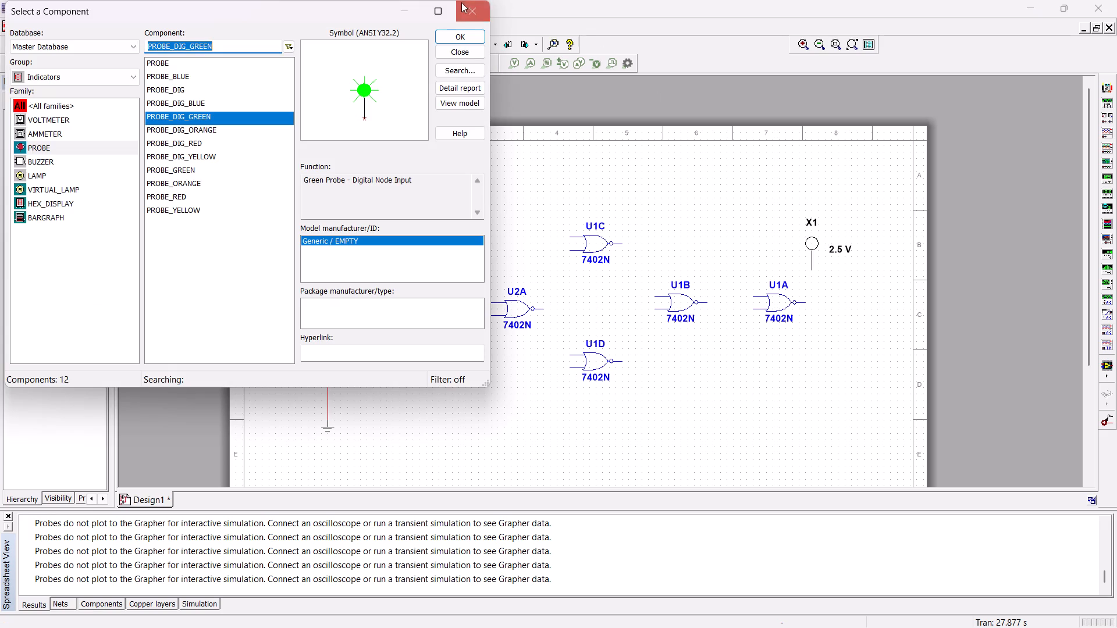
{"action": "left_click", "coordinate": [468, 5]}
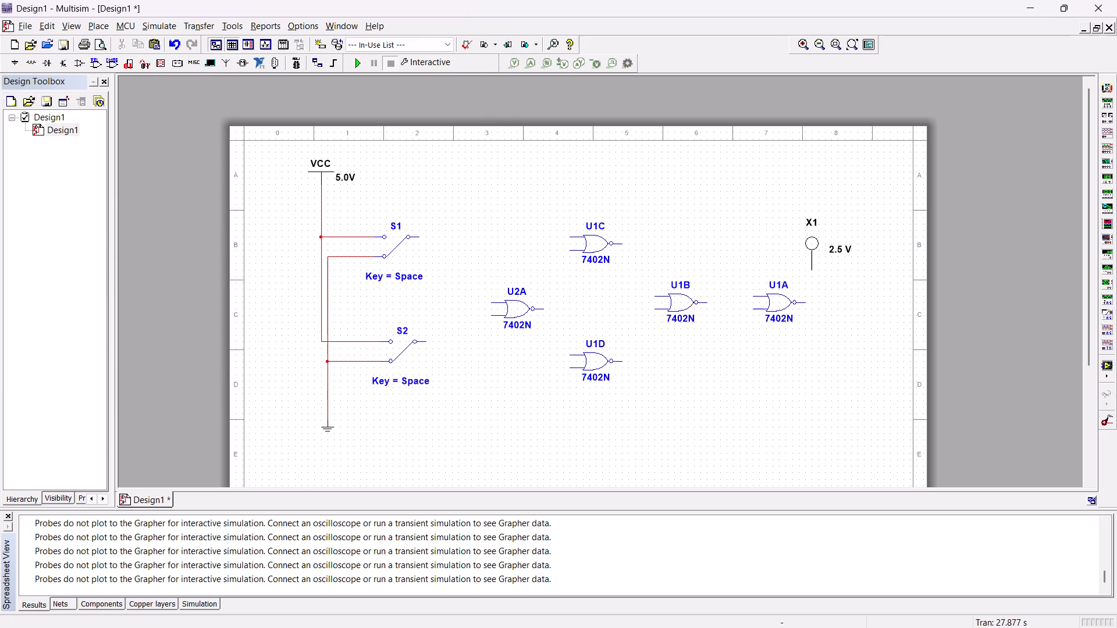
Wire U1A's output to the probe, join U1A's two inputs, and feed them from U1B's output.
{"action": "left_click_drag", "start_coordinate": [803, 302], "coordinate": [805, 297]}
{"action": "left_click", "coordinate": [811, 270]}
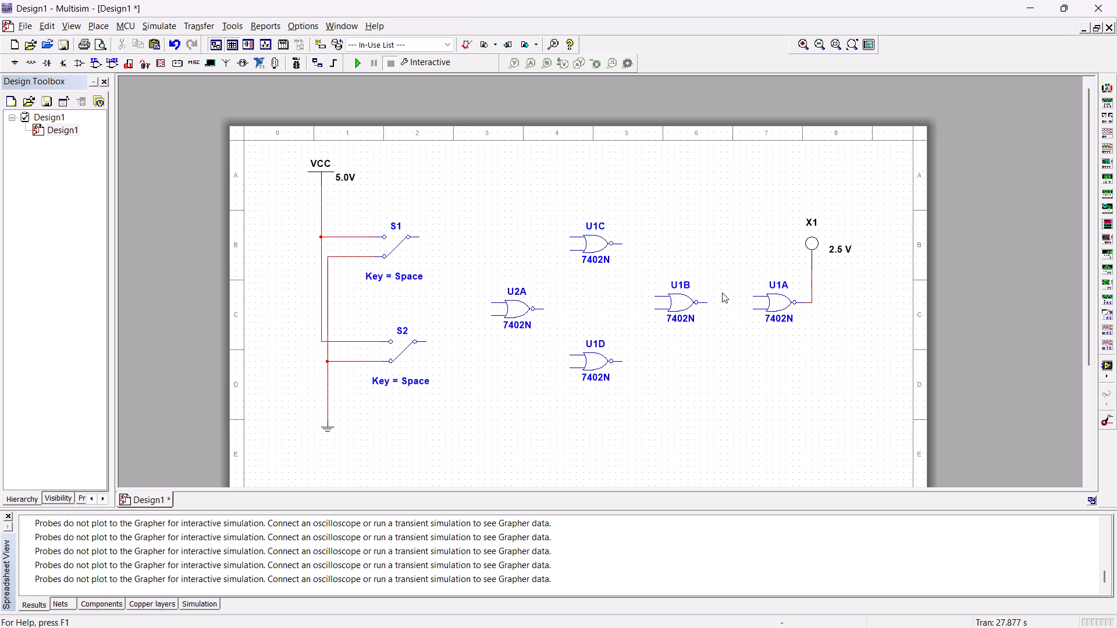
{"action": "left_click", "coordinate": [752, 295]}
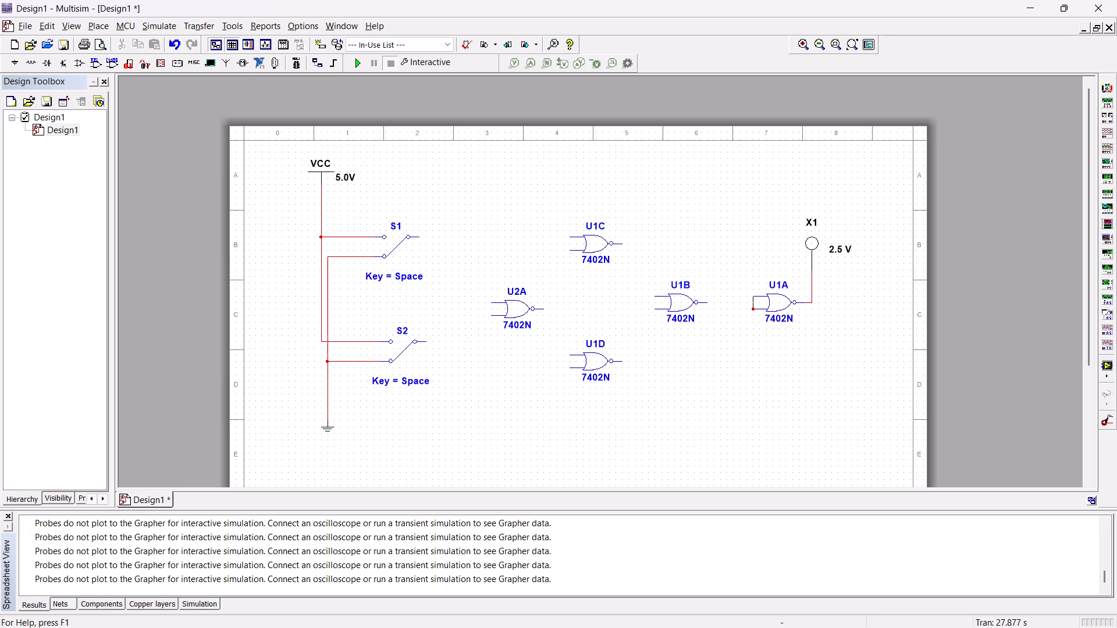
{"action": "left_click", "coordinate": [755, 310]}
{"action": "left_click", "coordinate": [707, 301]}
{"action": "left_click", "coordinate": [753, 301]}
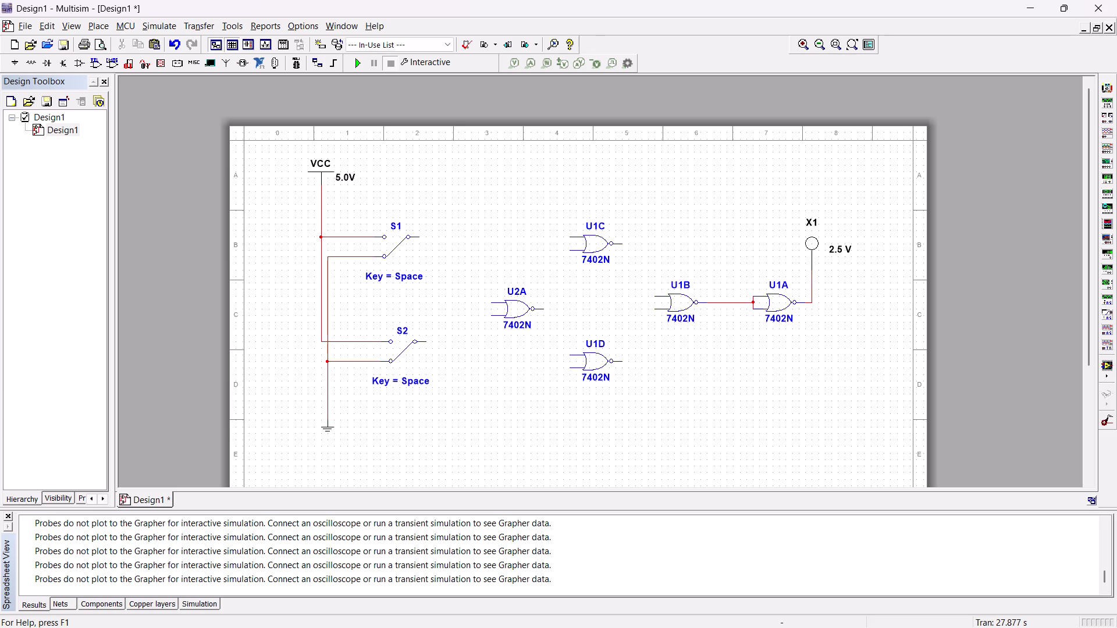
Wire the outputs of U1C and U1D to the upper and lower inputs of U1B.
{"action": "left_click", "coordinate": [655, 295]}
{"action": "left_click", "coordinate": [624, 244]}
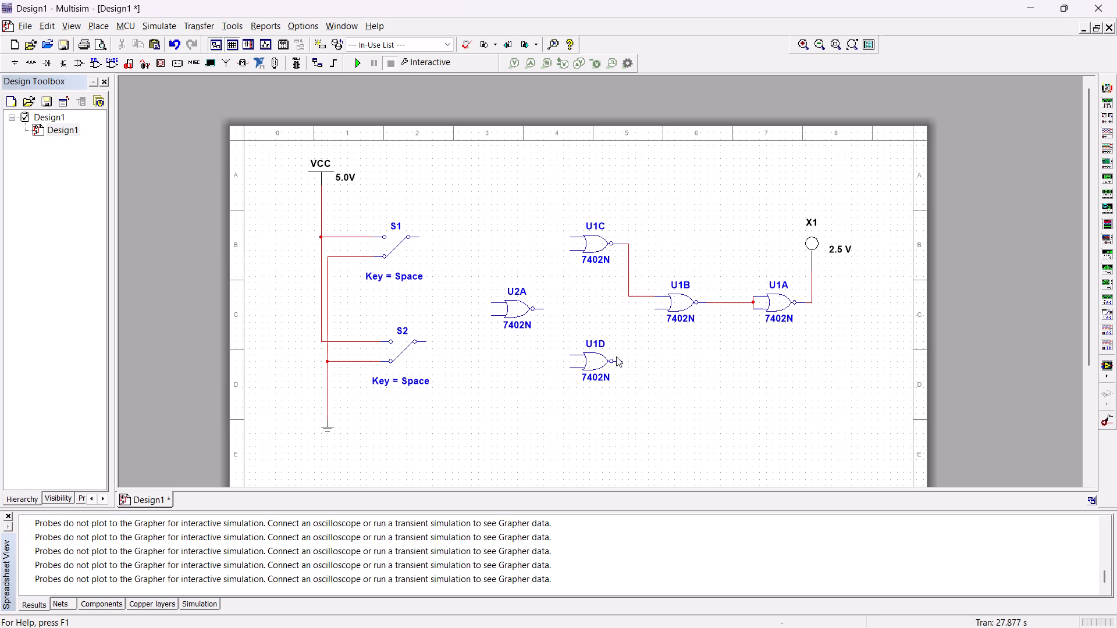
{"action": "left_click", "coordinate": [624, 362]}
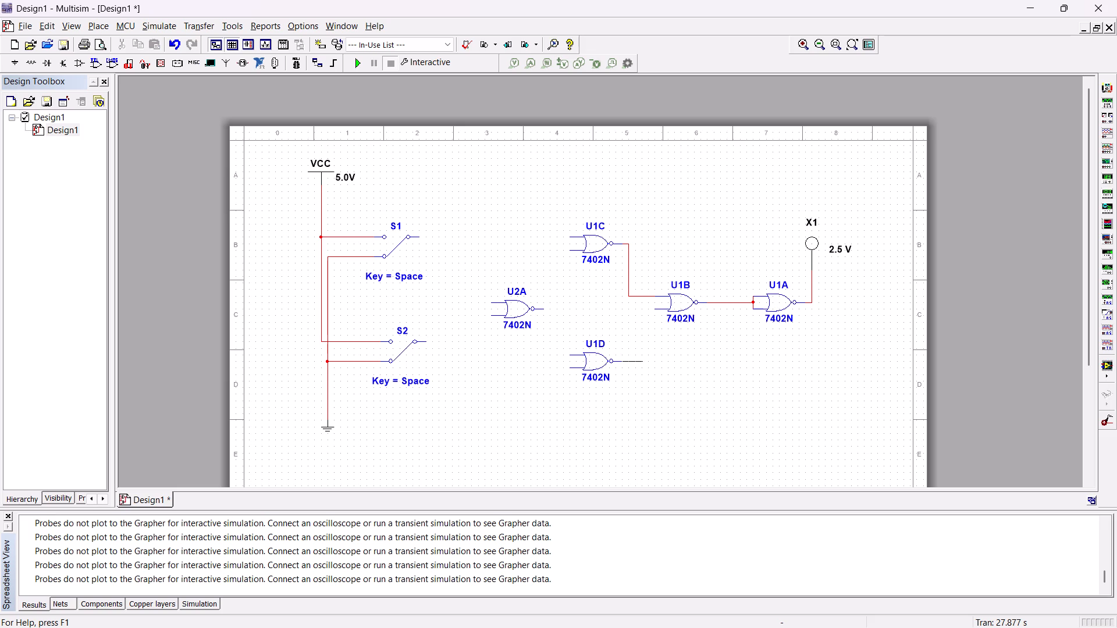
{"action": "left_click", "coordinate": [654, 309]}
Join U1C's lower input to U1D's upper input and connect U2A's output to that wire.
{"action": "left_click", "coordinate": [570, 252]}
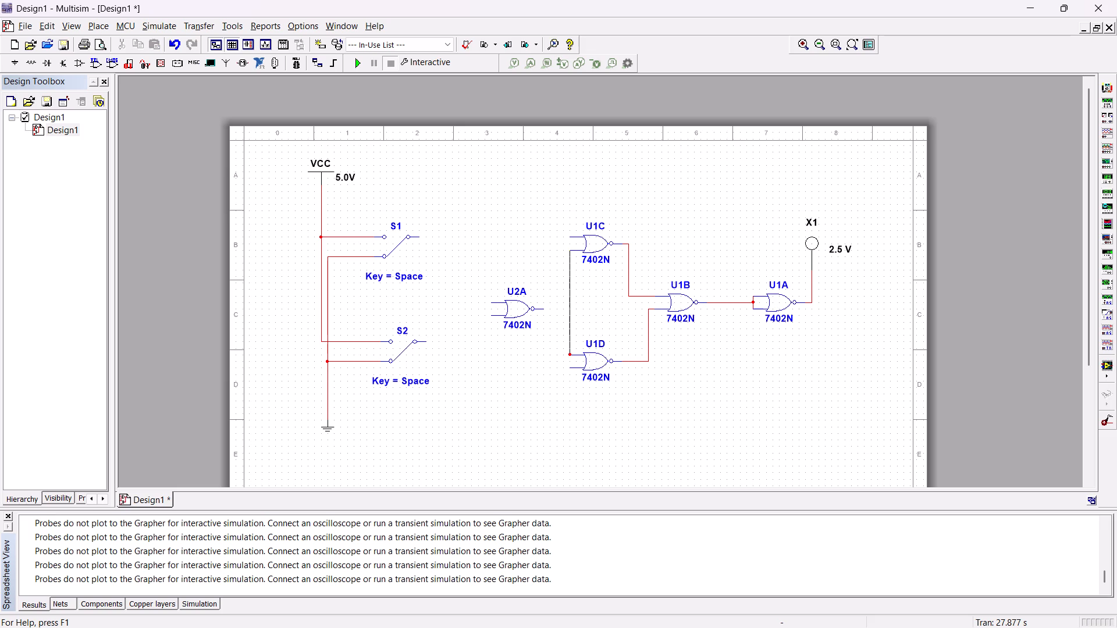
{"action": "left_click", "coordinate": [572, 356]}
{"action": "left_click", "coordinate": [545, 308]}
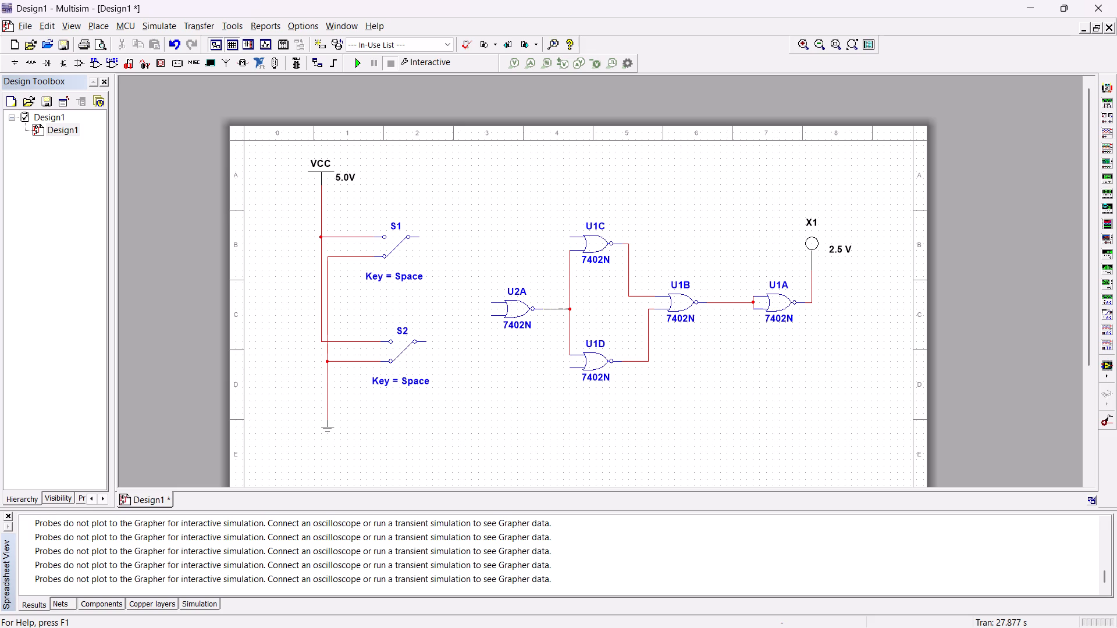
{"action": "left_click", "coordinate": [571, 308]}
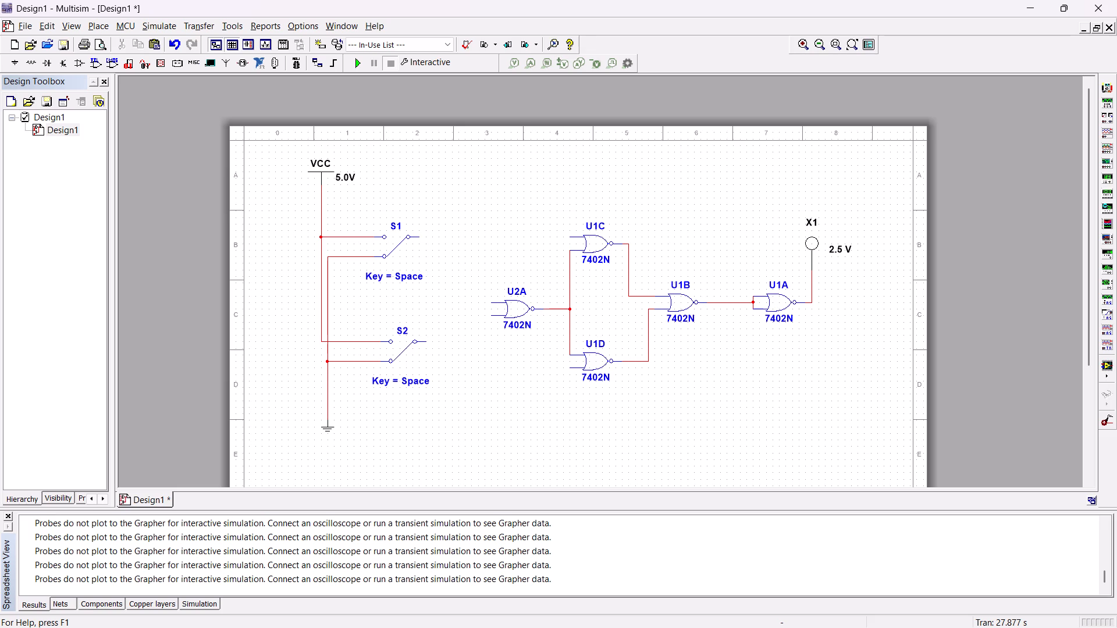
Wire the common contacts of S1 and S2 to the upper and lower inputs of U2A.
{"action": "left_click", "coordinate": [420, 238]}
{"action": "left_click", "coordinate": [489, 302]}
{"action": "left_click_drag", "start_coordinate": [426, 342], "coordinate": [440, 345]}
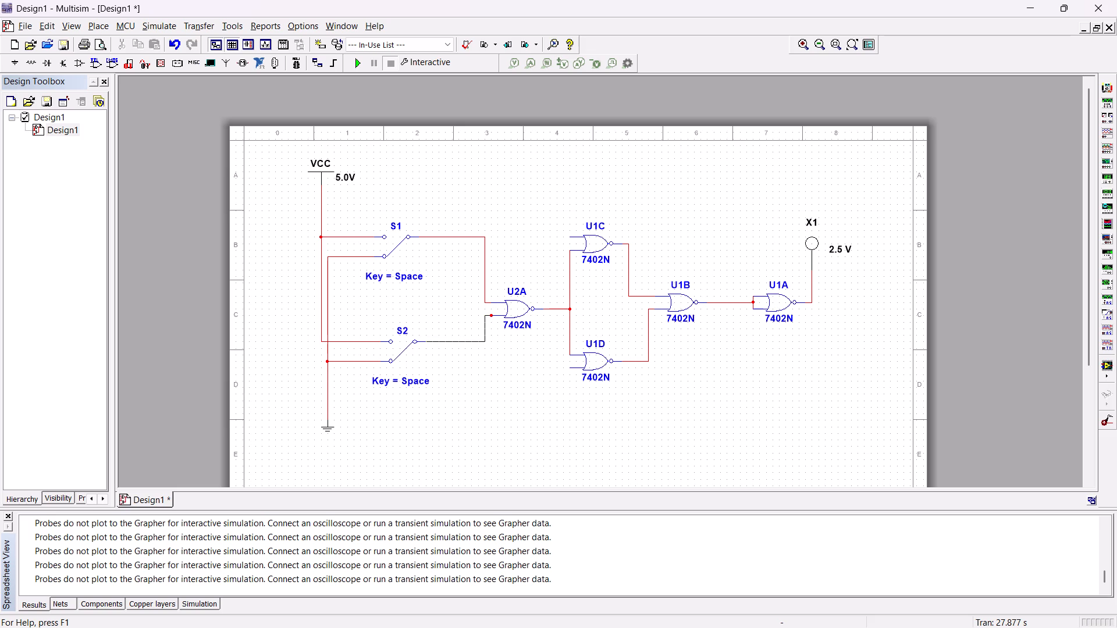
{"action": "left_click", "coordinate": [490, 317]}
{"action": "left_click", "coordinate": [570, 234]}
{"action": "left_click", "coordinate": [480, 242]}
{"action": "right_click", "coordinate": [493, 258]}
Connect U1C's upper input to the S1 output wire and U1D's lower input to the S2 output wire.
{"action": "left_click", "coordinate": [568, 237]}
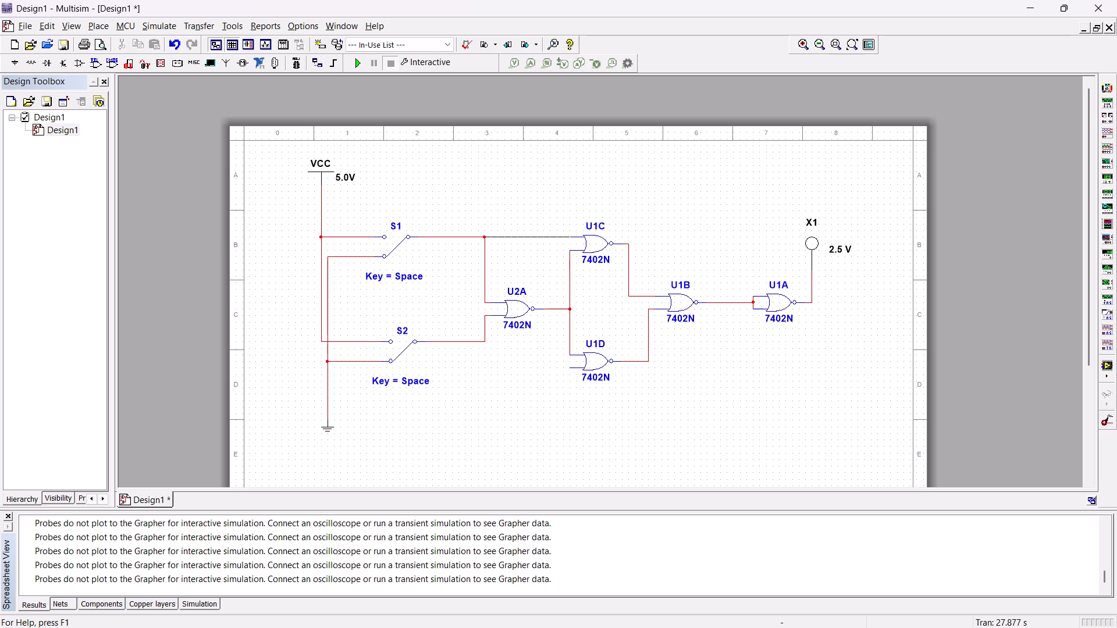
{"action": "left_click", "coordinate": [486, 238]}
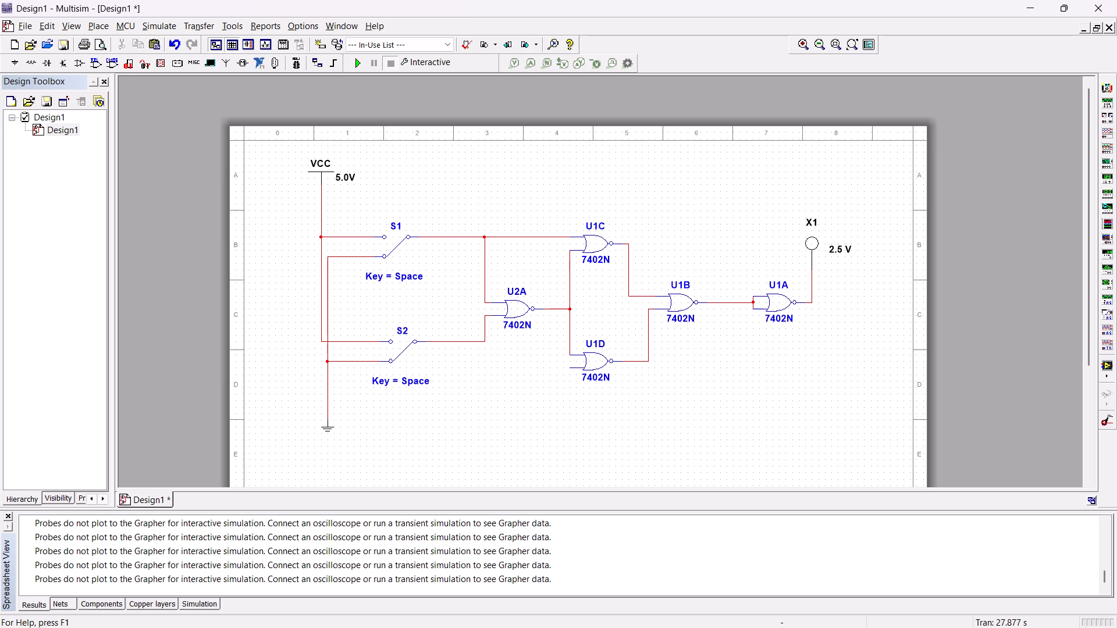
{"action": "left_click", "coordinate": [571, 366]}
{"action": "left_click", "coordinate": [440, 342]}
Run the simulation, toggle S2, S1 and S2 again to test the probe's response, and stop it.
{"action": "left_click", "coordinate": [350, 69]}
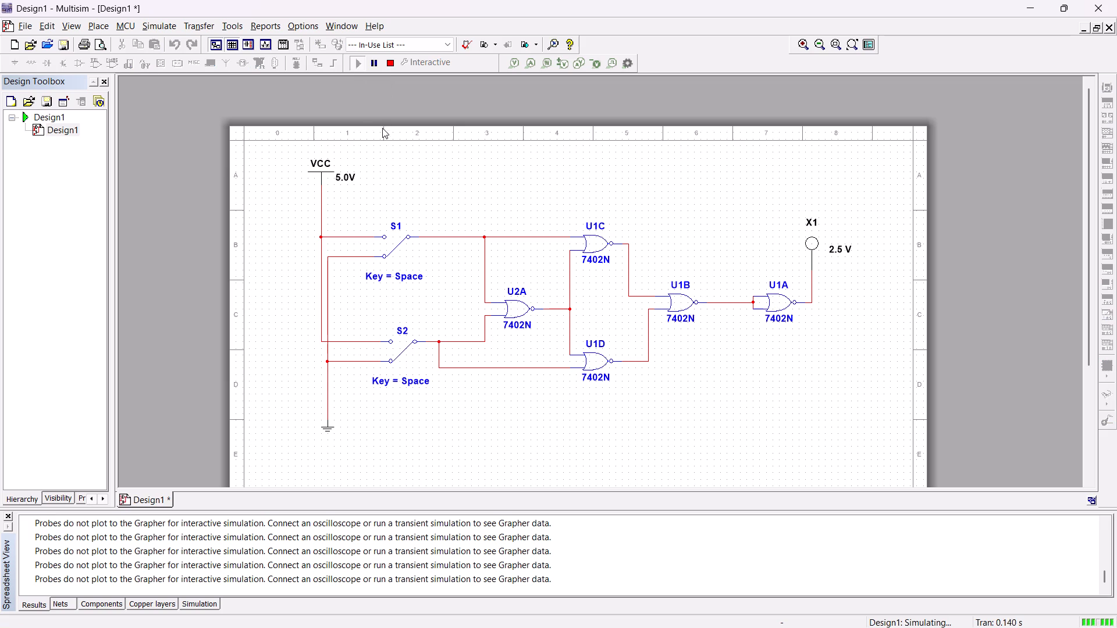
{"action": "left_click", "coordinate": [409, 352]}
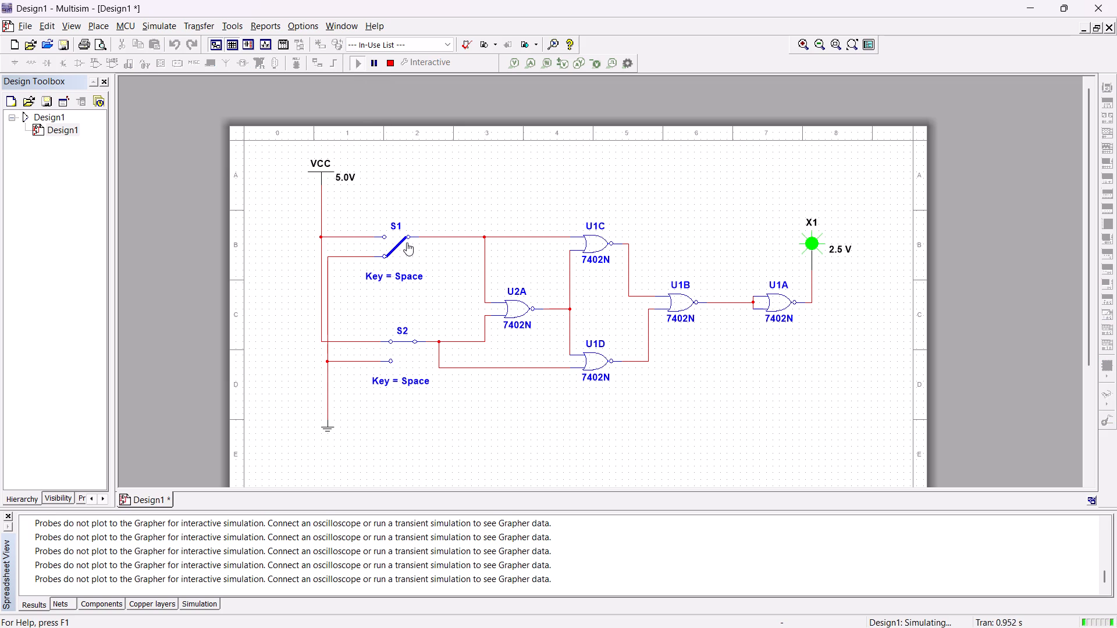
{"action": "left_click", "coordinate": [399, 245]}
{"action": "left_click", "coordinate": [397, 345]}
{"action": "left_click", "coordinate": [394, 67]}
Delete both switches, NOR gates U2A, U1C and U1D, and the wires attached to them.
{"action": "left_click_drag", "start_coordinate": [646, 447], "coordinate": [560, 408]}
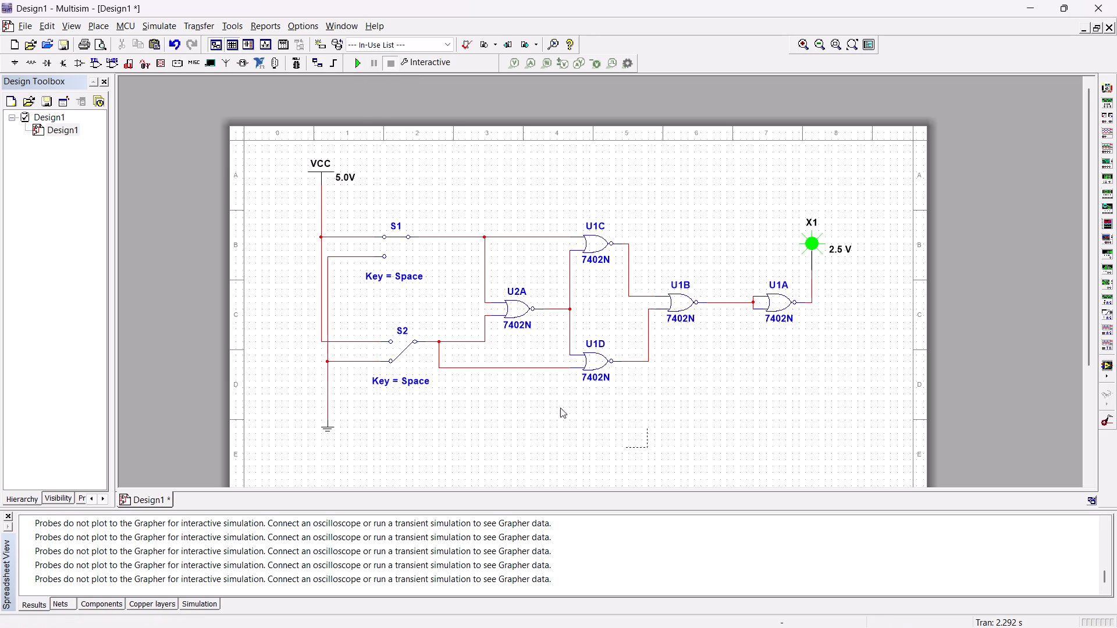
{"action": "left_click_drag", "start_coordinate": [560, 408], "coordinate": [378, 200]}
{"action": "key", "text": "Delete"}
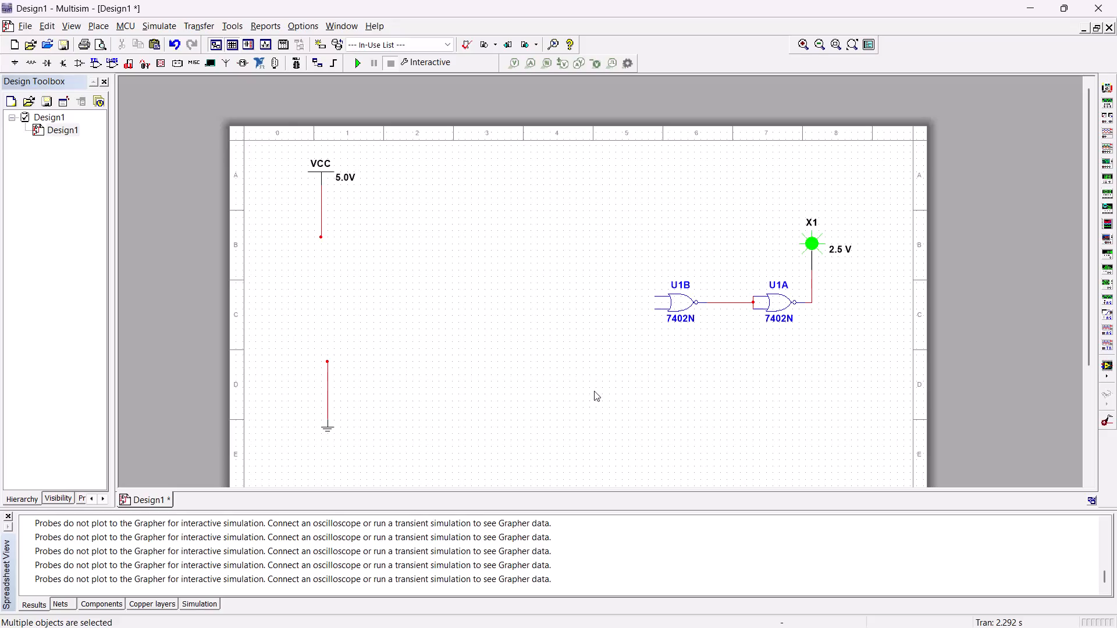
Delete NOR gate U1A together with its input and output wires.
{"action": "left_click_drag", "start_coordinate": [787, 380], "coordinate": [715, 287]}
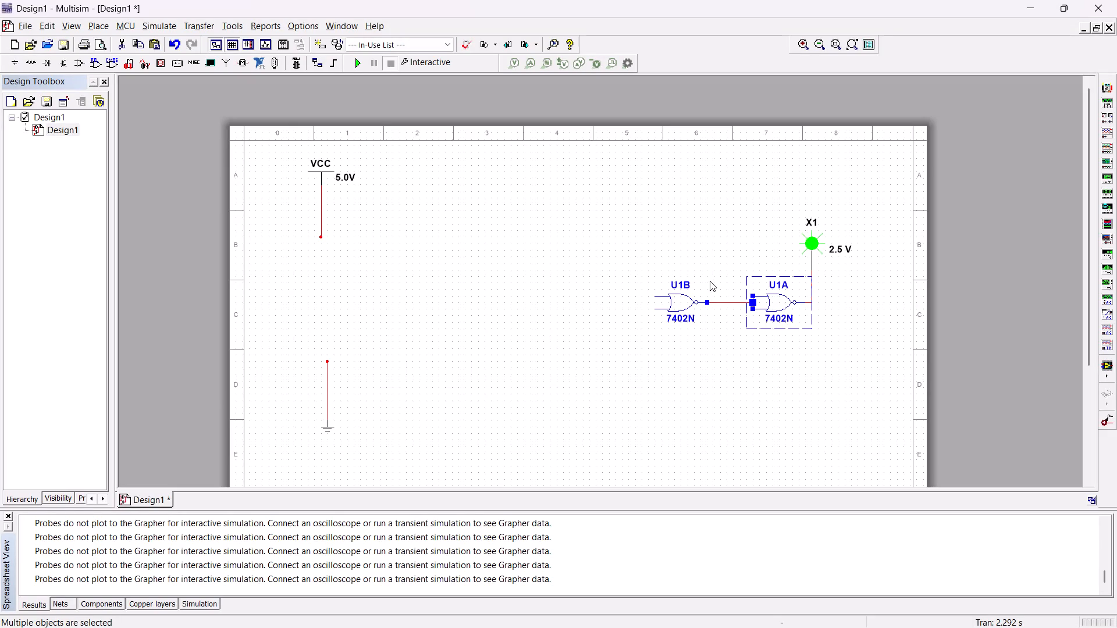
{"action": "key", "text": "Delete"}
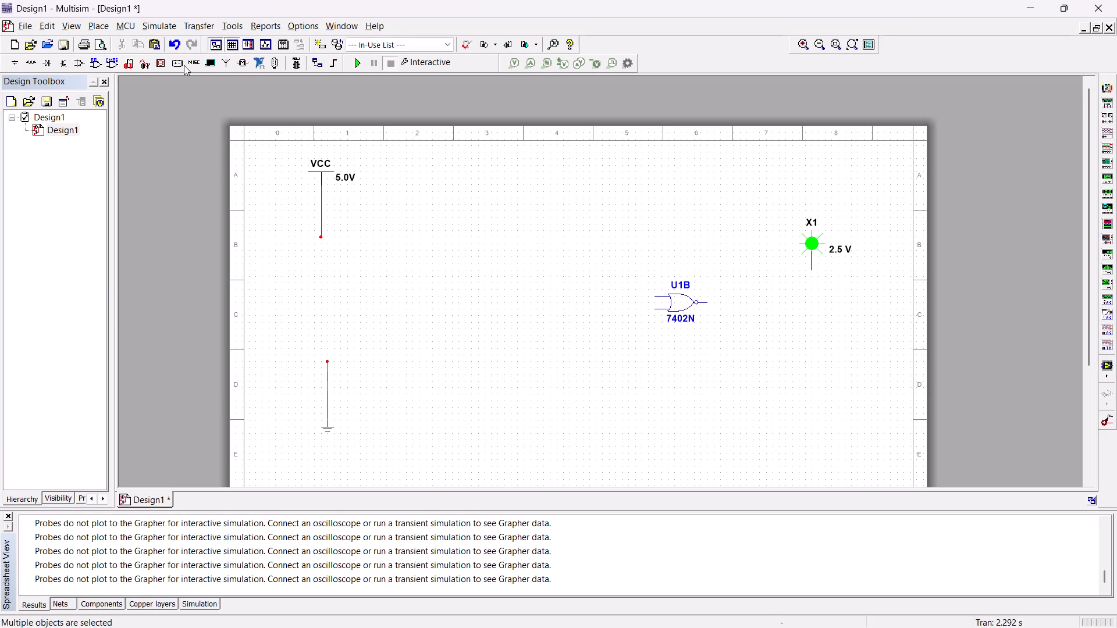
Place three TTL 7402N NOR gates from sections A, C and D of U1 between the supply symbols and U1B.
{"action": "left_click", "coordinate": [10, 64]}
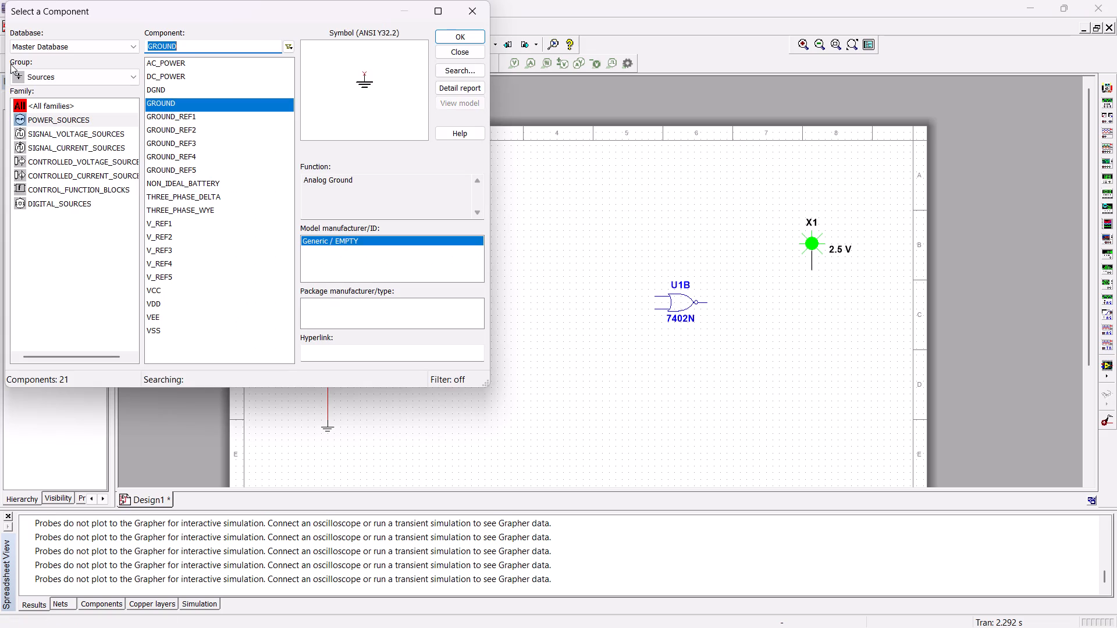
{"action": "left_click", "coordinate": [78, 78]}
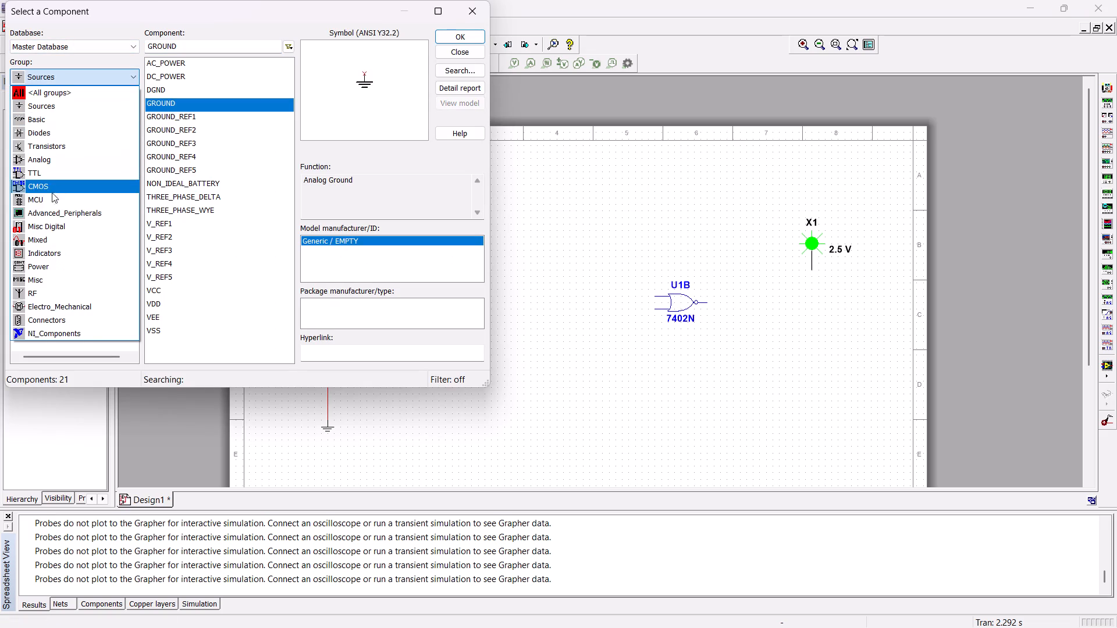
{"action": "left_click", "coordinate": [50, 178]}
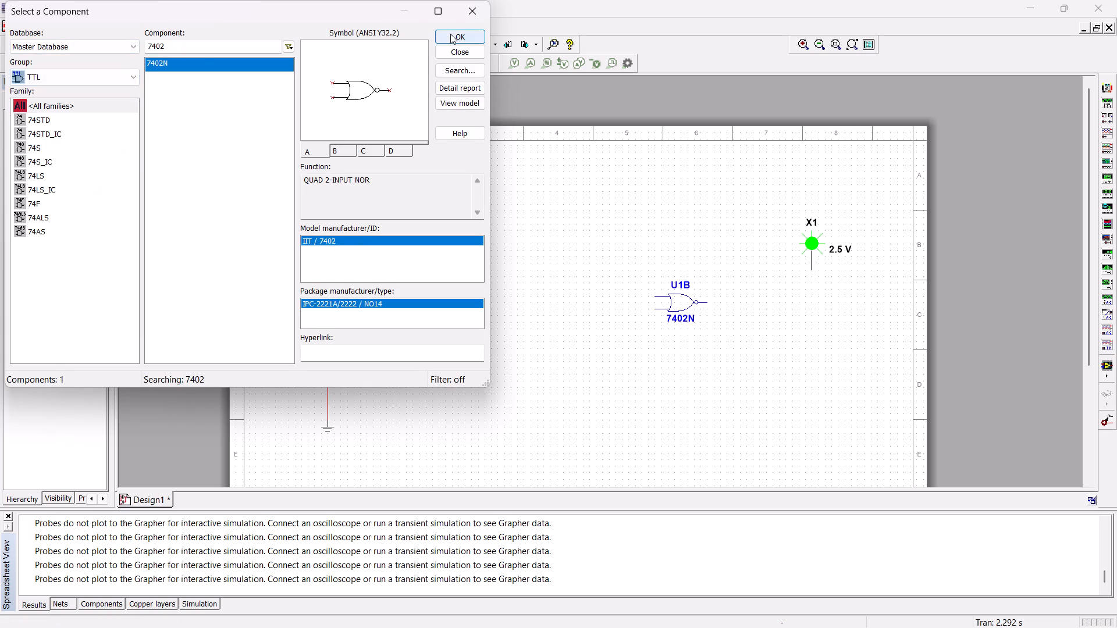
{"action": "left_click", "coordinate": [450, 34]}
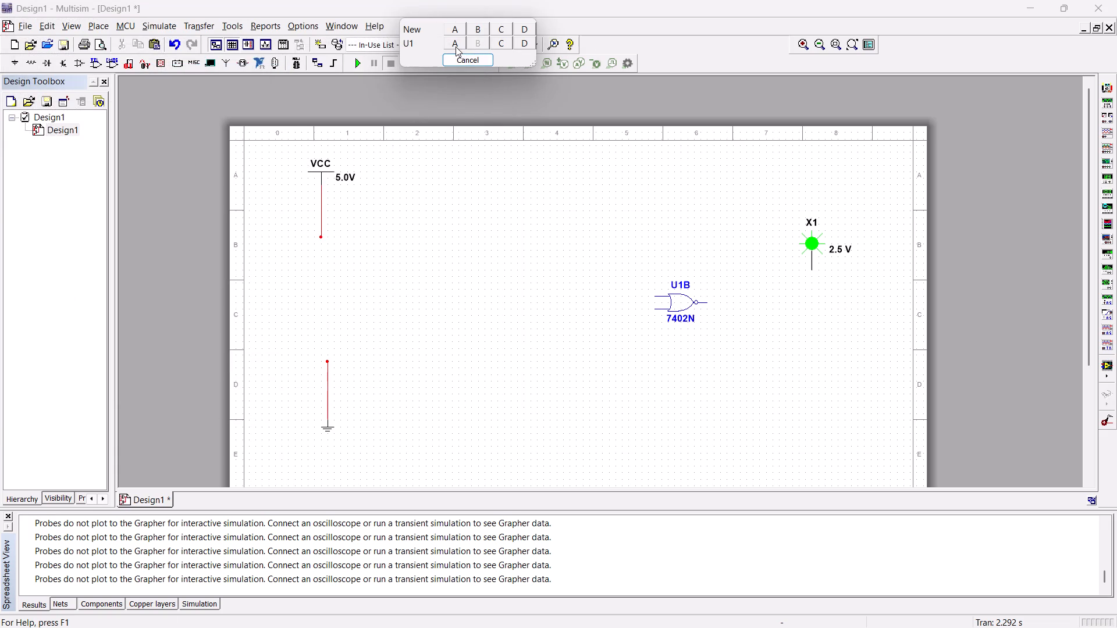
{"action": "left_click_drag", "start_coordinate": [456, 45], "coordinate": [462, 52]}
{"action": "left_click", "coordinate": [425, 320]}
{"action": "left_click_drag", "start_coordinate": [431, 322], "coordinate": [438, 328]}
{"action": "left_click", "coordinate": [516, 267]}
{"action": "left_click_drag", "start_coordinate": [526, 271], "coordinate": [532, 277]}
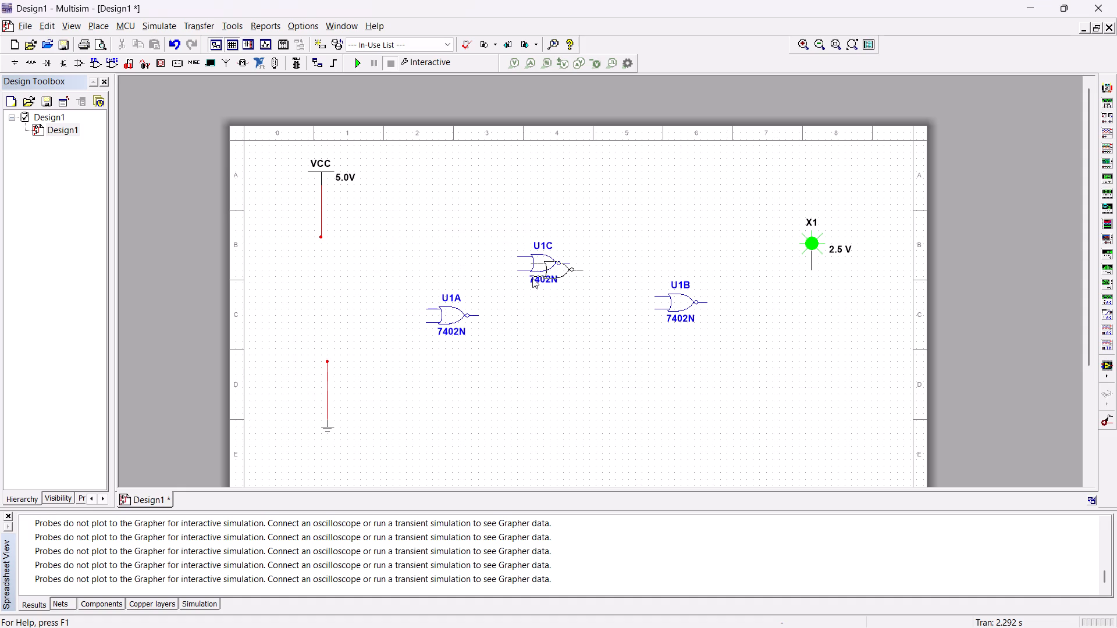
{"action": "left_click", "coordinate": [537, 349]}
{"action": "left_click", "coordinate": [552, 371]}
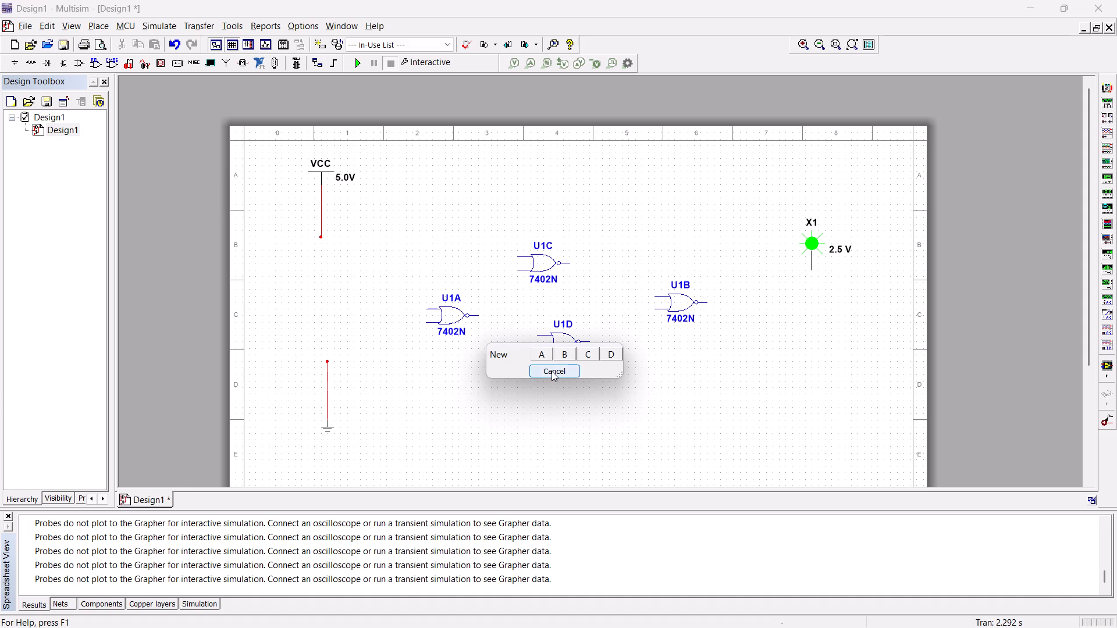
{"action": "left_click", "coordinate": [476, 16]}
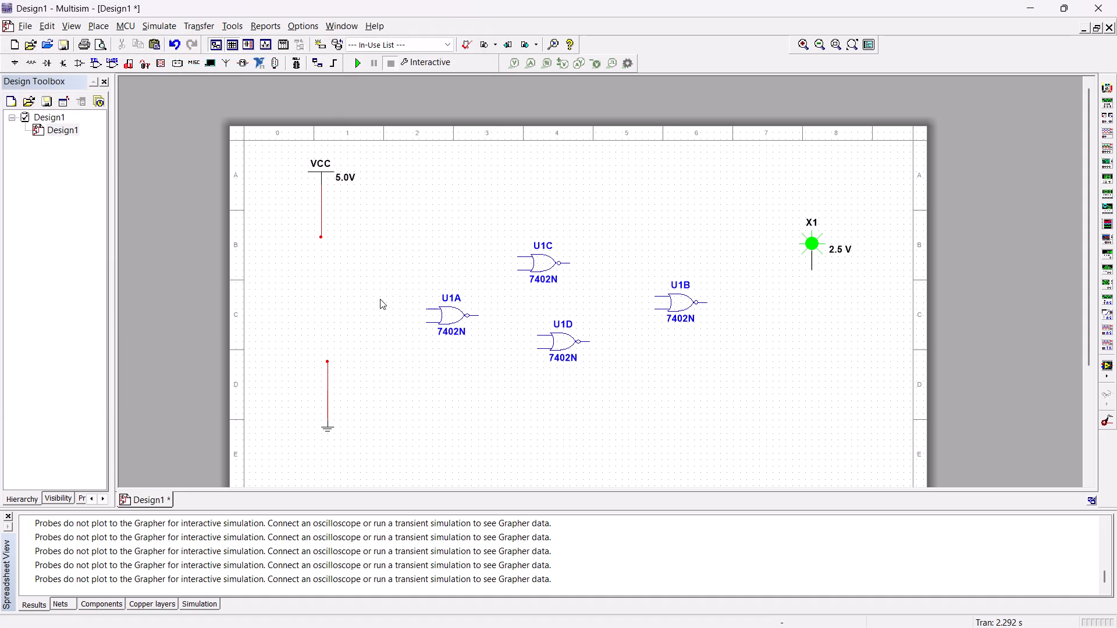
Paste two changeover switches and align S2 directly below S1, near the ground symbol.
{"action": "key", "text": "ctrl+v"}
{"action": "left_click", "coordinate": [378, 258]}
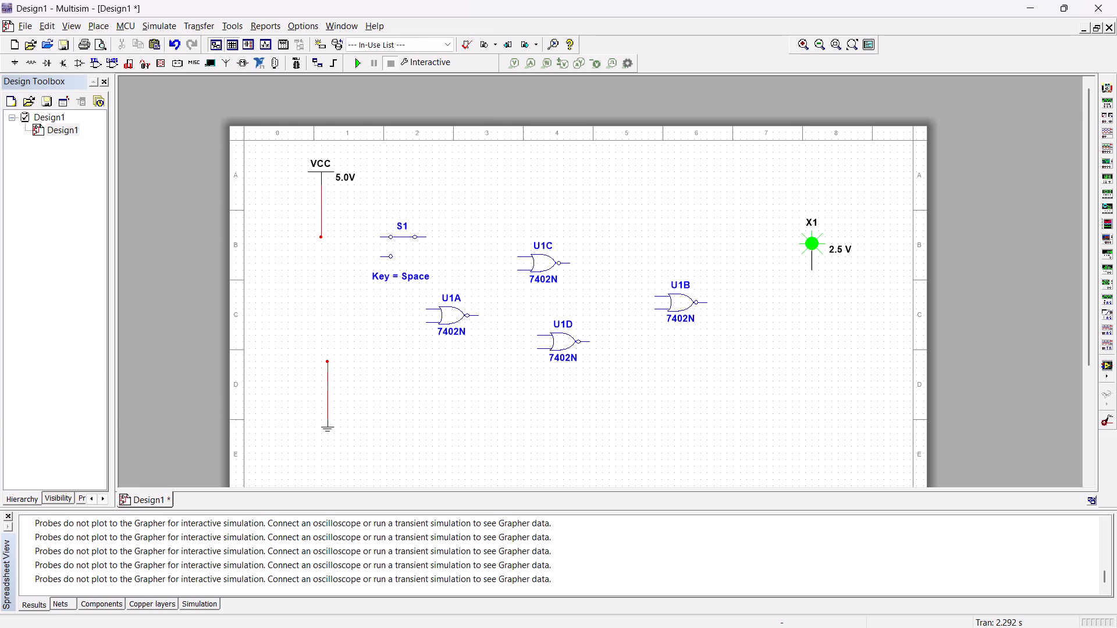
{"action": "key", "text": "ctrl+v"}
{"action": "left_click", "coordinate": [397, 363]}
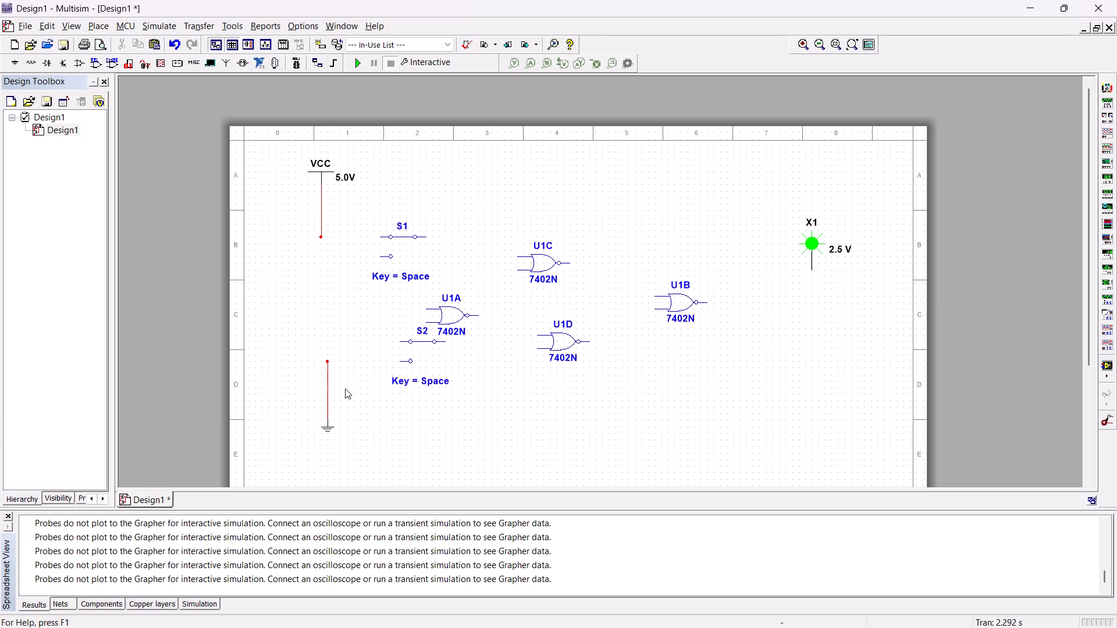
{"action": "left_click_drag", "start_coordinate": [418, 355], "coordinate": [399, 377]}
{"action": "left_click_drag", "start_coordinate": [399, 377], "coordinate": [397, 377]}
{"action": "left_click", "coordinate": [490, 451]}
Delete the leftover wire stubs attached to the ground and VCC symbols.
{"action": "left_click", "coordinate": [329, 376]}
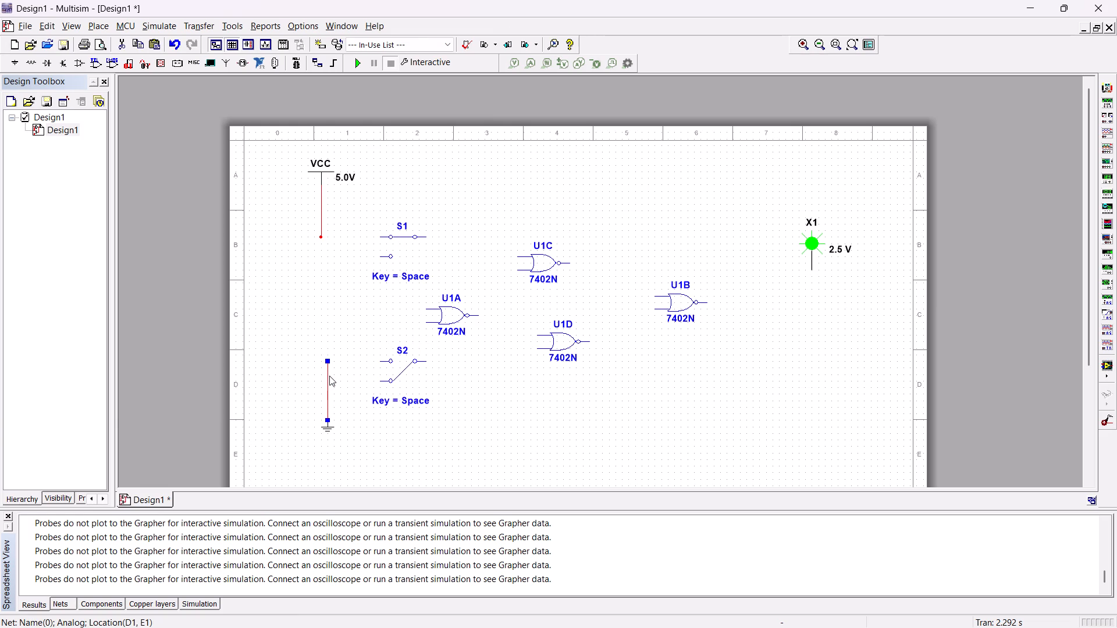
{"action": "key", "text": "Delete"}
{"action": "left_click", "coordinate": [321, 210]}
{"action": "key", "text": "Delete"}
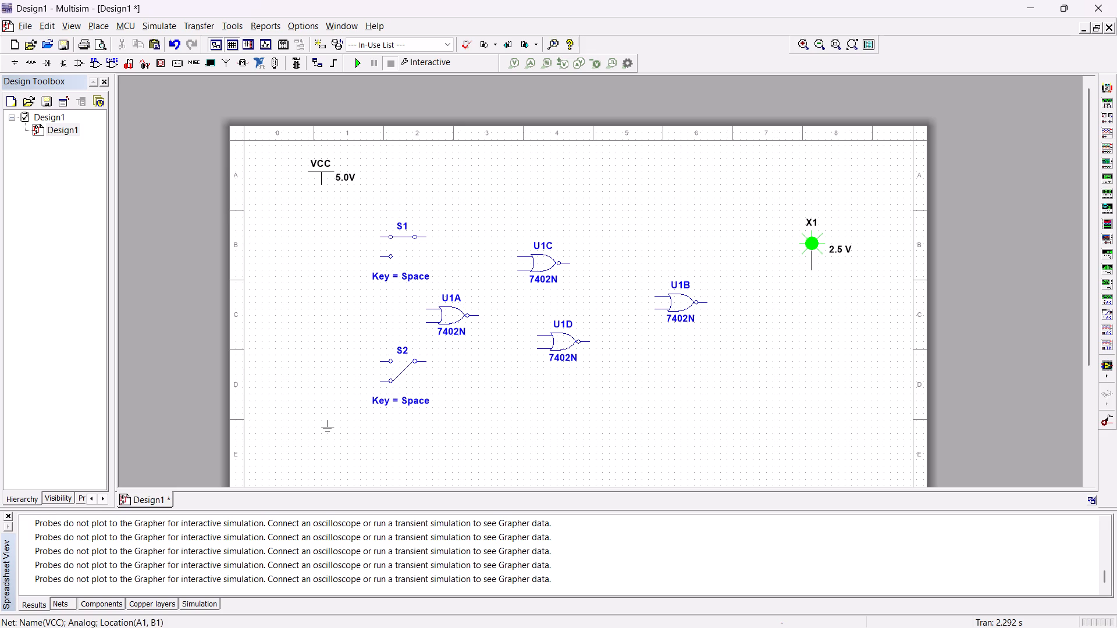
Wire VCC to the upper contacts of switches S1 and S2.
{"action": "left_click", "coordinate": [378, 238]}
{"action": "left_click", "coordinate": [321, 185]}
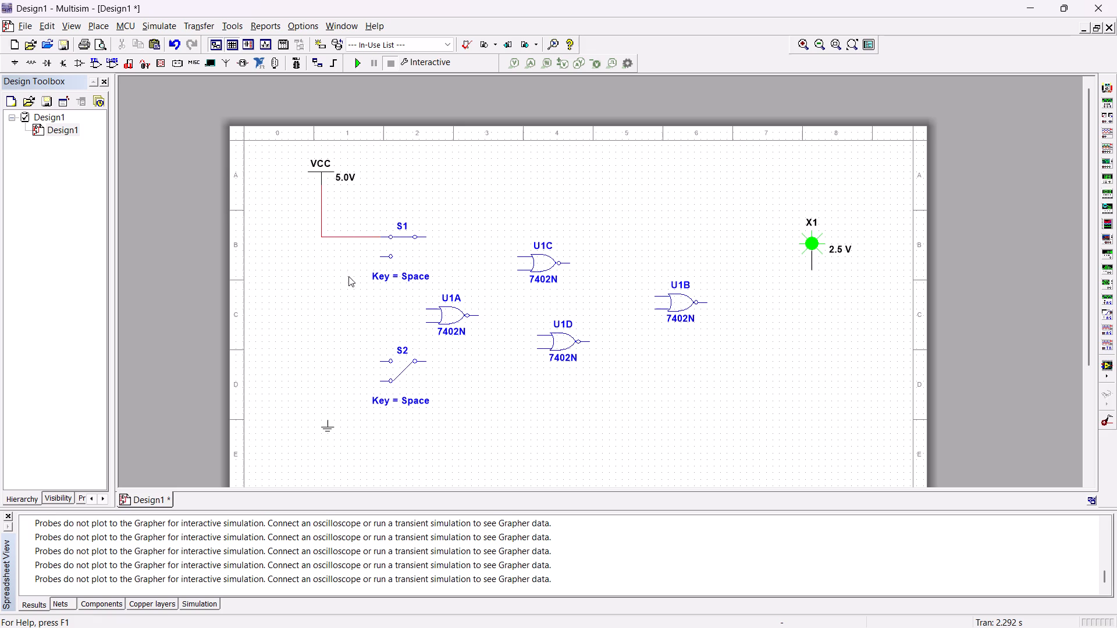
{"action": "left_click", "coordinate": [379, 362]}
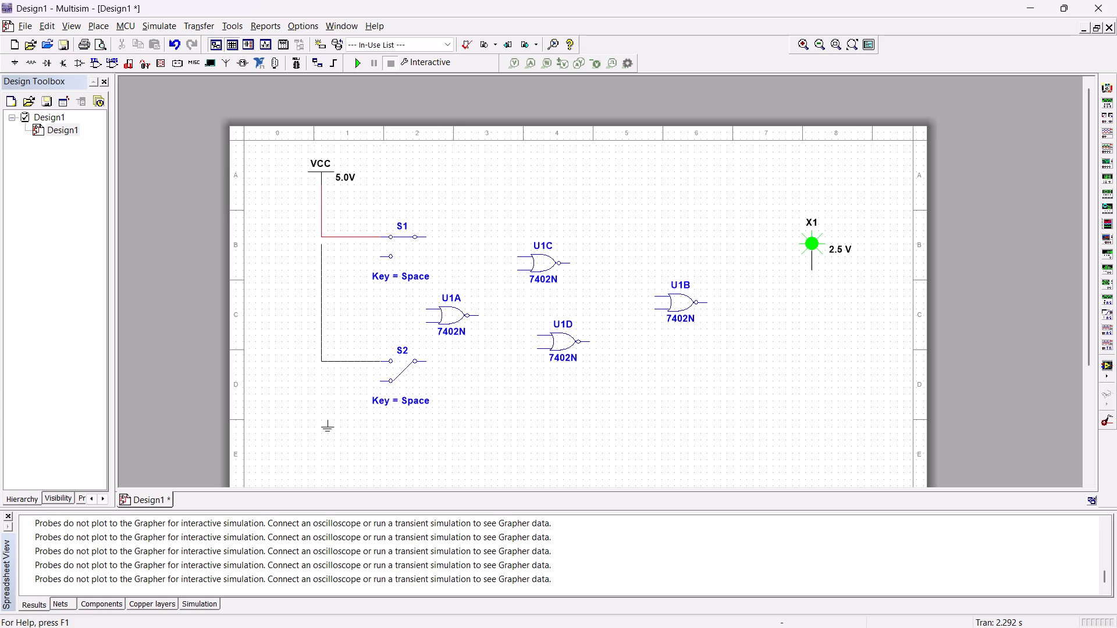
{"action": "left_click", "coordinate": [318, 237]}
{"action": "left_click_drag", "start_coordinate": [366, 230], "coordinate": [365, 225]}
Toggle S1 to its lower contact and wire the lower contacts of S2 and S1 to ground.
{"action": "scroll", "coordinate": [316, 218], "scroll_direction": "down", "scroll_amount": 1}
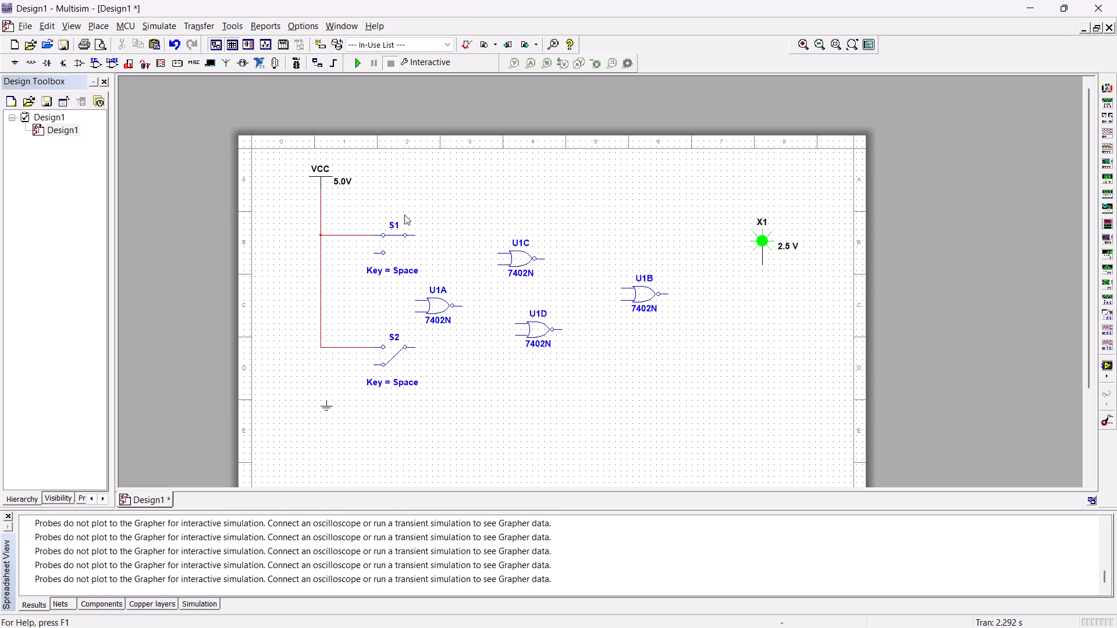
{"action": "left_click", "coordinate": [395, 239]}
{"action": "left_click", "coordinate": [373, 364]}
{"action": "left_click", "coordinate": [327, 399]}
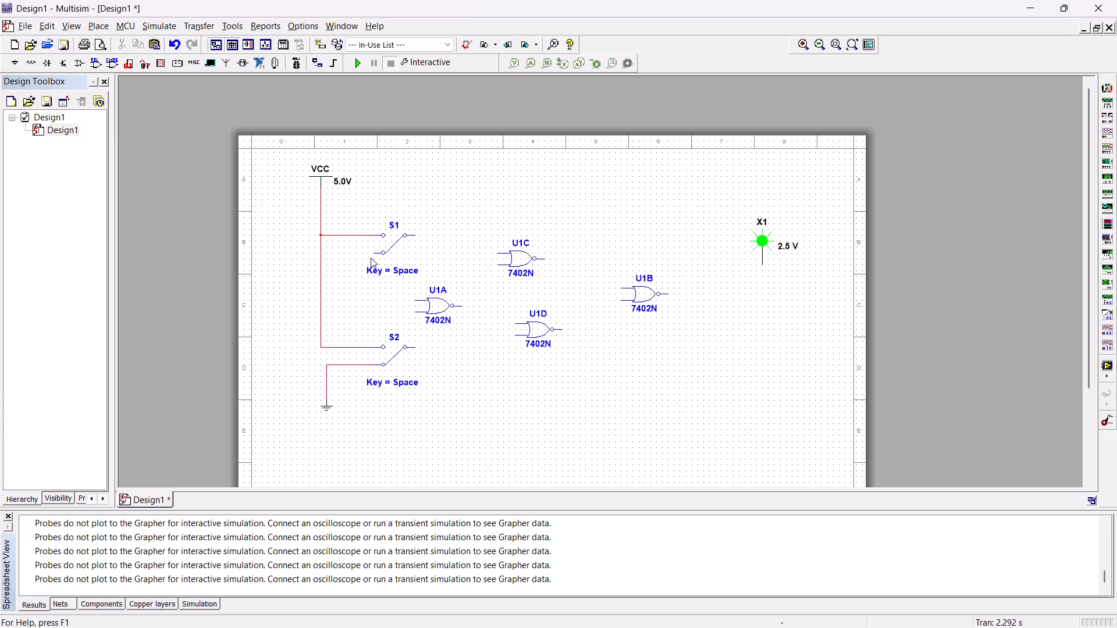
{"action": "left_click", "coordinate": [375, 255]}
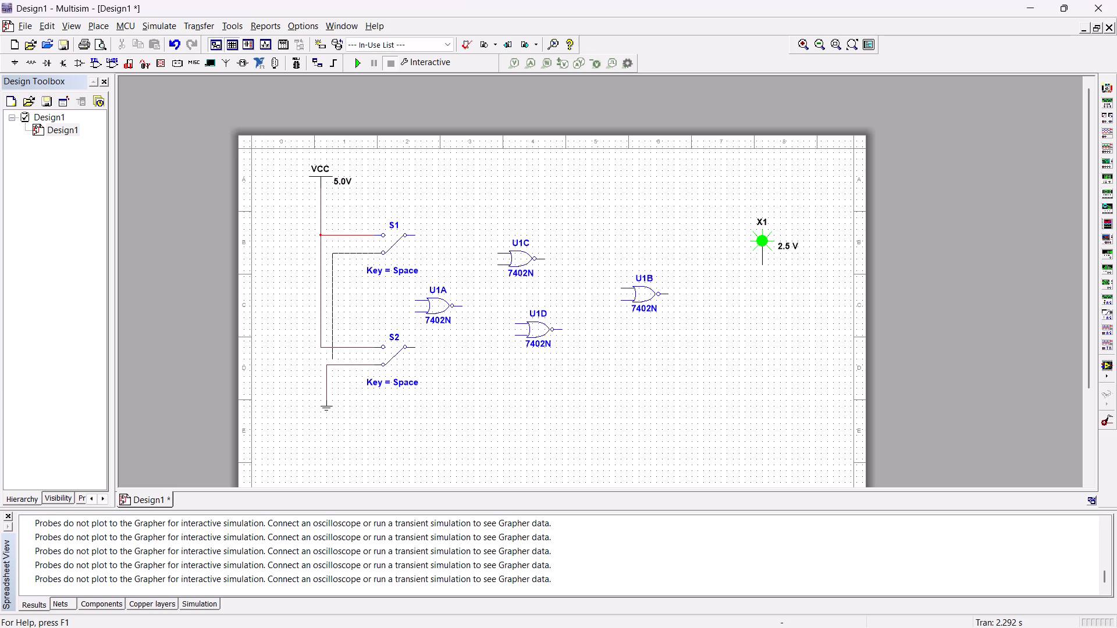
{"action": "left_click", "coordinate": [333, 365]}
Tie U1B's two inputs together and wire its output to probe X1.
{"action": "left_click", "coordinate": [618, 289]}
{"action": "left_click", "coordinate": [619, 301]}
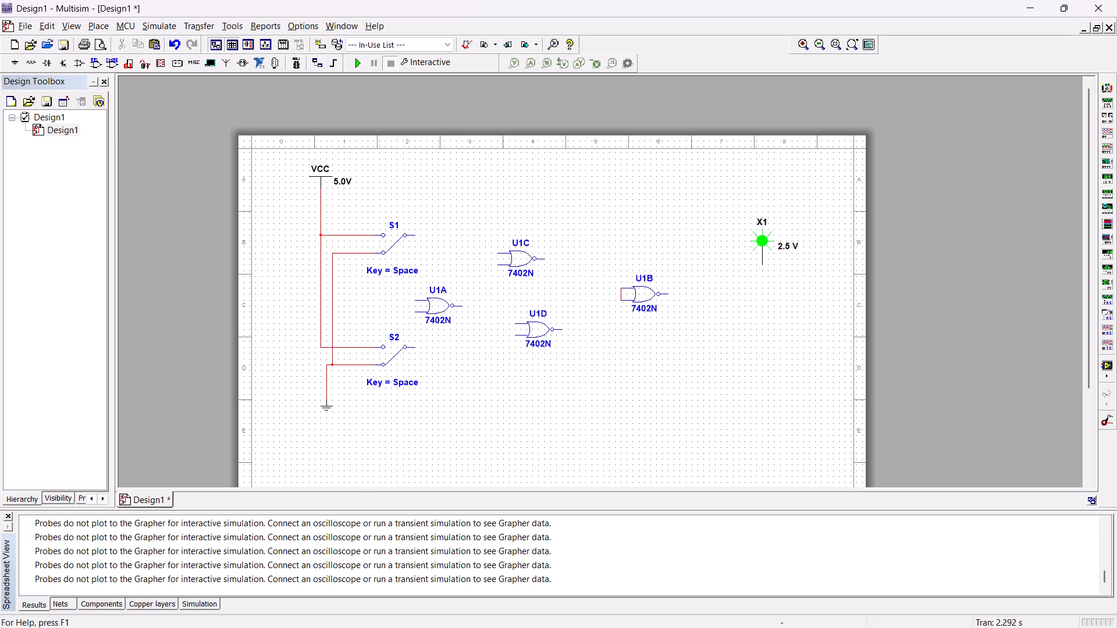
{"action": "left_click", "coordinate": [667, 293]}
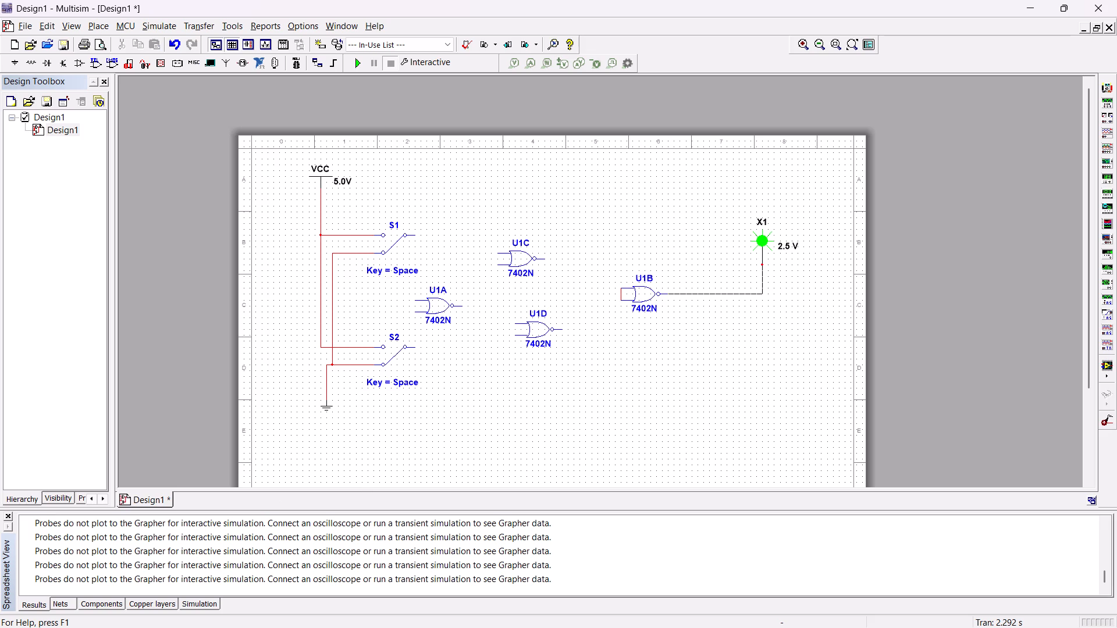
{"action": "left_click", "coordinate": [760, 266]}
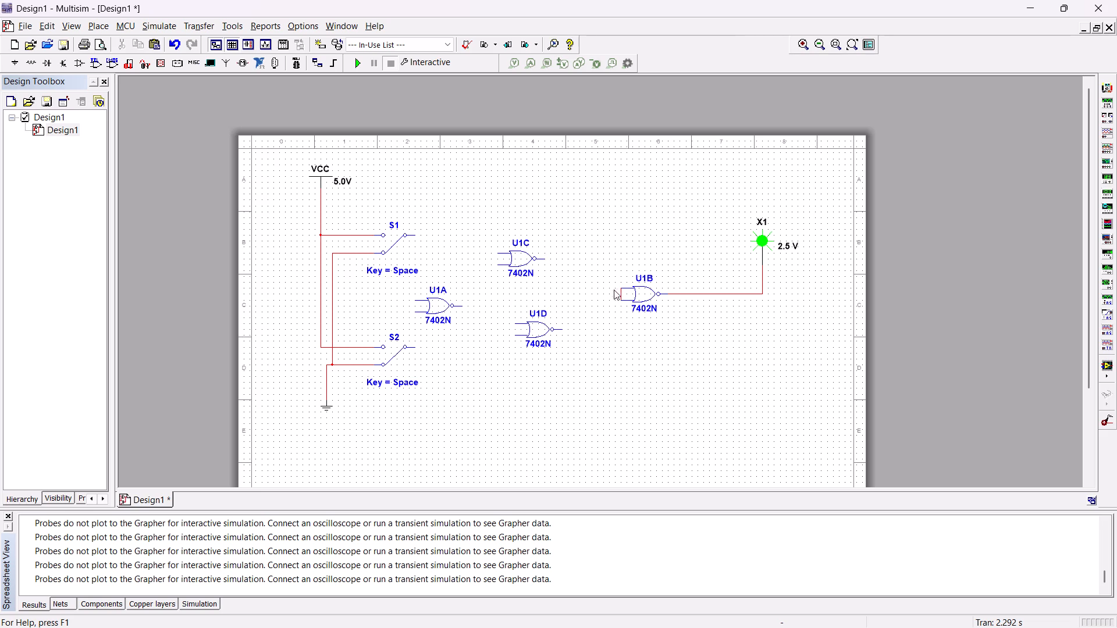
{"action": "left_click", "coordinate": [620, 296]}
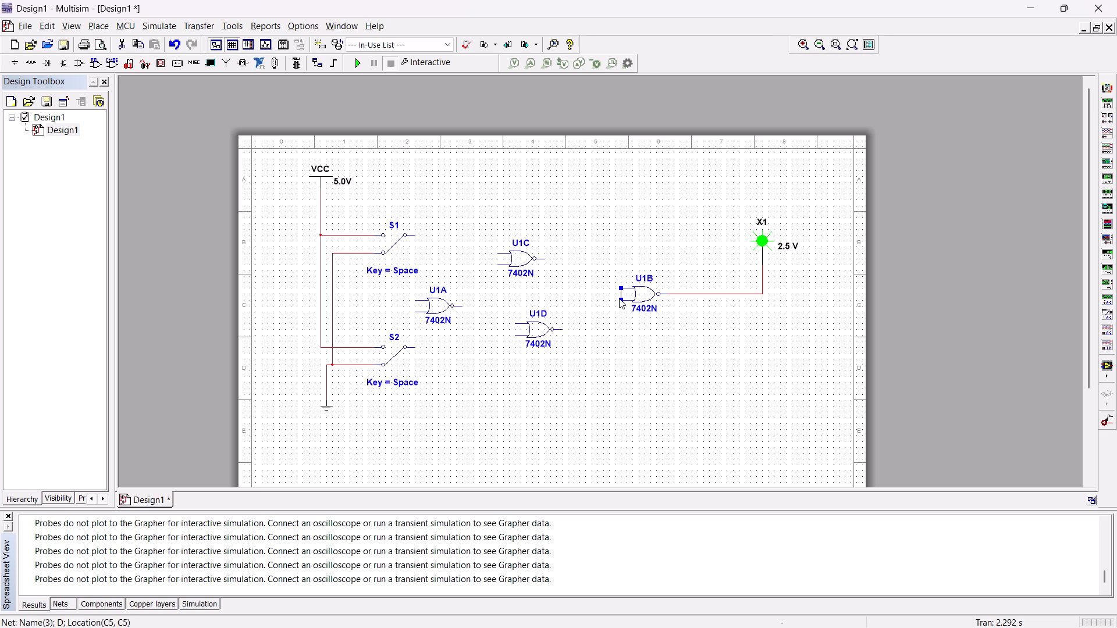
{"action": "left_click", "coordinate": [597, 439]}
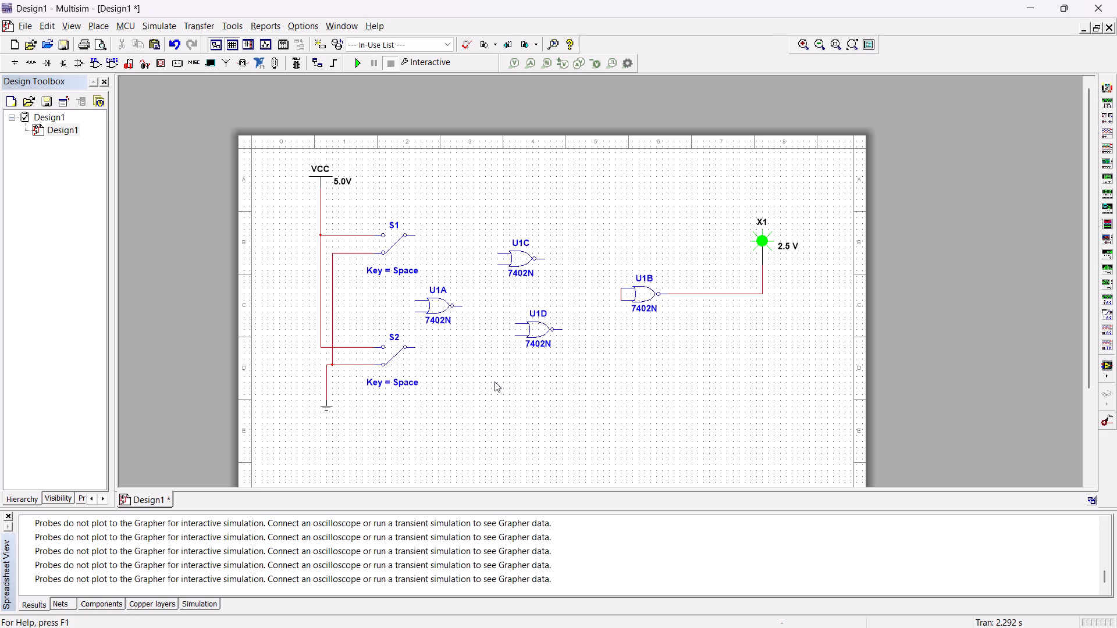
Move NOR gate U1A directly in front of U1B and wire its output to U1B's tied inputs.
{"action": "left_click_drag", "start_coordinate": [433, 305], "coordinate": [434, 307]}
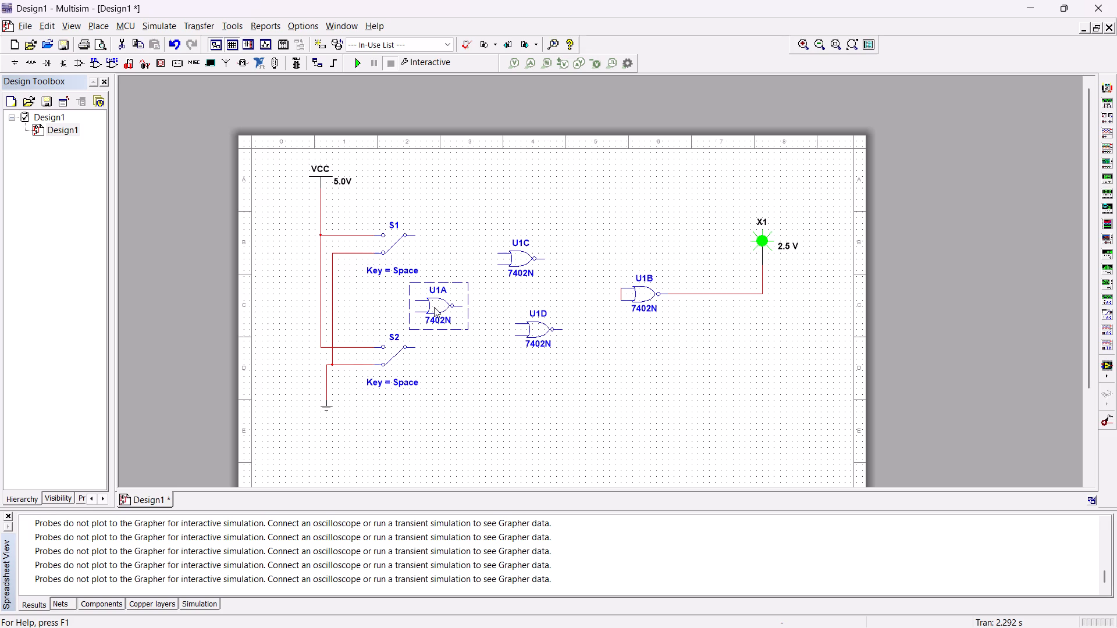
{"action": "left_click_drag", "start_coordinate": [434, 307], "coordinate": [561, 292]}
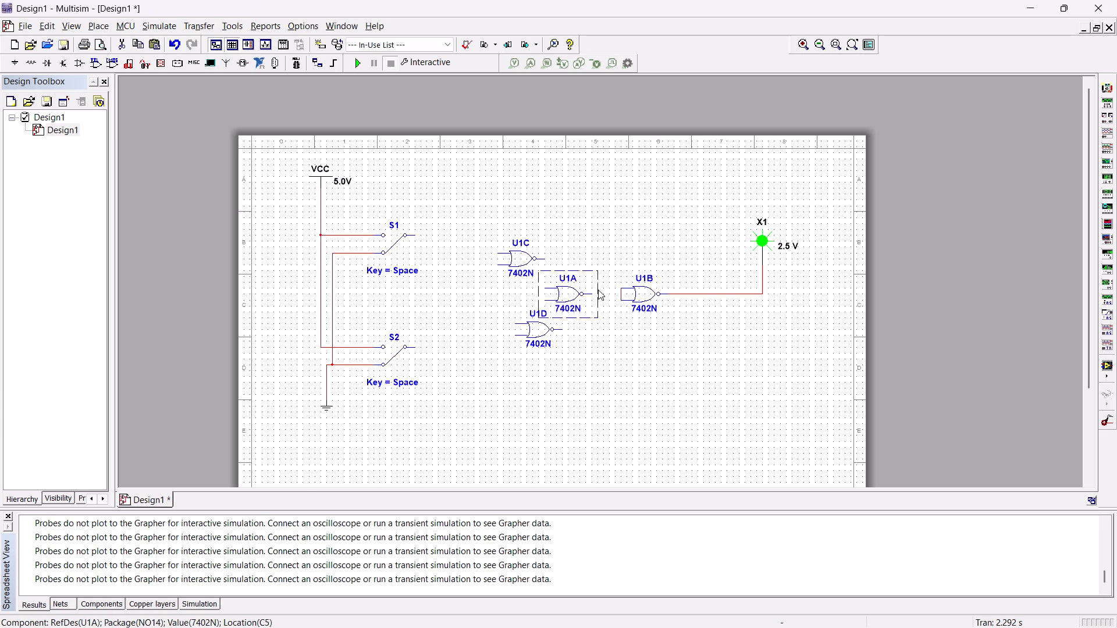
{"action": "left_click", "coordinate": [612, 338]}
{"action": "left_click", "coordinate": [590, 295]}
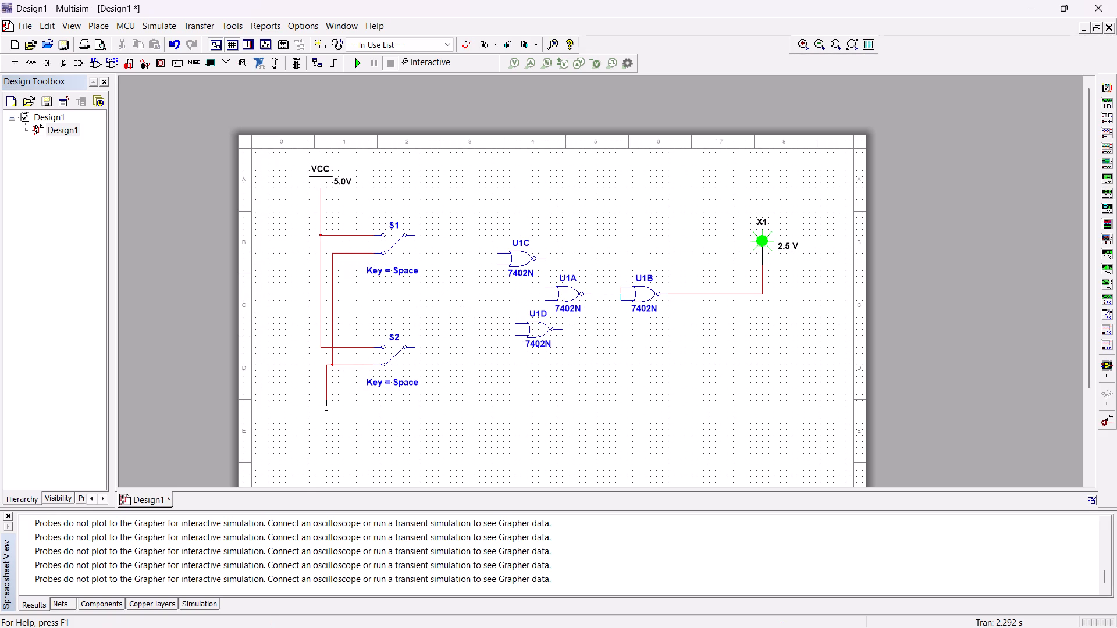
{"action": "left_click", "coordinate": [622, 297]}
{"action": "right_click", "coordinate": [586, 358]}
{"action": "left_click", "coordinate": [589, 294]}
{"action": "left_click", "coordinate": [620, 294]}
Move NOR gates U1C and U1D ahead of U1A, one above and one below, and wire their outputs to U1A's two inputs.
{"action": "left_click_drag", "start_coordinate": [516, 262], "coordinate": [496, 258]}
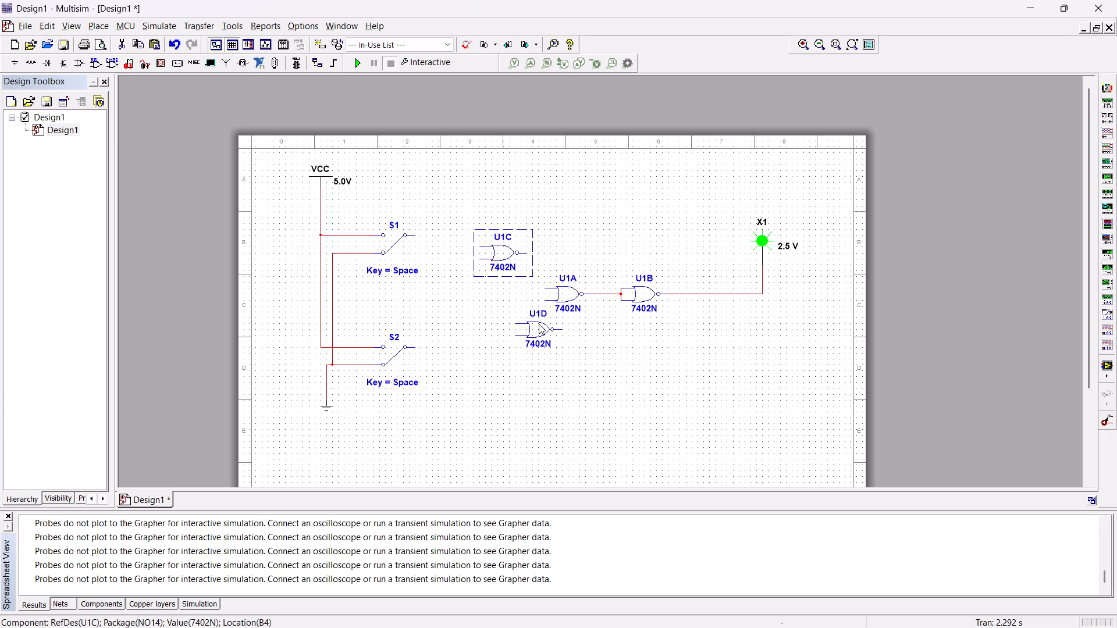
{"action": "left_click_drag", "start_coordinate": [539, 327], "coordinate": [498, 348]}
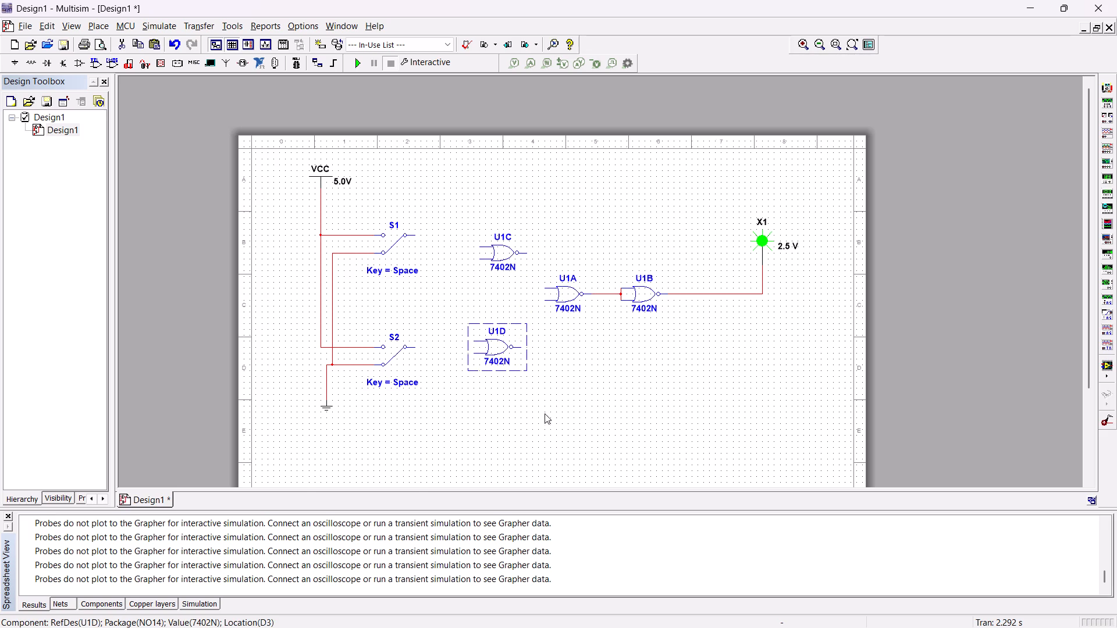
{"action": "left_click", "coordinate": [545, 412]}
{"action": "left_click", "coordinate": [520, 347]}
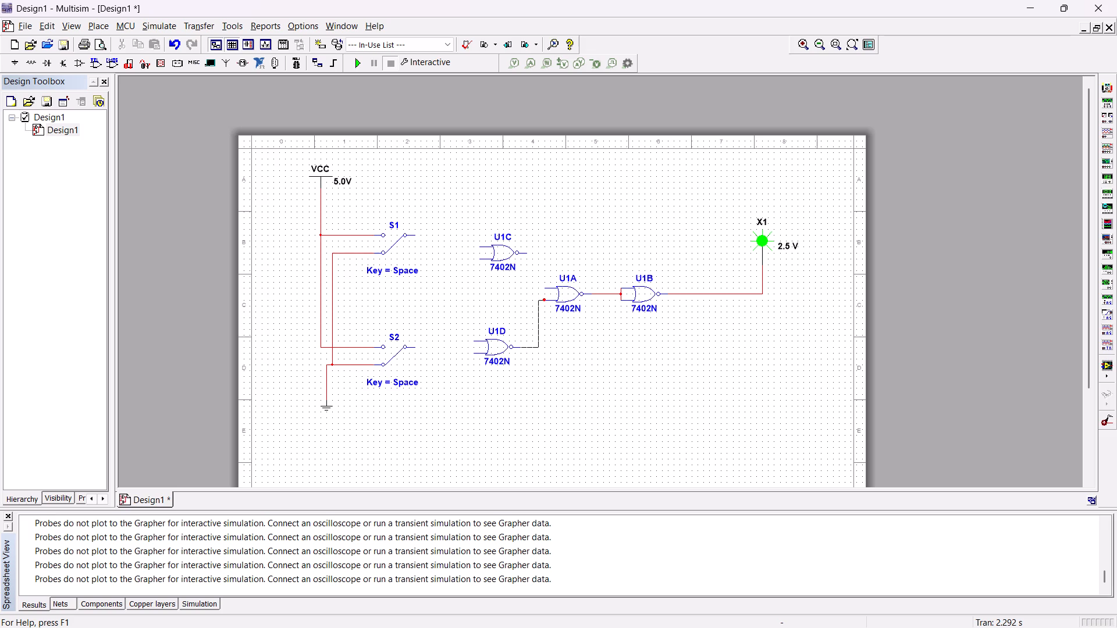
{"action": "left_click", "coordinate": [545, 299]}
{"action": "left_click", "coordinate": [526, 255]}
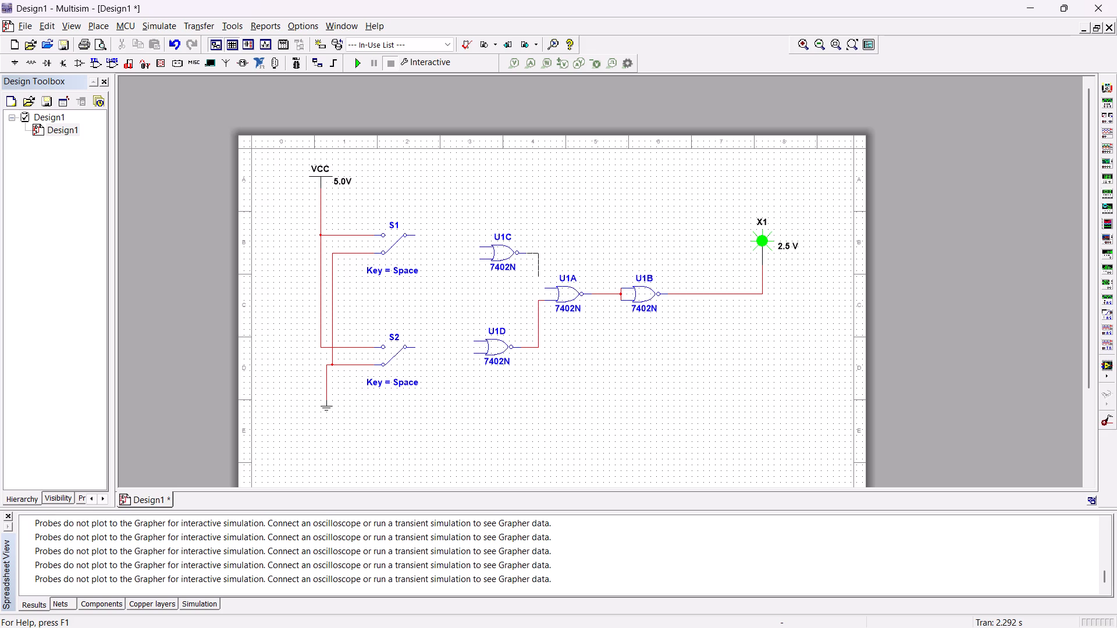
{"action": "left_click", "coordinate": [545, 287]}
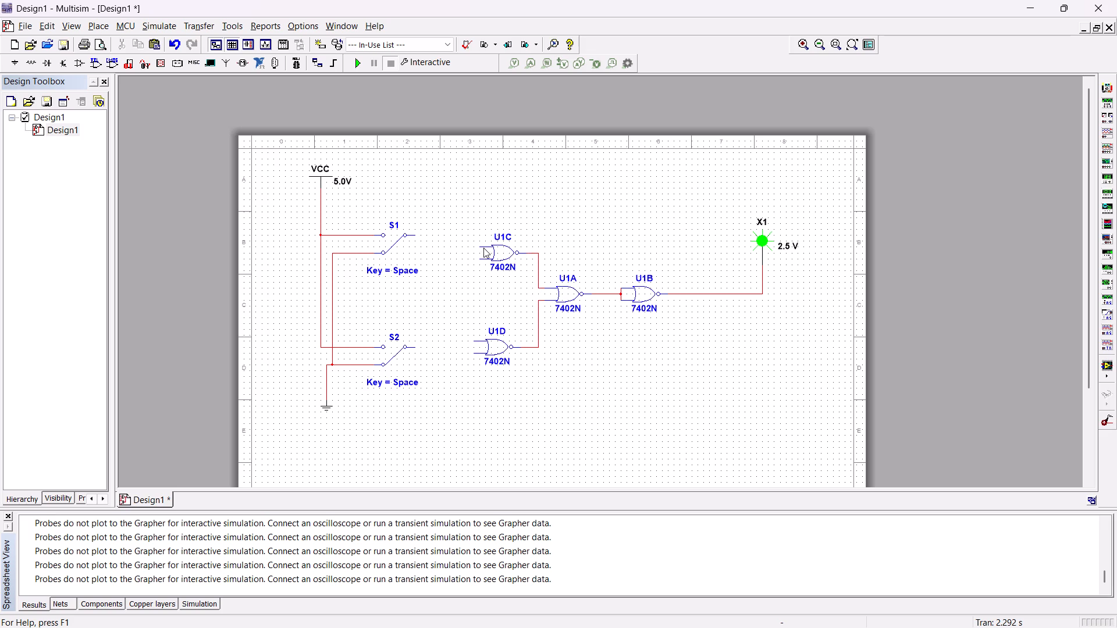
Tie together the inputs of U1C and of U1D, then wire S2's common terminal to U1D and S1's to U1C.
{"action": "left_click", "coordinate": [481, 246]}
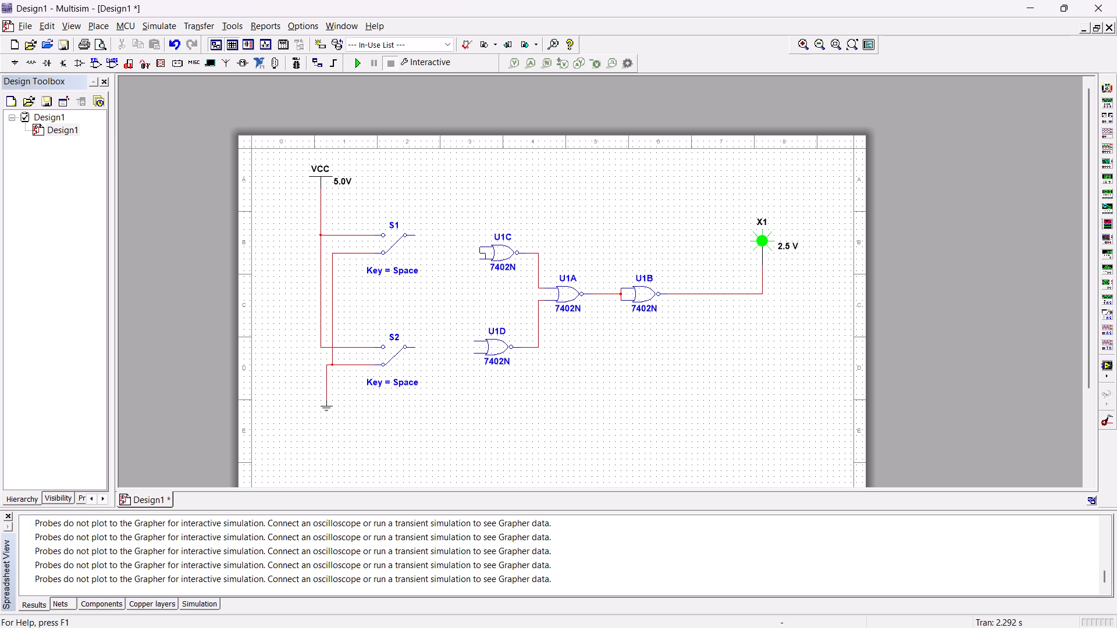
{"action": "left_click", "coordinate": [481, 258]}
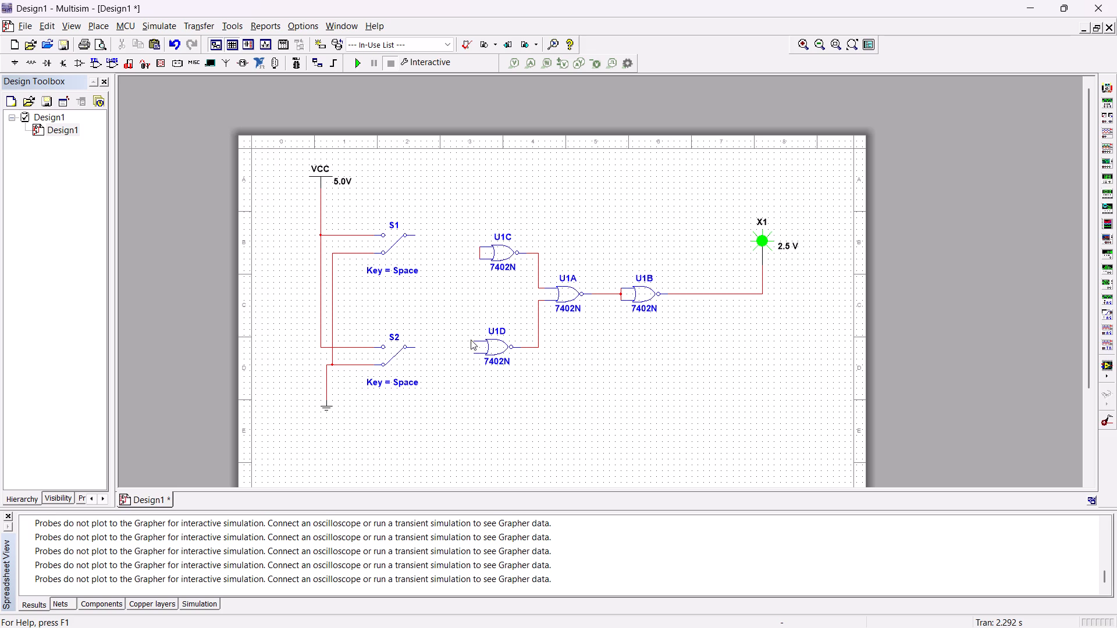
{"action": "left_click", "coordinate": [473, 341]}
{"action": "left_click", "coordinate": [471, 355]}
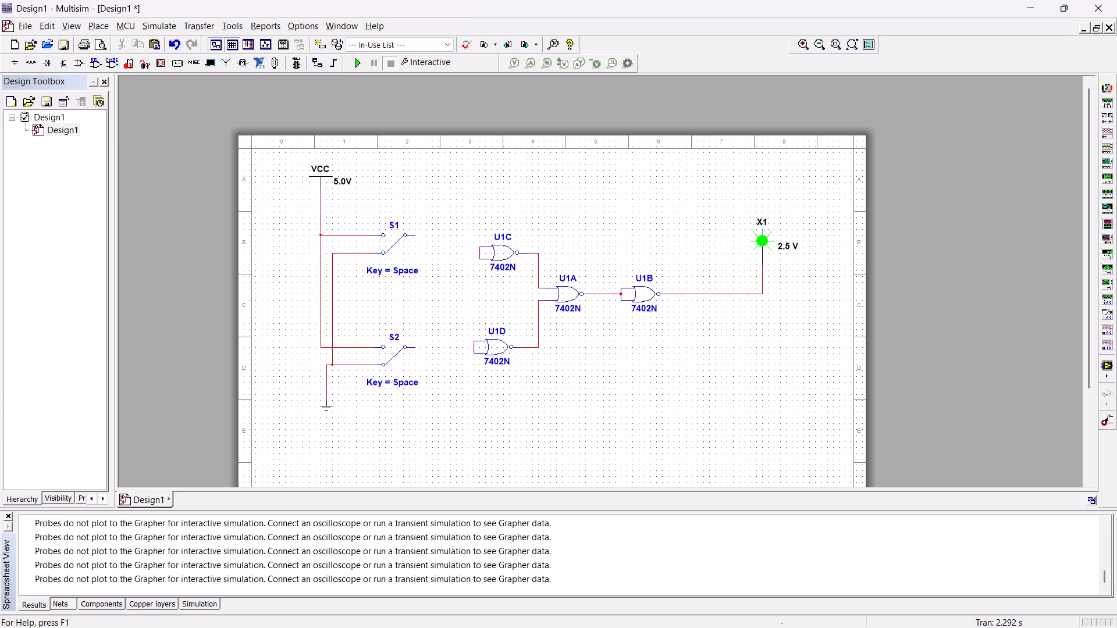
{"action": "left_click", "coordinate": [414, 347]}
{"action": "left_click", "coordinate": [474, 346]}
{"action": "left_click", "coordinate": [414, 235]}
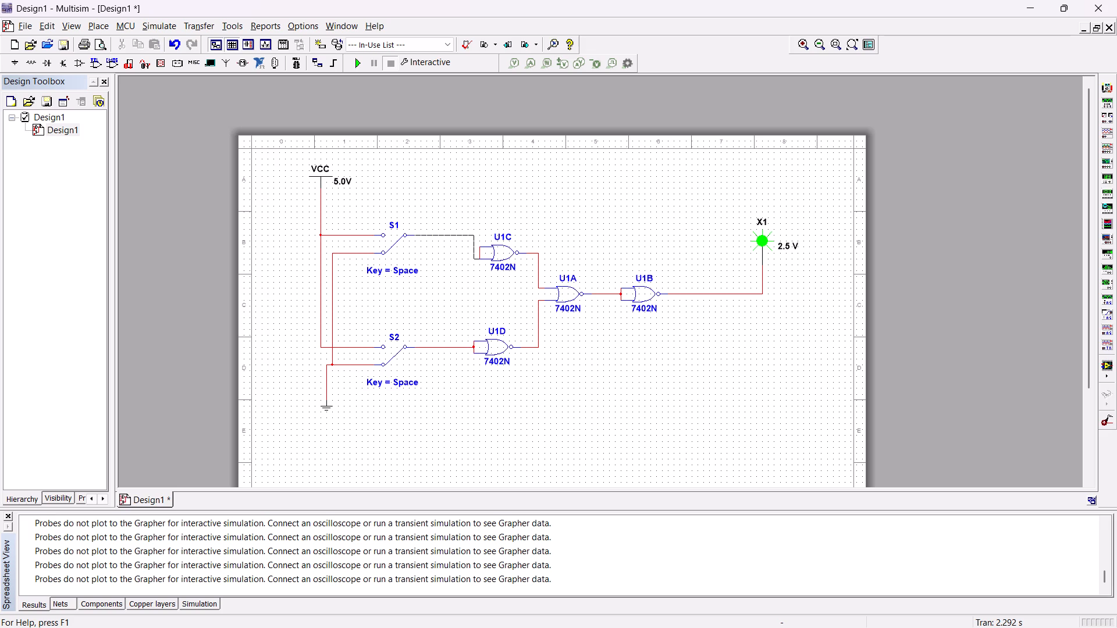
{"action": "left_click", "coordinate": [476, 254]}
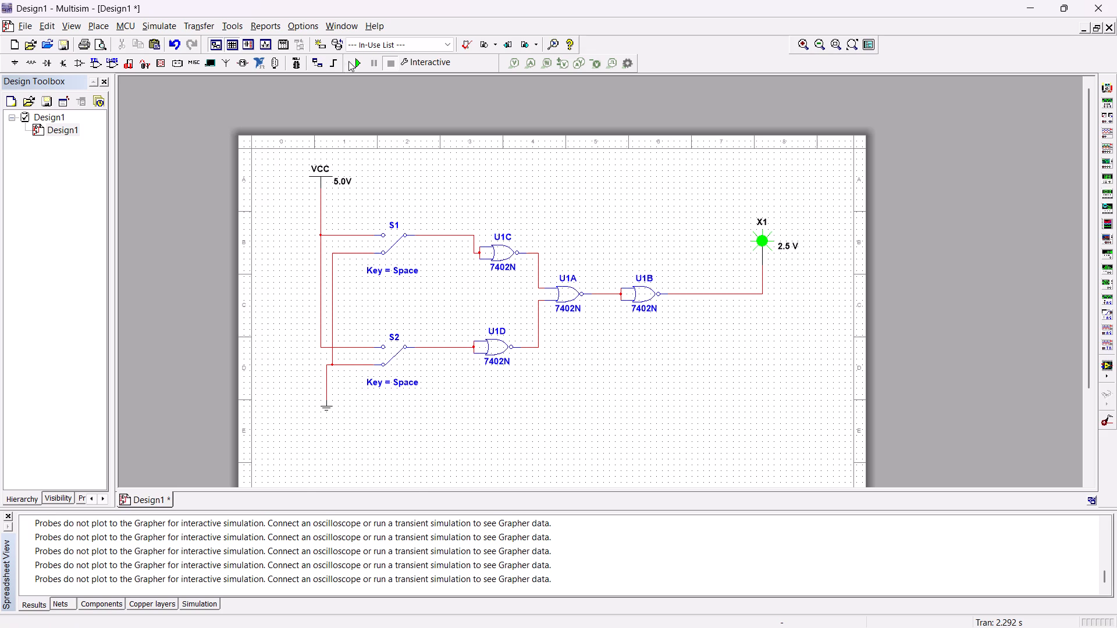
Simulate the circuit, toggling S2, S1 and S2 again to check probe X1's response, and stop the simulation.
{"action": "left_click", "coordinate": [357, 66]}
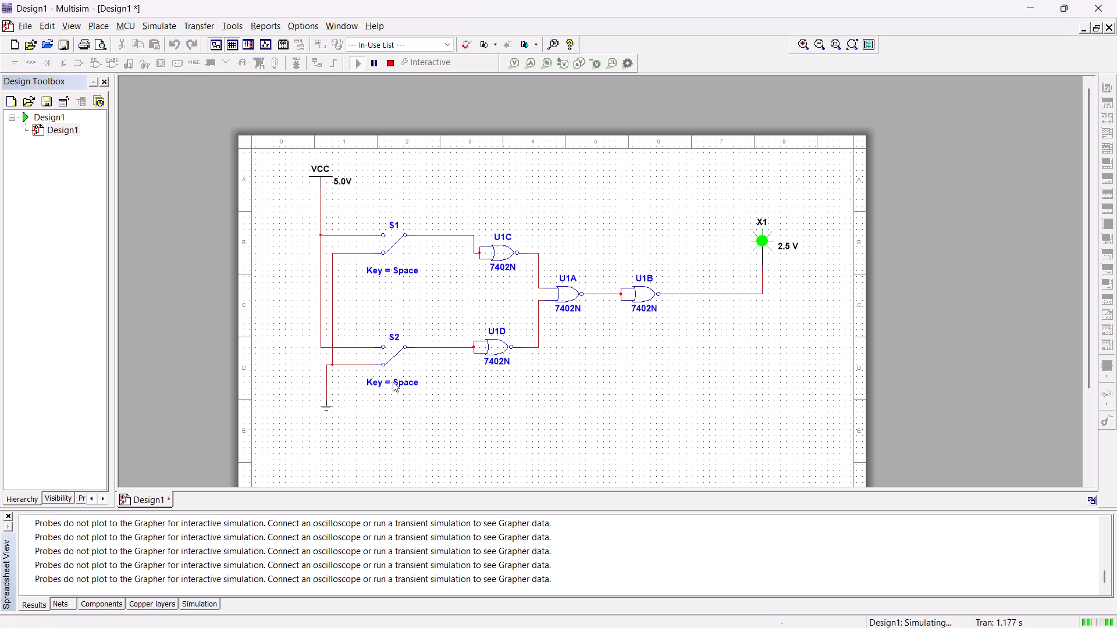
{"action": "left_click", "coordinate": [393, 357]}
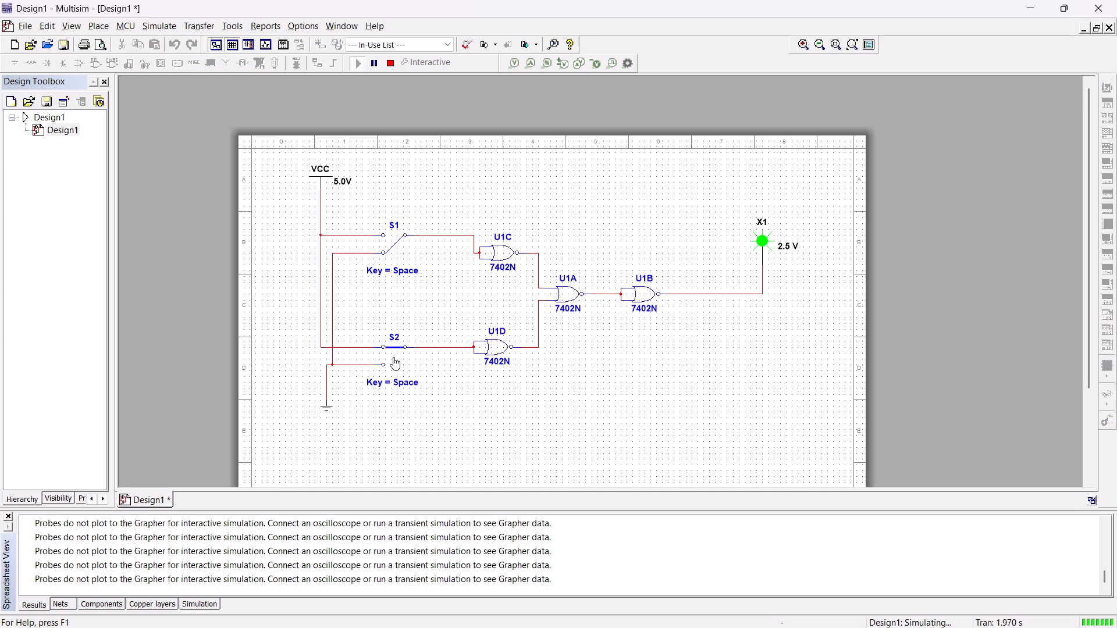
{"action": "left_click", "coordinate": [394, 245]}
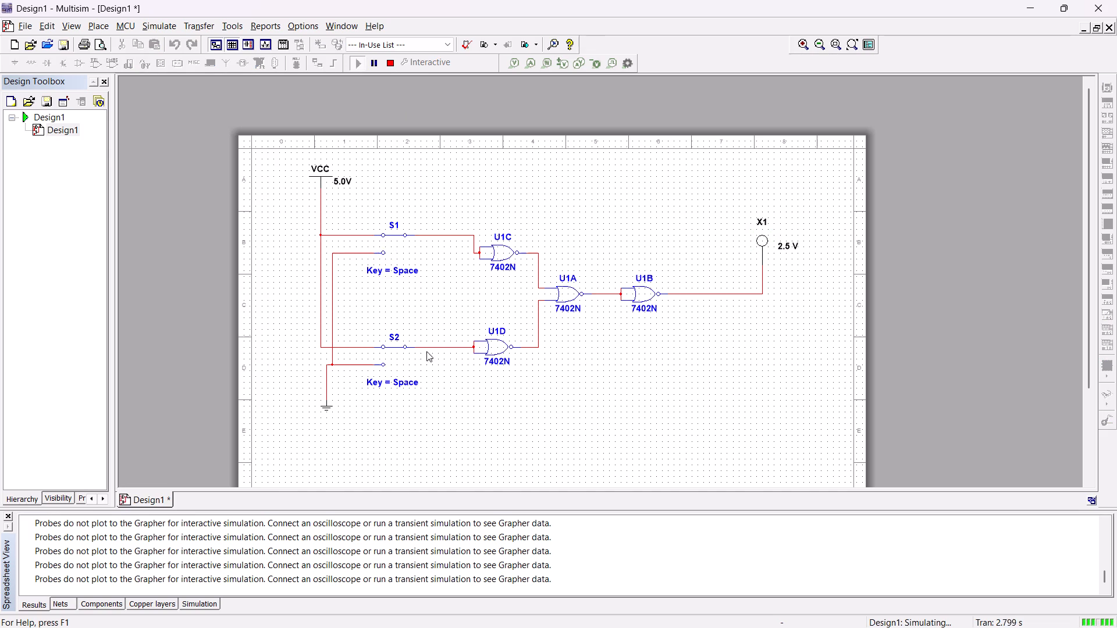
{"action": "left_click", "coordinate": [385, 344]}
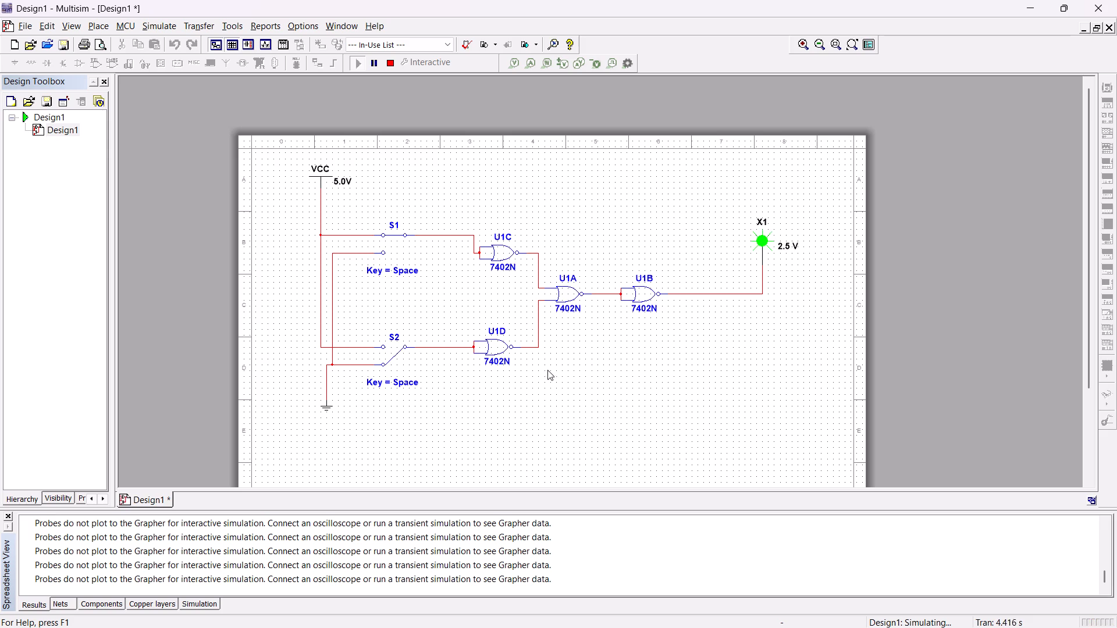
{"action": "left_click", "coordinate": [391, 64]}
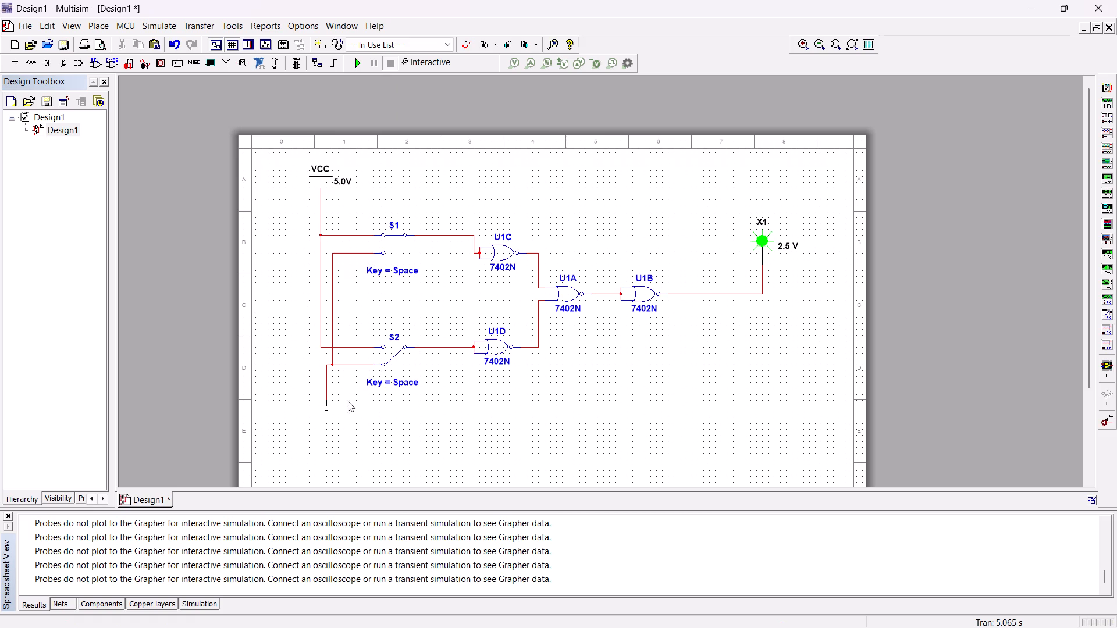
Delete the whole NOR circuit with its switches, VCC, ground and wires, keeping only probe X1.
{"action": "left_click", "coordinate": [308, 503]}
{"action": "left_click_drag", "start_coordinate": [290, 172], "coordinate": [661, 426]}
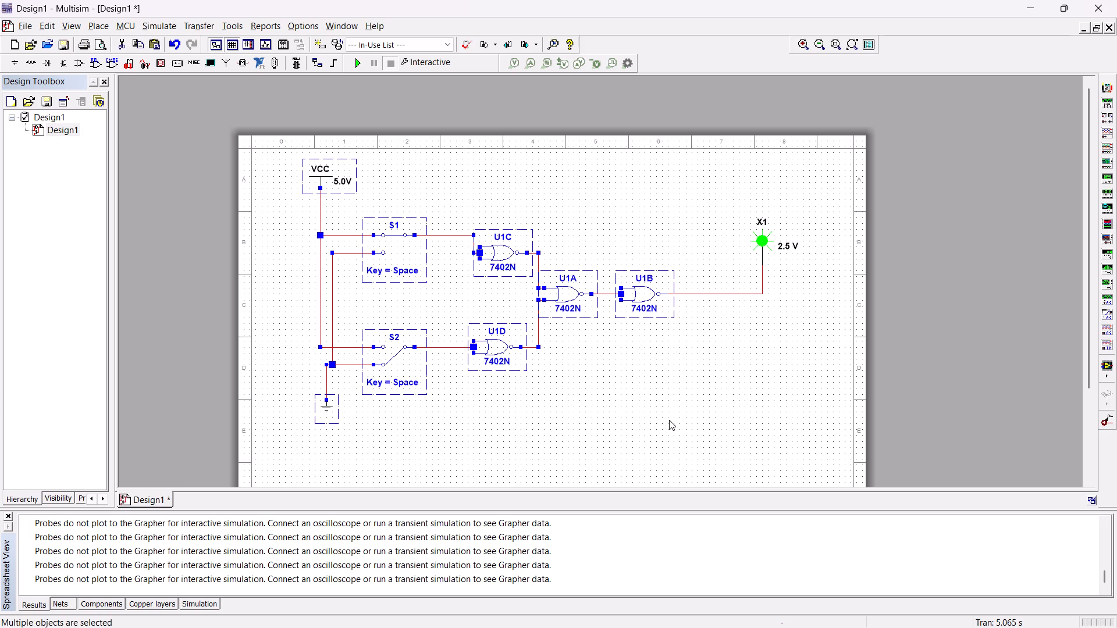
{"action": "key", "text": "Delete"}
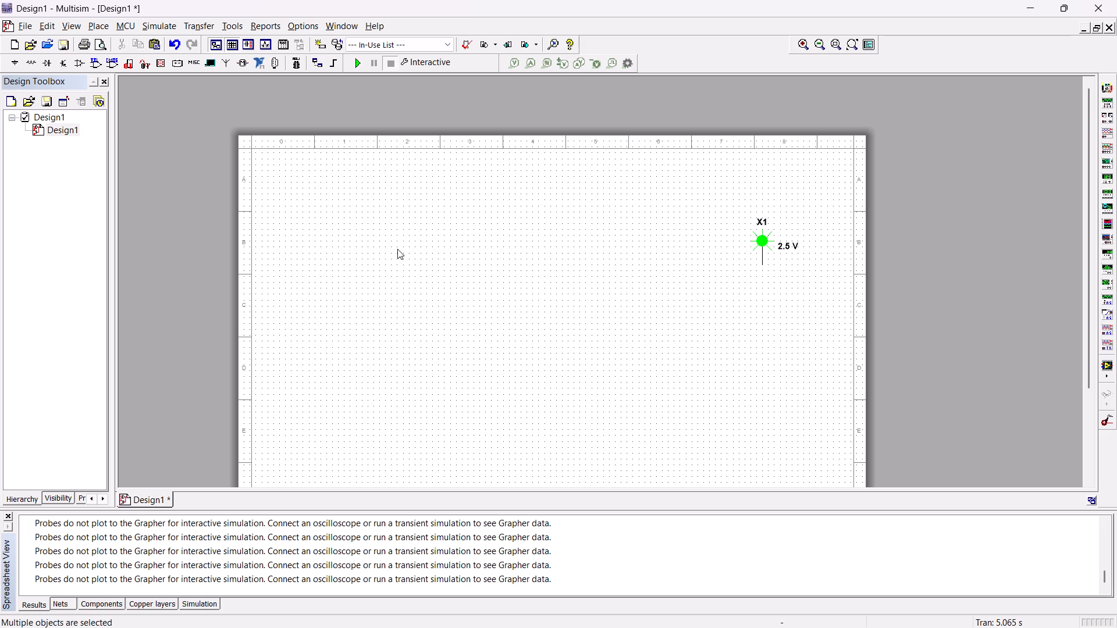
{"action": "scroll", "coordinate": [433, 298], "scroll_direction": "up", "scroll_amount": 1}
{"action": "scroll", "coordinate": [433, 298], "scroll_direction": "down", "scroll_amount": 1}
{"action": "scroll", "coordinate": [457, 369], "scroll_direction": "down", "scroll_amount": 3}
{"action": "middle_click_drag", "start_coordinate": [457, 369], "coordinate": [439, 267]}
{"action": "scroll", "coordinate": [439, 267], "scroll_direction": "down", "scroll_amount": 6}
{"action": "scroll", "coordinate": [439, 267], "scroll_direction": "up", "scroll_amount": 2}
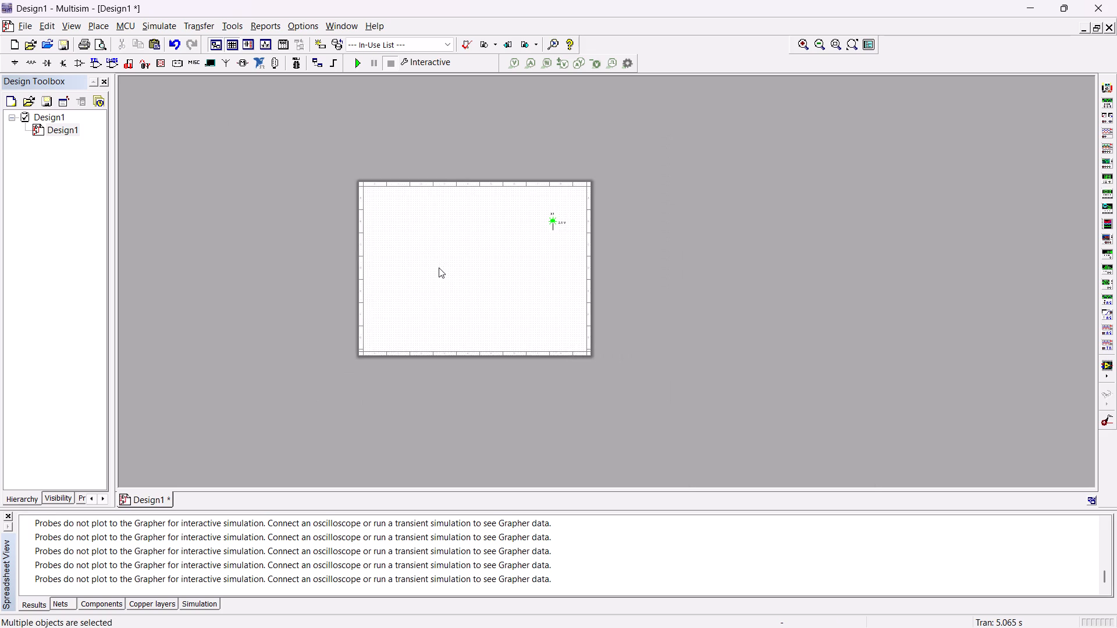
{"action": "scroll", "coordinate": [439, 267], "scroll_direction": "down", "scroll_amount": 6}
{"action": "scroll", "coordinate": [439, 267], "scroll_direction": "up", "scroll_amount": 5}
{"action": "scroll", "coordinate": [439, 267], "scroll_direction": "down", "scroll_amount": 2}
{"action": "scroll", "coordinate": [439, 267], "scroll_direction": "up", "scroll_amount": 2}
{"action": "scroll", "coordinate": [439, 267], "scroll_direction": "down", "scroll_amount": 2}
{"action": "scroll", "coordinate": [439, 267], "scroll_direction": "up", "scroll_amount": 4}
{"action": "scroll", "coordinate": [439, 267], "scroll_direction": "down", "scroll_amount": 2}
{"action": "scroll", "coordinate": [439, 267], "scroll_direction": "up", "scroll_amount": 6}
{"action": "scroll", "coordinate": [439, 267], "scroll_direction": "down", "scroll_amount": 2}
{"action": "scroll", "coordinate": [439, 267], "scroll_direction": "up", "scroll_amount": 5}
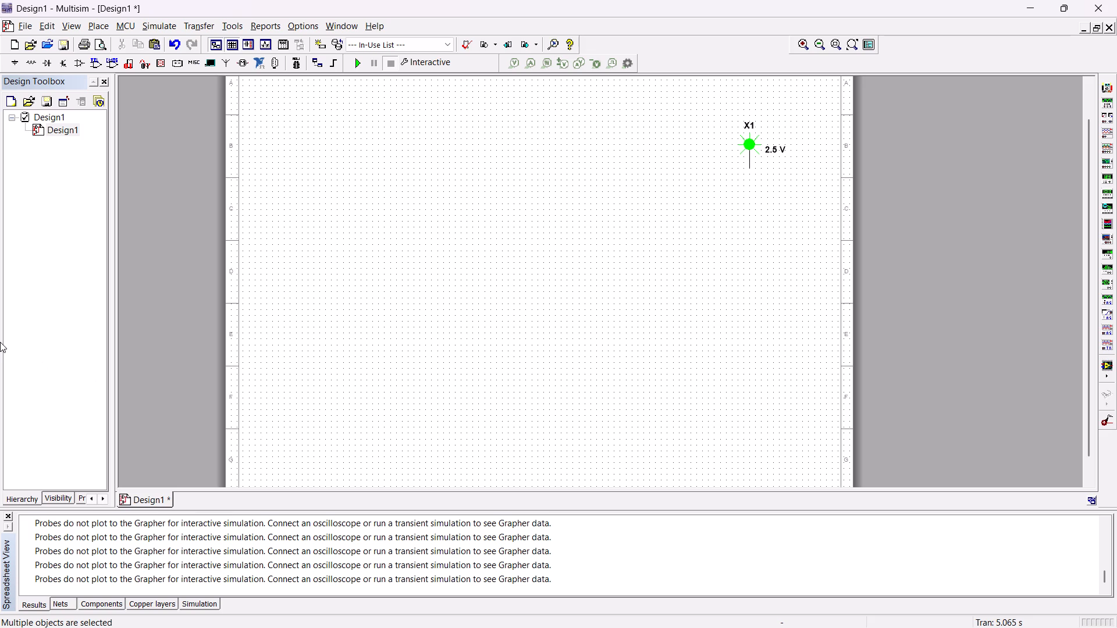
Place a GROUND and a VCC power source on the sheet, with VCC above the ground.
{"action": "left_click", "coordinate": [11, 66]}
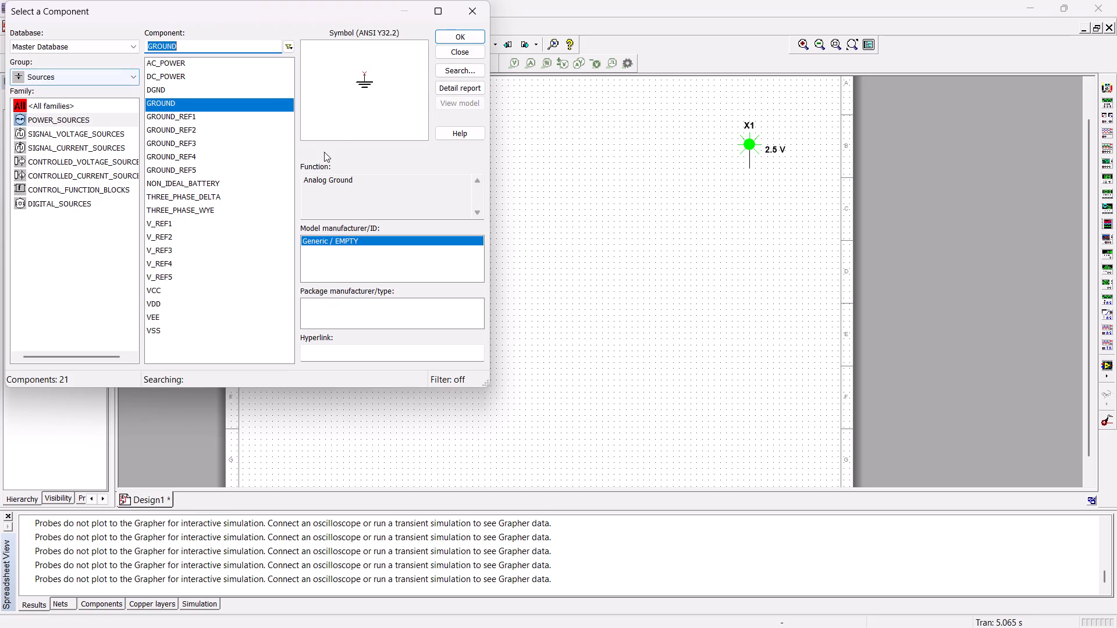
{"action": "left_click", "coordinate": [464, 38]}
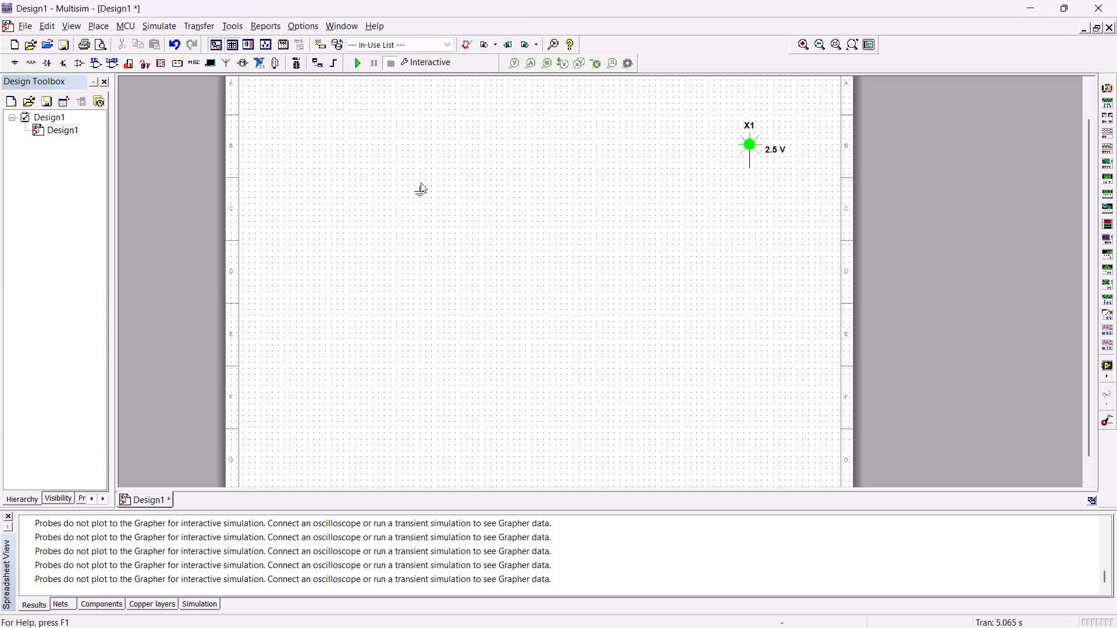
{"action": "left_click", "coordinate": [321, 351]}
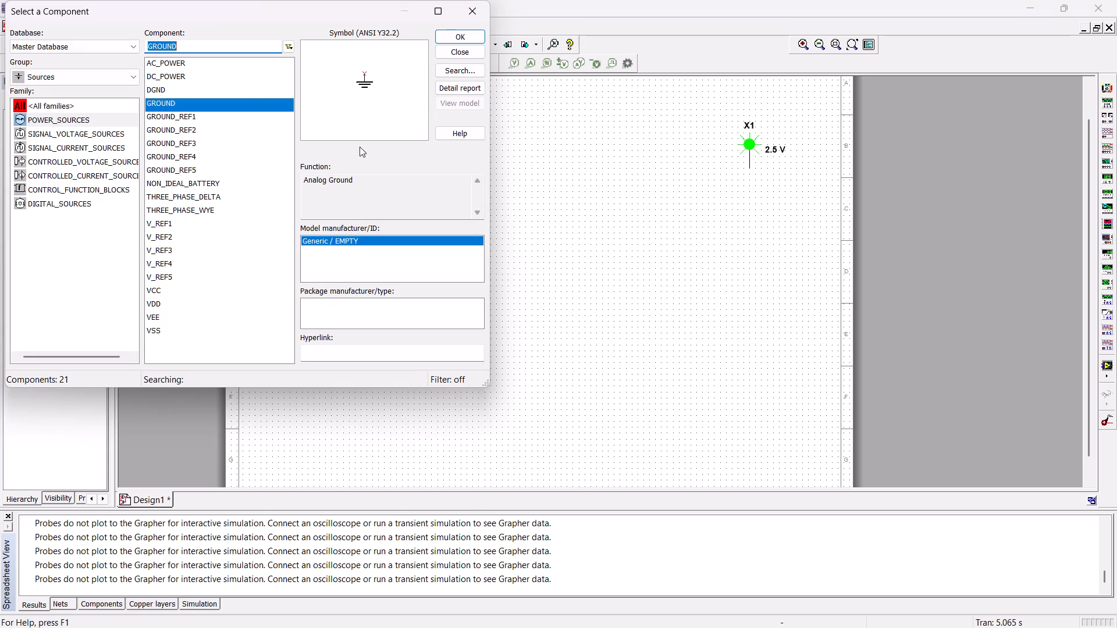
{"action": "left_click", "coordinate": [168, 292]}
{"action": "left_click", "coordinate": [457, 35]}
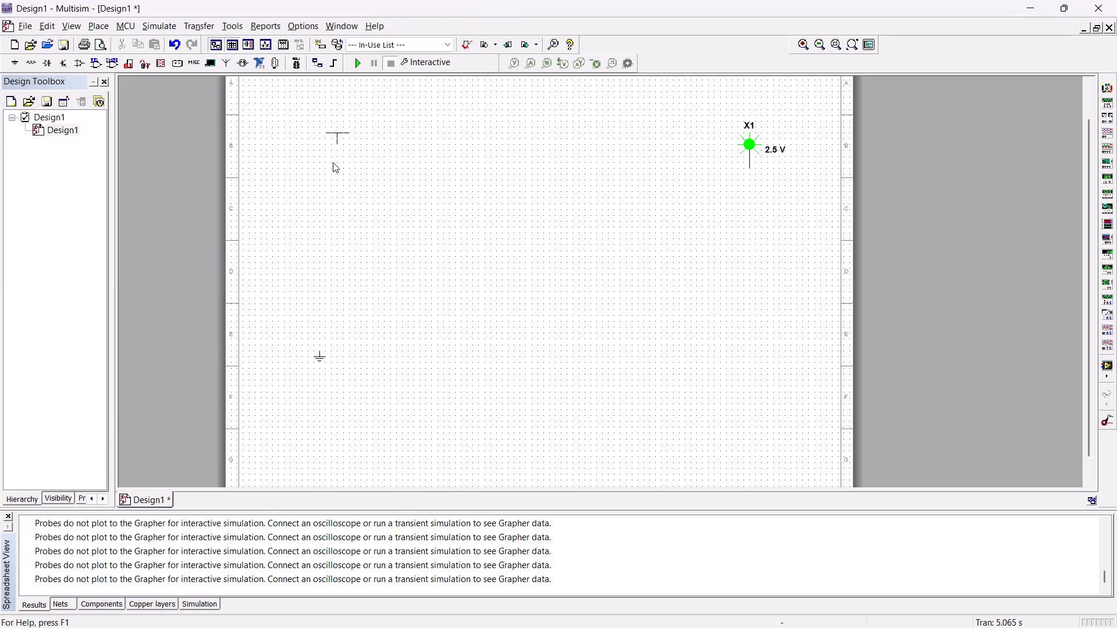
{"action": "left_click", "coordinate": [314, 178]}
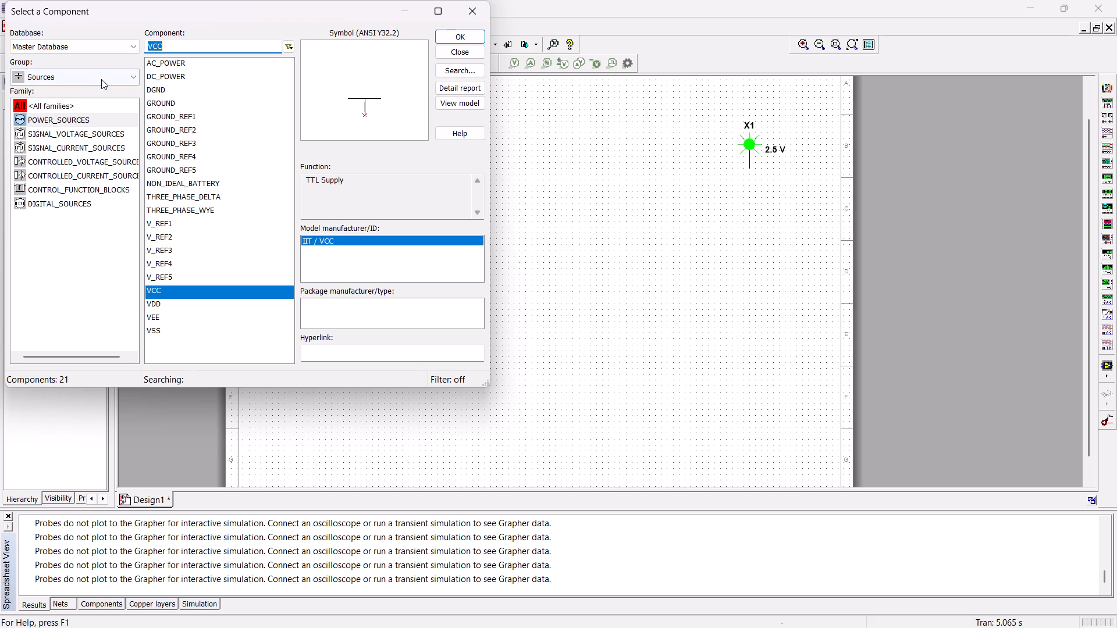
Find the 7486N XOR gate in the TTL group and place its section A between VCC and probe X1.
{"action": "left_click", "coordinate": [102, 78]}
{"action": "left_click", "coordinate": [65, 115]}
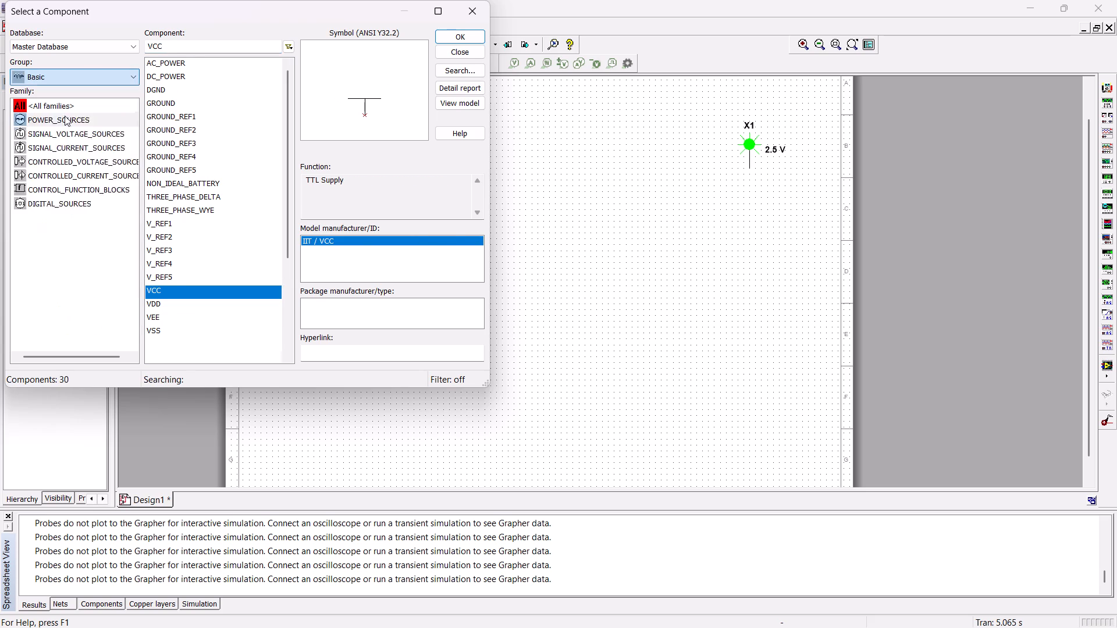
{"action": "left_click", "coordinate": [98, 73]}
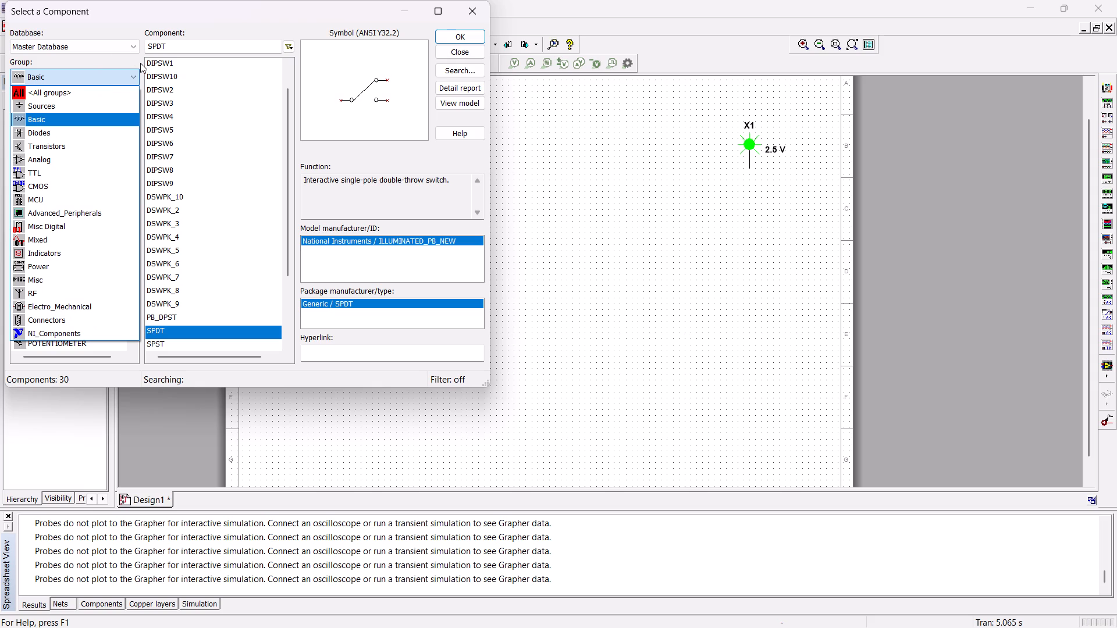
{"action": "left_click", "coordinate": [50, 169]}
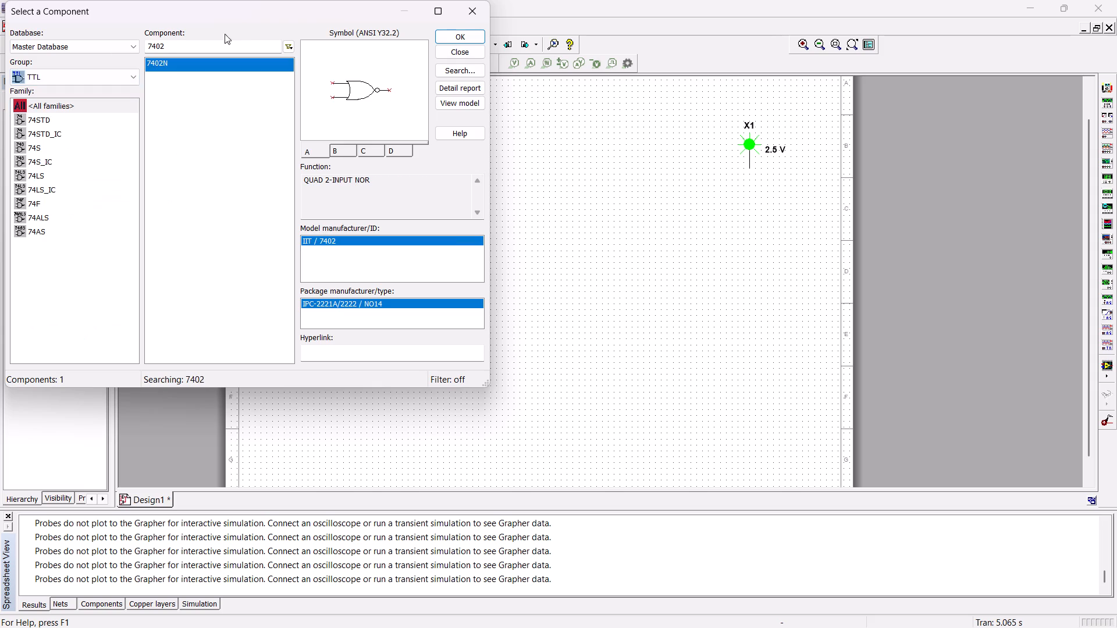
{"action": "left_click", "coordinate": [218, 46]}
{"action": "key", "text": "Delete"}
{"action": "key", "text": "Delete"}
{"action": "key", "text": "BackSpace"}
{"action": "key", "text": "BackSpace"}
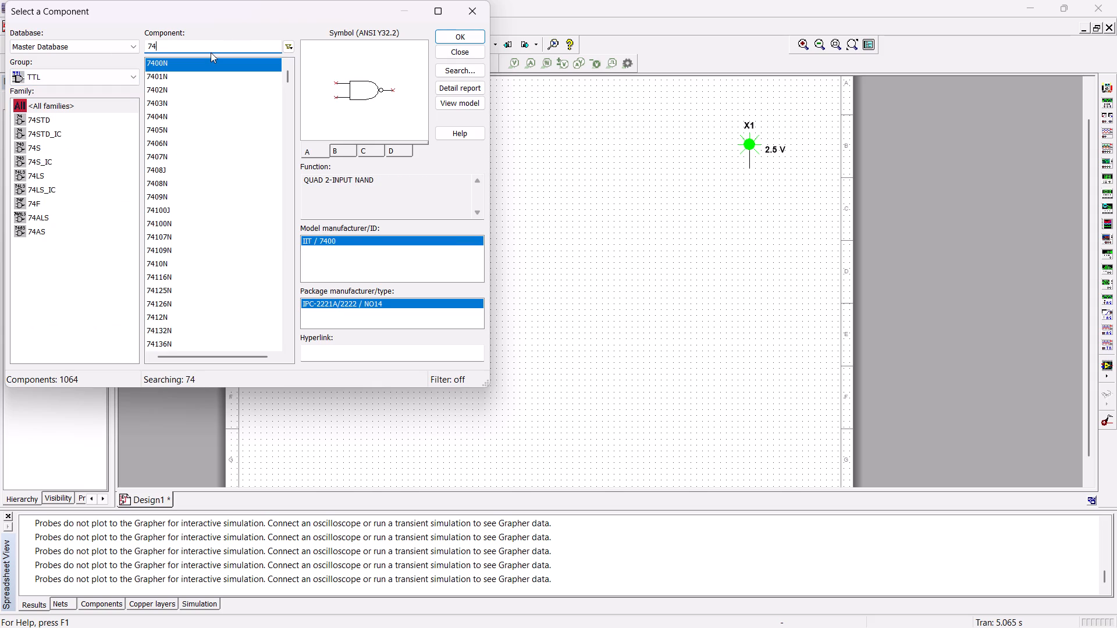
{"action": "key", "text": "8"}
{"action": "key", "text": "6"}
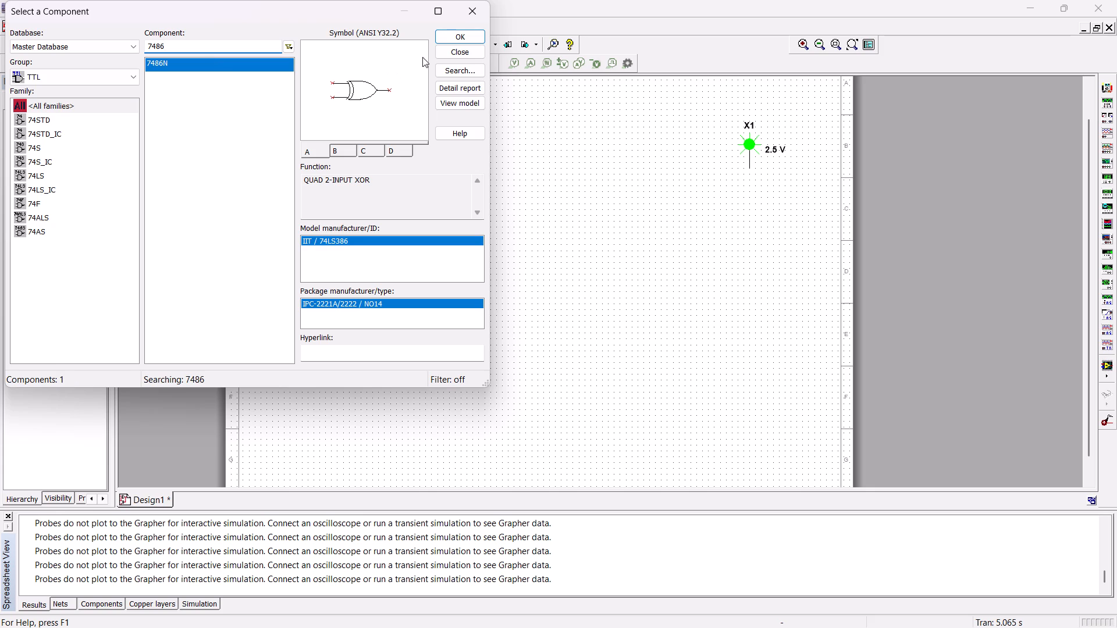
{"action": "left_click", "coordinate": [439, 40]}
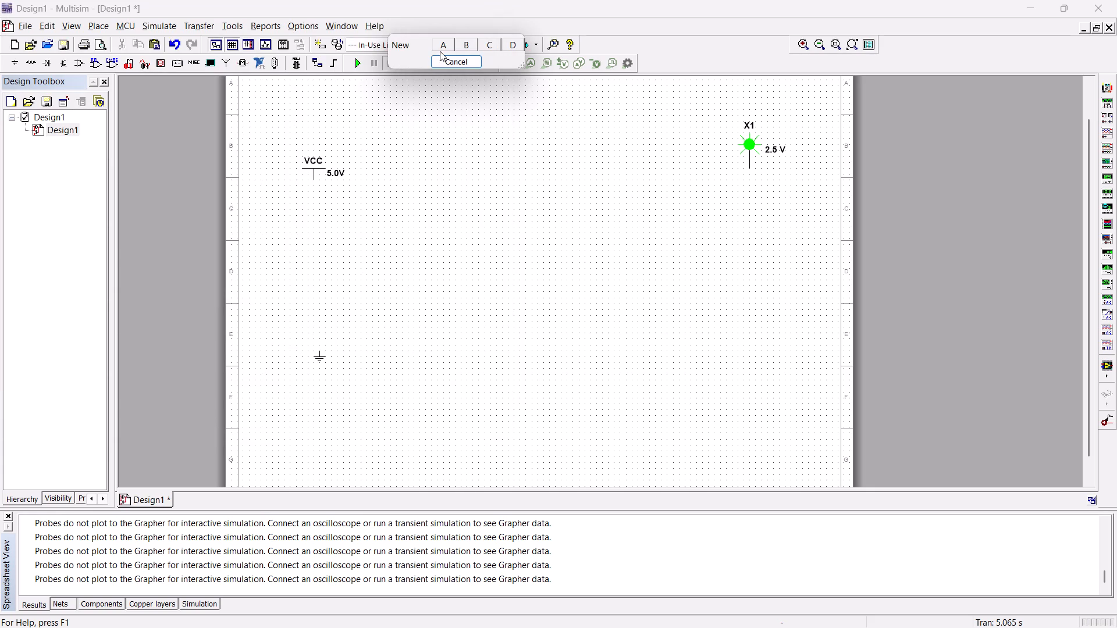
{"action": "left_click_drag", "start_coordinate": [447, 41], "coordinate": [453, 47]}
{"action": "left_click", "coordinate": [463, 219]}
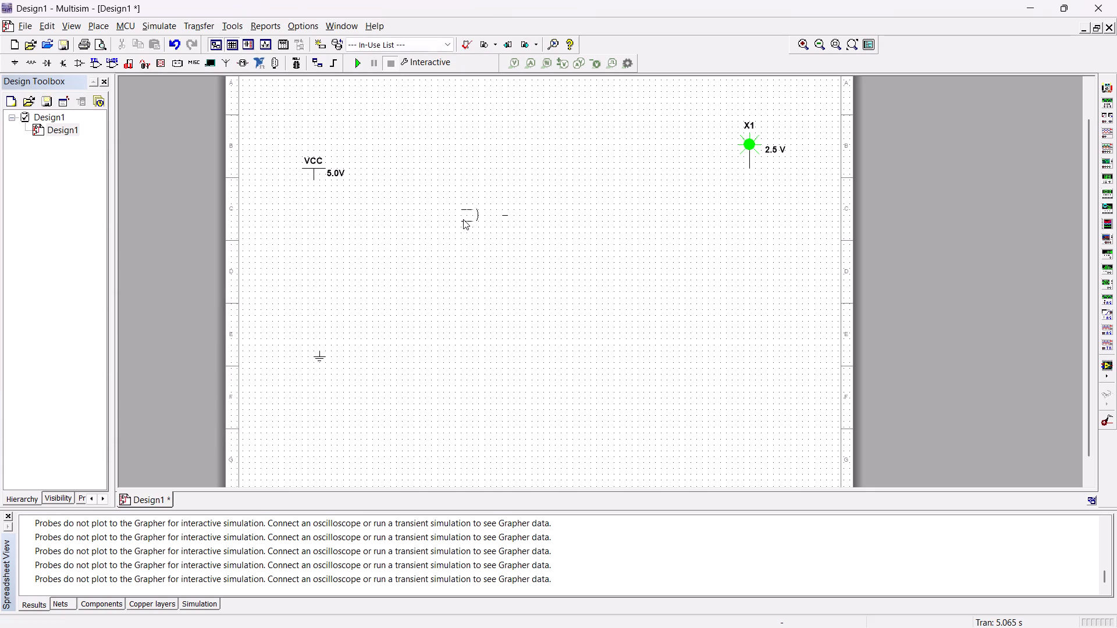
Find the 7408J AND gate in the TTL group and place its section A below the XOR gate.
{"action": "left_click", "coordinate": [443, 241]}
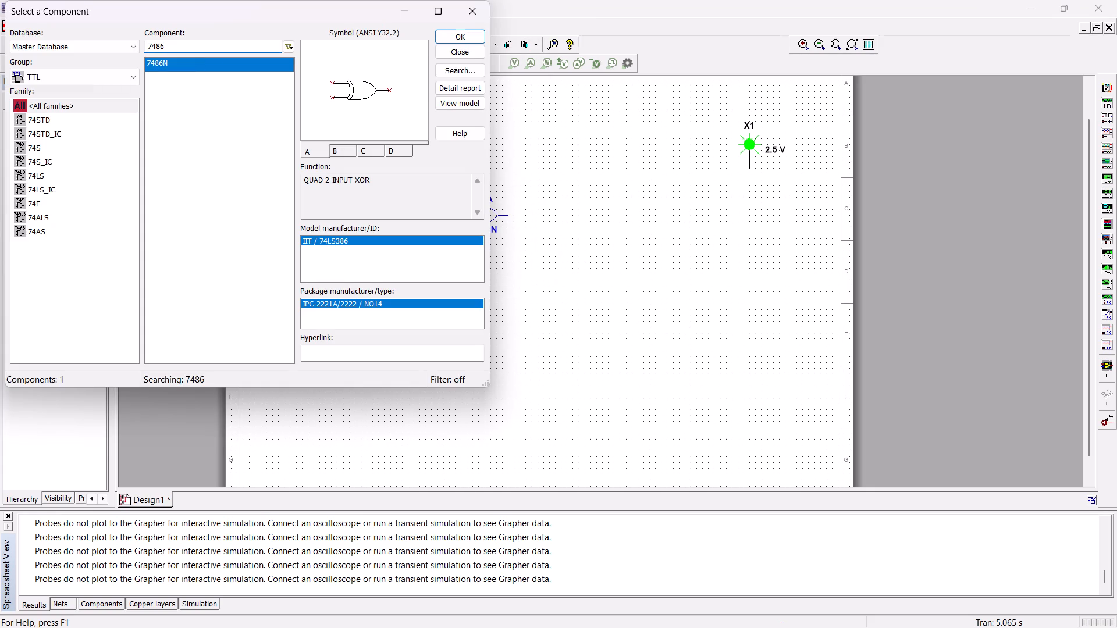
{"action": "left_click", "coordinate": [211, 43]}
{"action": "key", "text": "BackSpace"}
{"action": "key", "text": "BackSpace"}
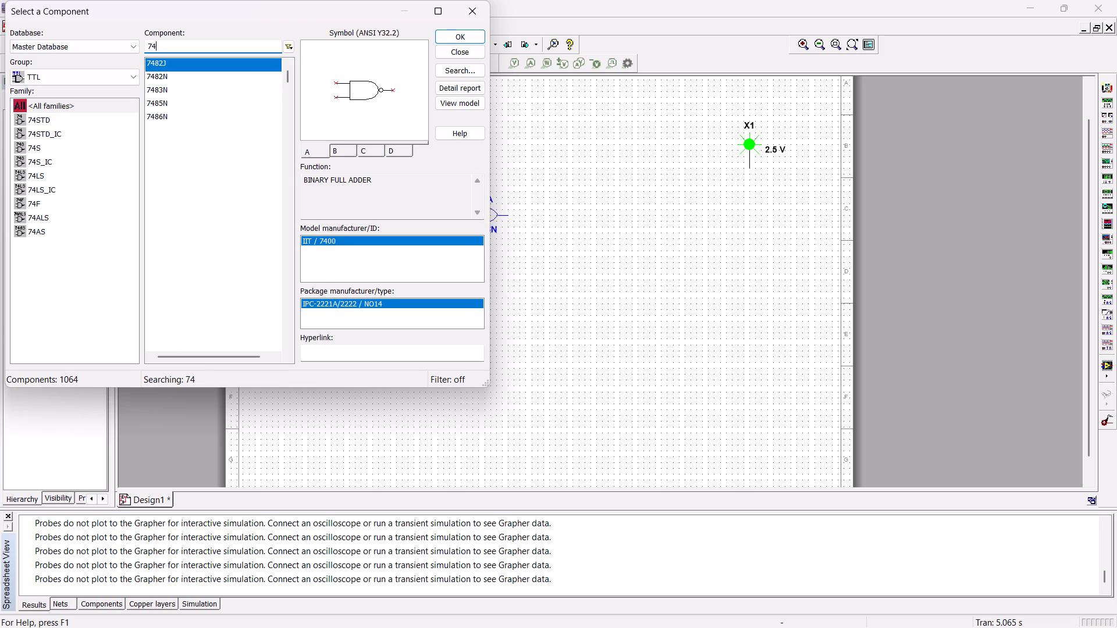
{"action": "type", "text": "08"}
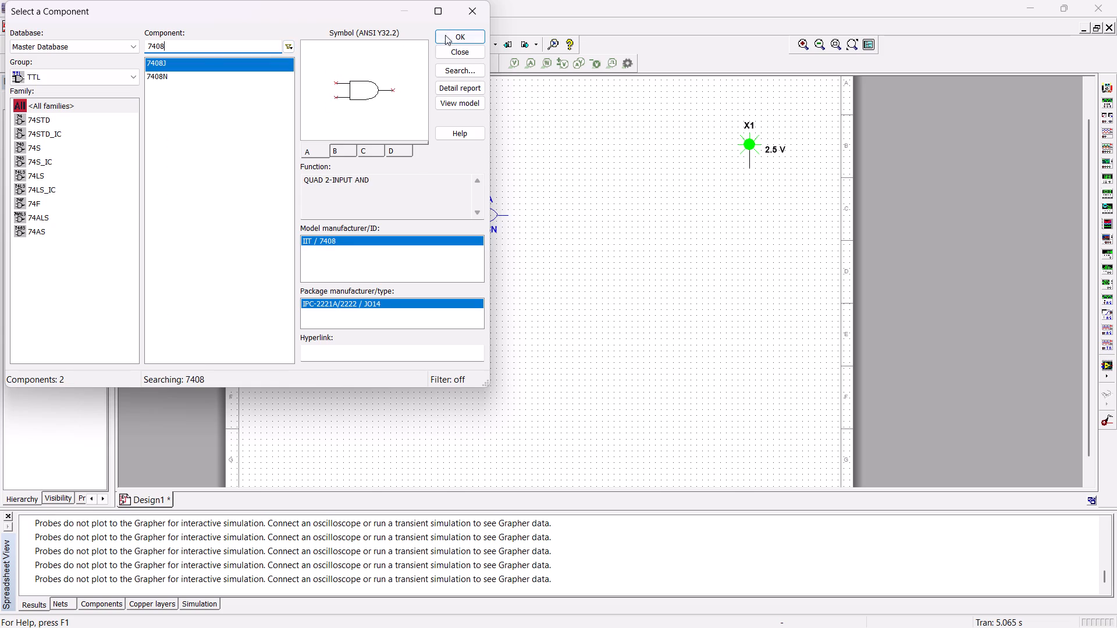
{"action": "left_click", "coordinate": [448, 31]}
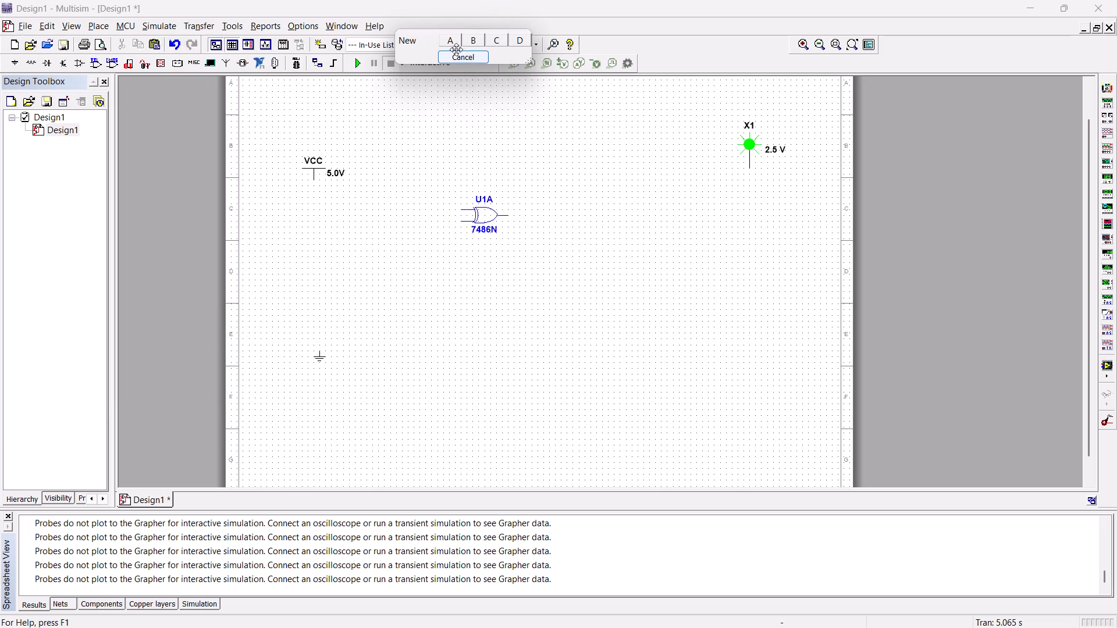
{"action": "left_click_drag", "start_coordinate": [451, 40], "coordinate": [457, 46]}
{"action": "left_click", "coordinate": [503, 317]}
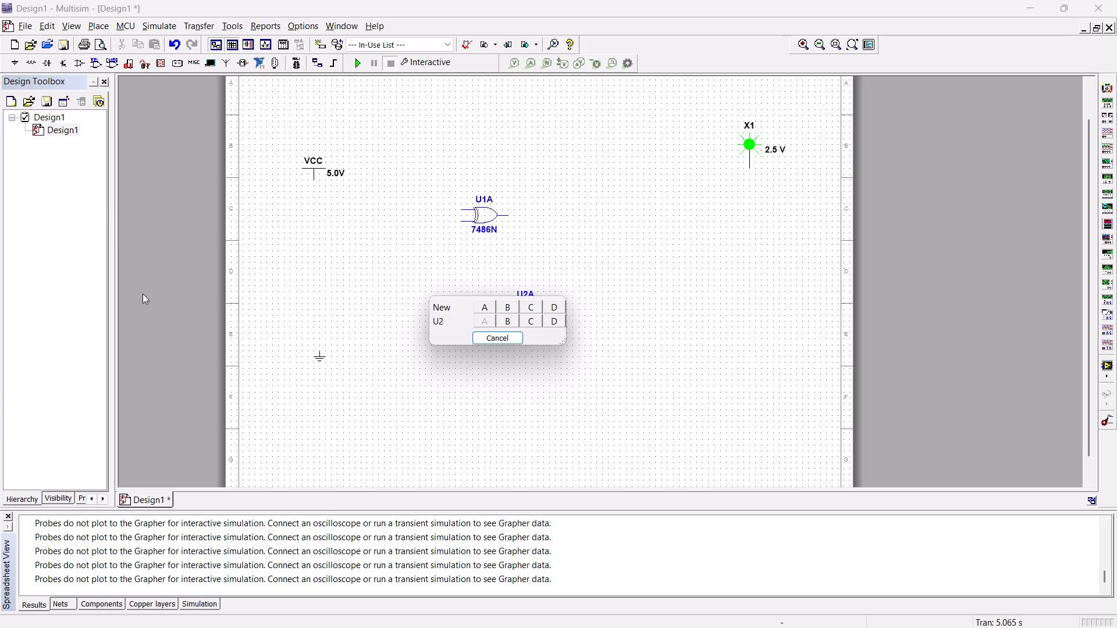
{"action": "left_click", "coordinate": [318, 266]}
{"action": "left_click", "coordinate": [506, 337]}
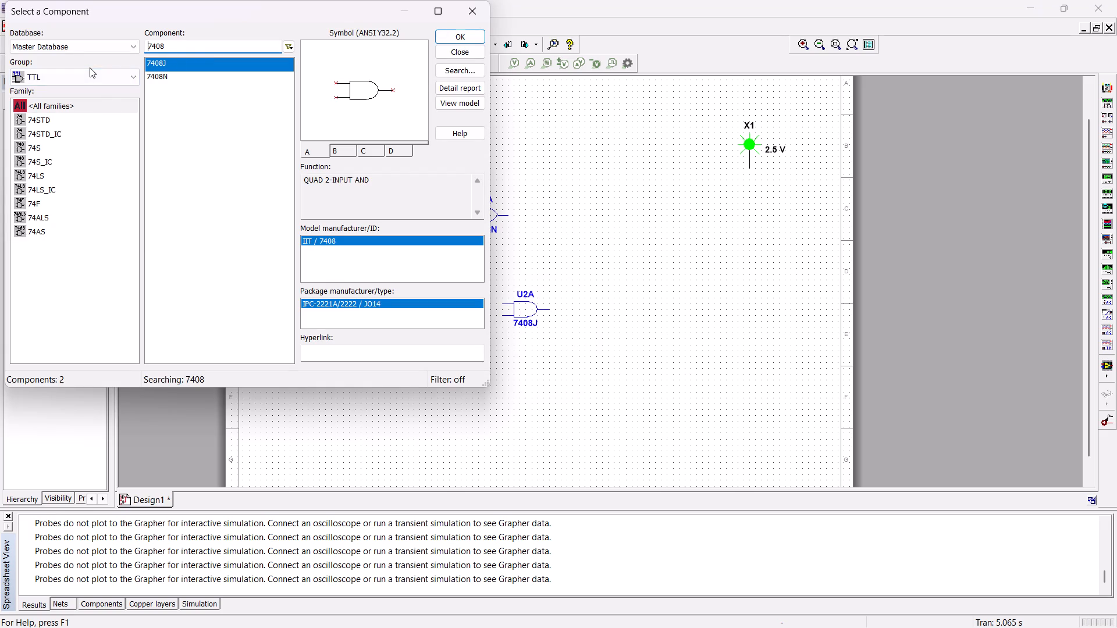
Place a PROBE_DIG_GREEN probe from the Indicators group just above the output of the 7408J AND gate.
{"action": "left_click", "coordinate": [87, 78]}
{"action": "left_click", "coordinate": [27, 254]}
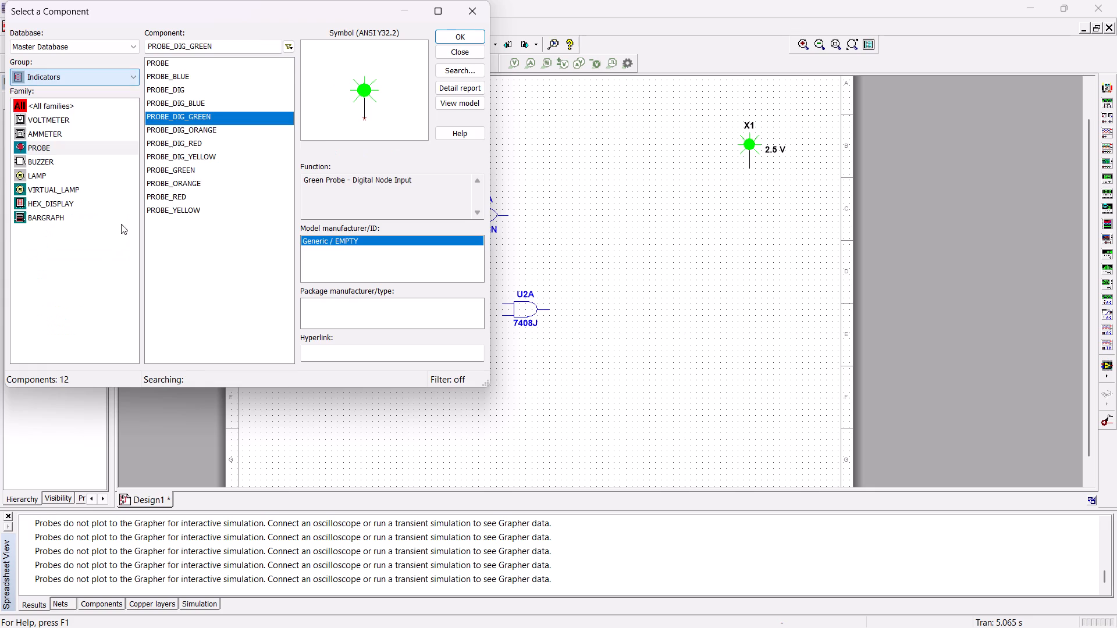
{"action": "left_click", "coordinate": [453, 35]}
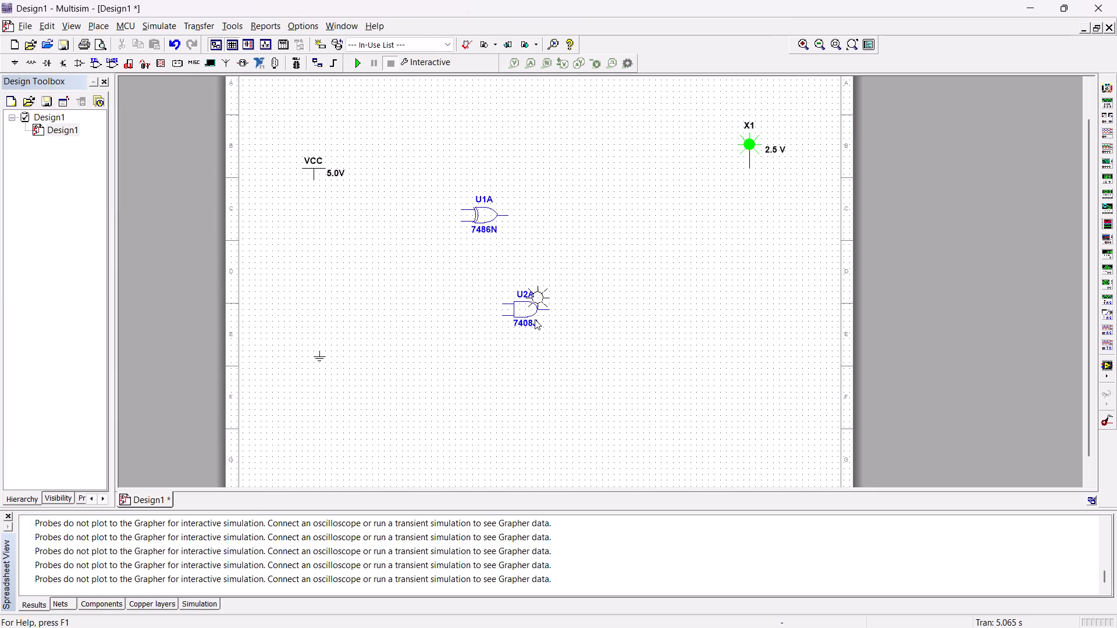
{"action": "left_click", "coordinate": [548, 305]}
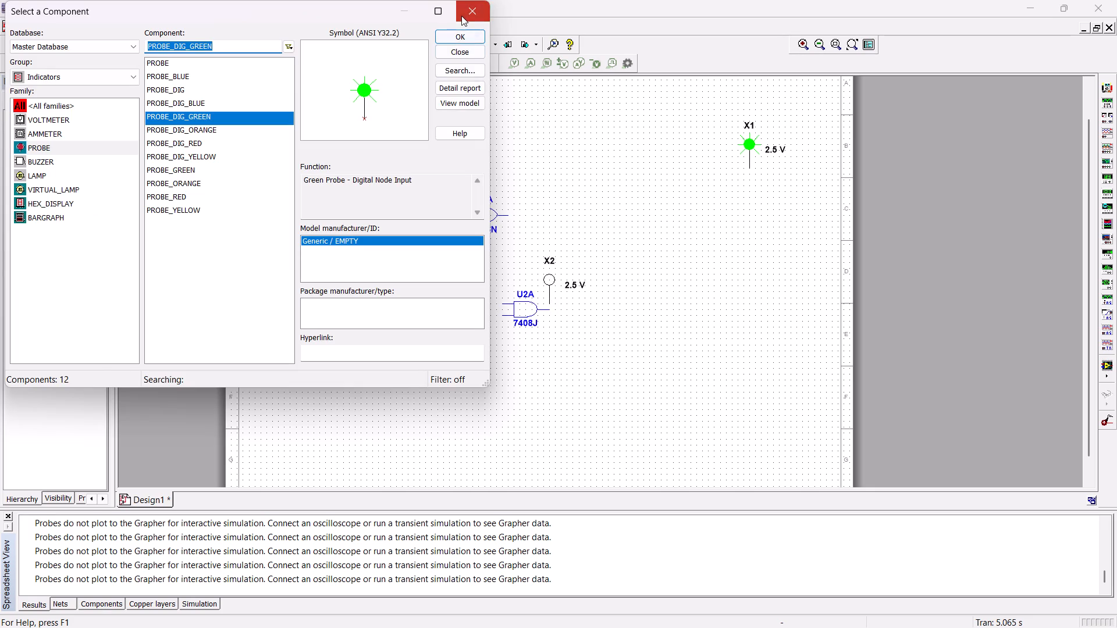
{"action": "left_click", "coordinate": [462, 15]}
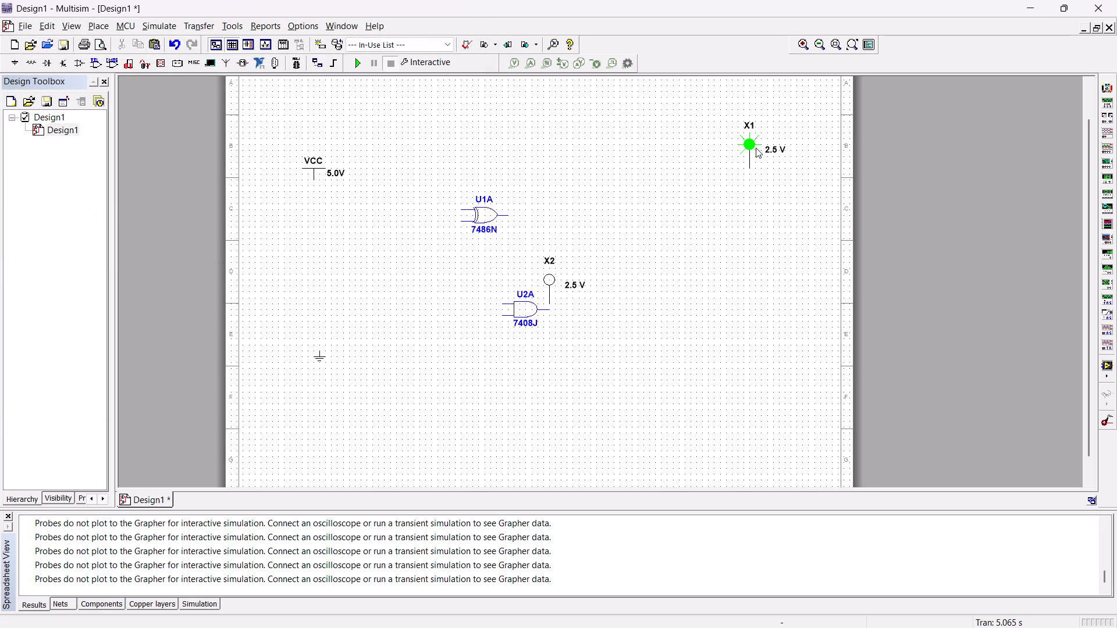
Move probe X1 onto the XOR gate's output and lower probe X2 onto the AND gate's output.
{"action": "left_click_drag", "start_coordinate": [750, 142], "coordinate": [510, 192]}
{"action": "left_click", "coordinate": [653, 238]}
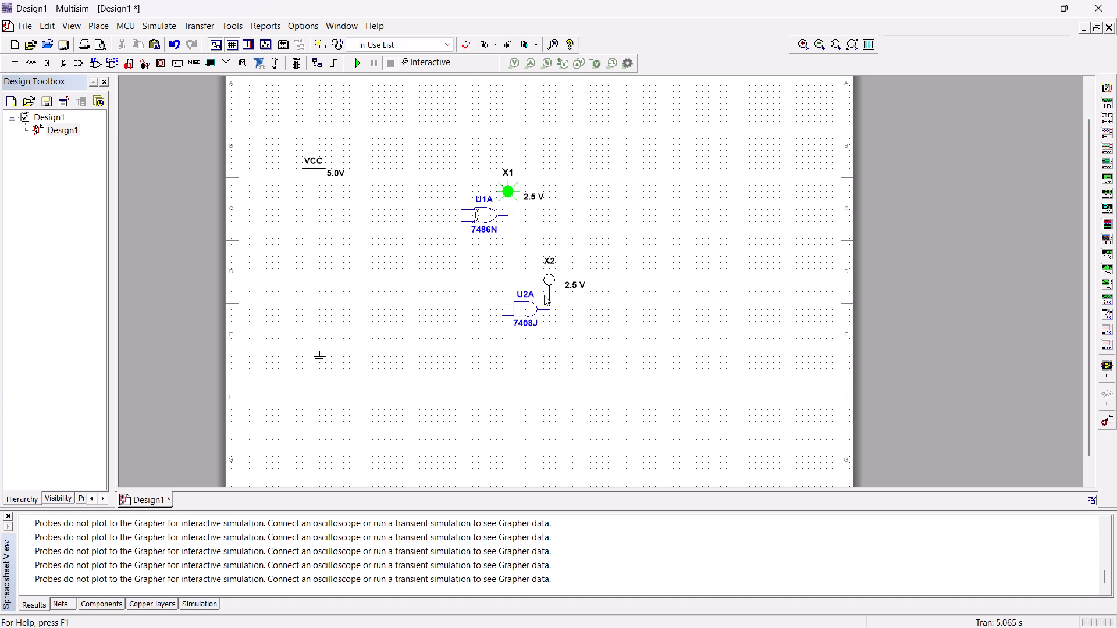
{"action": "left_click", "coordinate": [546, 282]}
{"action": "left_click", "coordinate": [638, 258]}
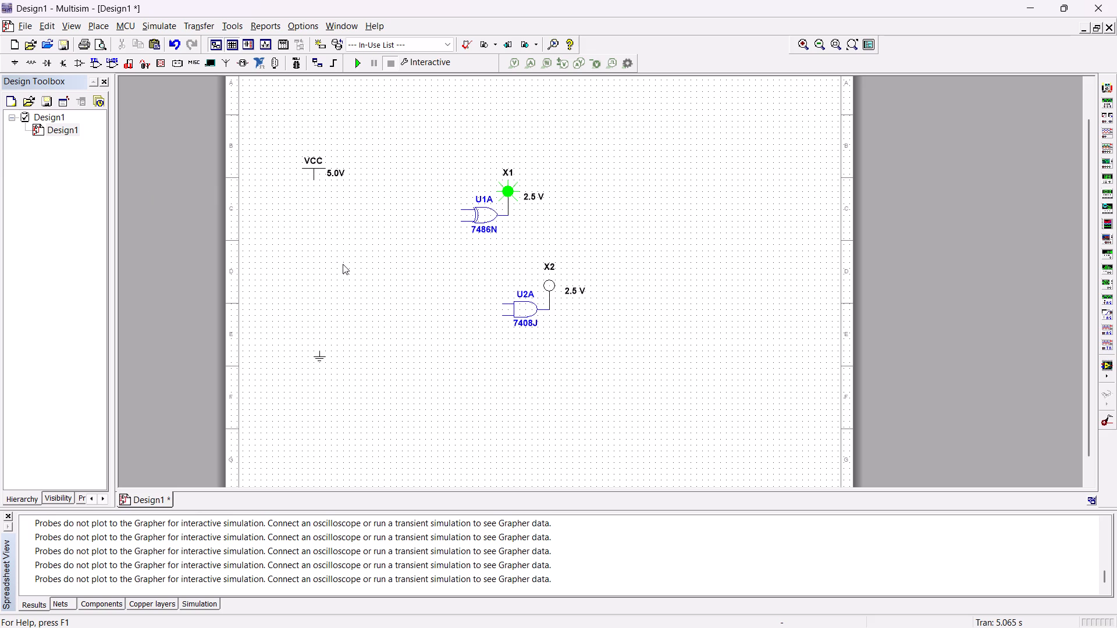
Paste the copied switch twice, one before each gate, and flip S1 to its lower contact.
{"action": "right_click", "coordinate": [347, 244]}
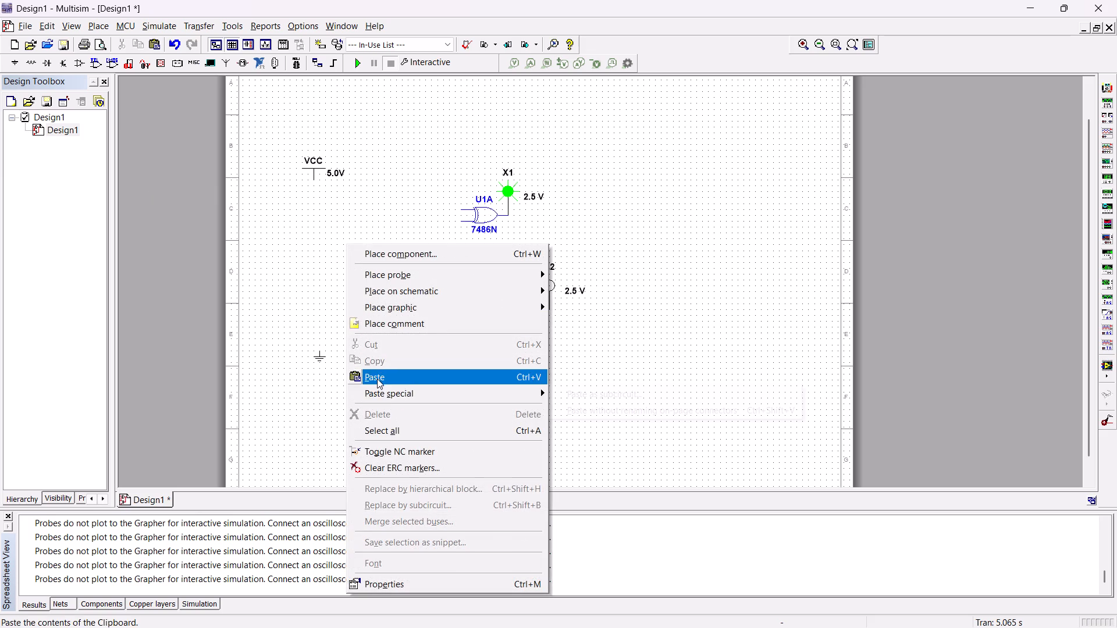
{"action": "left_click", "coordinate": [378, 378]}
{"action": "left_click", "coordinate": [339, 241]}
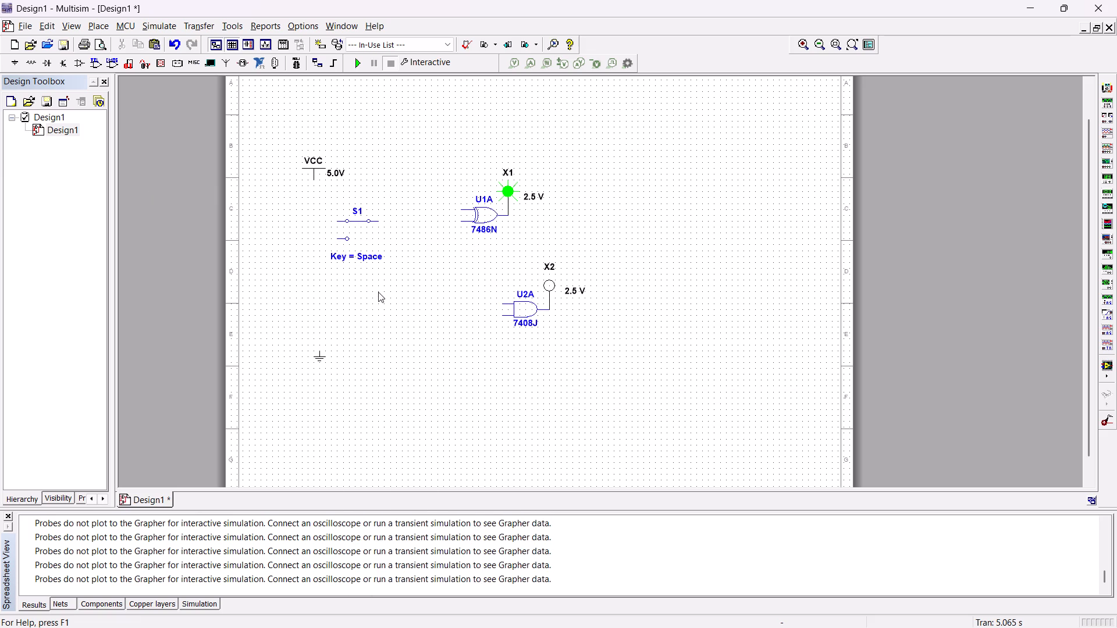
{"action": "right_click", "coordinate": [383, 319]}
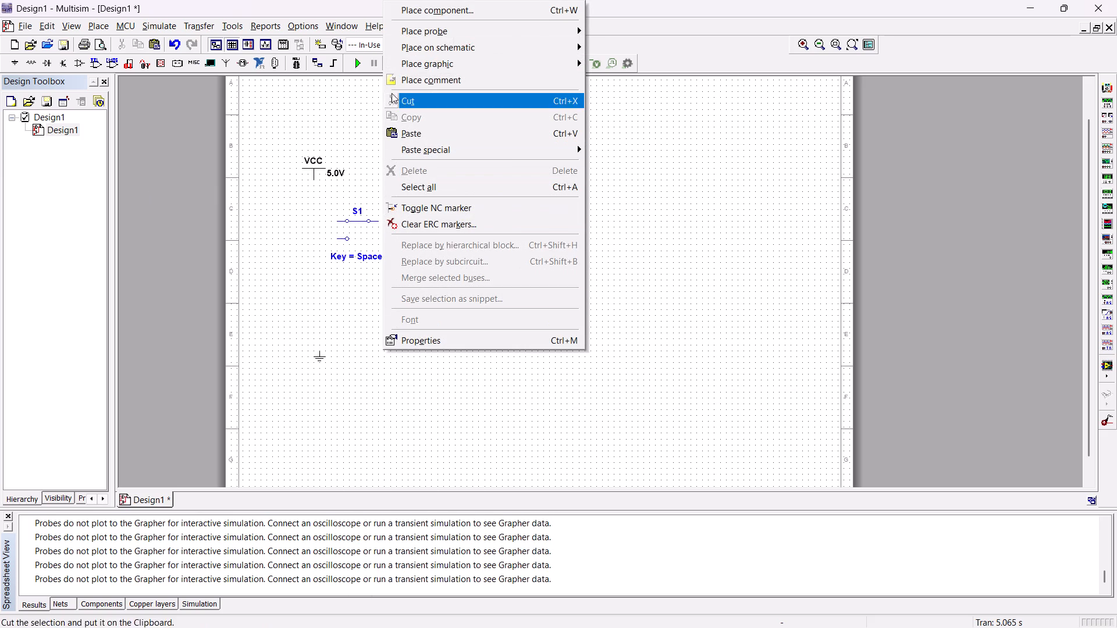
{"action": "left_click", "coordinate": [414, 135]}
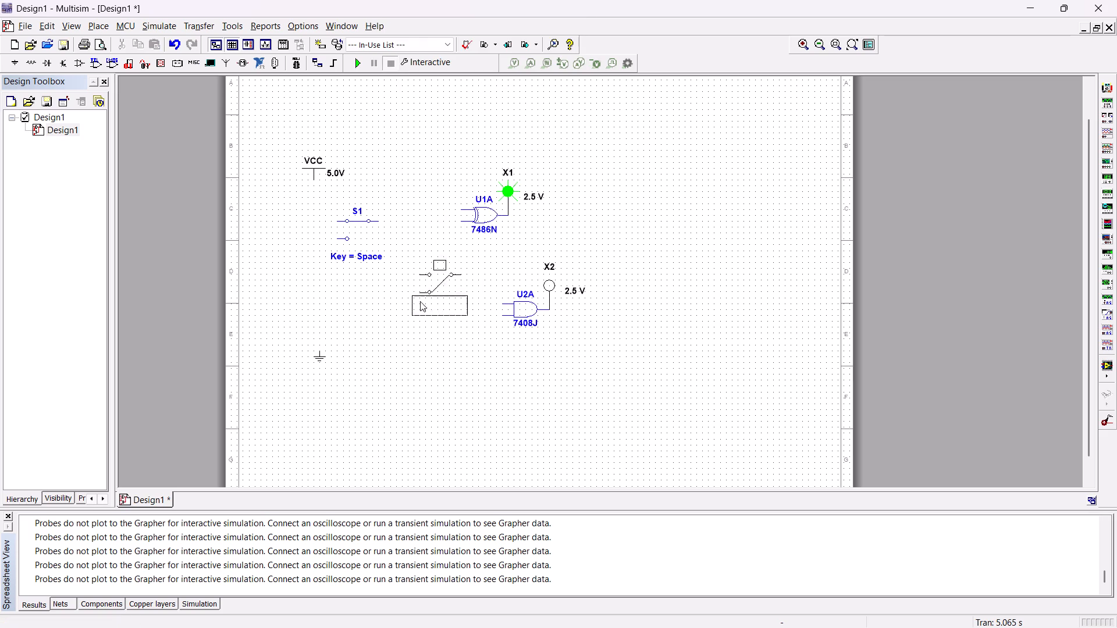
{"action": "left_click", "coordinate": [390, 330]}
{"action": "left_click_drag", "start_coordinate": [392, 427], "coordinate": [392, 422]}
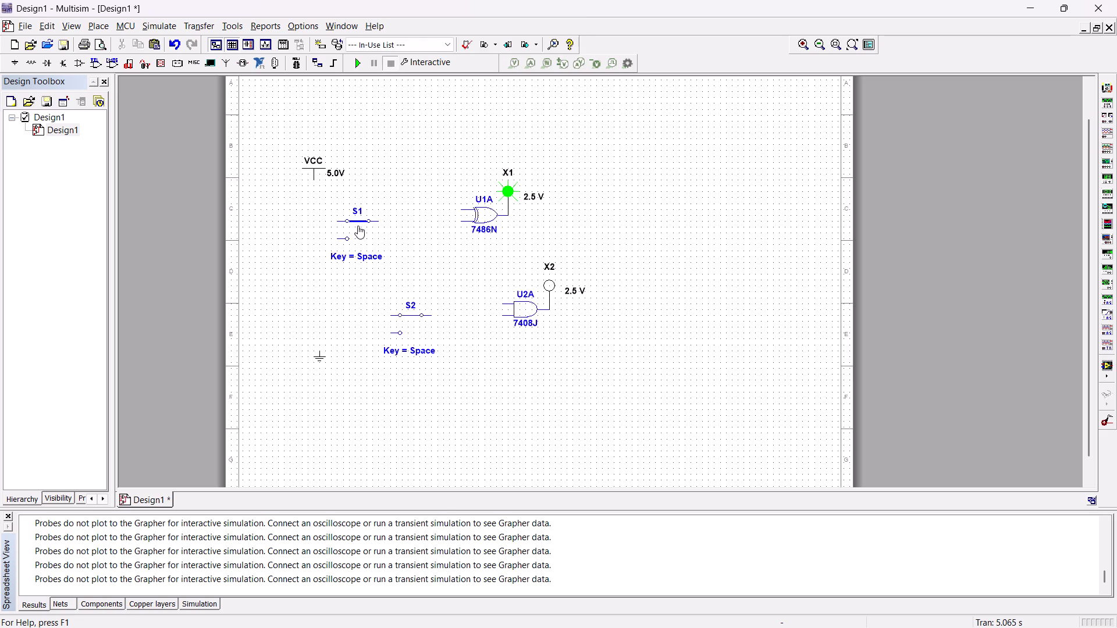
{"action": "left_click", "coordinate": [358, 226]}
Move the ground symbol down and wire the lower contacts of switches S1 and S2 to it.
{"action": "left_click_drag", "start_coordinate": [321, 355], "coordinate": [326, 395]}
{"action": "left_click_drag", "start_coordinate": [326, 395], "coordinate": [326, 397]}
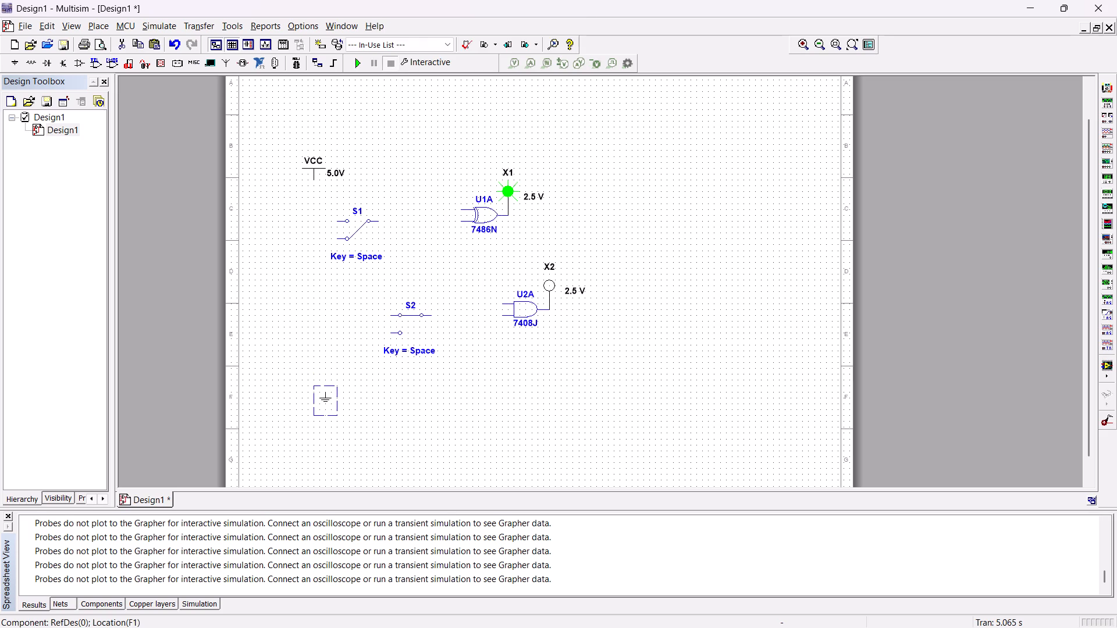
{"action": "left_click", "coordinate": [392, 333]}
{"action": "left_click", "coordinate": [323, 393]}
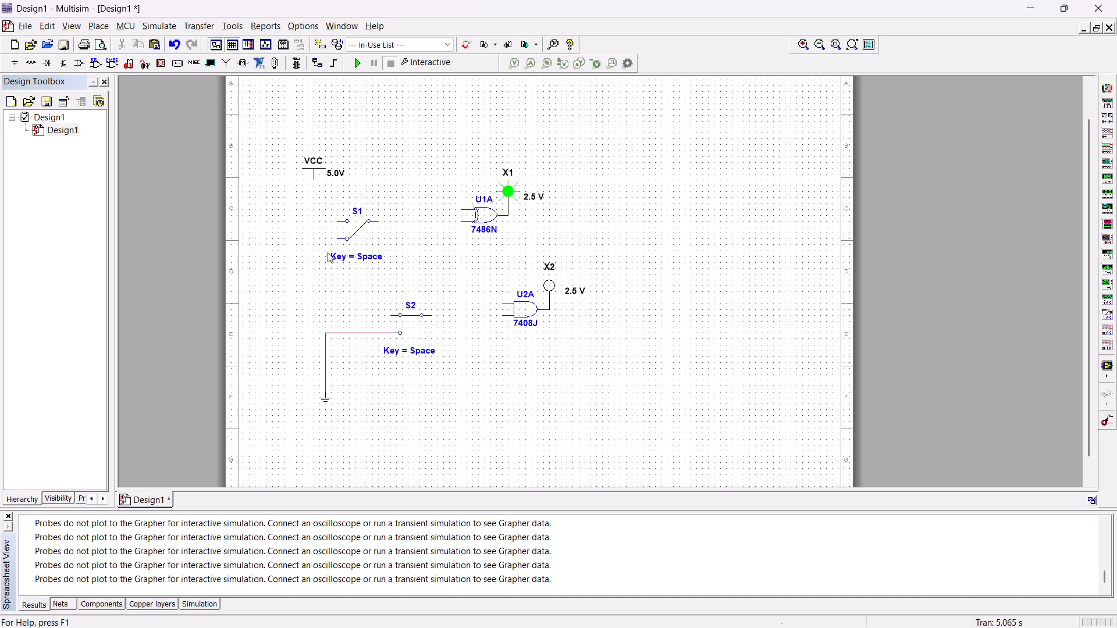
{"action": "left_click", "coordinate": [338, 238]}
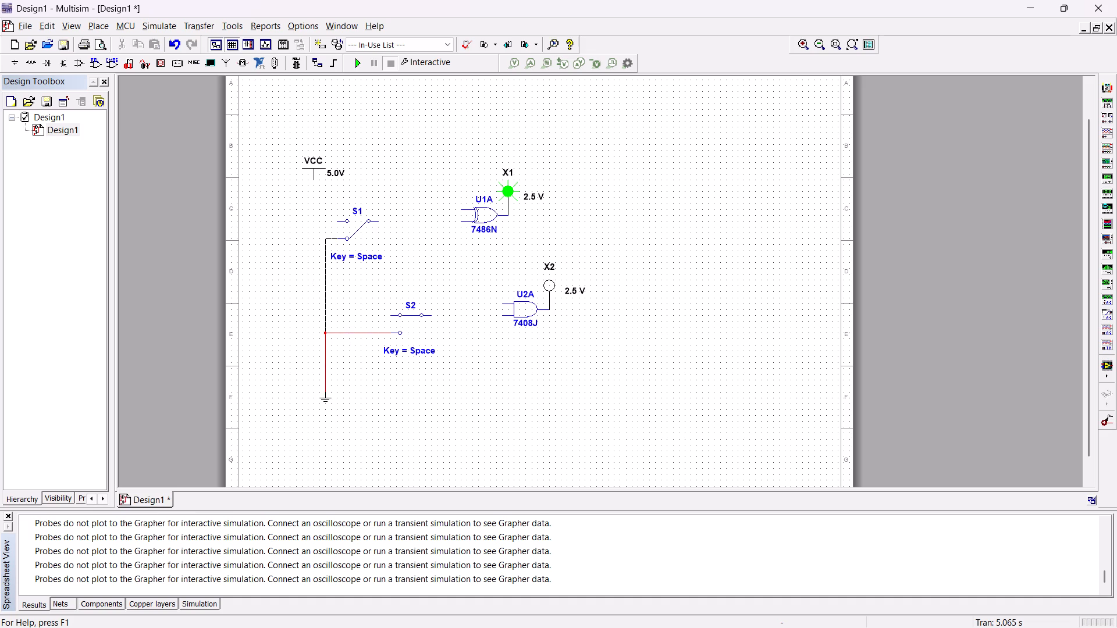
{"action": "left_click", "coordinate": [328, 332]}
Wire the upper contacts of switches S1 and S2 to VCC.
{"action": "left_click", "coordinate": [339, 222]}
{"action": "left_click", "coordinate": [312, 179]}
{"action": "left_click", "coordinate": [392, 315]}
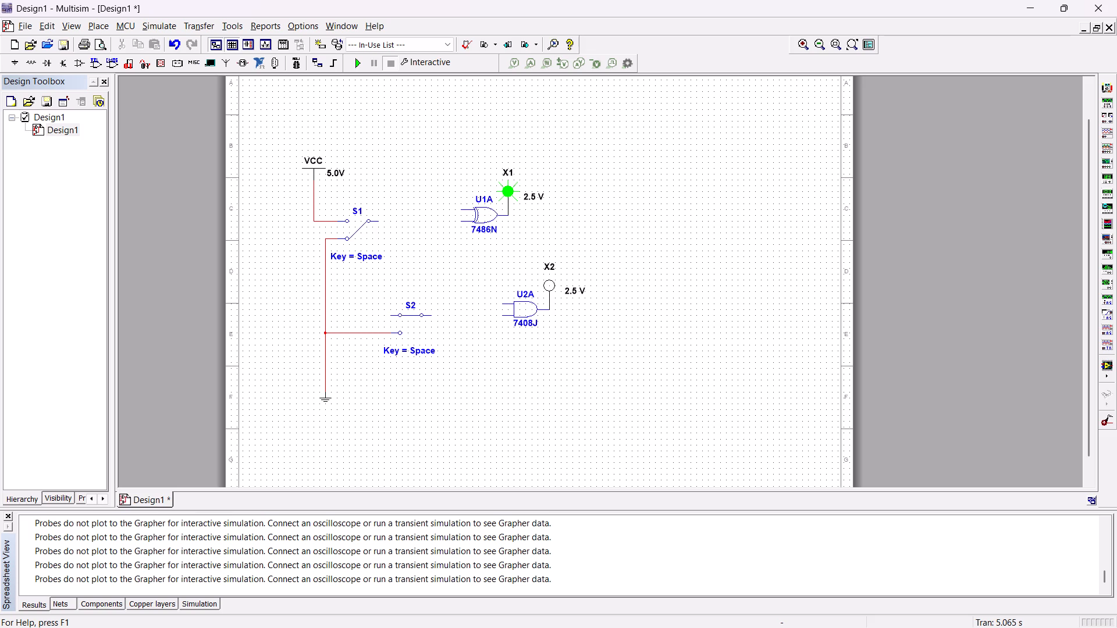
{"action": "left_click", "coordinate": [328, 220]}
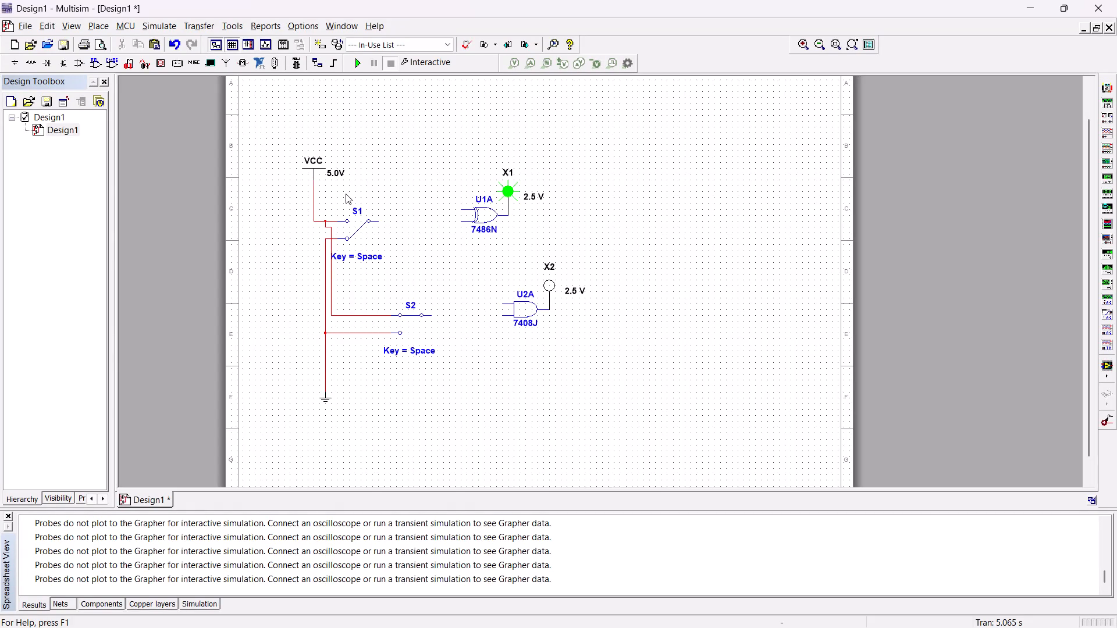
Join the two inputs of XOR gate U1A and wire them to switch S1's common terminal.
{"action": "left_click", "coordinate": [461, 209]}
{"action": "left_click", "coordinate": [461, 220]}
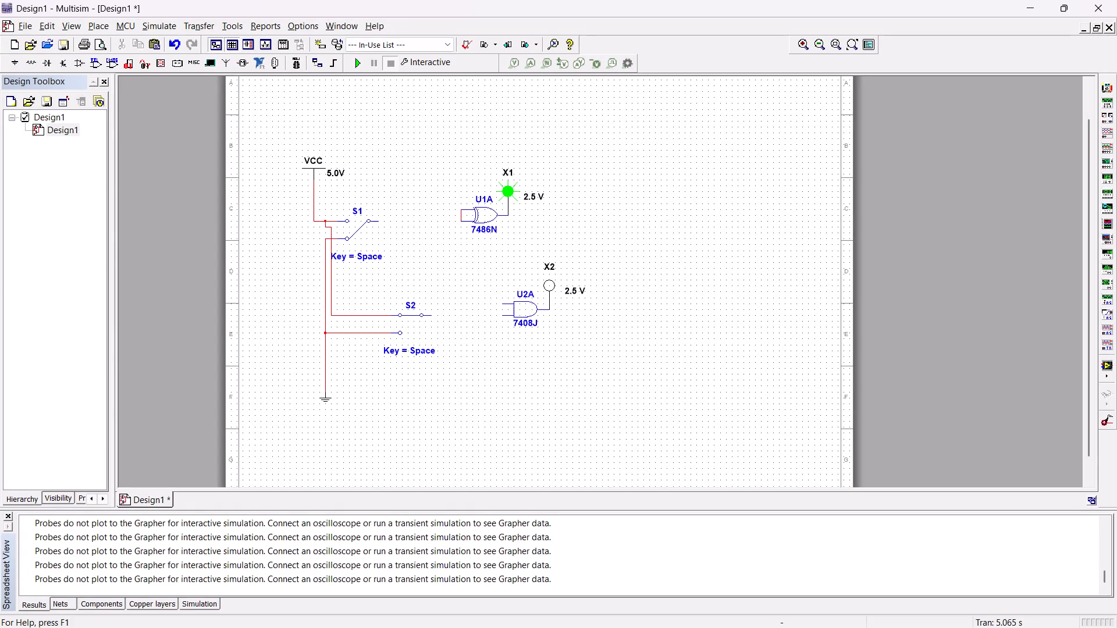
{"action": "left_click", "coordinate": [378, 222]}
{"action": "left_click", "coordinate": [460, 215]}
Flip switch S2 to its lower contact and join the two inputs of AND gate U2A.
{"action": "left_click", "coordinate": [408, 314]}
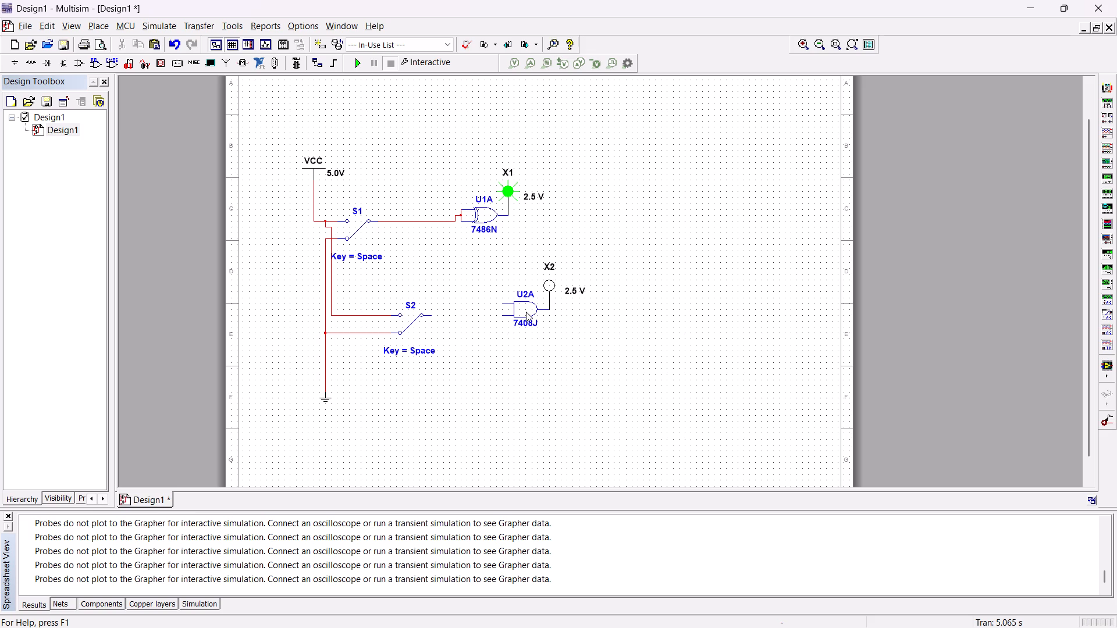
{"action": "left_click", "coordinate": [504, 302]}
{"action": "left_click", "coordinate": [500, 314]}
Wire switch S2's common terminal to the line between switch S1 and the XOR gate.
{"action": "left_click", "coordinate": [431, 316]}
{"action": "left_click", "coordinate": [434, 221]}
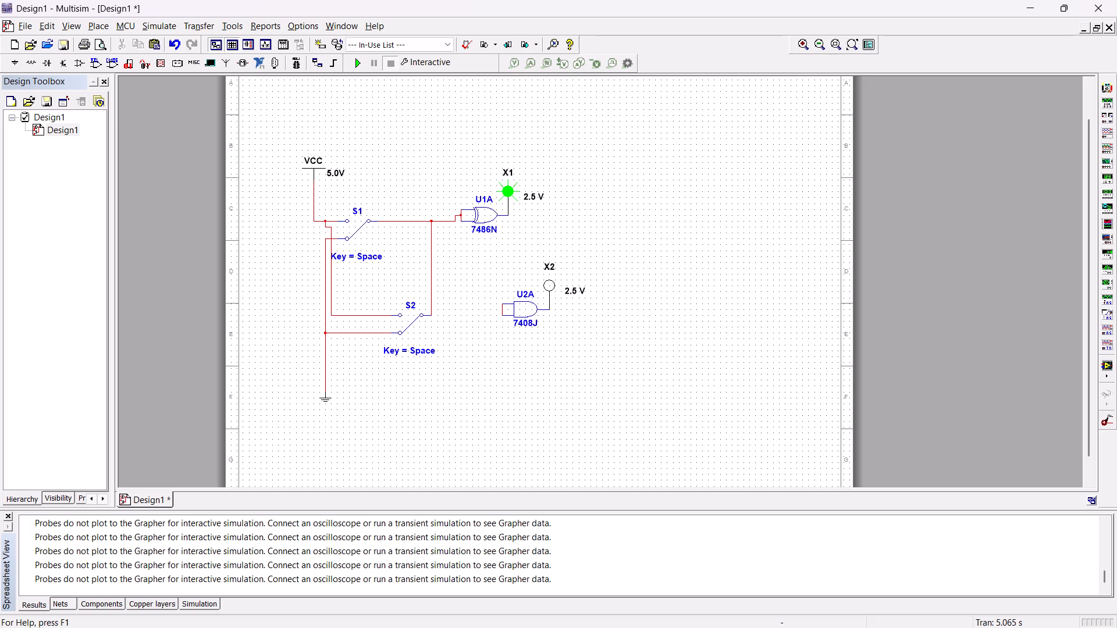
Delete the wires linking switches S1 and S2 to XOR gate U1A, including the one joining the gate's inputs.
{"action": "left_click", "coordinate": [462, 215]}
{"action": "right_click", "coordinate": [460, 237]}
{"action": "left_click", "coordinate": [449, 221]}
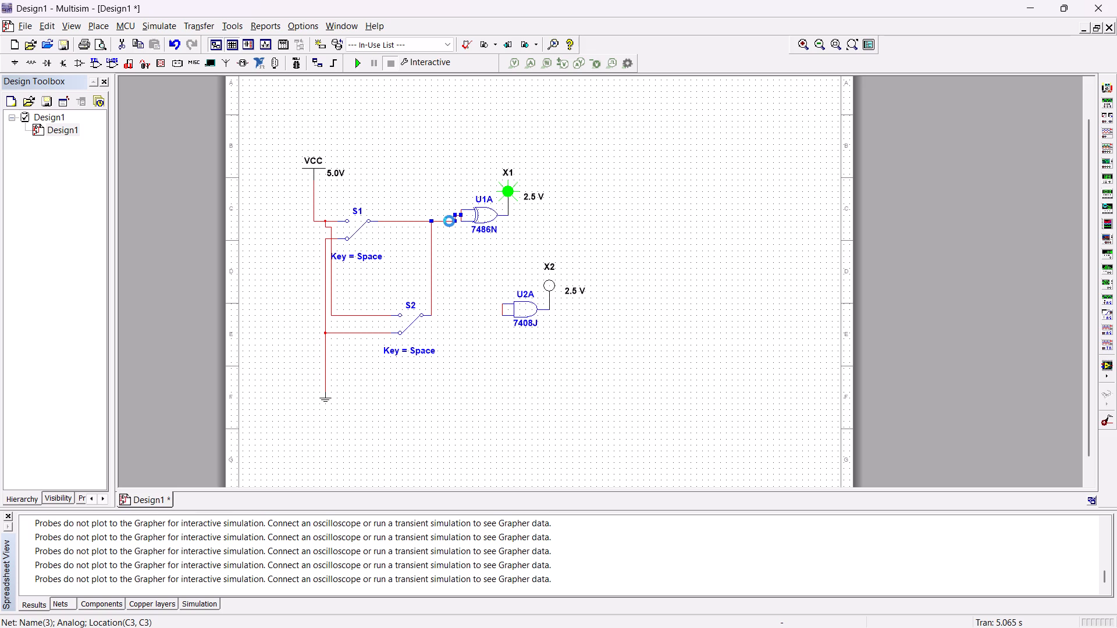
{"action": "key", "text": "Delete"}
{"action": "left_click", "coordinate": [461, 215]}
{"action": "key", "text": "Delete"}
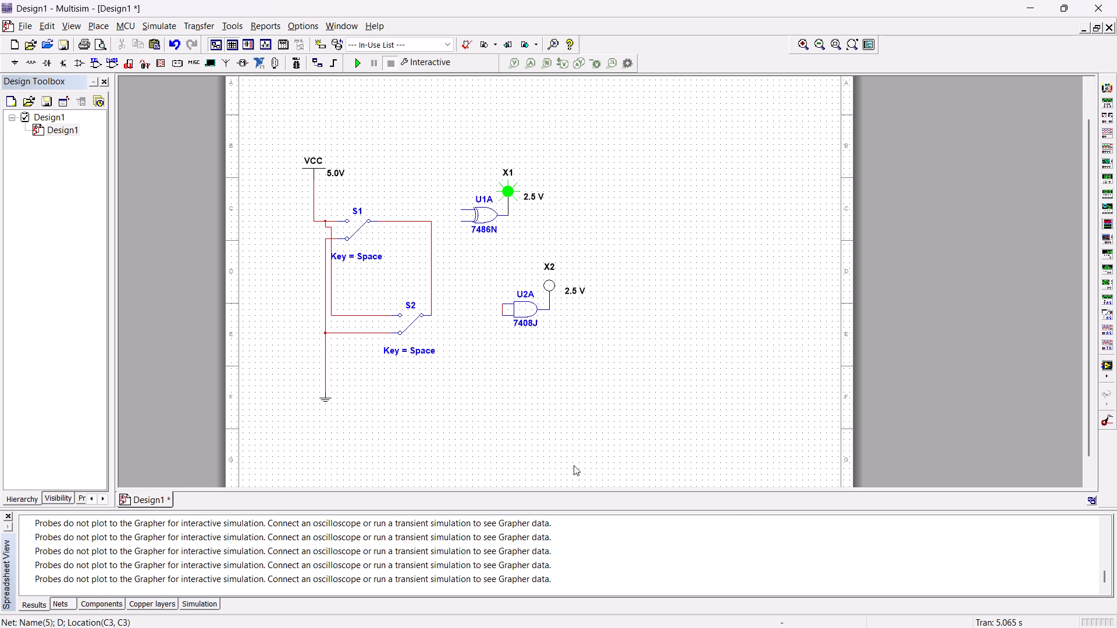
{"action": "left_click", "coordinate": [390, 222]}
{"action": "key", "text": "Delete"}
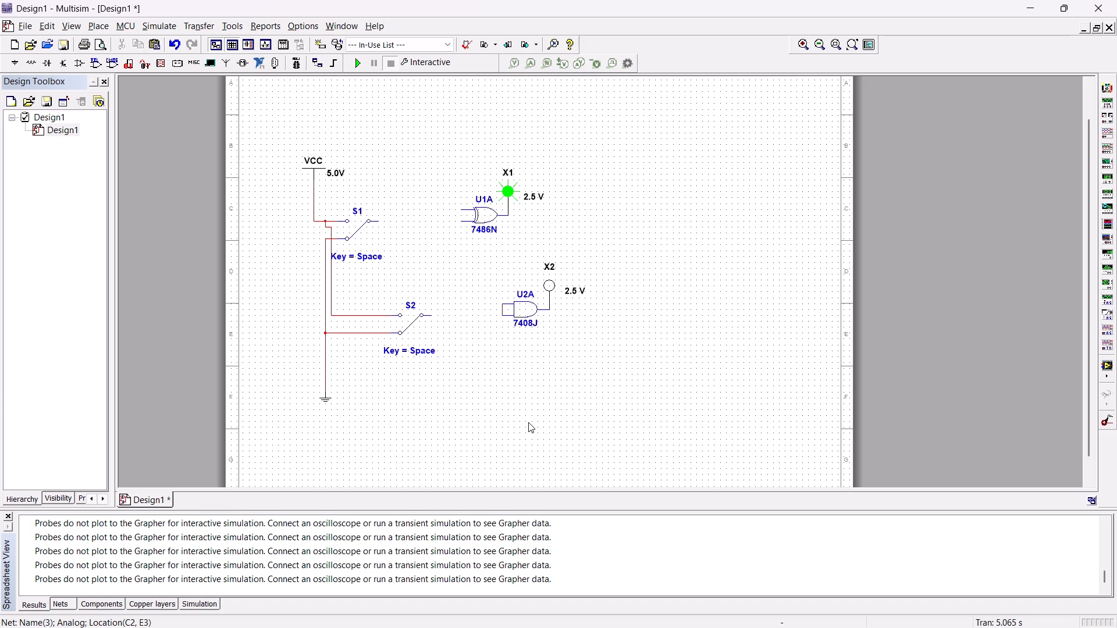
Wire switch S1's common terminal to the upper input of XOR gate U1A.
{"action": "left_click", "coordinate": [376, 219]}
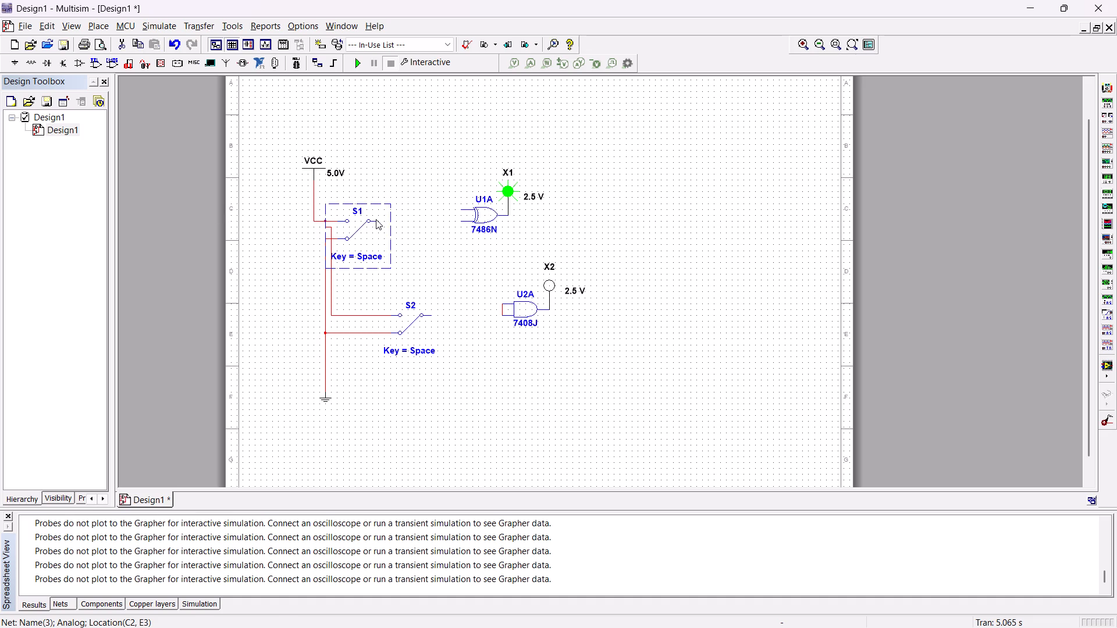
{"action": "left_click", "coordinate": [410, 237]}
{"action": "left_click", "coordinate": [377, 220]}
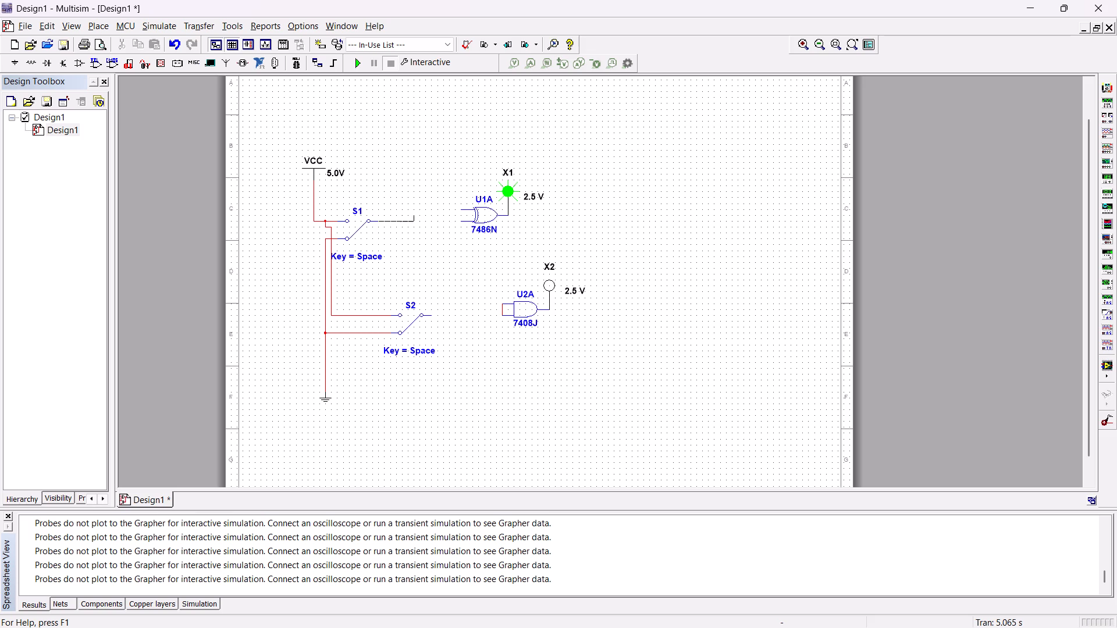
{"action": "left_click", "coordinate": [459, 209]}
Shift XOR gate U1A and probe X1 slightly down and to the right to straighten their wires.
{"action": "left_click_drag", "start_coordinate": [476, 212], "coordinate": [486, 226]}
{"action": "left_click", "coordinate": [479, 273]}
{"action": "left_click_drag", "start_coordinate": [508, 190], "coordinate": [523, 199]}
{"action": "left_click", "coordinate": [436, 245]}
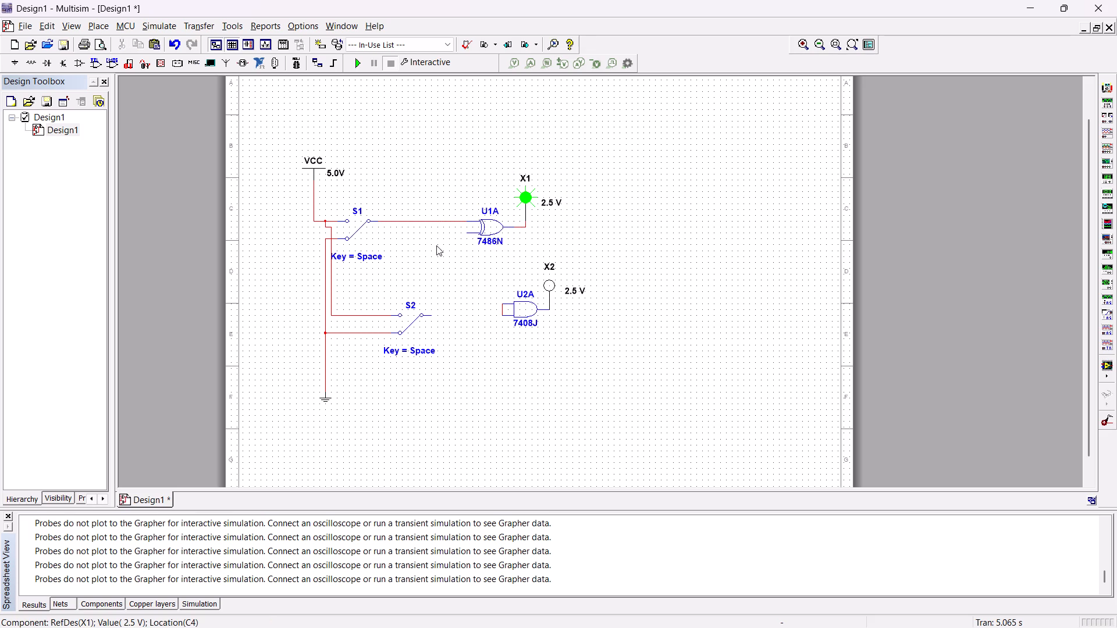
Wire switch S2's common terminal to the lower input of XOR gate U1A.
{"action": "left_click", "coordinate": [431, 315]}
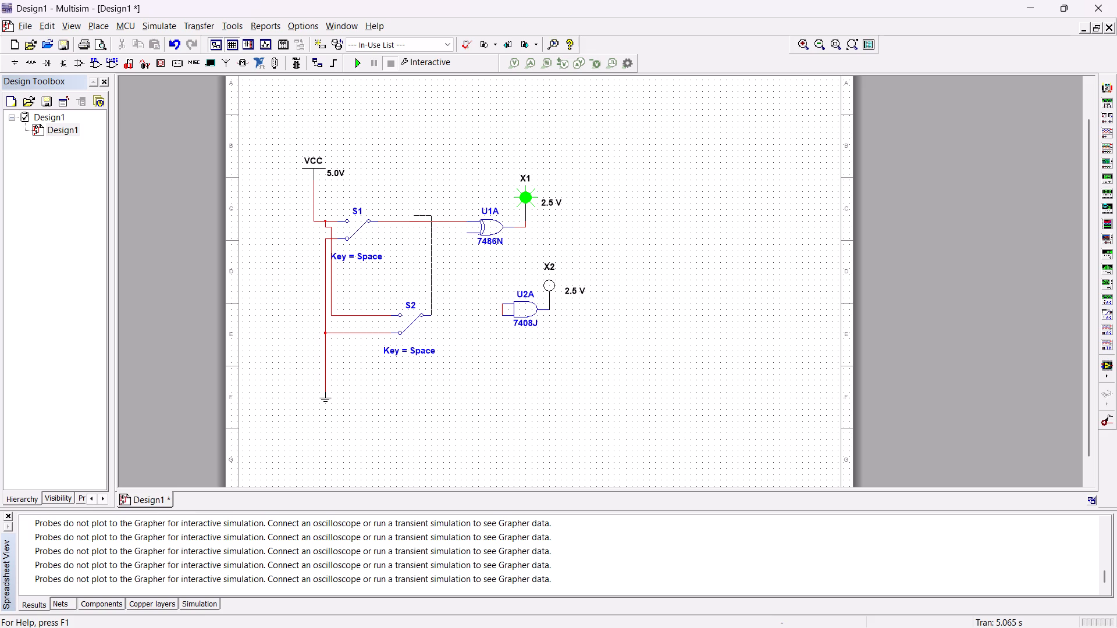
{"action": "left_click", "coordinate": [464, 233]}
Separate AND gate U2A's joined inputs, then wire the upper one to S1's output line and the lower one to S2's.
{"action": "left_click", "coordinate": [503, 311]}
{"action": "key", "text": "Delete"}
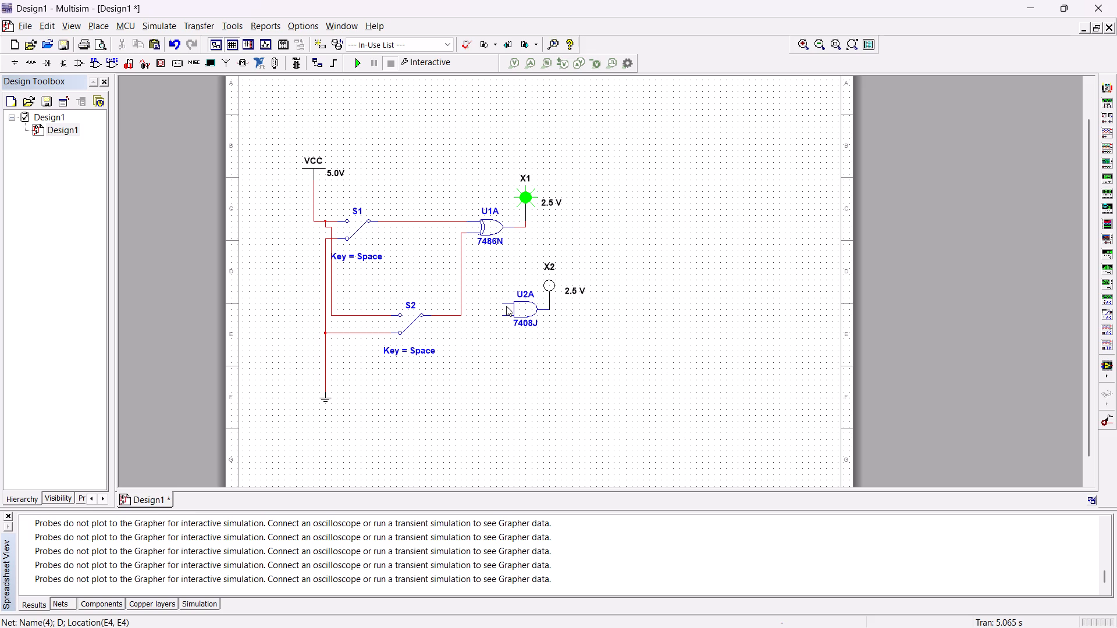
{"action": "left_click", "coordinate": [502, 305]}
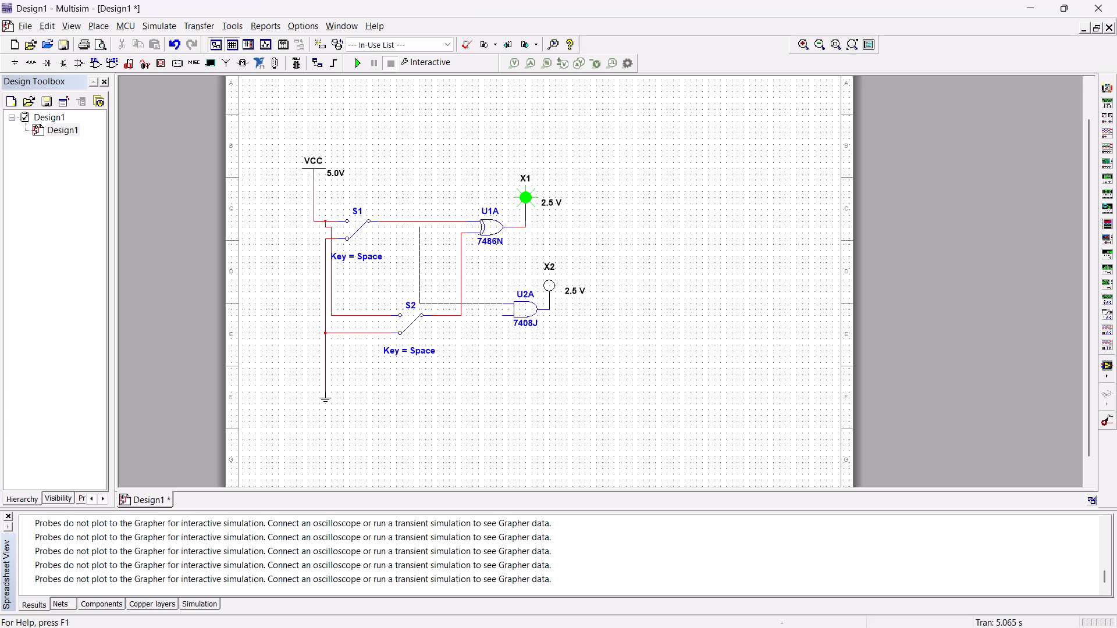
{"action": "left_click", "coordinate": [418, 223]}
{"action": "left_click", "coordinate": [503, 314]}
{"action": "left_click", "coordinate": [462, 315]}
Run the simulation and flip switches S1 and S2 through all four input combinations, checking probes X1 and X2.
{"action": "left_click", "coordinate": [351, 62]}
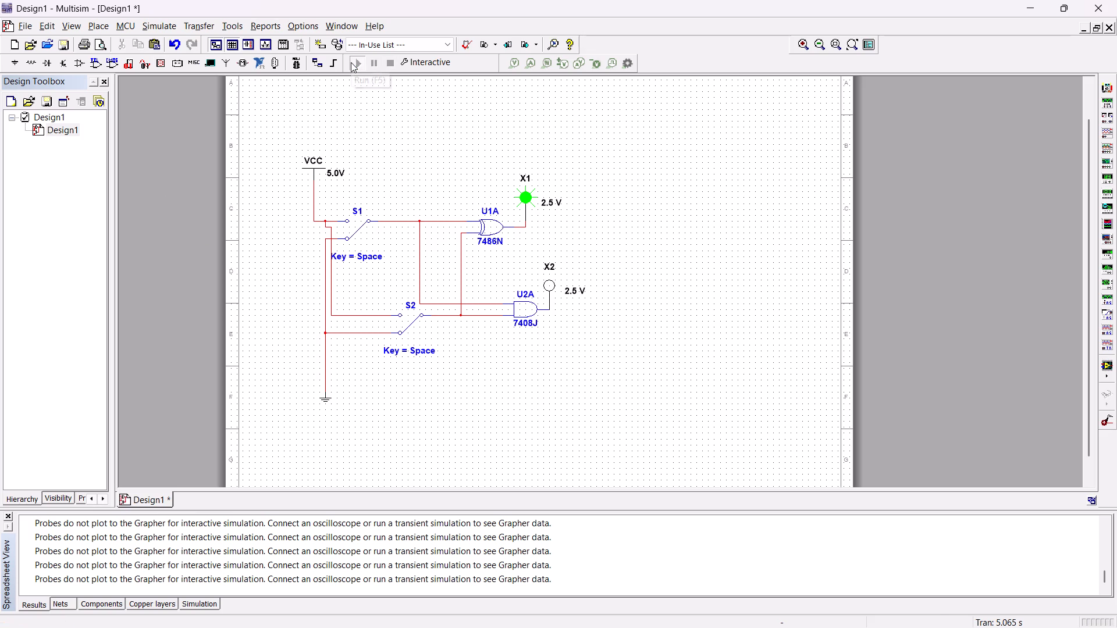
{"action": "left_click", "coordinate": [353, 66]}
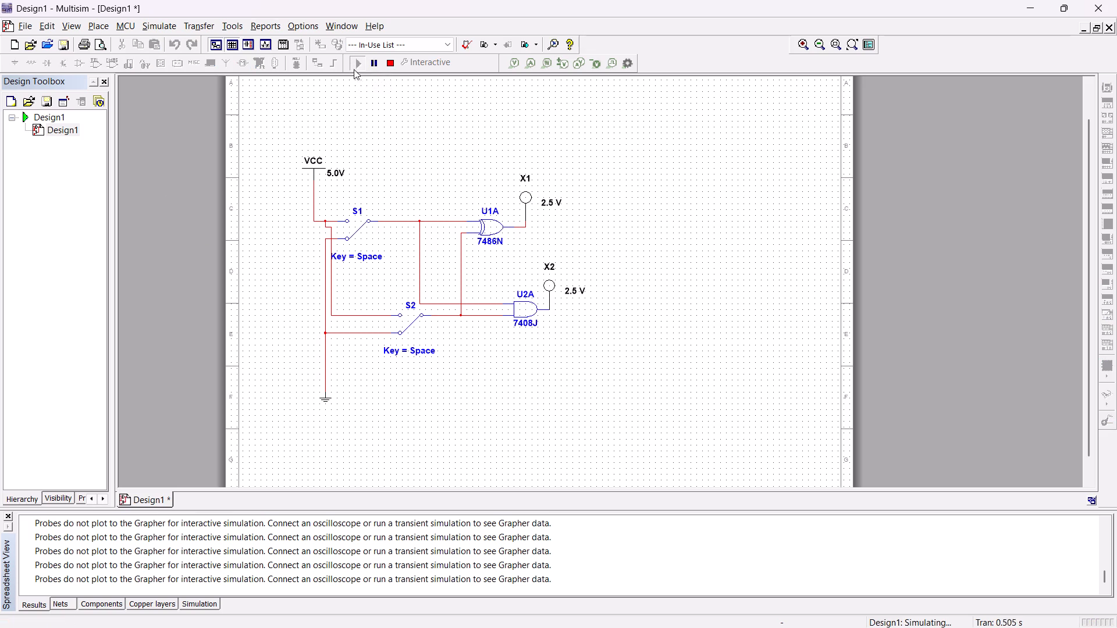
{"action": "left_click", "coordinate": [361, 232]}
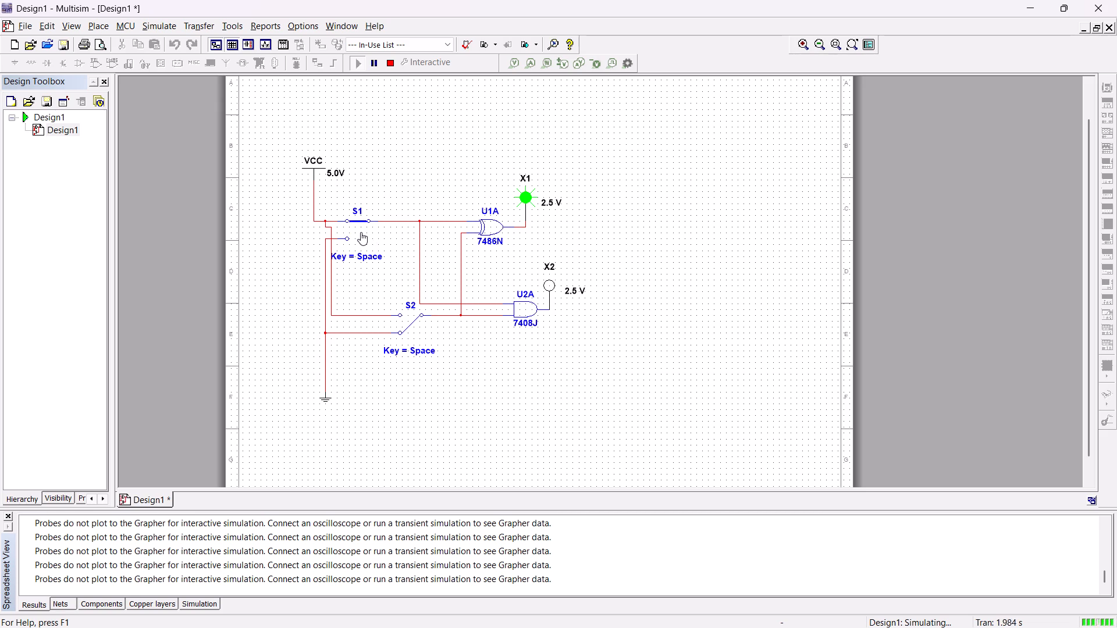
{"action": "left_click", "coordinate": [411, 322]}
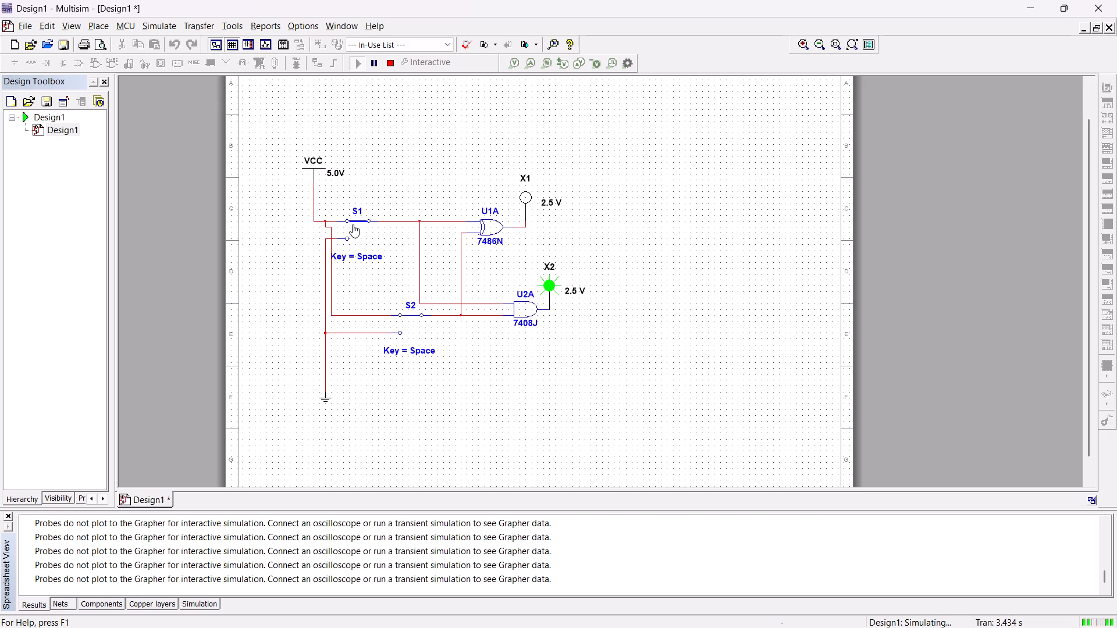
{"action": "left_click", "coordinate": [353, 224]}
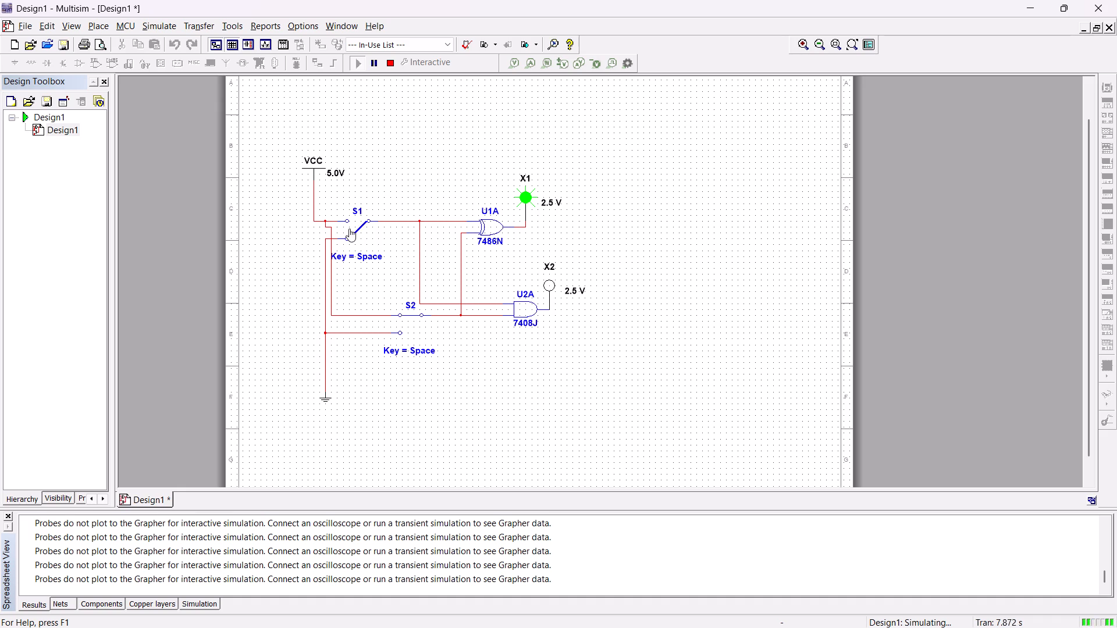
{"action": "left_click", "coordinate": [412, 316]}
Flip switches S1 and S2 through the input combinations again, ending with both on their lower contacts.
{"action": "left_click", "coordinate": [355, 235]}
{"action": "left_click", "coordinate": [355, 231]}
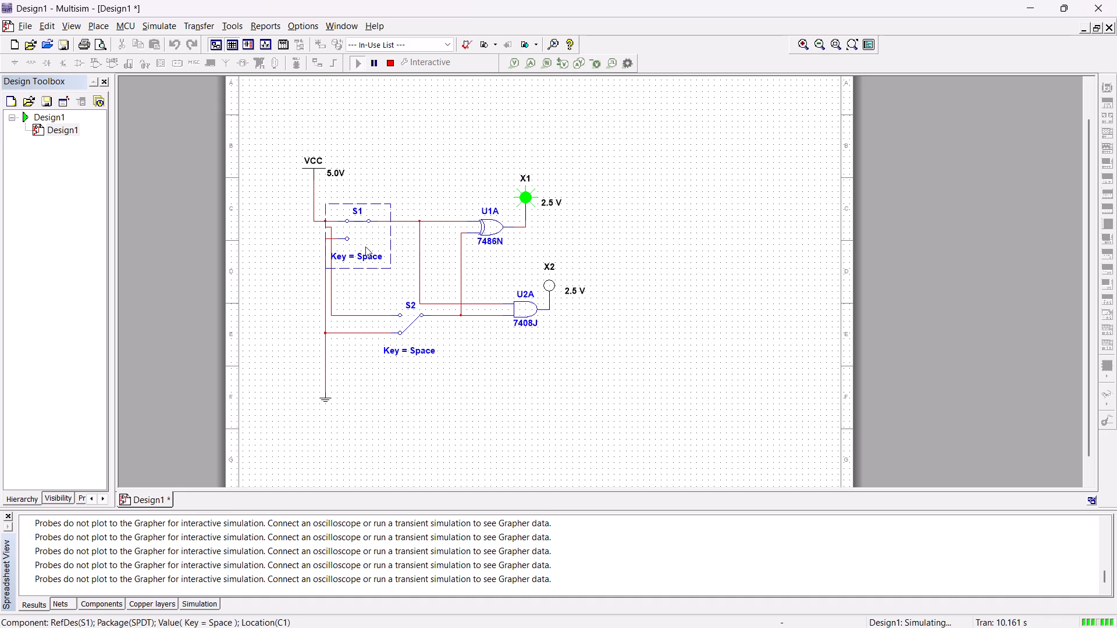
{"action": "left_click", "coordinate": [365, 290]}
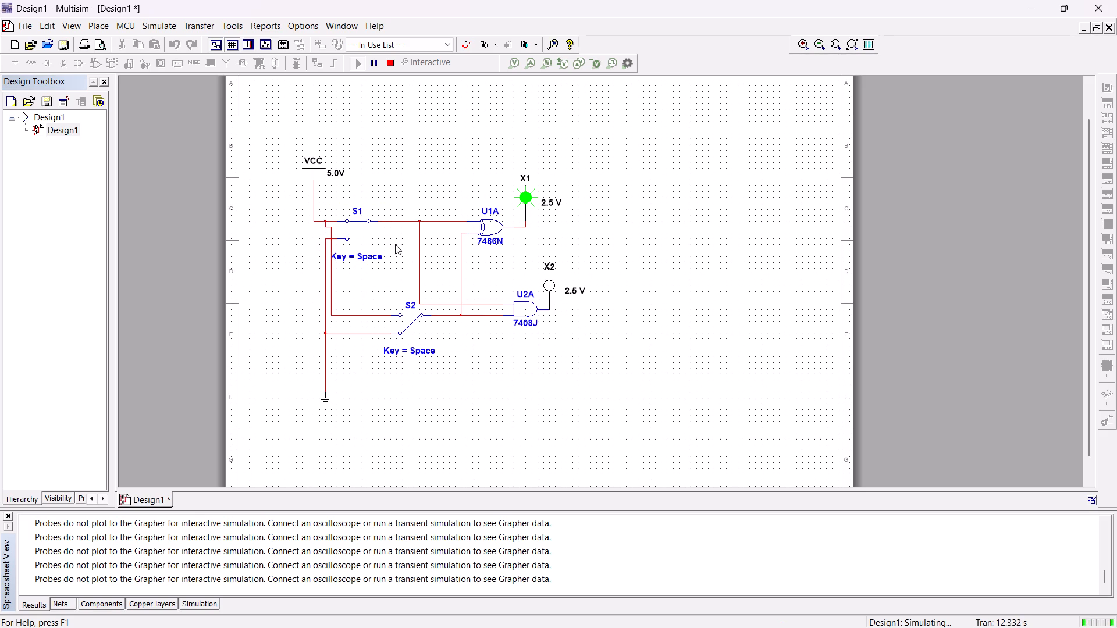
{"action": "left_click", "coordinate": [360, 221]}
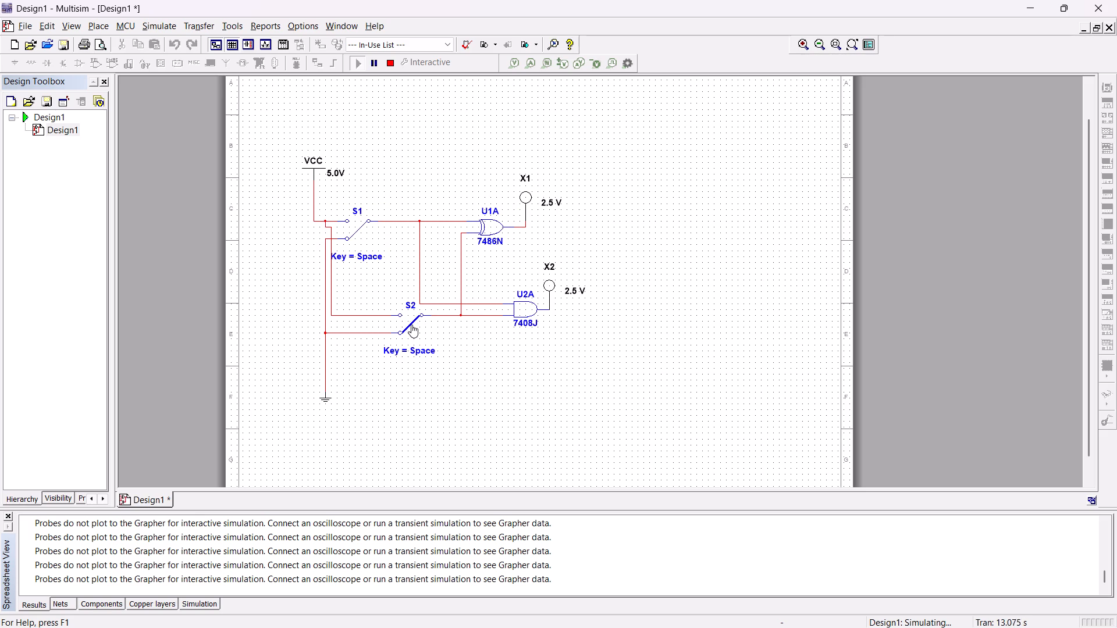
{"action": "left_click", "coordinate": [410, 324]}
{"action": "left_click", "coordinate": [355, 231]}
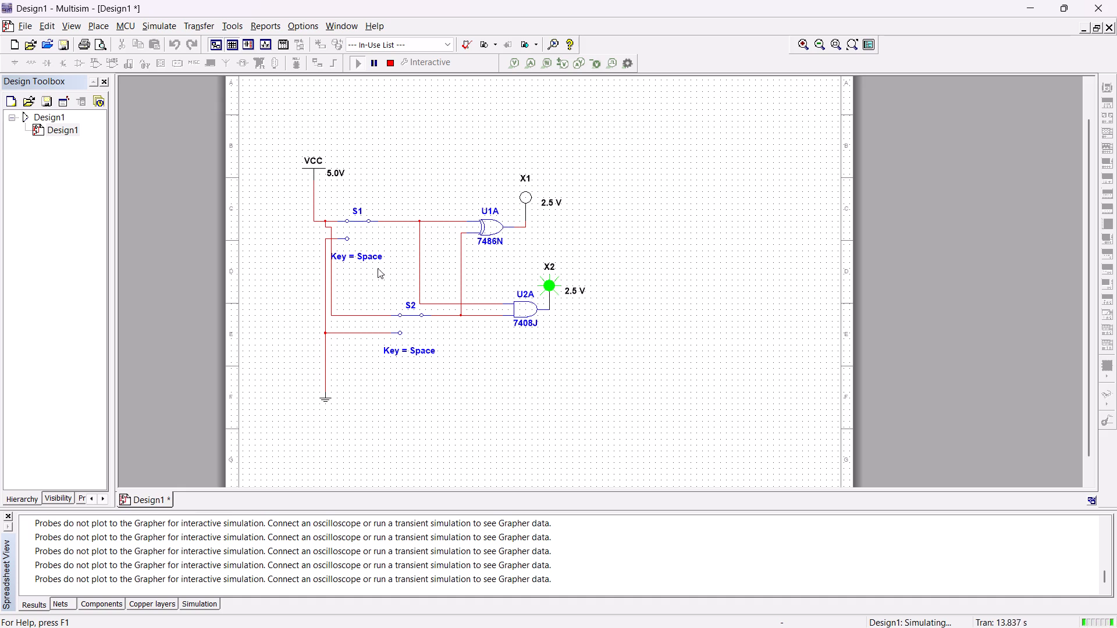
{"action": "left_click", "coordinate": [414, 314]}
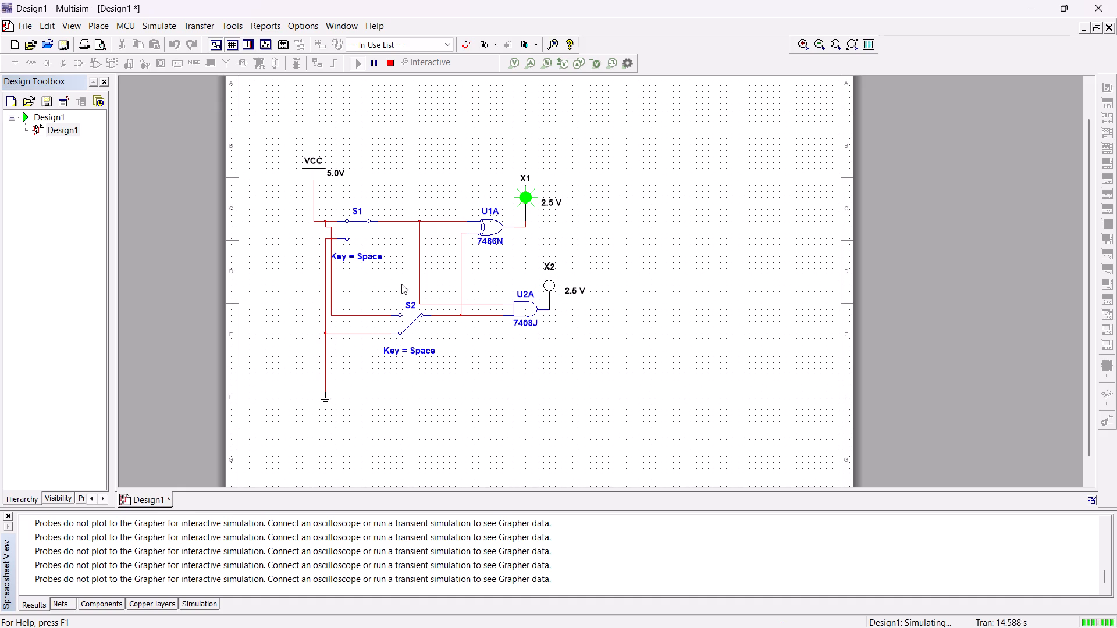
{"action": "left_click", "coordinate": [353, 224]}
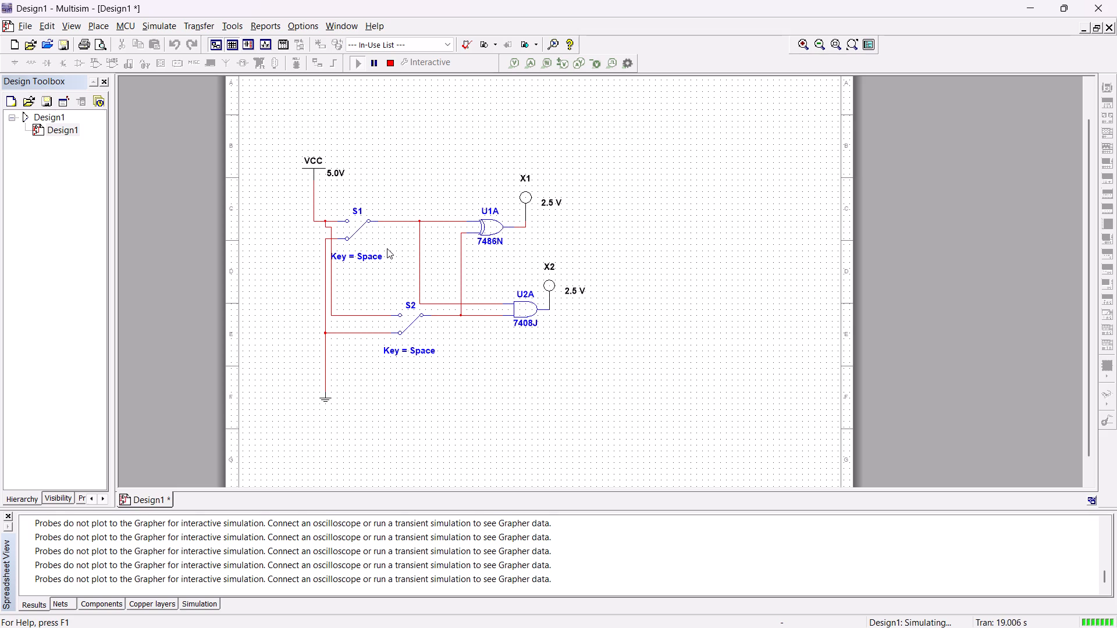
Repeat the switch combinations, ending with S1 and S2 on their upper contacts, and stop the simulation.
{"action": "left_click", "coordinate": [360, 230]}
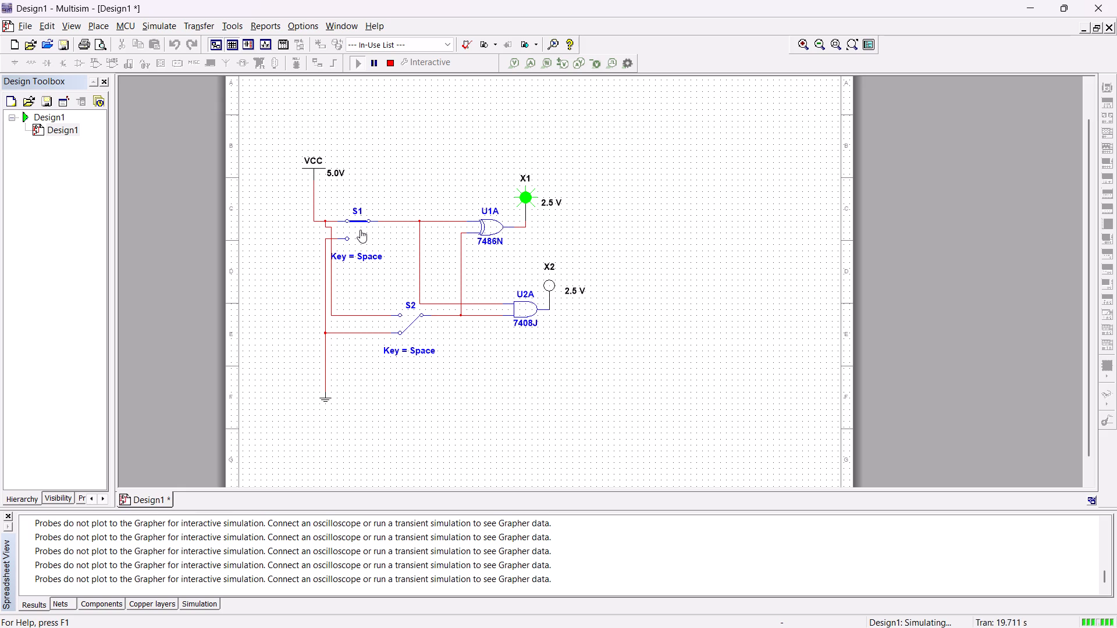
{"action": "left_click", "coordinate": [408, 322]}
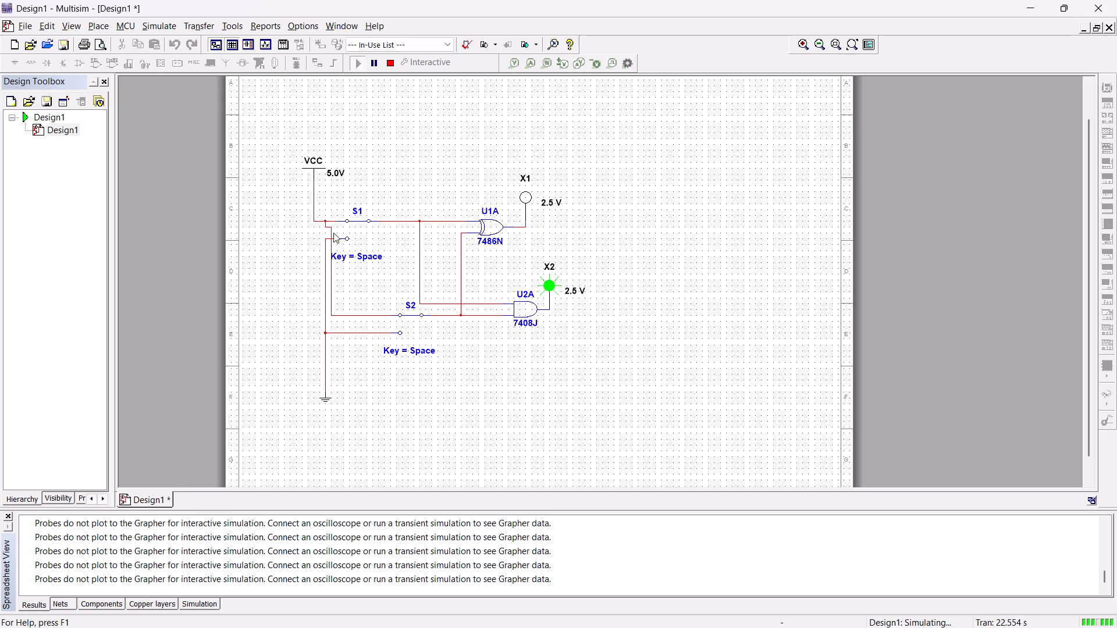
{"action": "left_click", "coordinate": [358, 224]}
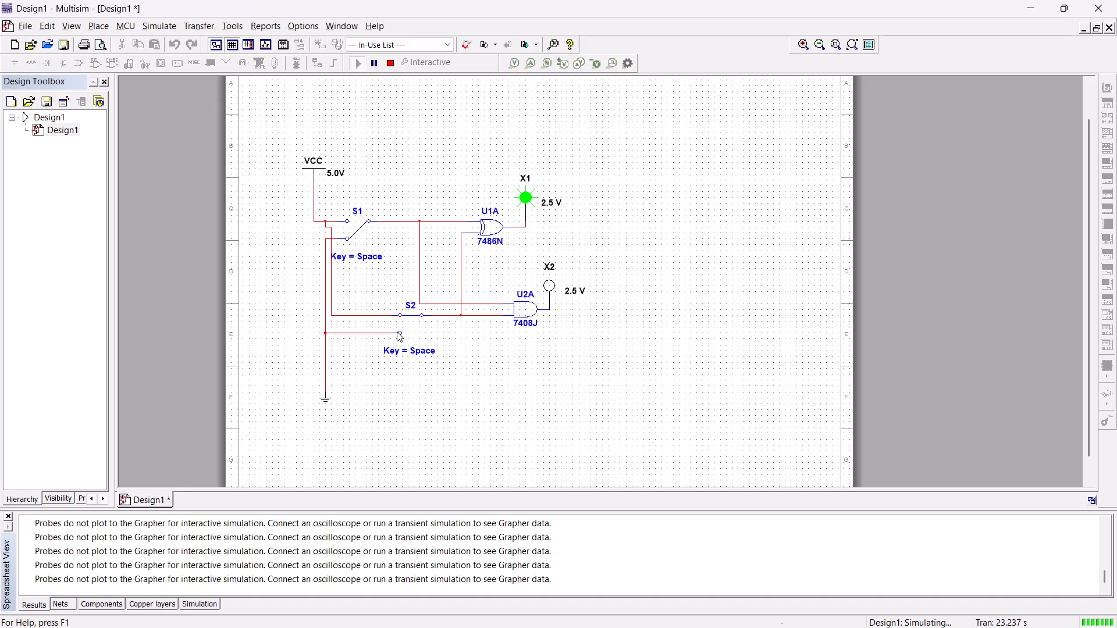
{"action": "left_click", "coordinate": [413, 317]}
{"action": "left_click", "coordinate": [415, 323]}
{"action": "left_click", "coordinate": [356, 231]}
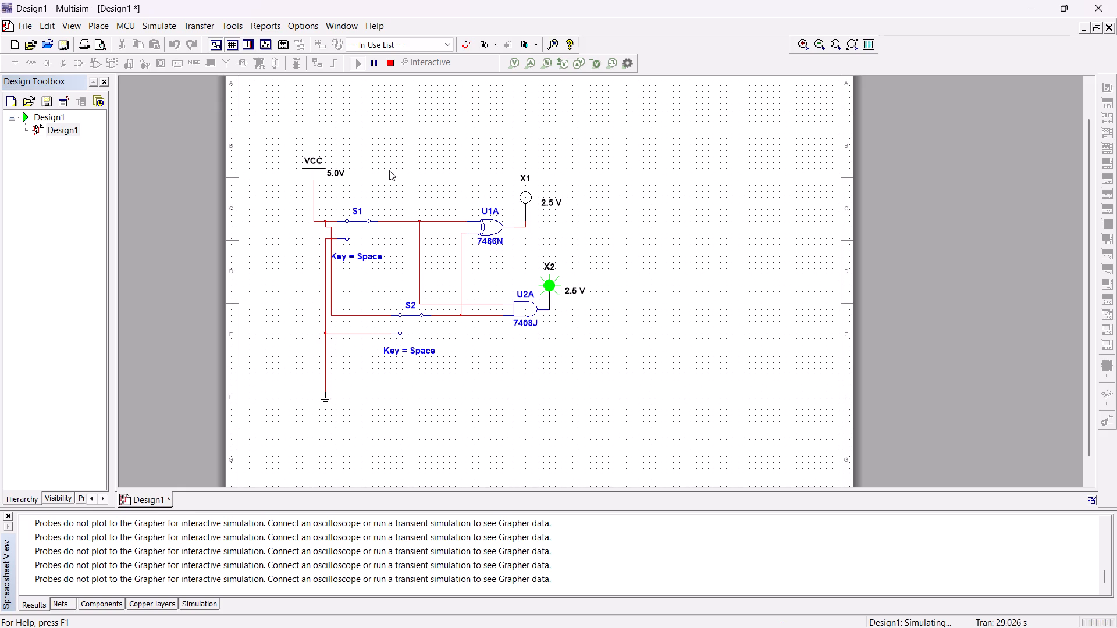
{"action": "left_click", "coordinate": [389, 63]}
Delete the entire two-switch XOR and AND circuit from the sheet.
{"action": "left_click_drag", "start_coordinate": [279, 144], "coordinate": [542, 384]}
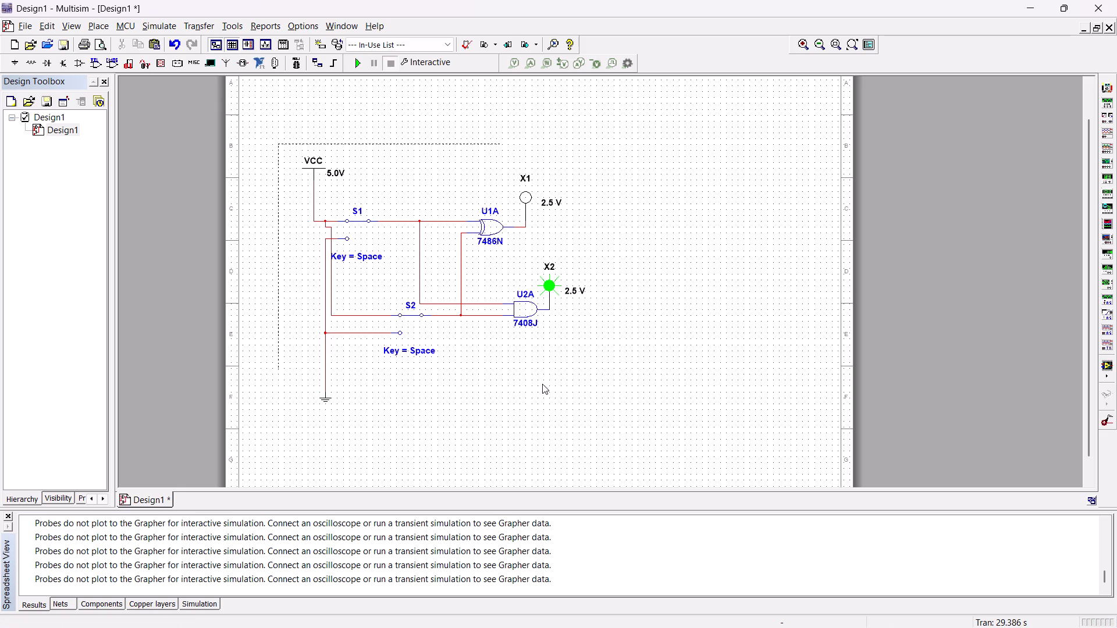
{"action": "left_click_drag", "start_coordinate": [542, 384], "coordinate": [655, 423]}
{"action": "key", "text": "Delete"}
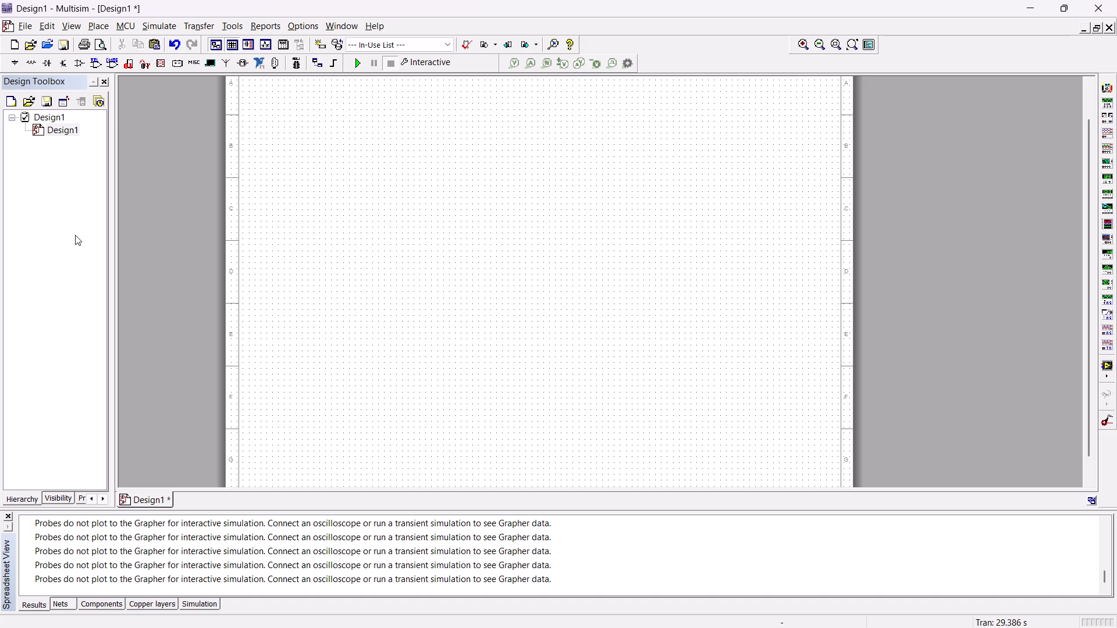
Place a VCC power source in the upper part of the empty sheet and a GROUND below it.
{"action": "left_click", "coordinate": [11, 59]}
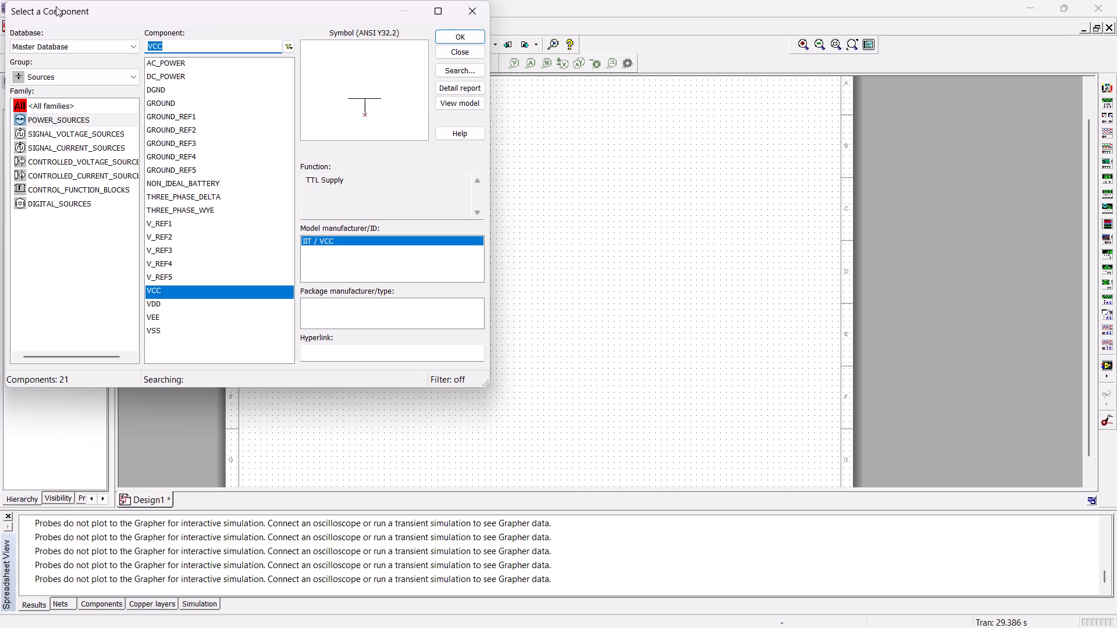
{"action": "left_click", "coordinate": [56, 6]}
{"action": "left_click", "coordinate": [439, 33]}
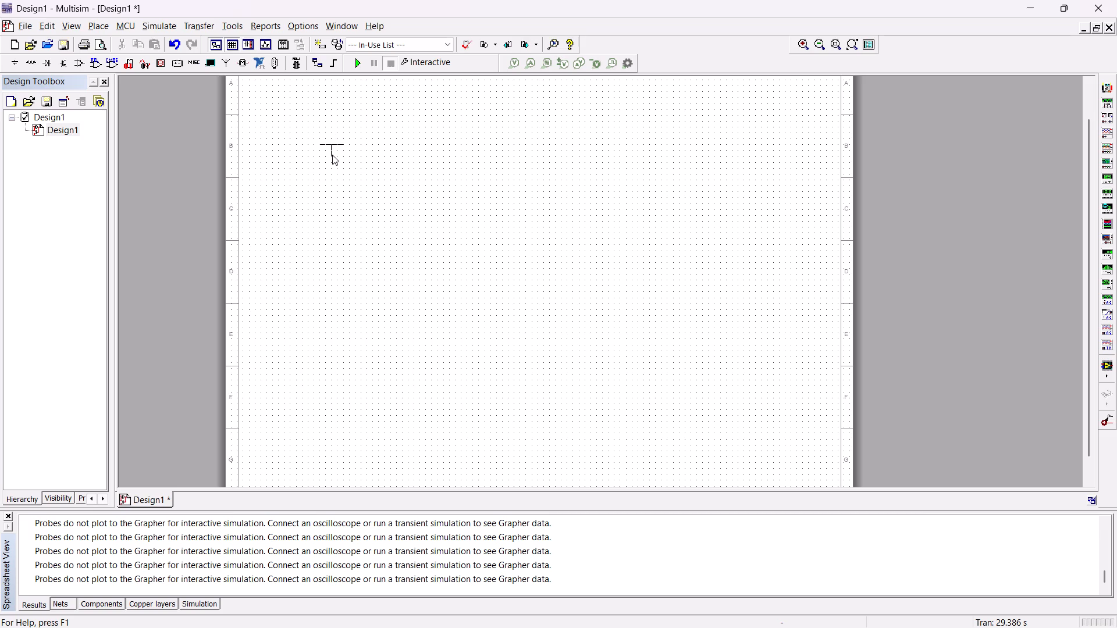
{"action": "left_click", "coordinate": [332, 155]}
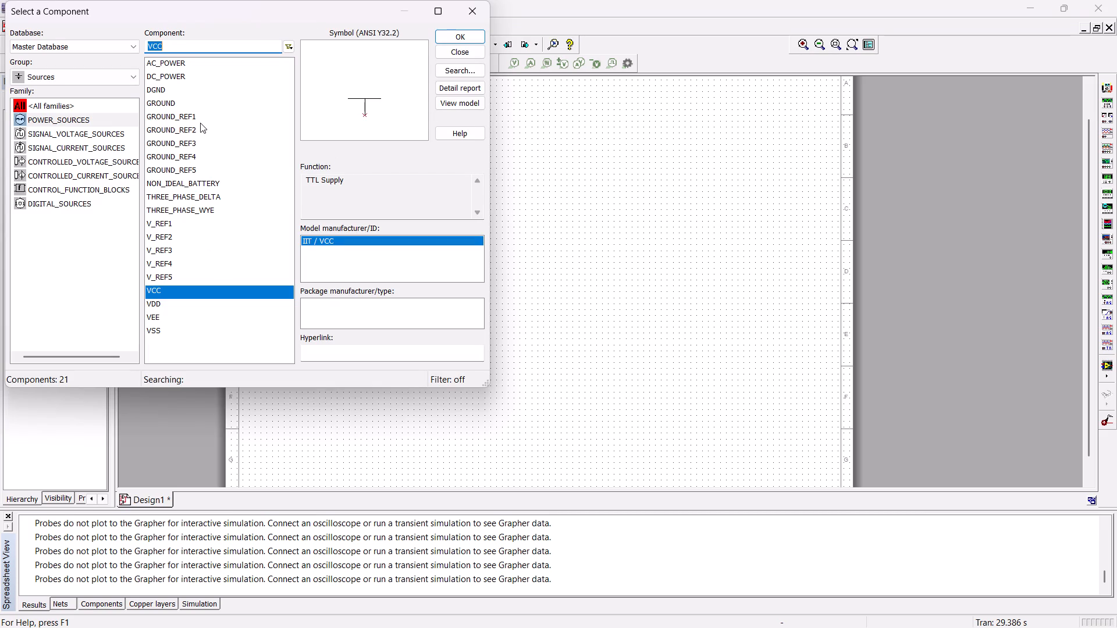
{"action": "left_click", "coordinate": [187, 109]}
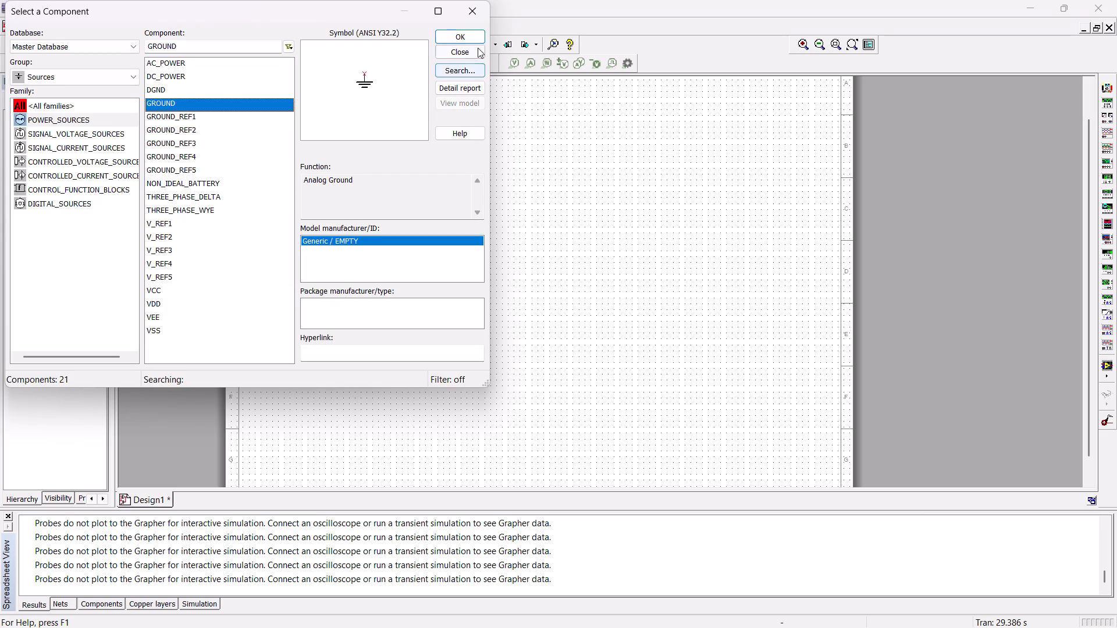
{"action": "left_click", "coordinate": [467, 34]}
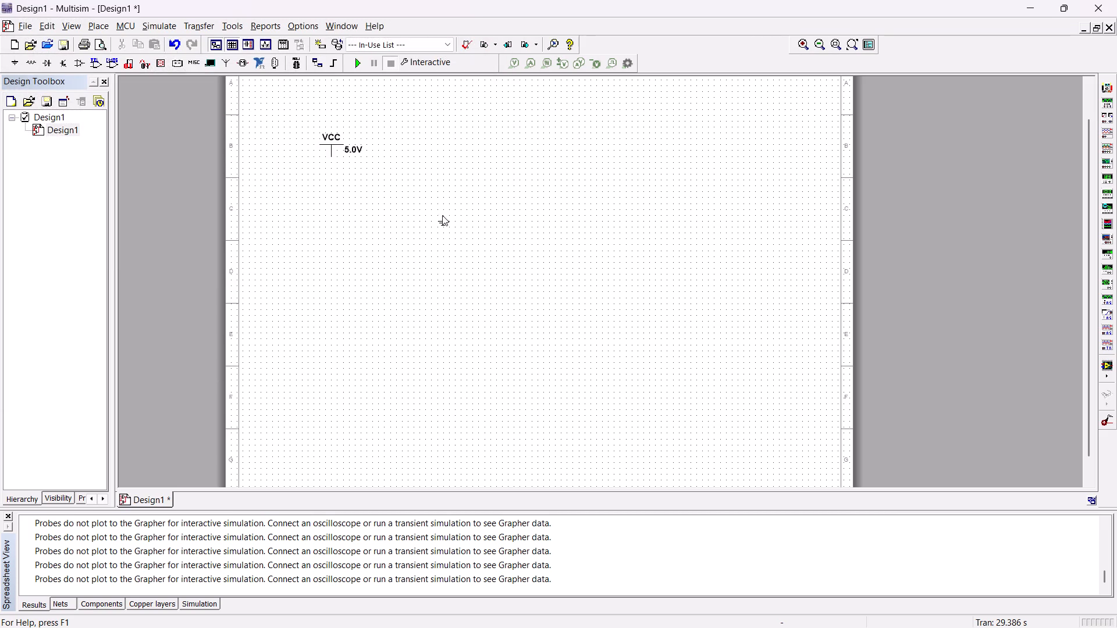
{"action": "left_click", "coordinate": [356, 365]}
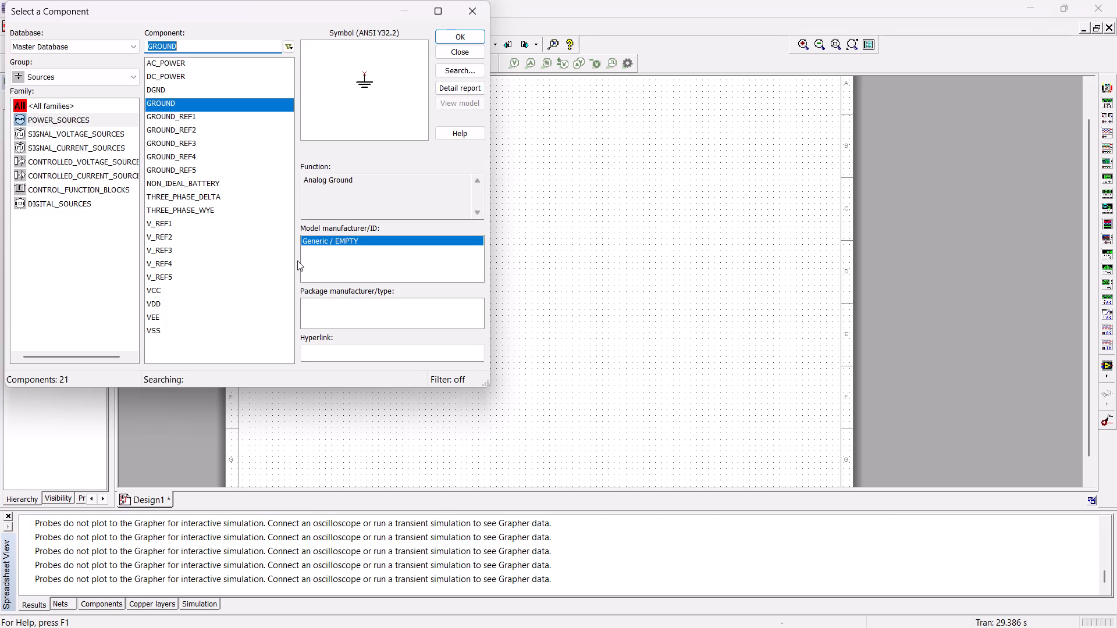
Place two SPDT switches from the Basic group between VCC and ground, the second below the first.
{"action": "left_click", "coordinate": [69, 77]}
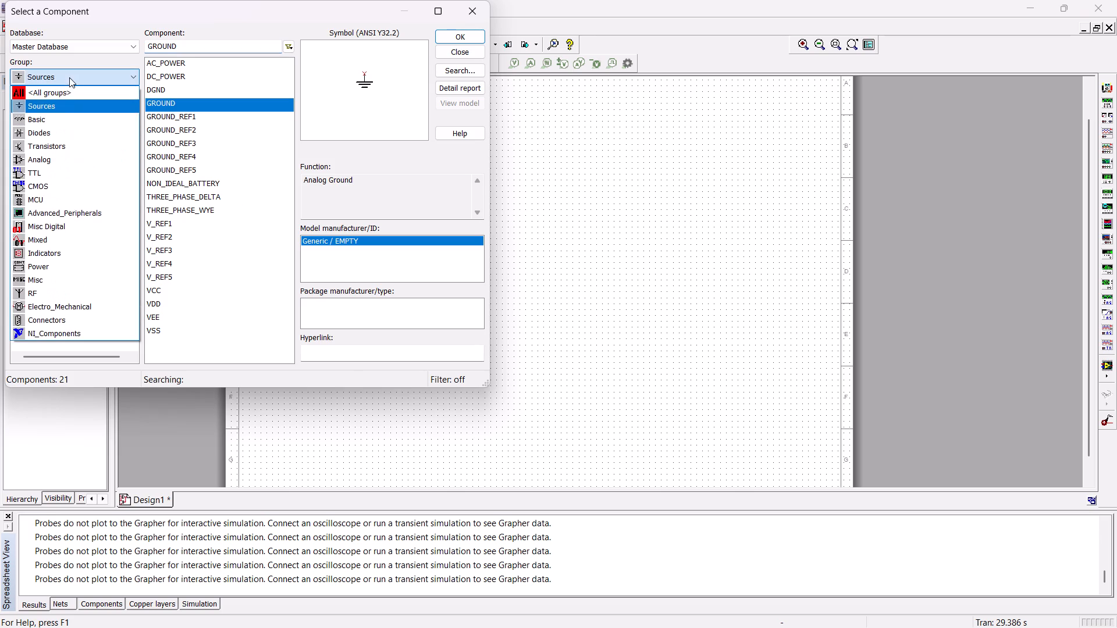
{"action": "left_click", "coordinate": [49, 116]}
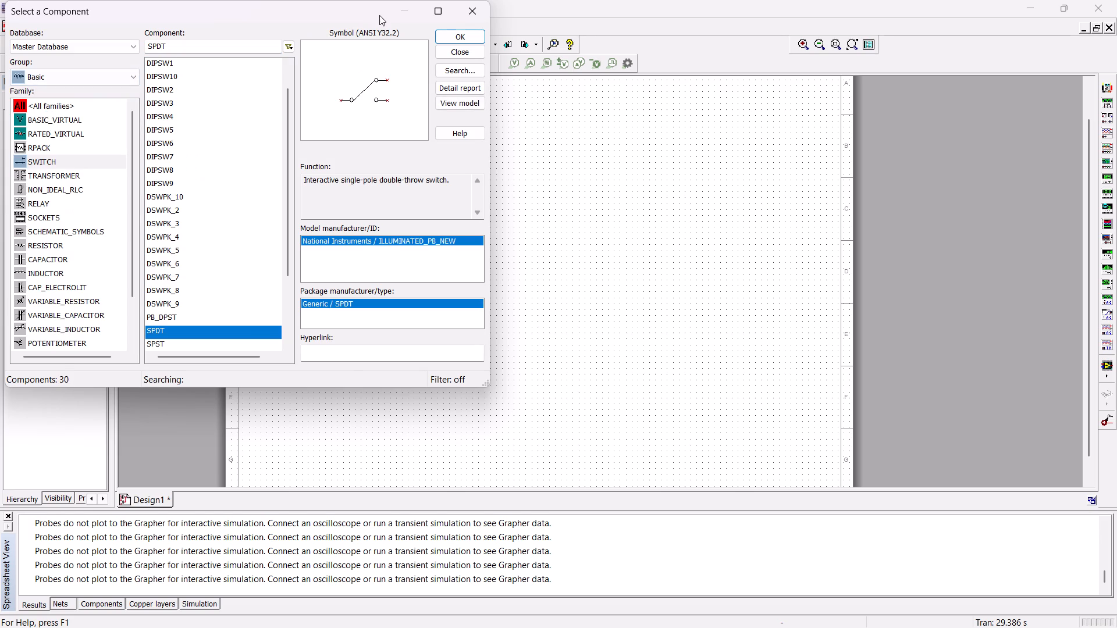
{"action": "left_click", "coordinate": [453, 34]}
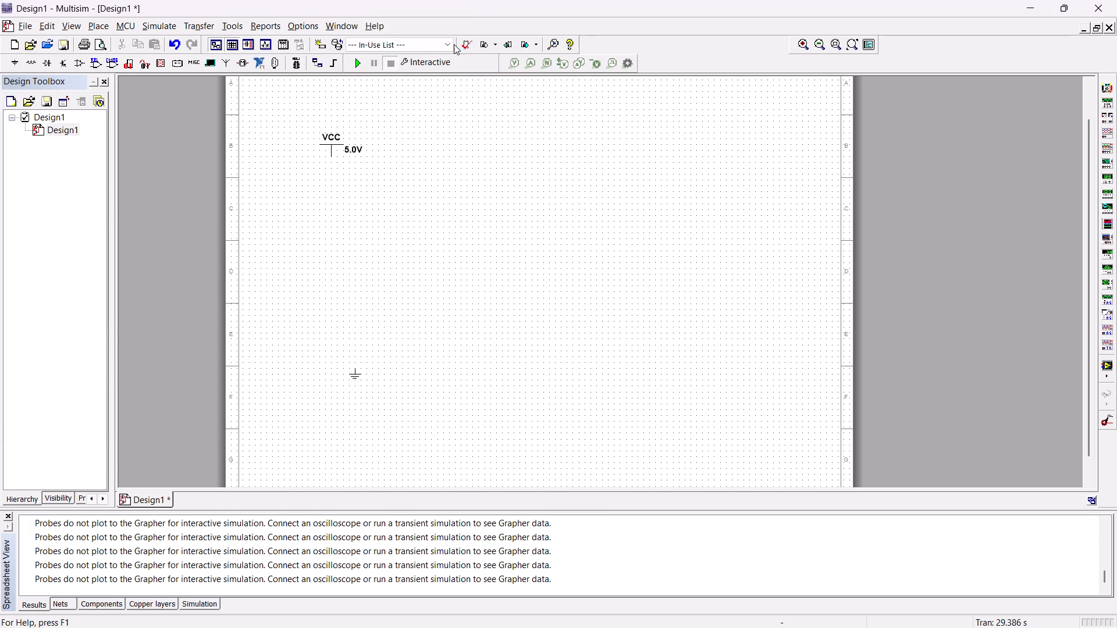
{"action": "left_click", "coordinate": [389, 210]}
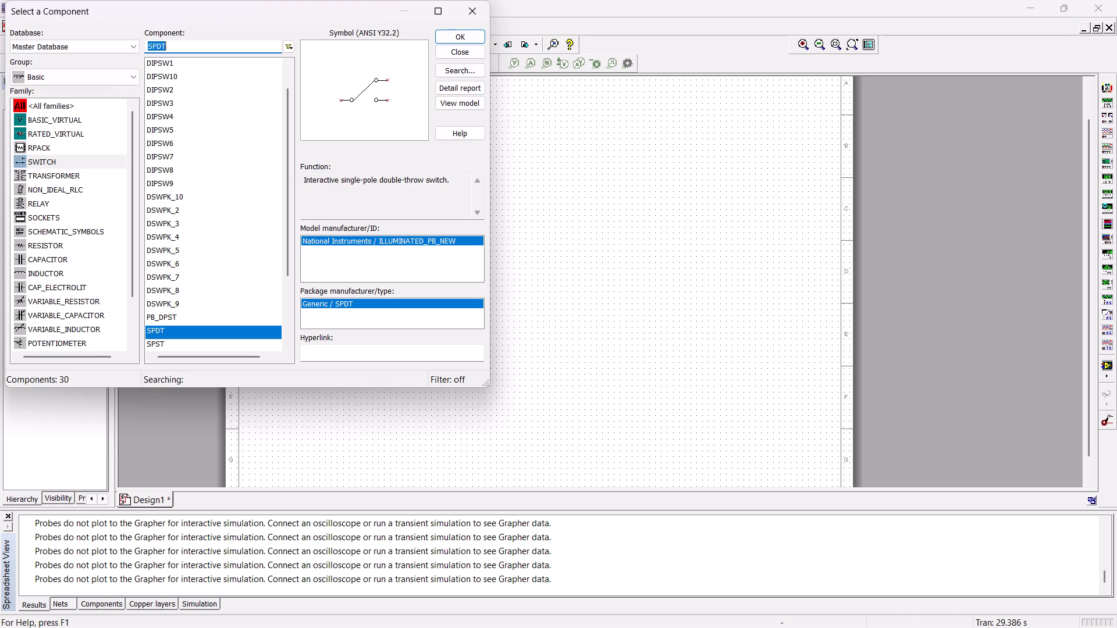
{"action": "left_click", "coordinate": [468, 31]}
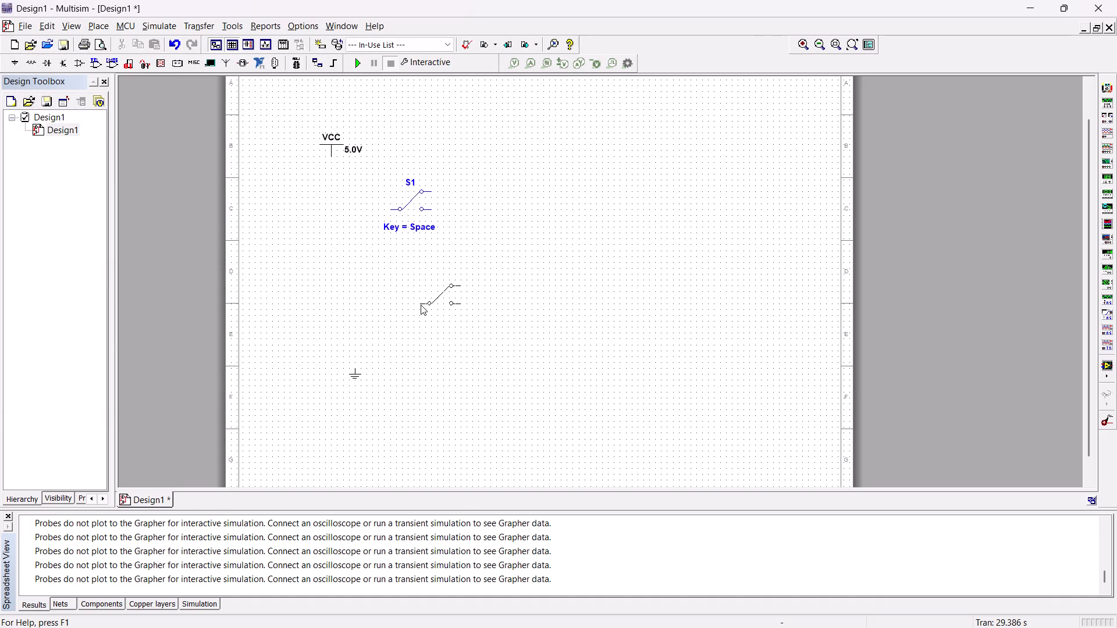
{"action": "left_click", "coordinate": [420, 306]}
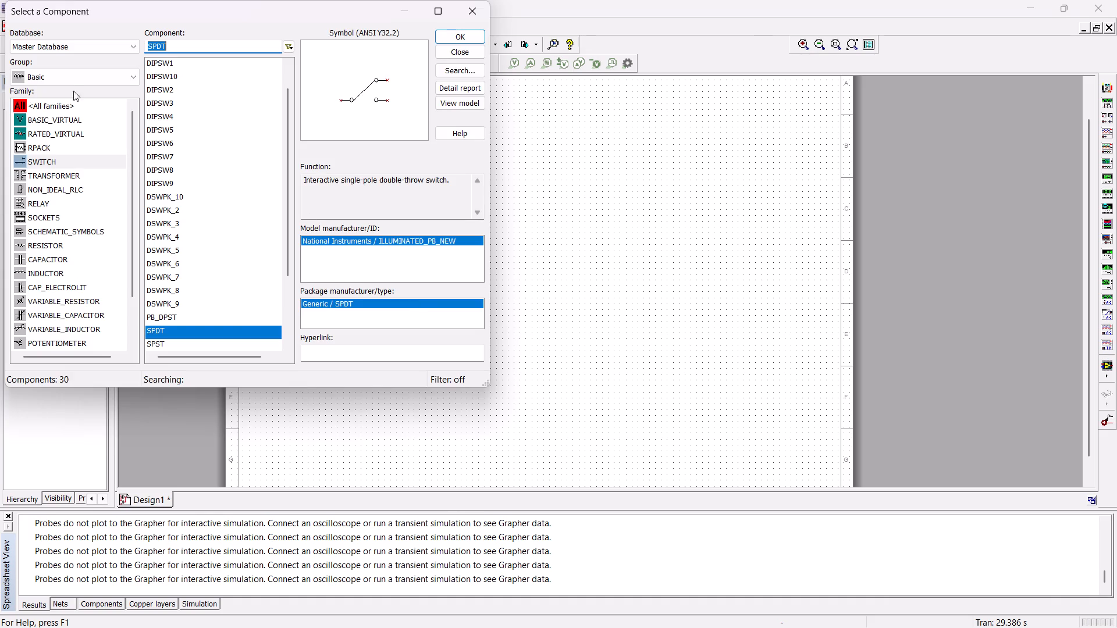
Place section A of a 7408J two-input AND gate from the TTL group beside switch S2.
{"action": "left_click", "coordinate": [62, 74]}
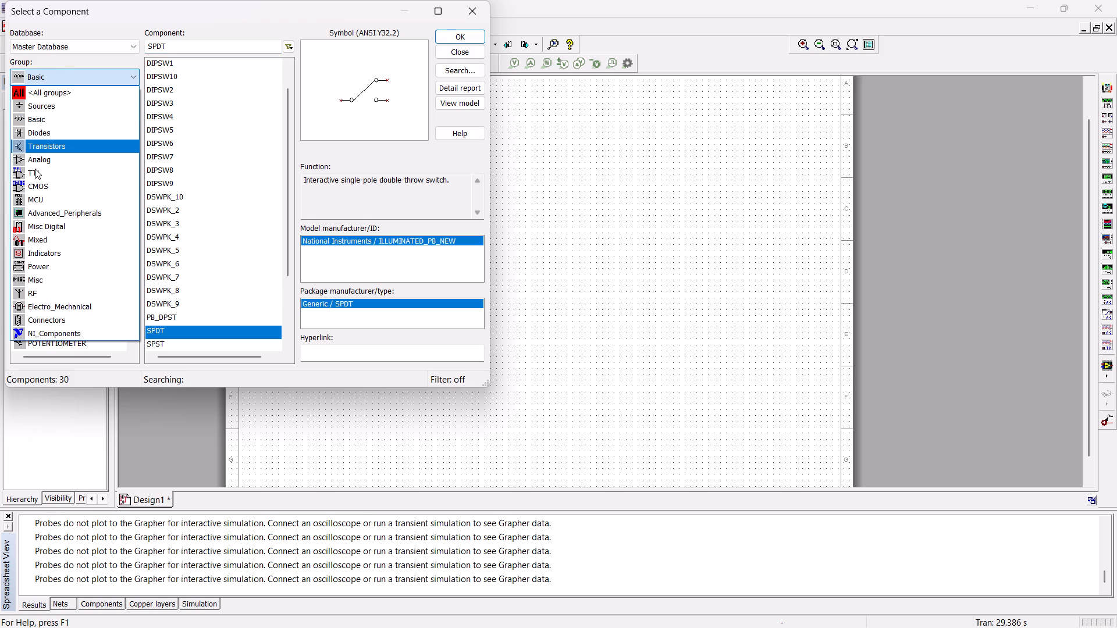
{"action": "left_click", "coordinate": [35, 169]}
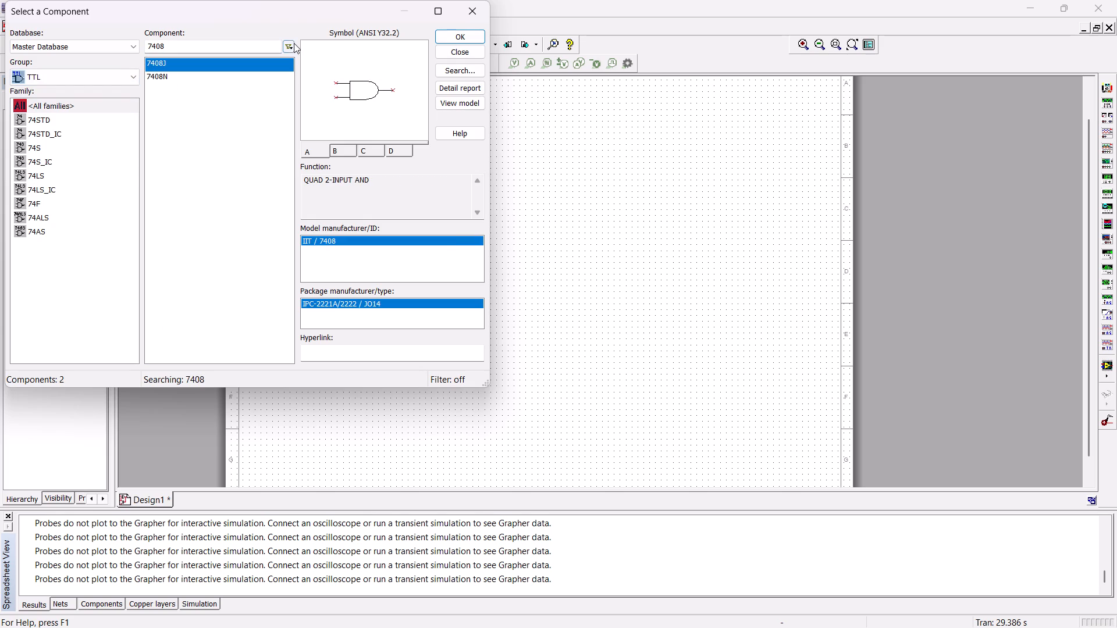
{"action": "left_click", "coordinate": [448, 35]}
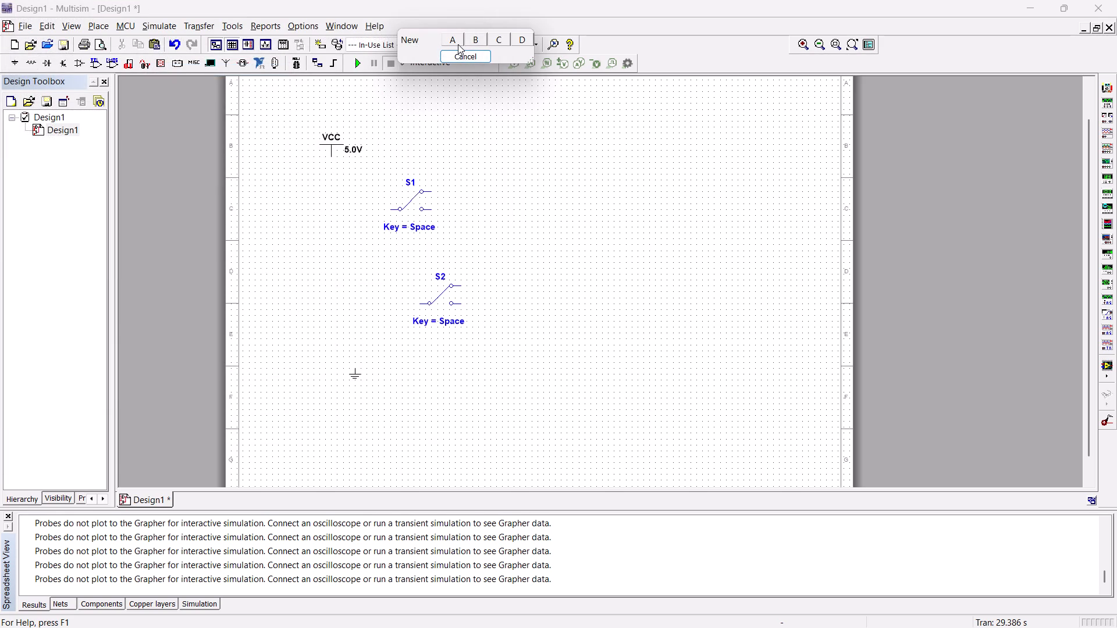
{"action": "left_click_drag", "start_coordinate": [458, 44], "coordinate": [464, 51]}
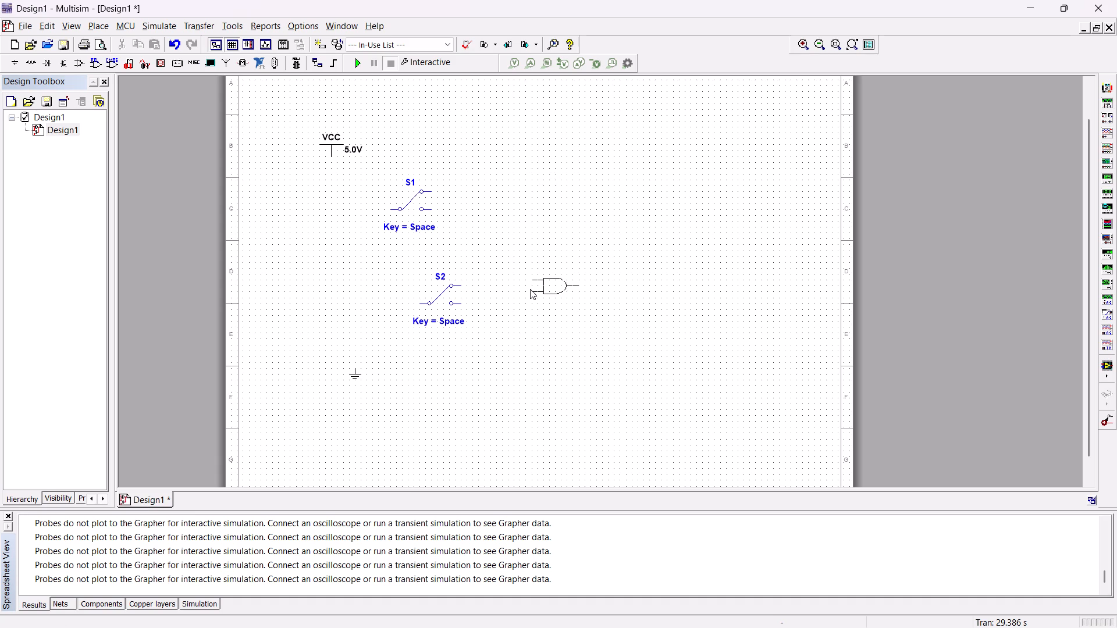
{"action": "left_click", "coordinate": [530, 289]}
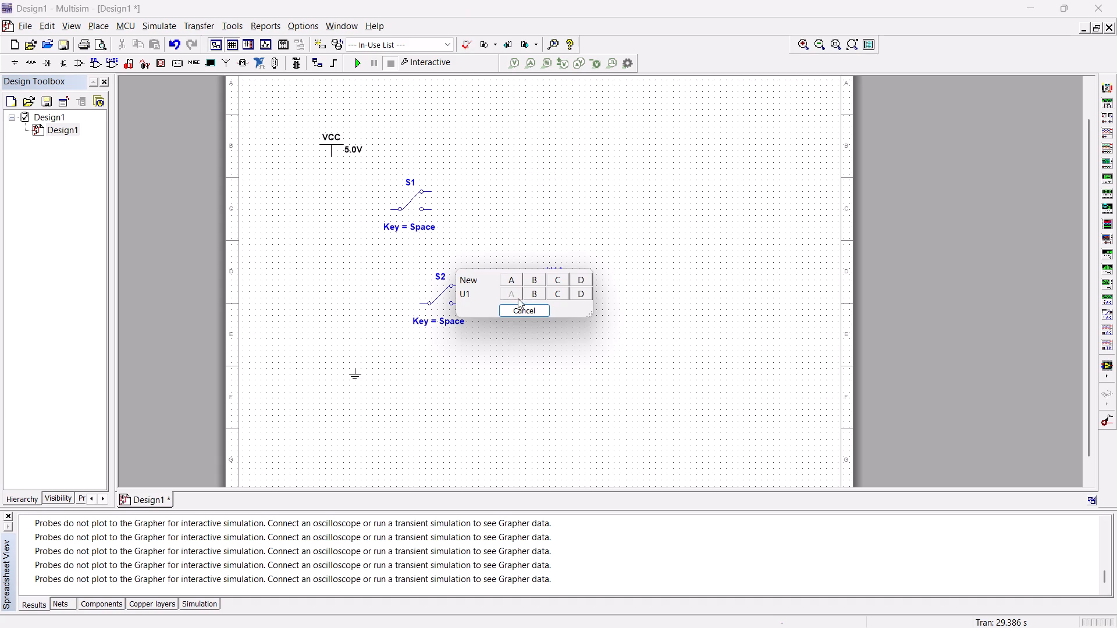
{"action": "left_click", "coordinate": [518, 320]}
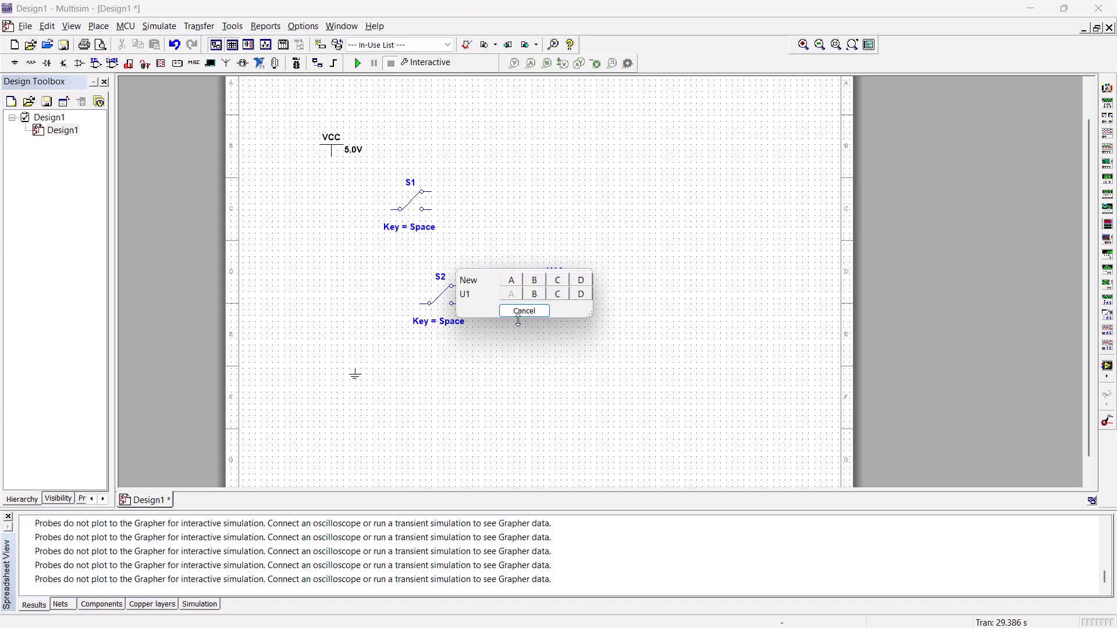
{"action": "left_click", "coordinate": [517, 313]}
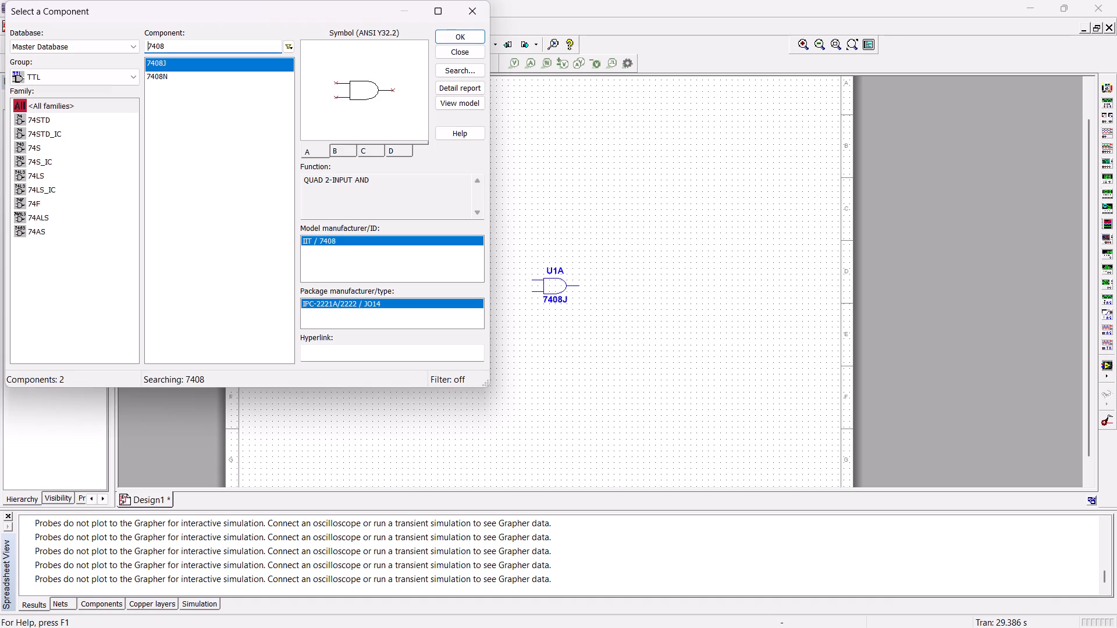
Find the TTL part 7486 and place section B of the 7486N XOR gate above the AND gate, beside S1.
{"action": "left_click", "coordinate": [234, 45]}
{"action": "key", "text": "BackSpace"}
{"action": "key", "text": "BackSpace"}
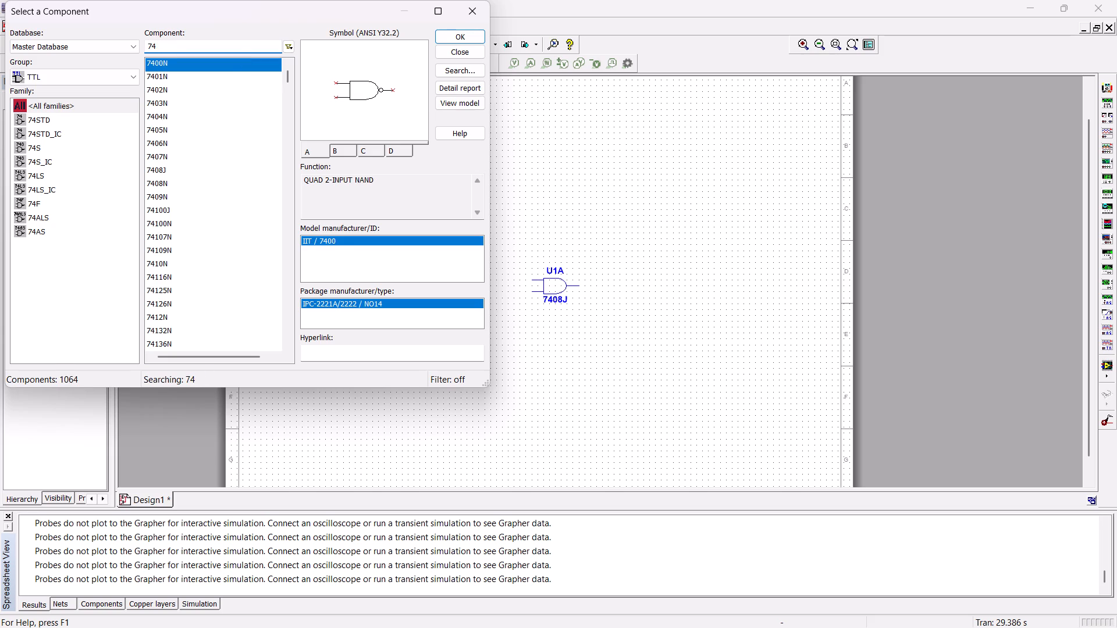
{"action": "type", "text": "86"}
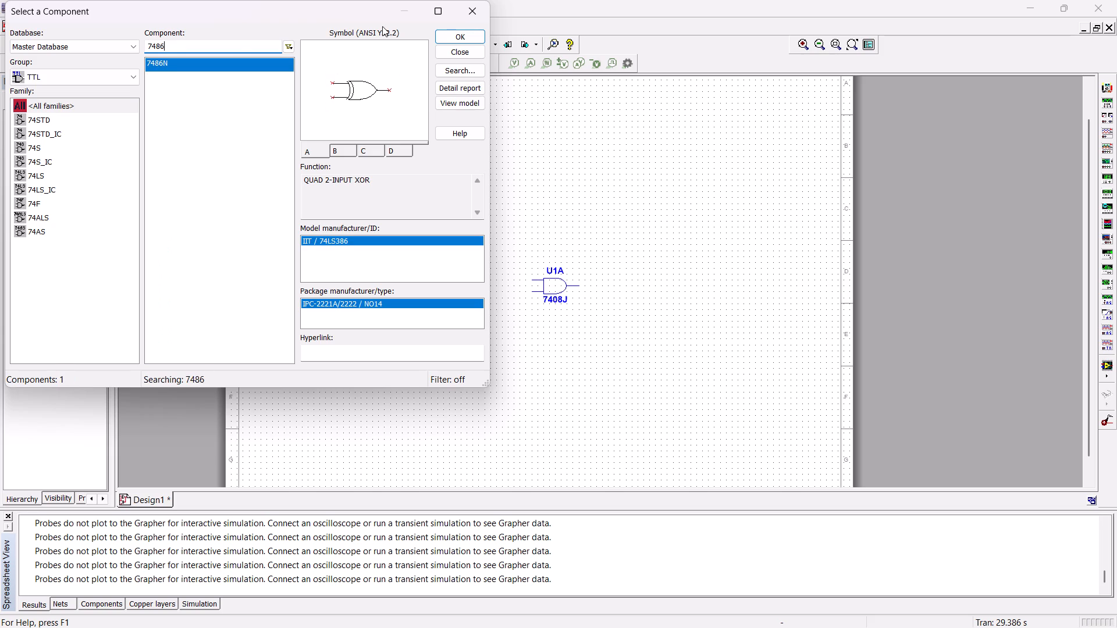
{"action": "left_click", "coordinate": [447, 32]}
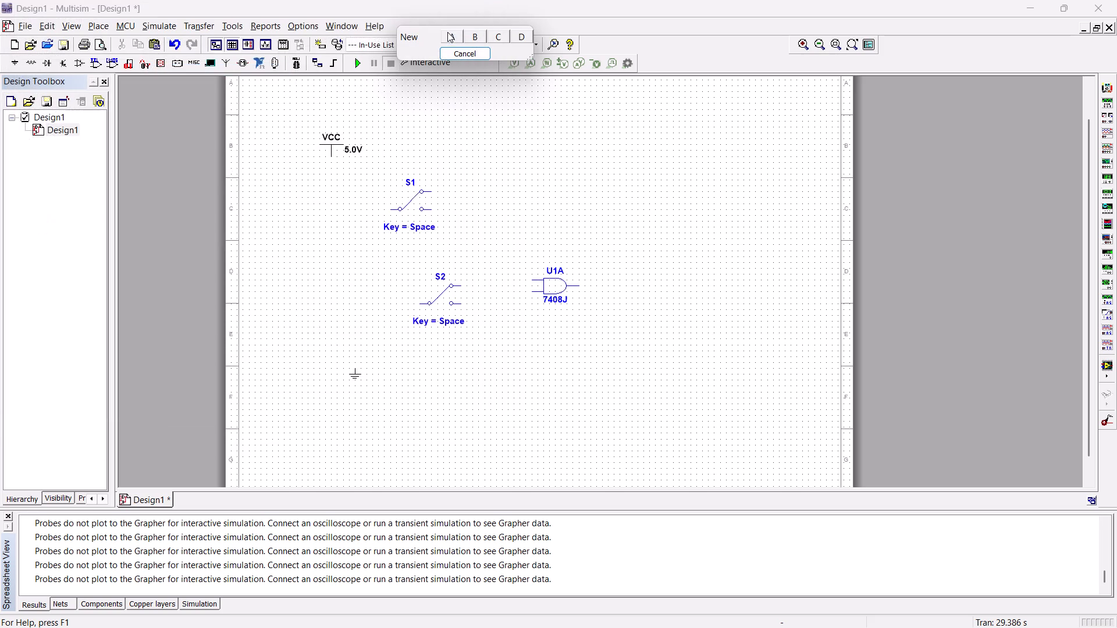
{"action": "left_click_drag", "start_coordinate": [465, 34], "coordinate": [471, 40]}
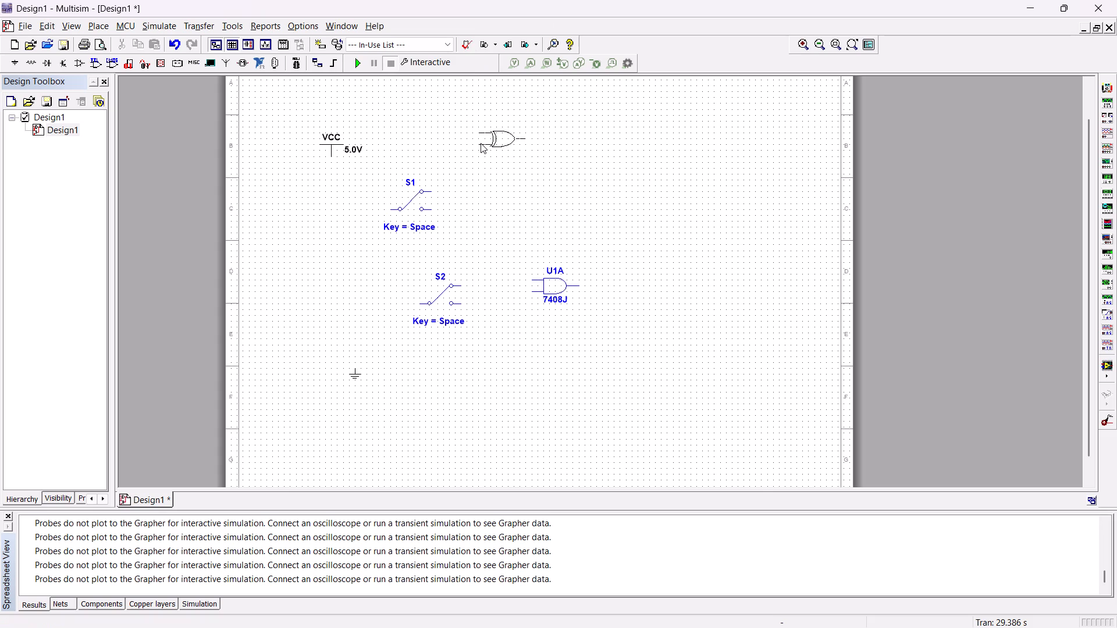
{"action": "left_click", "coordinate": [514, 202]}
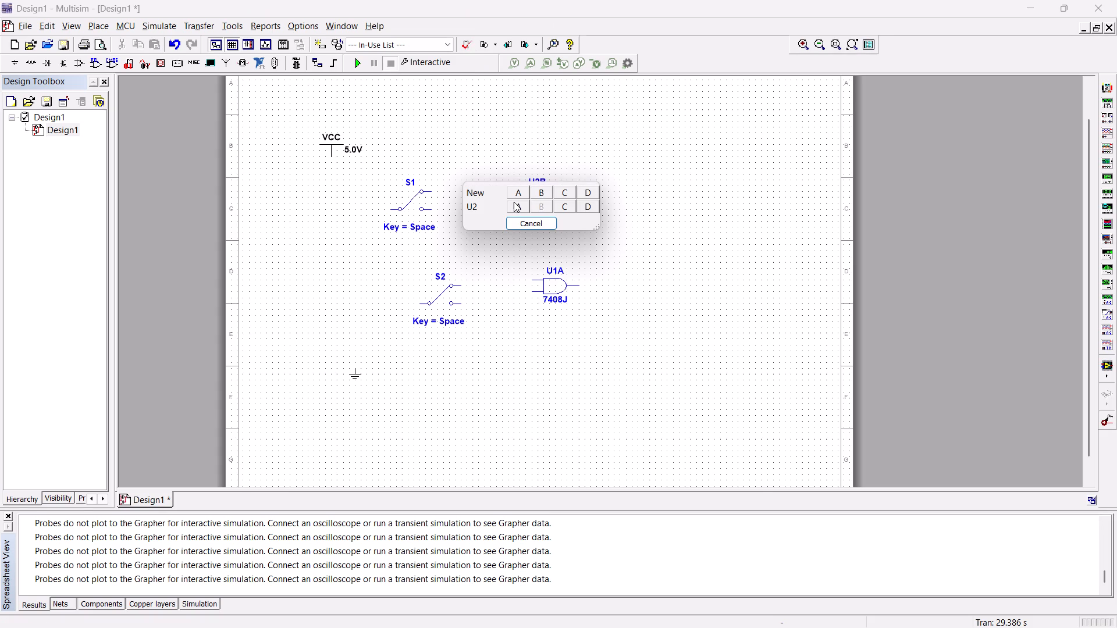
{"action": "left_click", "coordinate": [521, 224]}
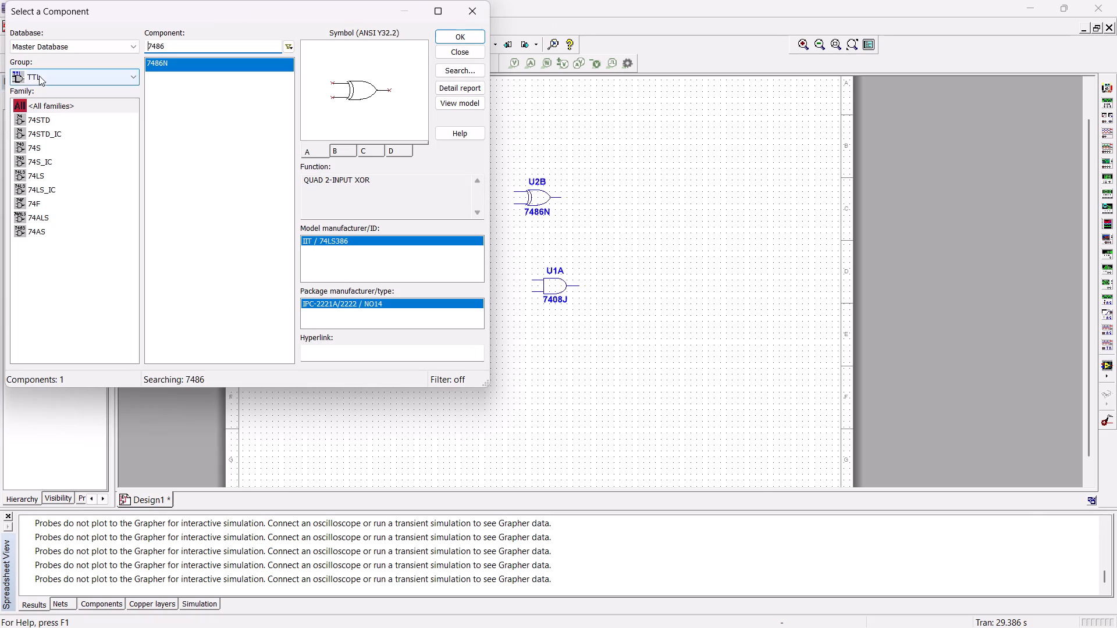
Place two PROBE_DIG_GREEN indicators, one near the XOR gate's output and one near the AND gate's output, and finish placing components.
{"action": "left_click", "coordinate": [54, 73]}
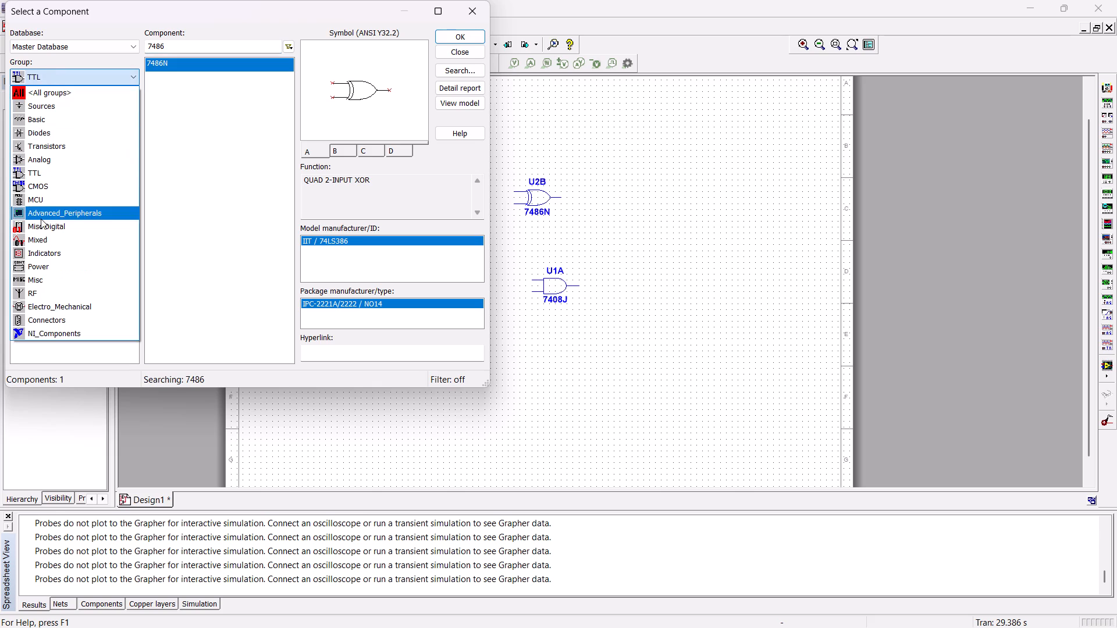
{"action": "left_click", "coordinate": [44, 249]}
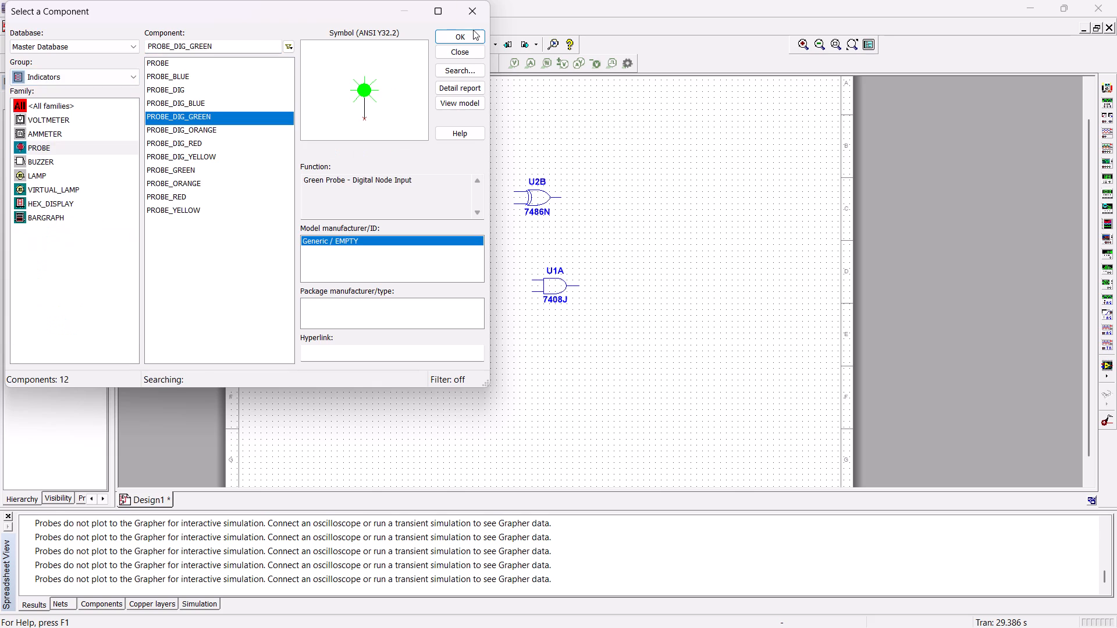
{"action": "left_click", "coordinate": [472, 33]}
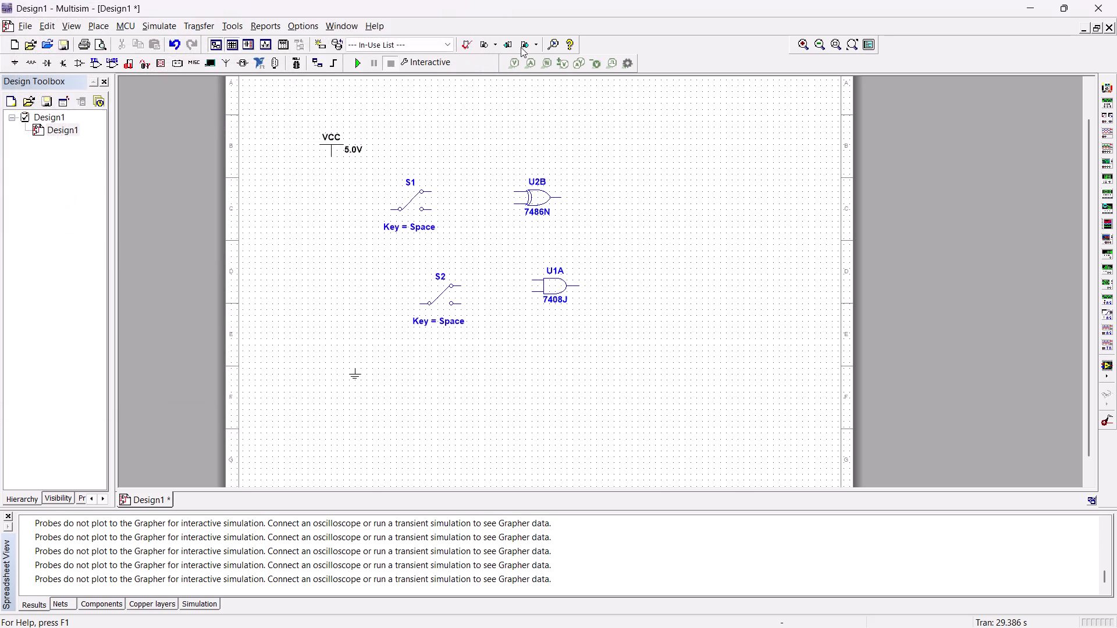
{"action": "left_click", "coordinate": [649, 214]}
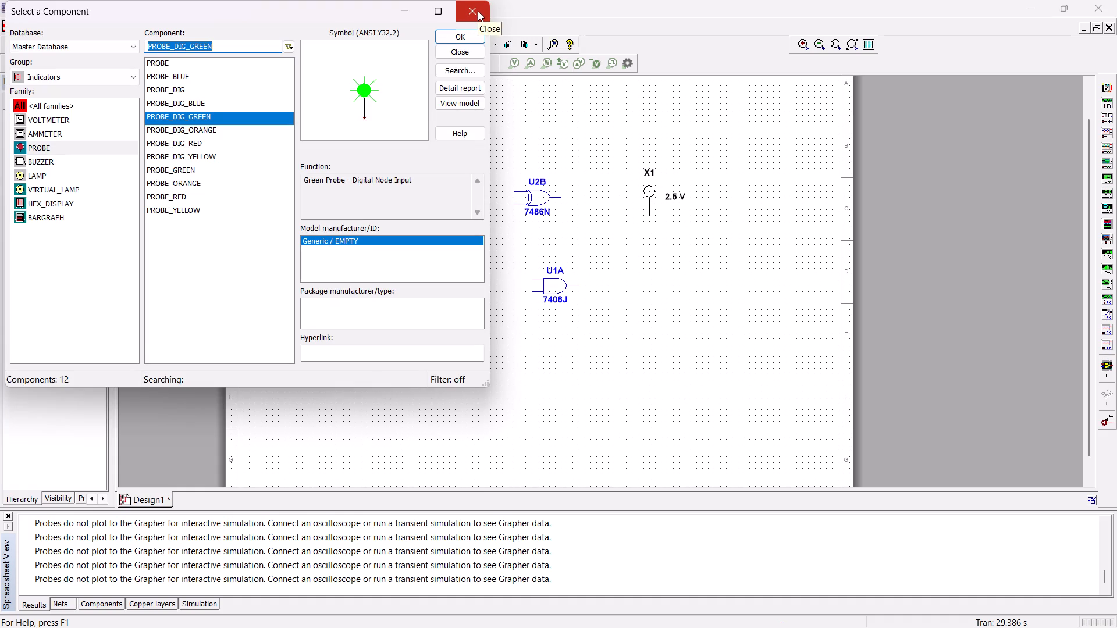
{"action": "left_click", "coordinate": [461, 35]}
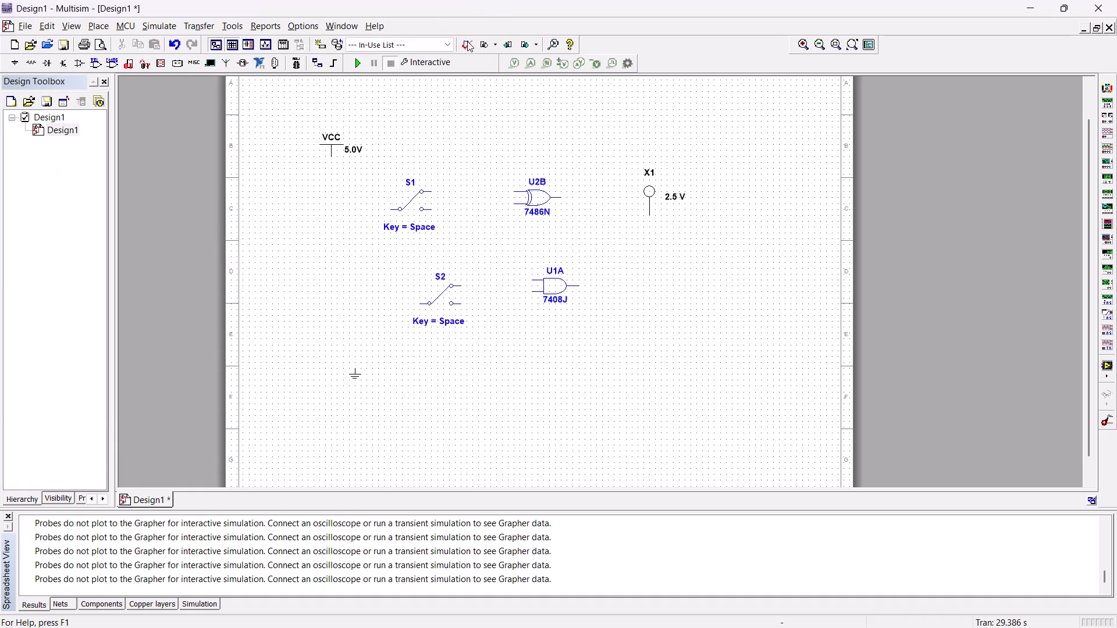
{"action": "left_click", "coordinate": [616, 281]}
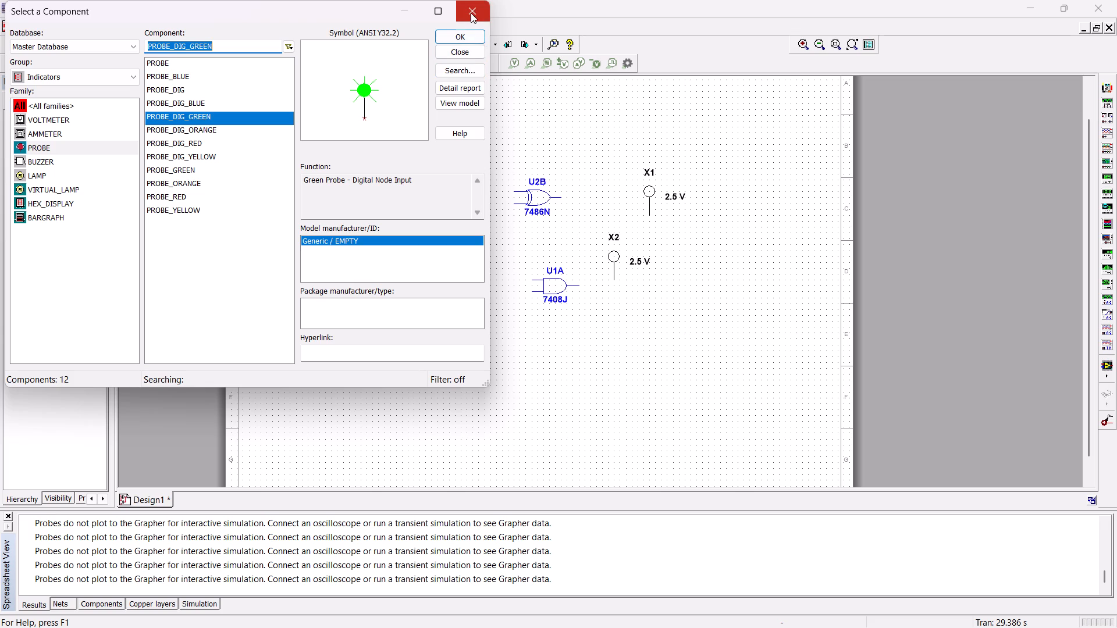
{"action": "left_click", "coordinate": [471, 13]}
{"action": "left_click_drag", "start_coordinate": [471, 13], "coordinate": [472, 14]}
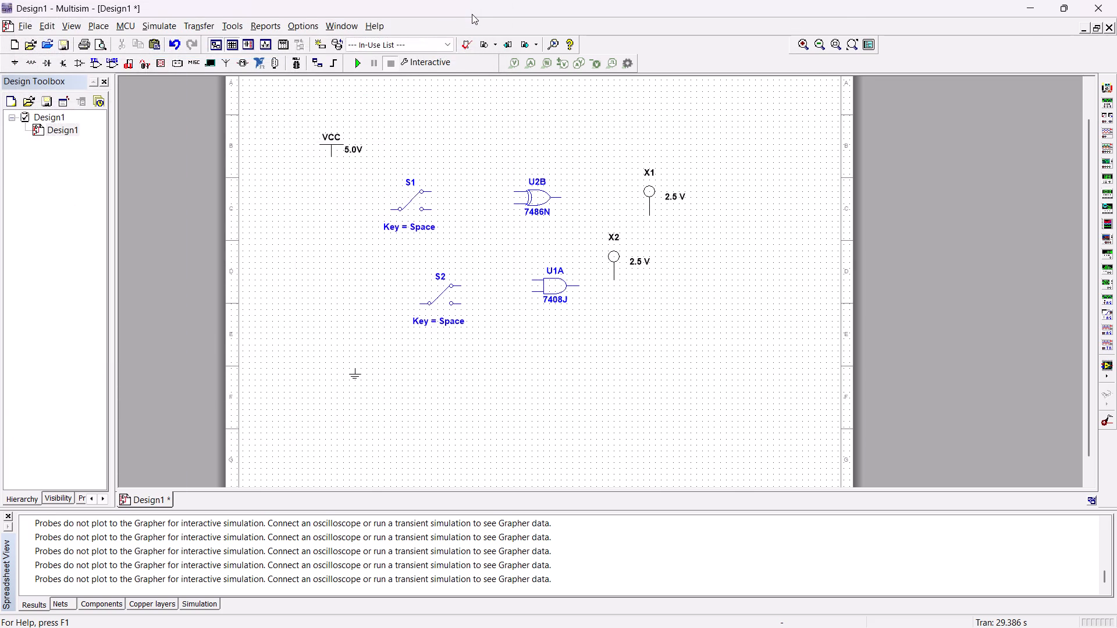
{"action": "left_click_drag", "start_coordinate": [472, 14], "coordinate": [466, 69]}
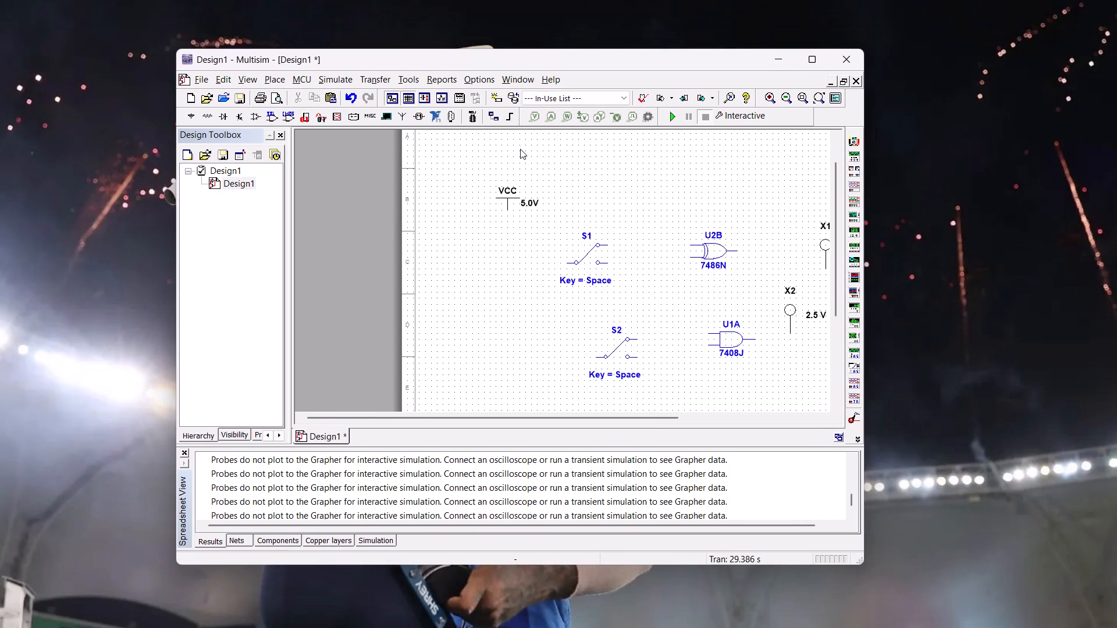
{"action": "left_click", "coordinate": [809, 61]}
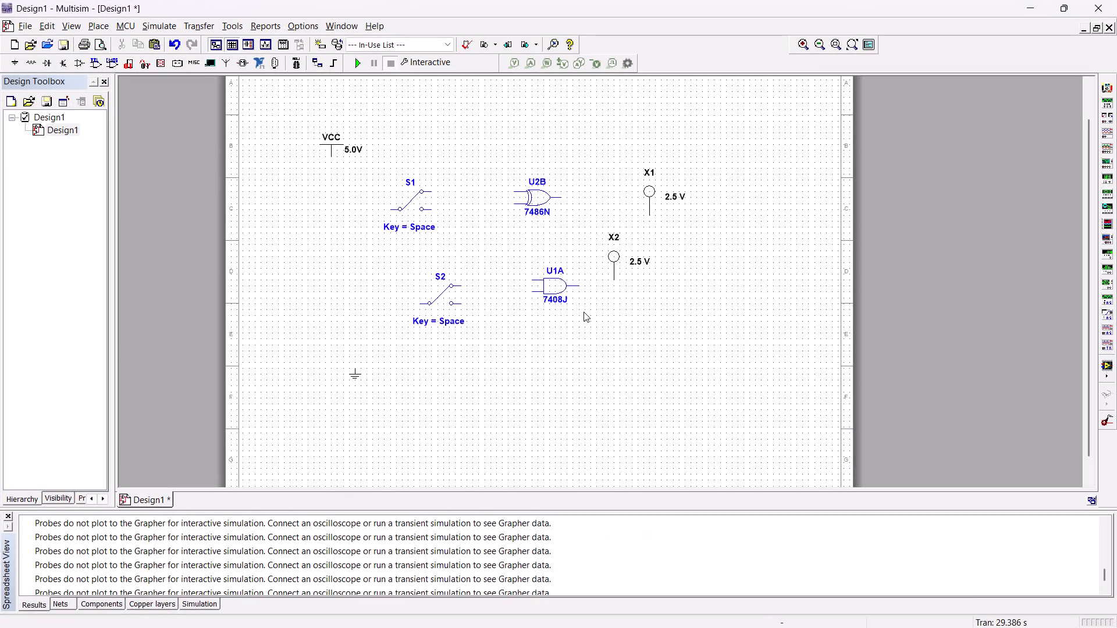
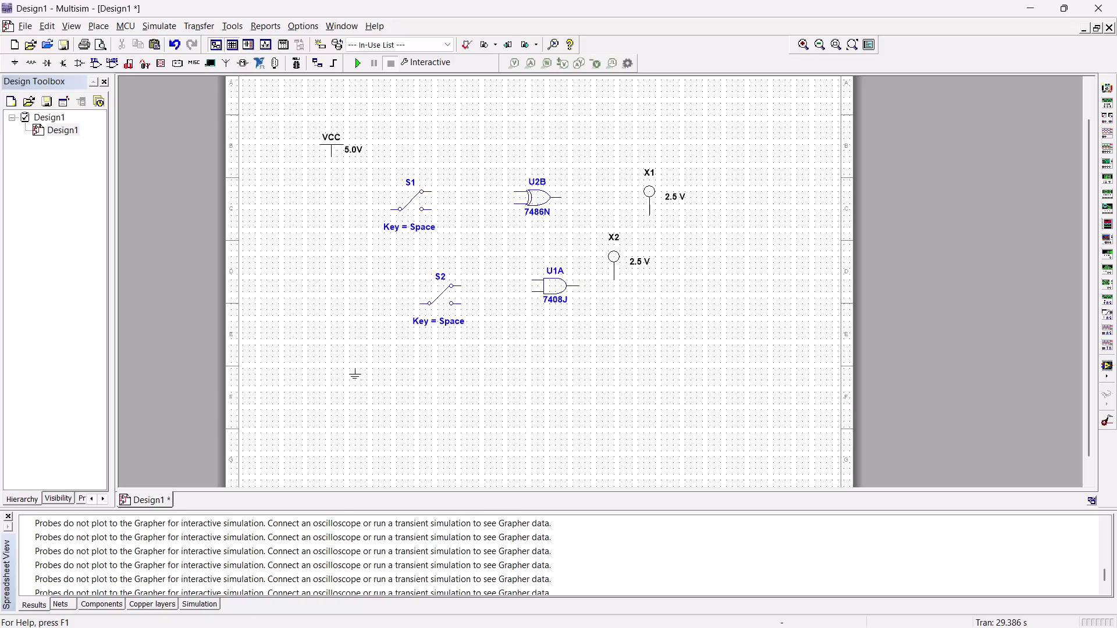
Wire the output of AND gate U1A to probe X2.
{"action": "left_click", "coordinate": [579, 286]}
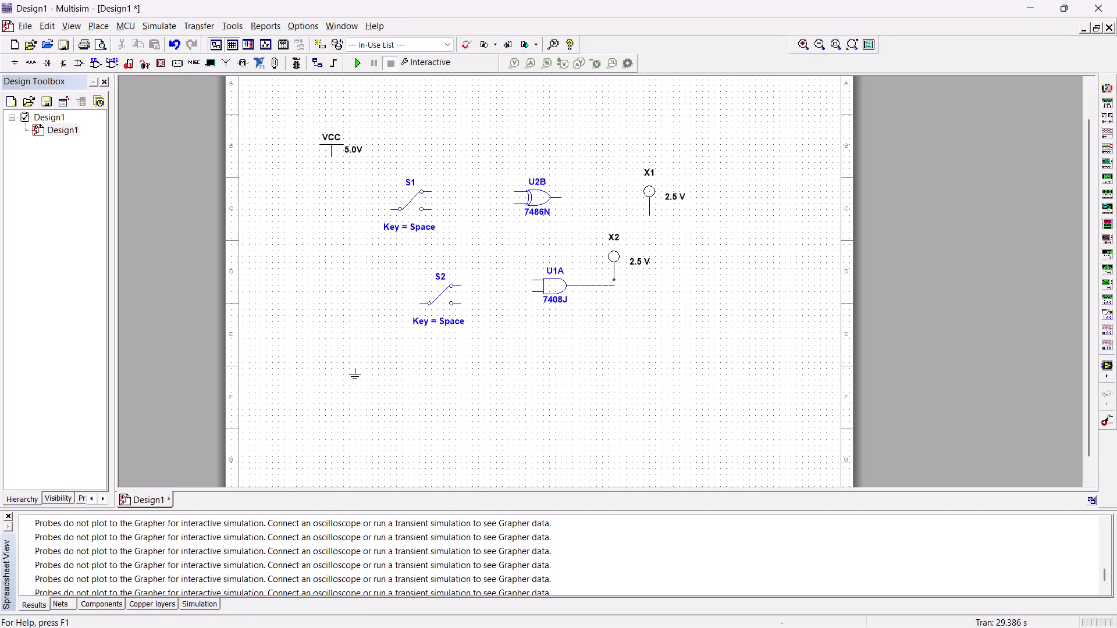
{"action": "left_click", "coordinate": [613, 280]}
Move probe X1 closer to XOR gate U2B and wire the gate's output to it.
{"action": "left_click_drag", "start_coordinate": [651, 207], "coordinate": [606, 183]}
{"action": "double_click", "coordinate": [606, 183]}
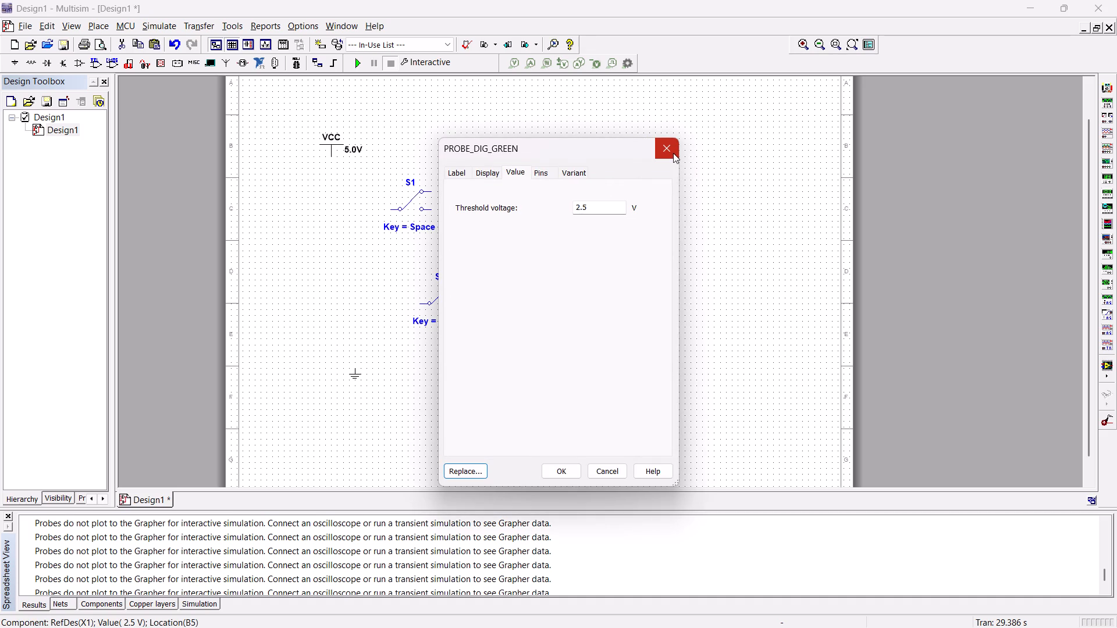
{"action": "left_click", "coordinate": [673, 153]}
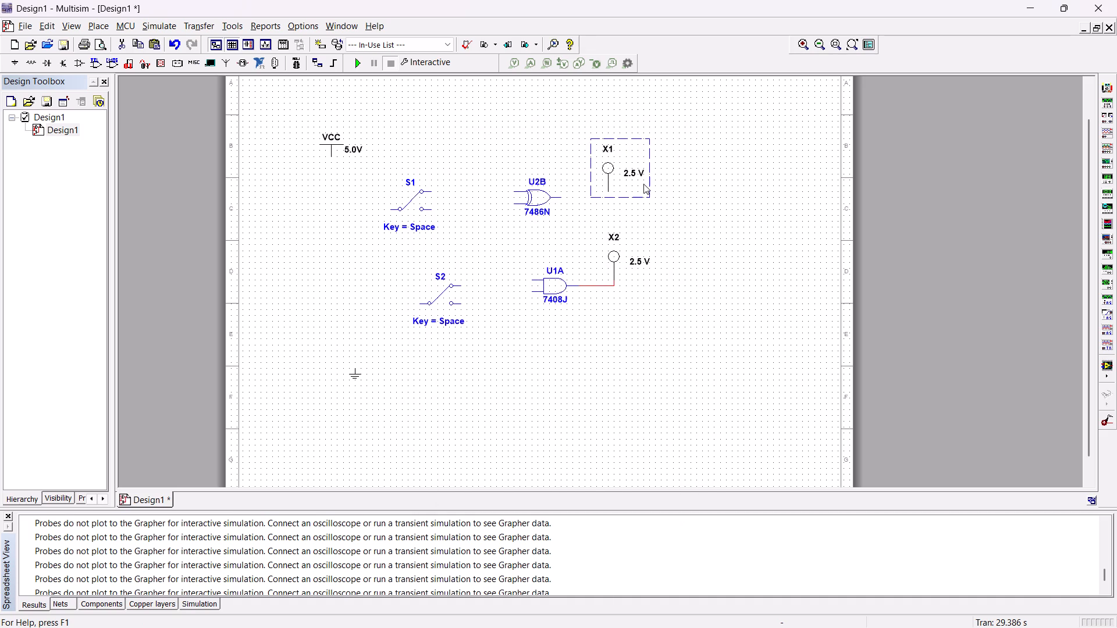
{"action": "left_click", "coordinate": [563, 197]}
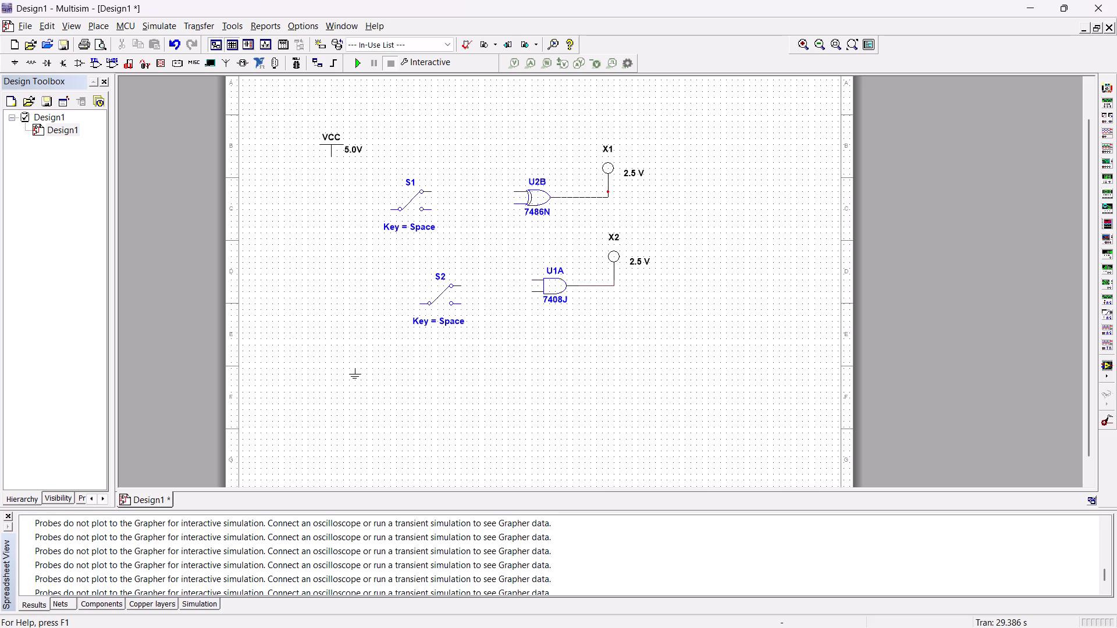
{"action": "left_click", "coordinate": [608, 188]}
Rotate switches S1 and S2 by 180 degrees so their common terminals face the gates.
{"action": "left_click", "coordinate": [396, 191]}
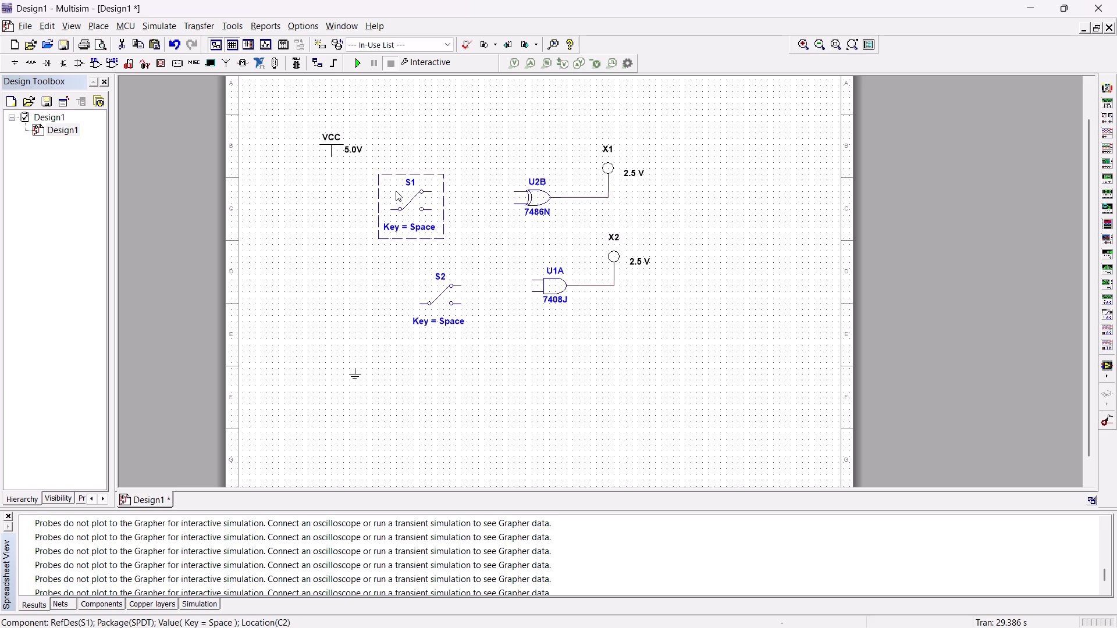
{"action": "key", "text": "ctrl+r"}
{"action": "key", "text": "ctrl+r"}
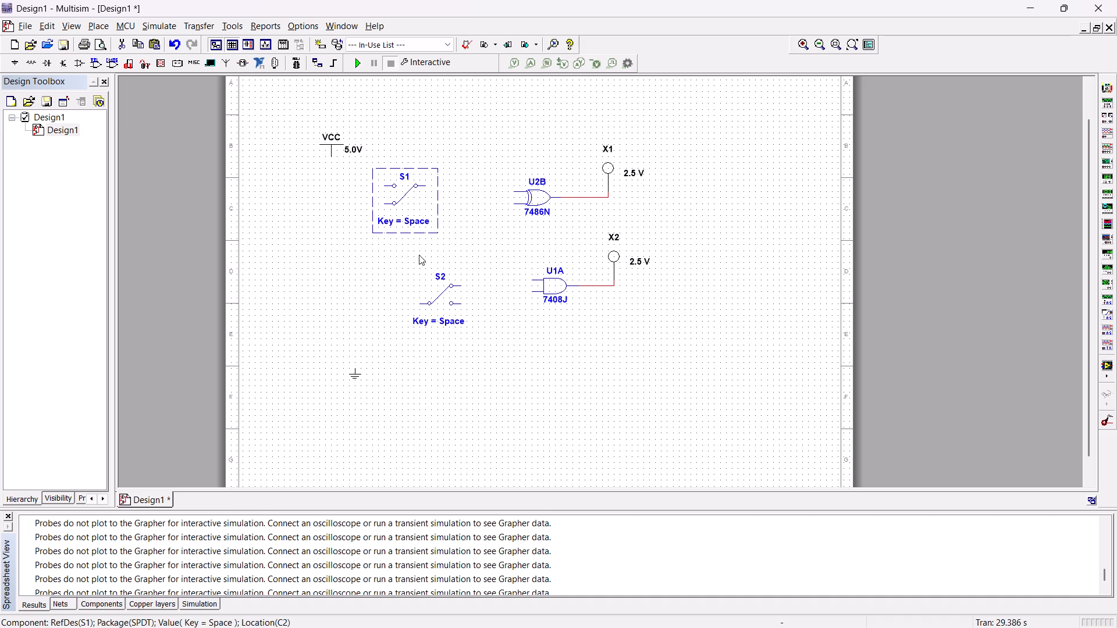
{"action": "left_click", "coordinate": [429, 284]}
{"action": "key", "text": "ctrl+r"}
{"action": "key", "text": "ctrl+r"}
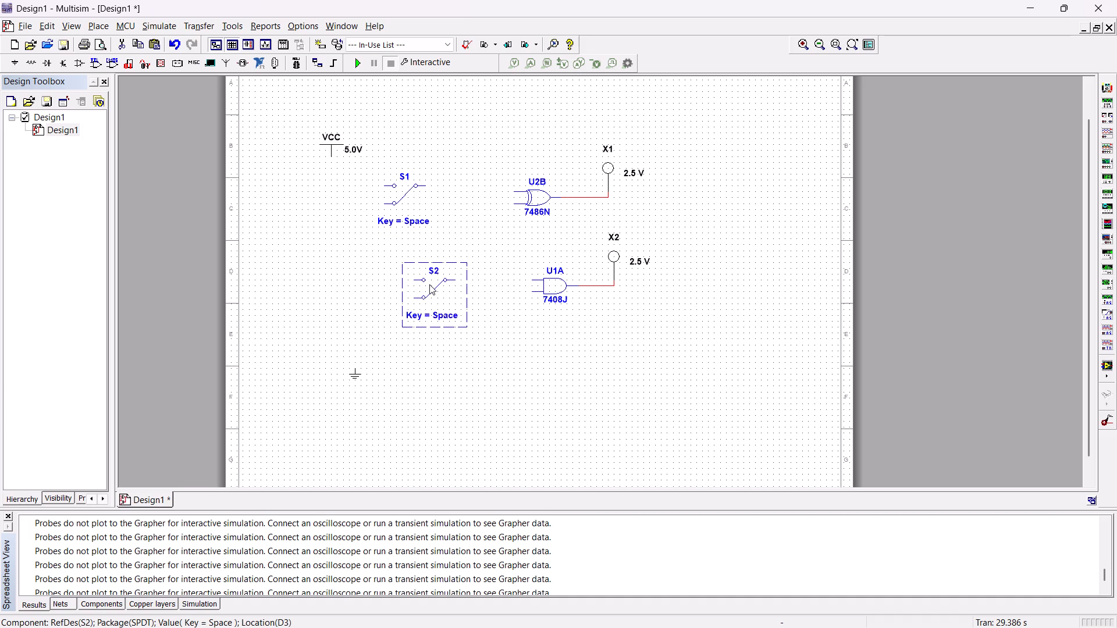
{"action": "left_click", "coordinate": [455, 212]}
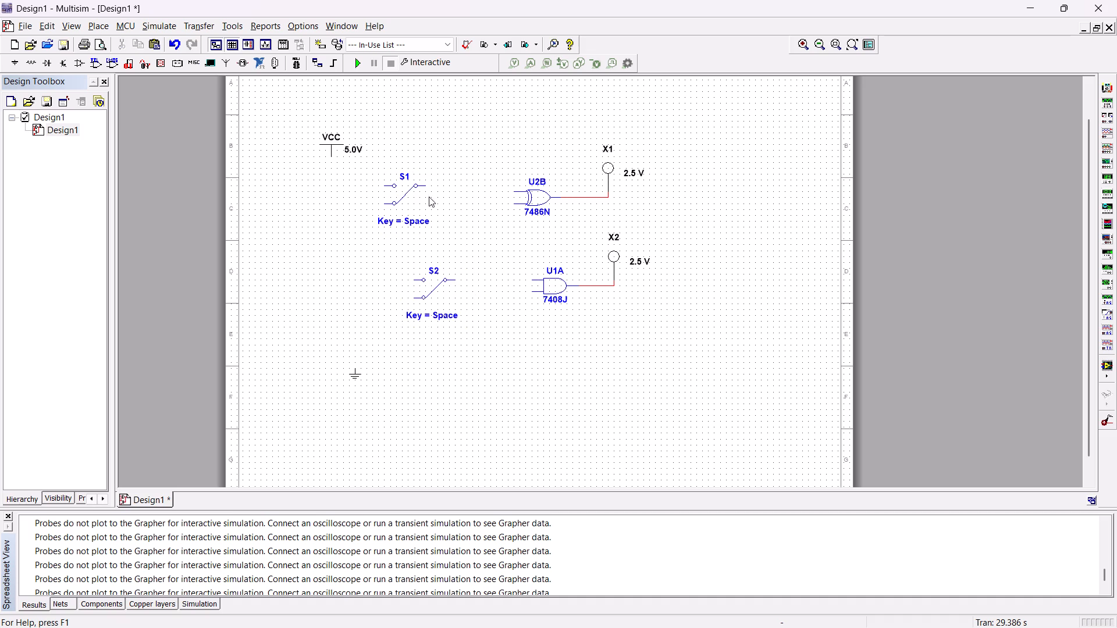
Wire the common terminals of S1 and S2 to the upper and lower inputs of XOR gate U2B, respectively.
{"action": "left_click_drag", "start_coordinate": [425, 187], "coordinate": [514, 191]}
{"action": "left_click", "coordinate": [514, 191]}
{"action": "left_click_drag", "start_coordinate": [513, 201], "coordinate": [454, 280]}
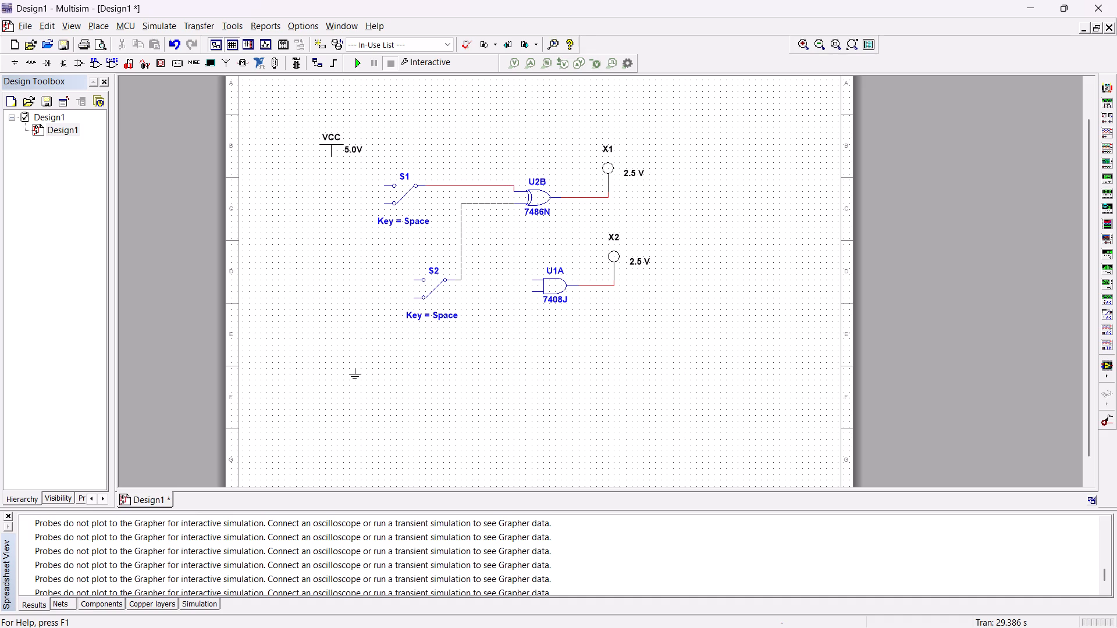
{"action": "left_click_drag", "start_coordinate": [454, 280], "coordinate": [457, 279]}
{"action": "left_click", "coordinate": [457, 279]}
Branch the S1 and S2 output wires to the upper and lower inputs of AND gate U1A, respectively.
{"action": "left_click_drag", "start_coordinate": [531, 280], "coordinate": [486, 237]}
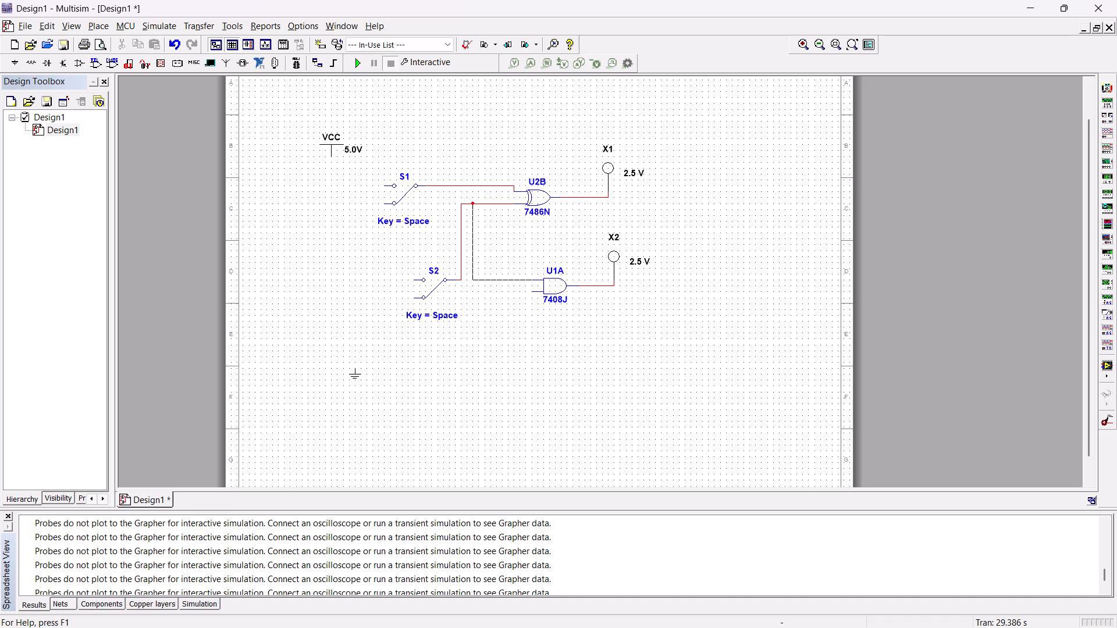
{"action": "left_click", "coordinate": [473, 184]}
{"action": "left_click_drag", "start_coordinate": [531, 291], "coordinate": [452, 309]}
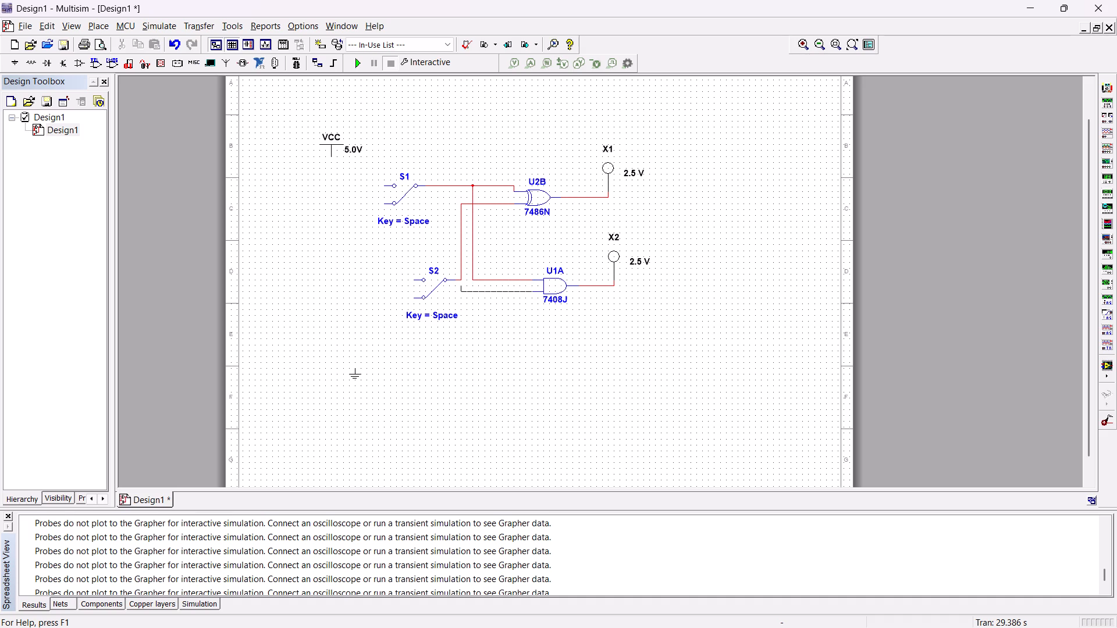
{"action": "left_click", "coordinate": [461, 281]}
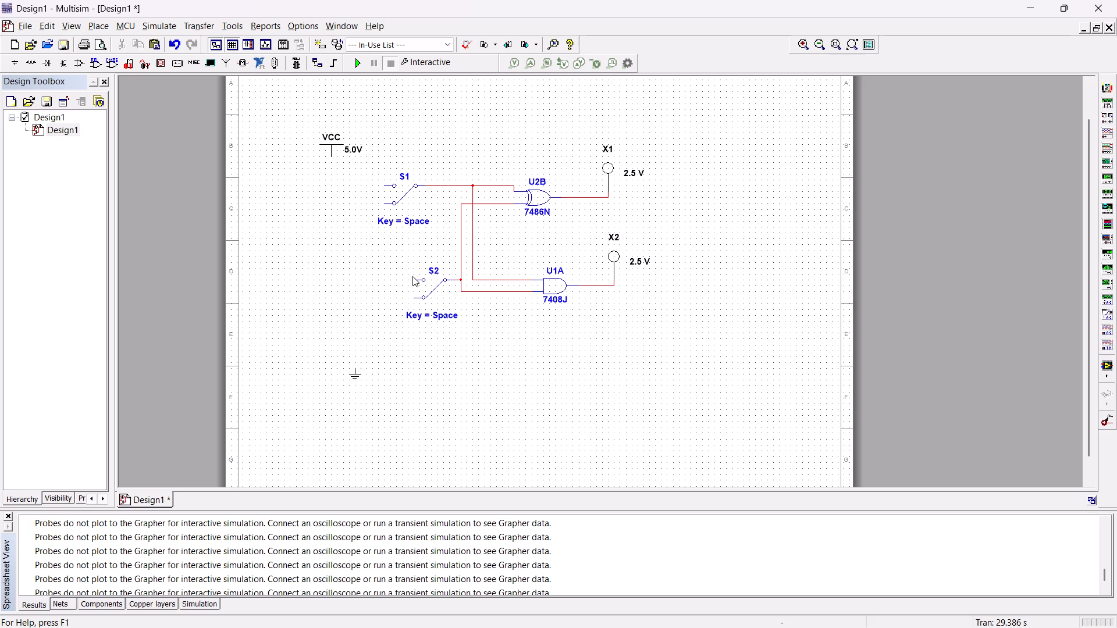
Wire the upper contacts of switches S2 and S1 to the 5.0 V VCC supply.
{"action": "left_click", "coordinate": [415, 279]}
{"action": "left_click", "coordinate": [330, 155]}
{"action": "left_click_drag", "start_coordinate": [385, 186], "coordinate": [327, 181]}
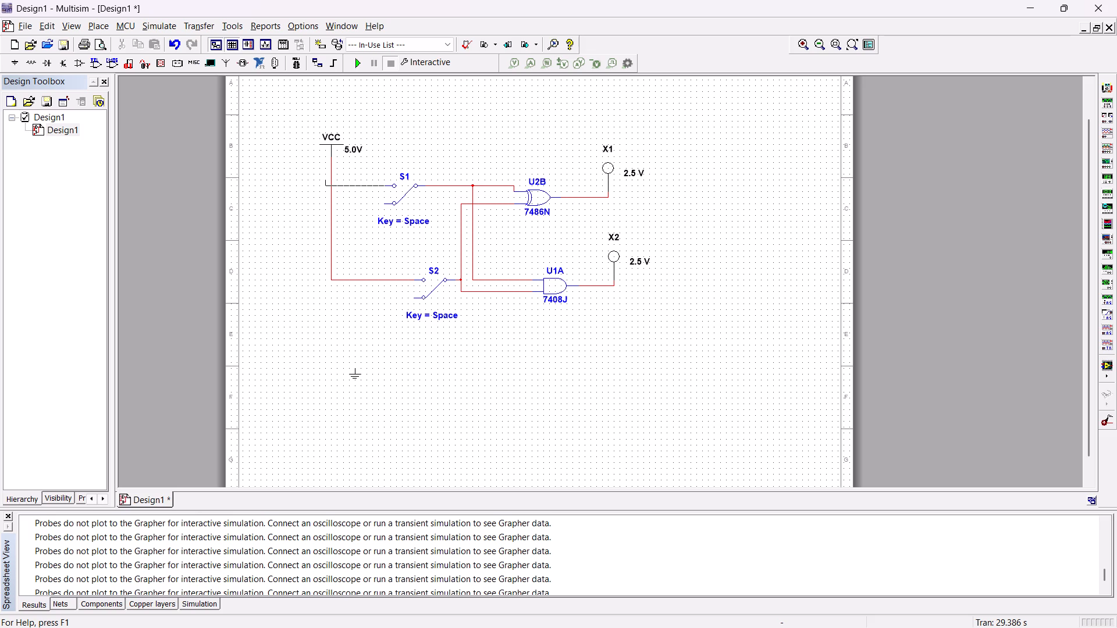
{"action": "left_click_drag", "start_coordinate": [327, 181], "coordinate": [333, 184]}
{"action": "left_click", "coordinate": [333, 184]}
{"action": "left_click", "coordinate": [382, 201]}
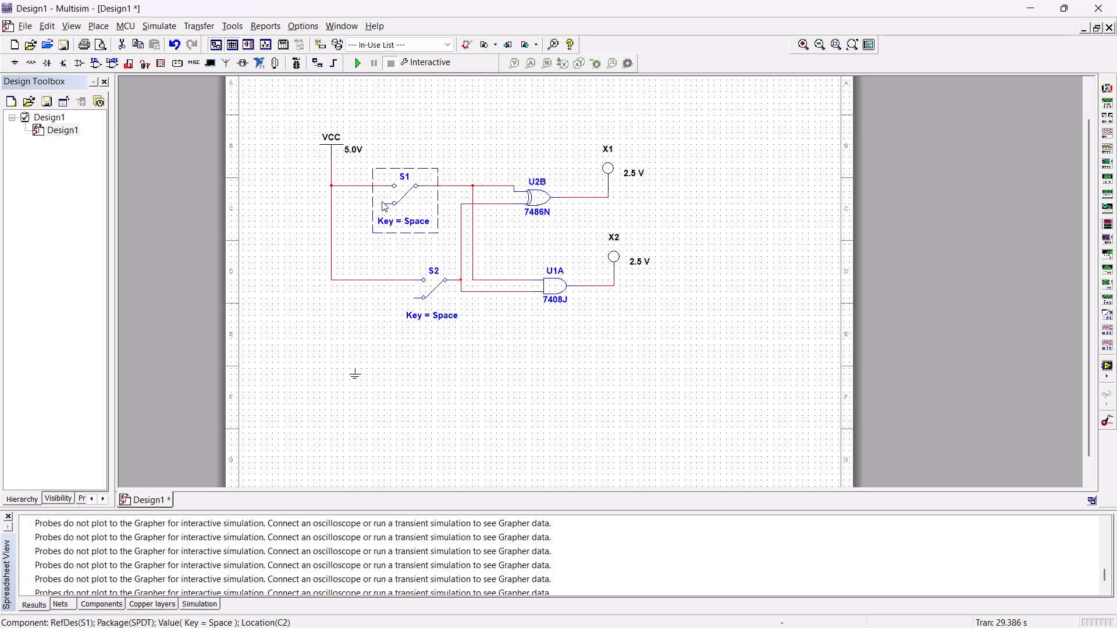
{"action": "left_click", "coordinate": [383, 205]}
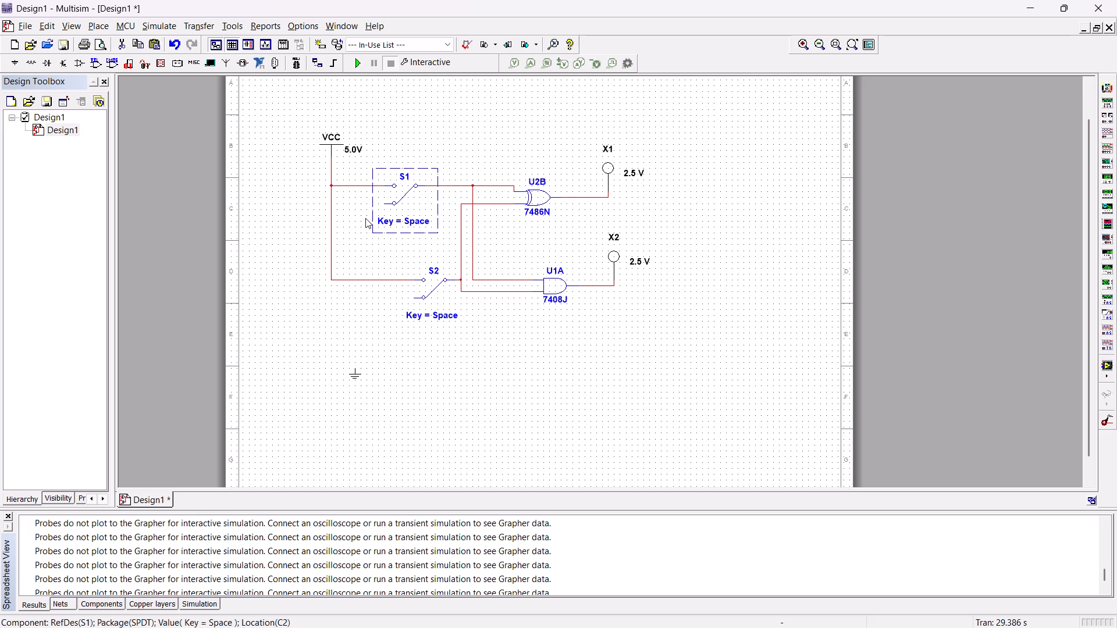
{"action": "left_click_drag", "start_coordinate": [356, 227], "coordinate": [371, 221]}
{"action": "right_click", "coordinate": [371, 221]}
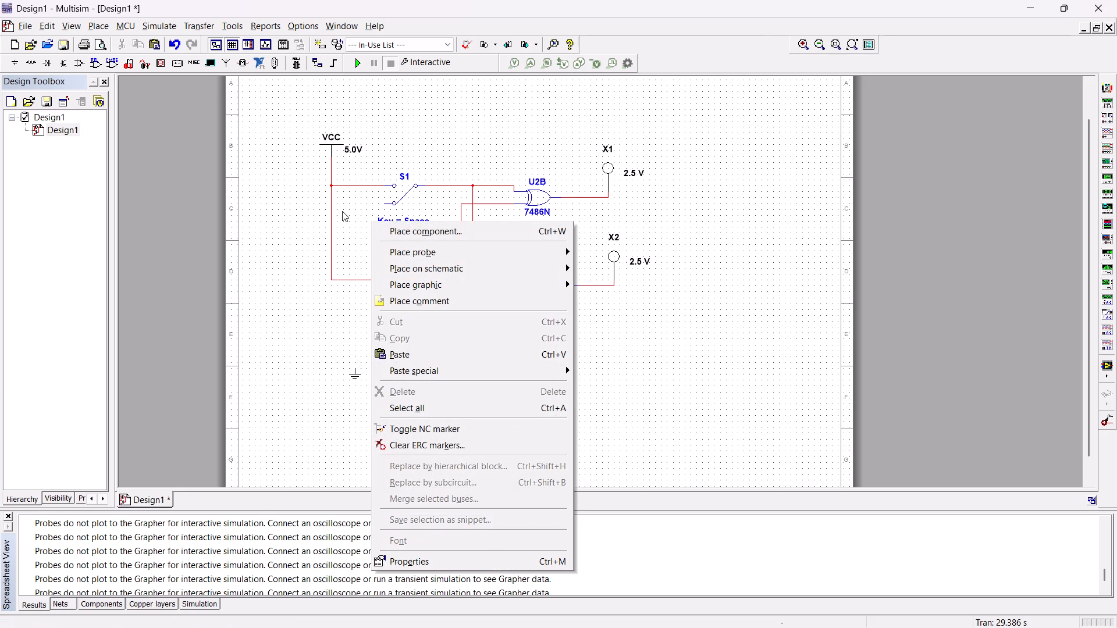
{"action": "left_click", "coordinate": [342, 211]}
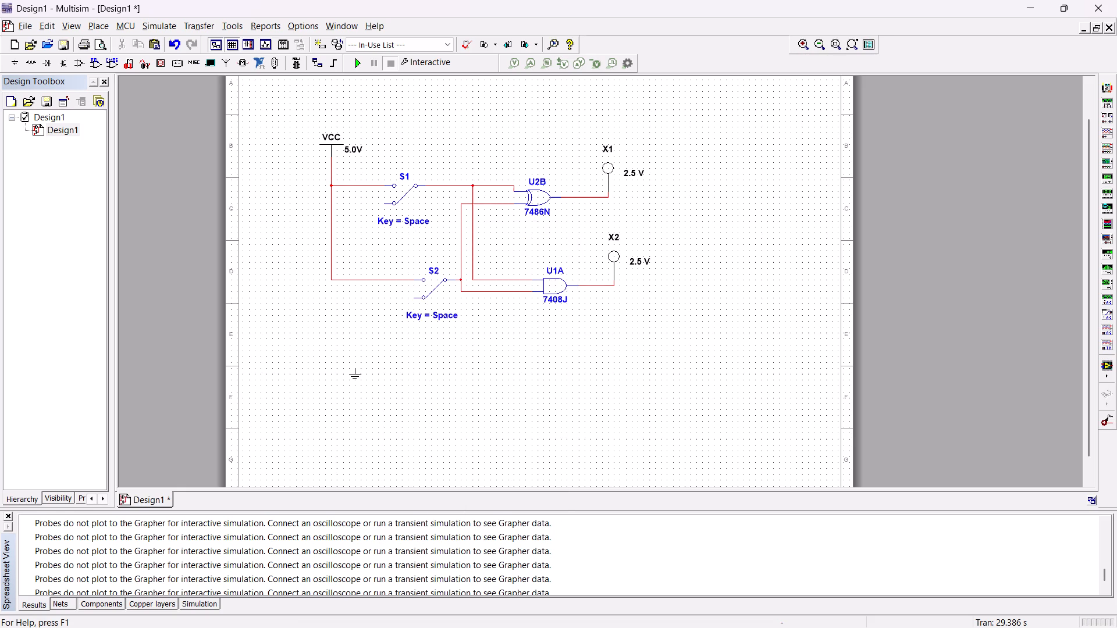
Wire the lower contacts of switches S1 and S2 to ground.
{"action": "left_click_drag", "start_coordinate": [382, 202], "coordinate": [362, 345]}
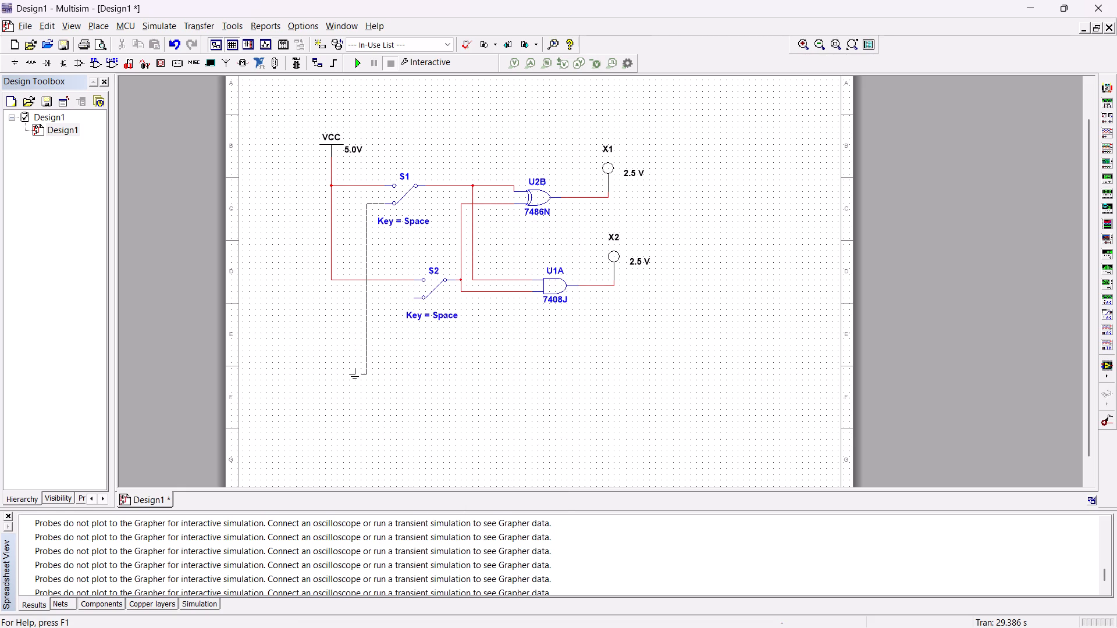
{"action": "left_click", "coordinate": [353, 367]}
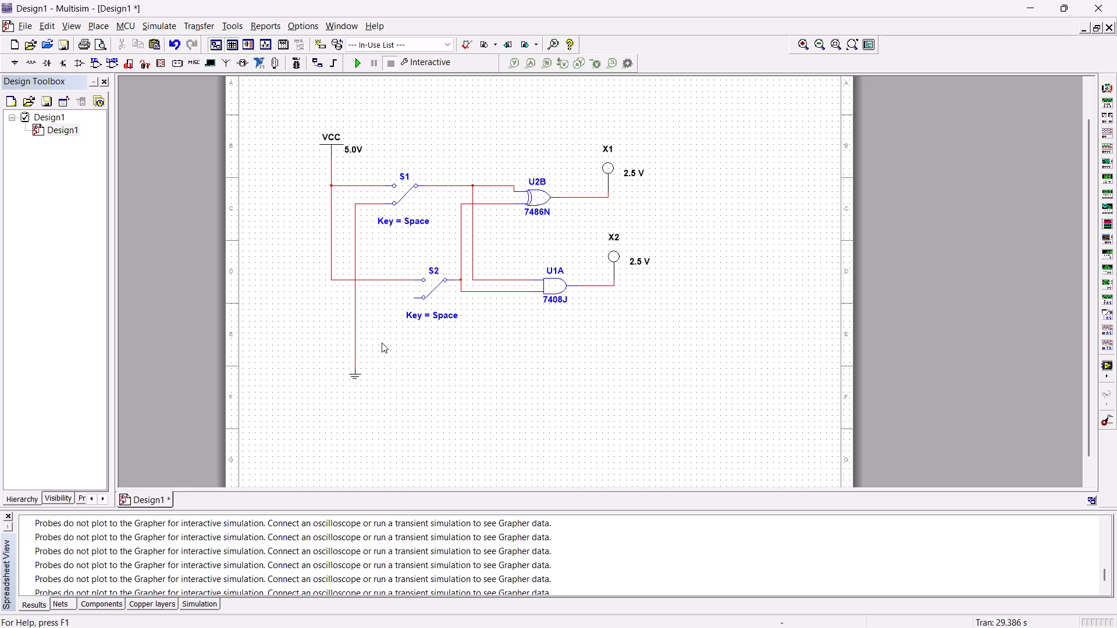
{"action": "left_click", "coordinate": [412, 297]}
{"action": "left_click", "coordinate": [354, 295]}
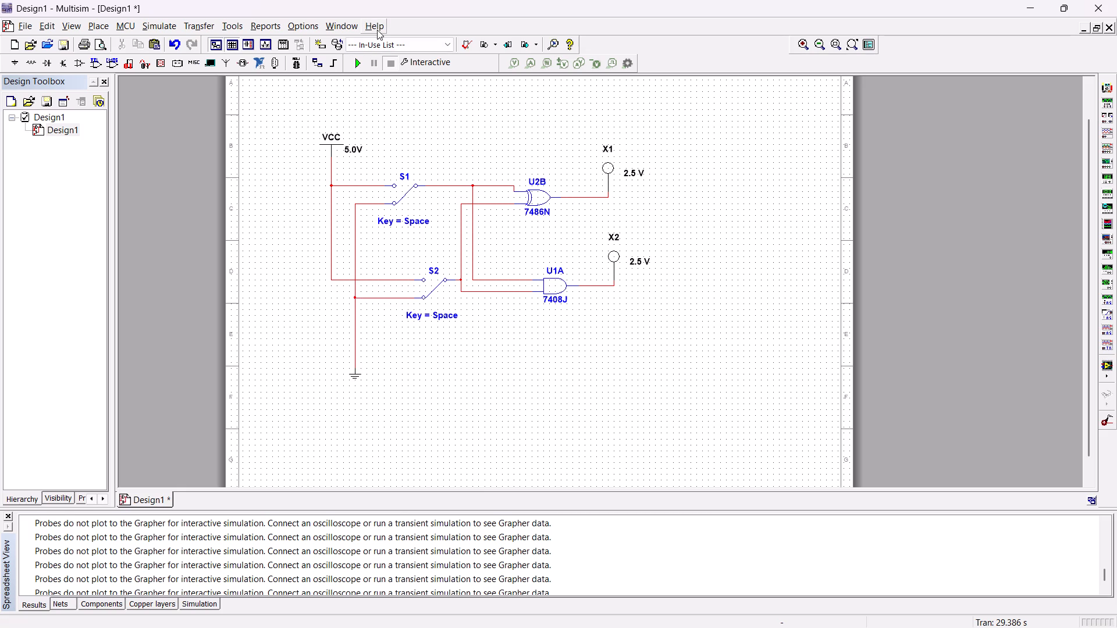
Run the interactive simulation and toggle S1, then S2, to their VCC contacts to test the probes.
{"action": "left_click", "coordinate": [350, 62]}
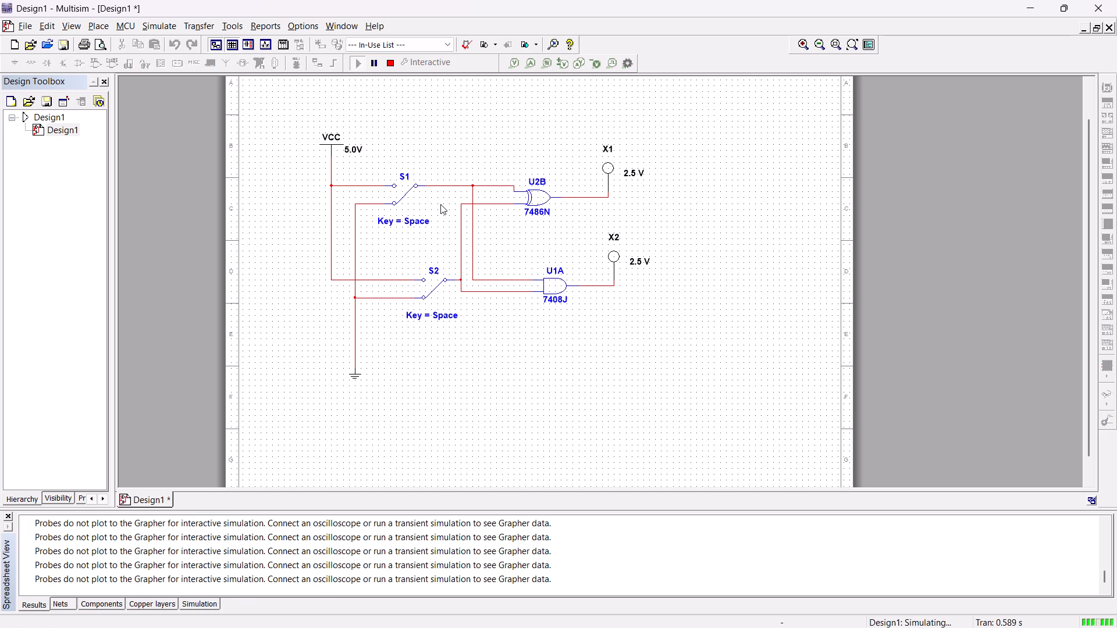
{"action": "left_click", "coordinate": [403, 200]}
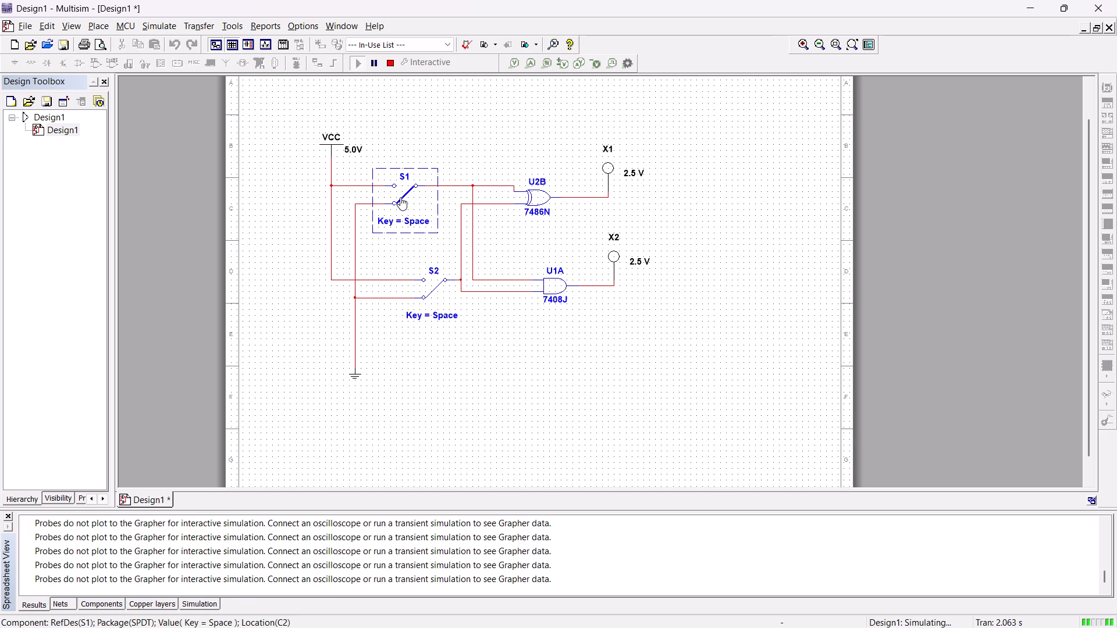
{"action": "left_click", "coordinate": [400, 197]}
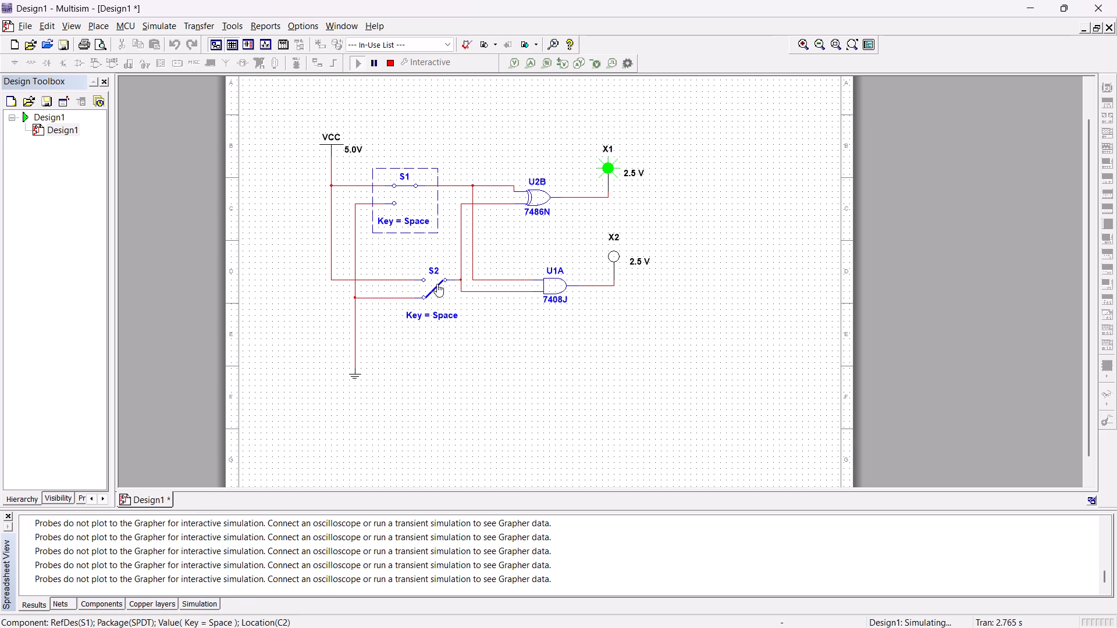
{"action": "left_click", "coordinate": [438, 286]}
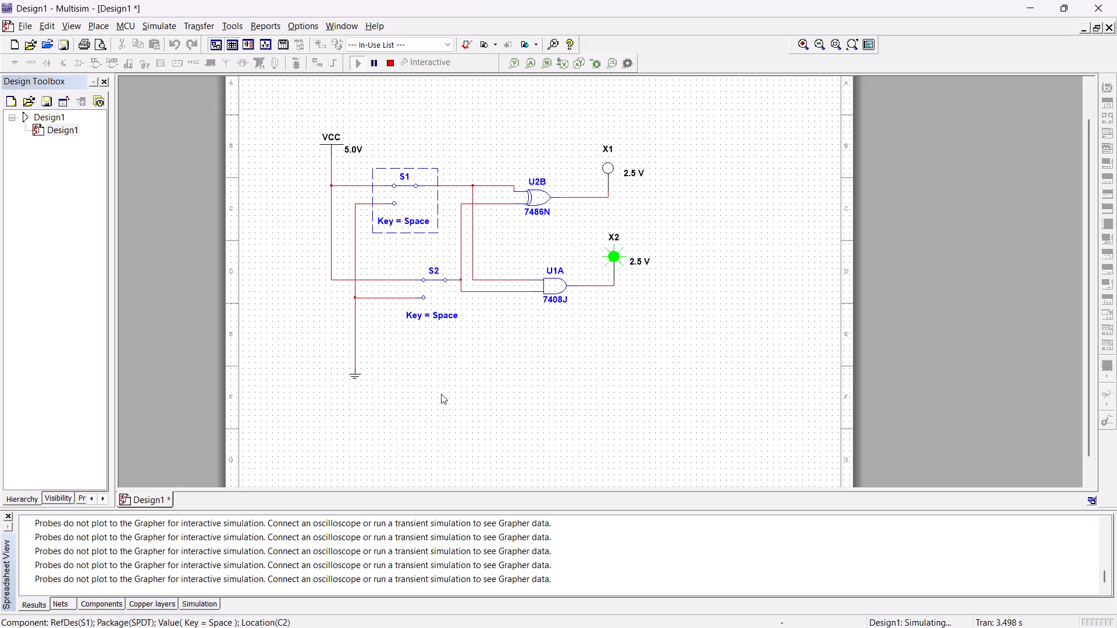
{"action": "left_click", "coordinate": [441, 394]}
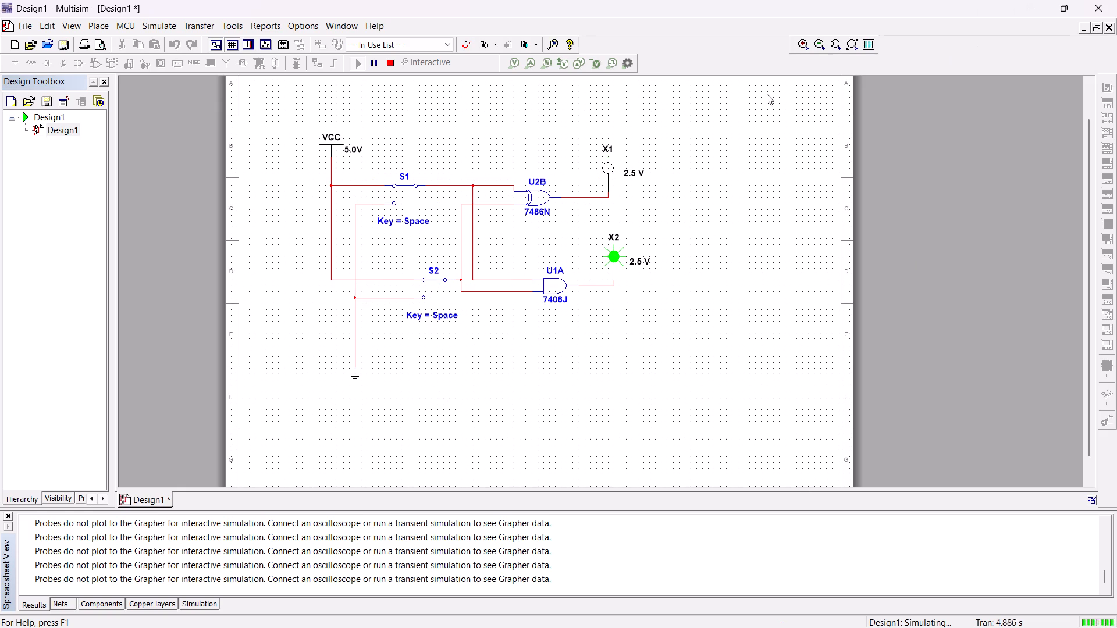
Stop the simulation and delete the entire half adder circuit, including both probes, from the sheet.
{"action": "left_click", "coordinate": [590, 372]}
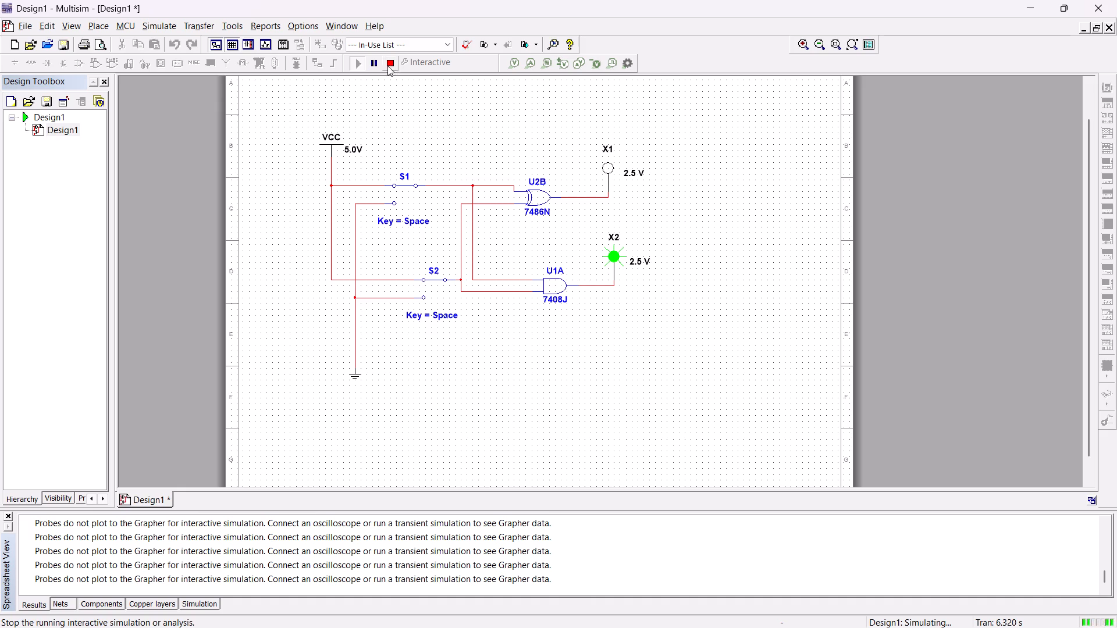
{"action": "left_click", "coordinate": [386, 65]}
{"action": "left_click_drag", "start_coordinate": [595, 441], "coordinate": [344, 134]}
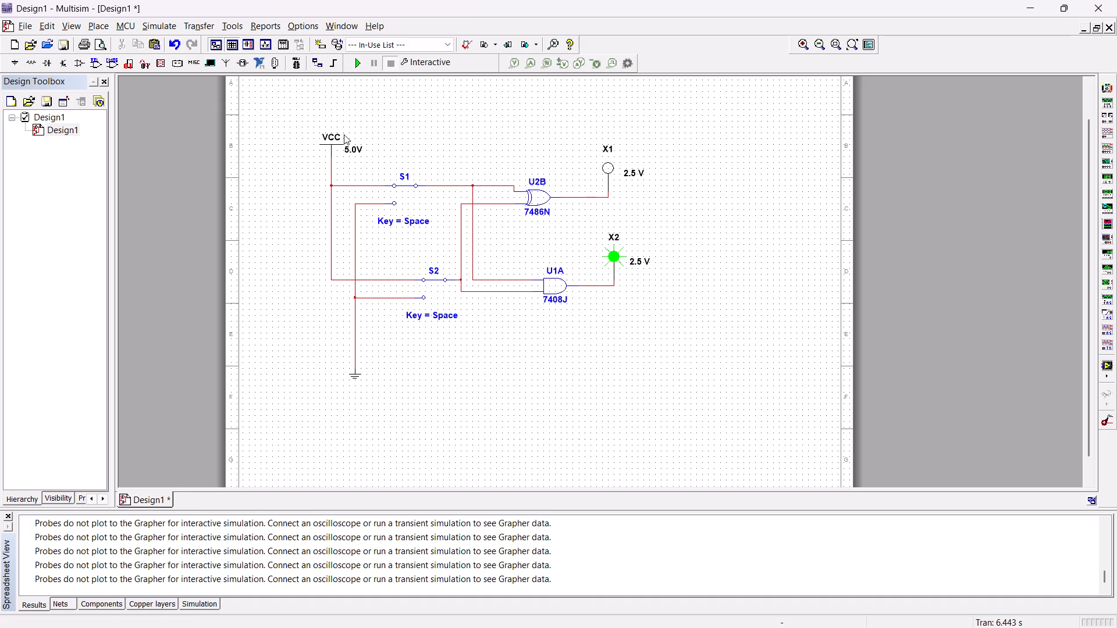
{"action": "left_click_drag", "start_coordinate": [344, 134], "coordinate": [329, 98]}
{"action": "key", "text": "Delete"}
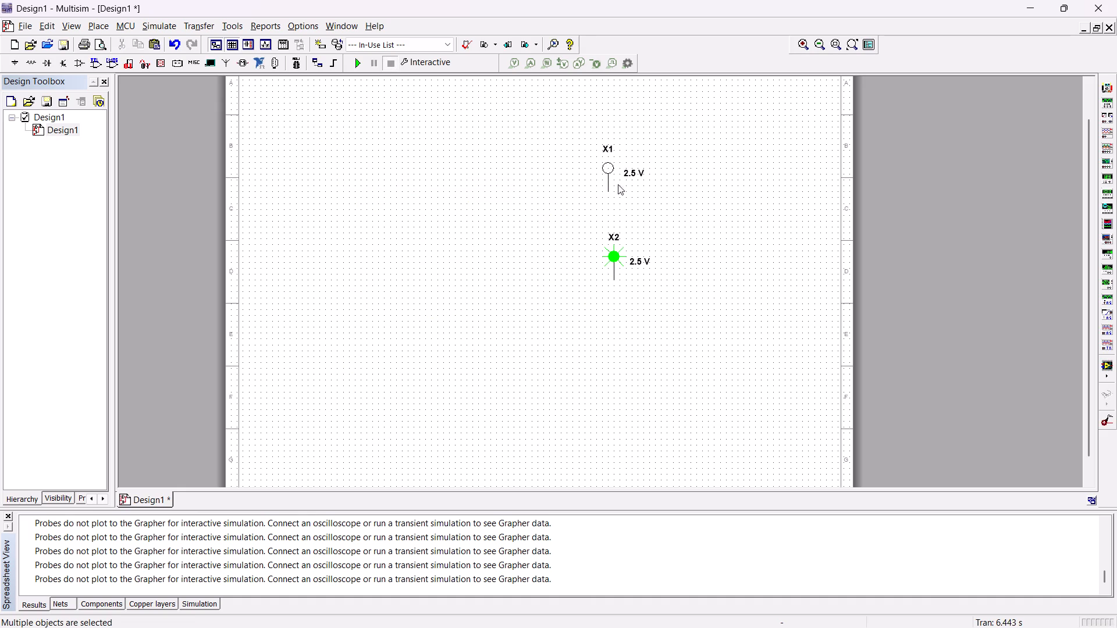
{"action": "left_click_drag", "start_coordinate": [696, 371], "coordinate": [570, 117]}
{"action": "key", "text": "Delete"}
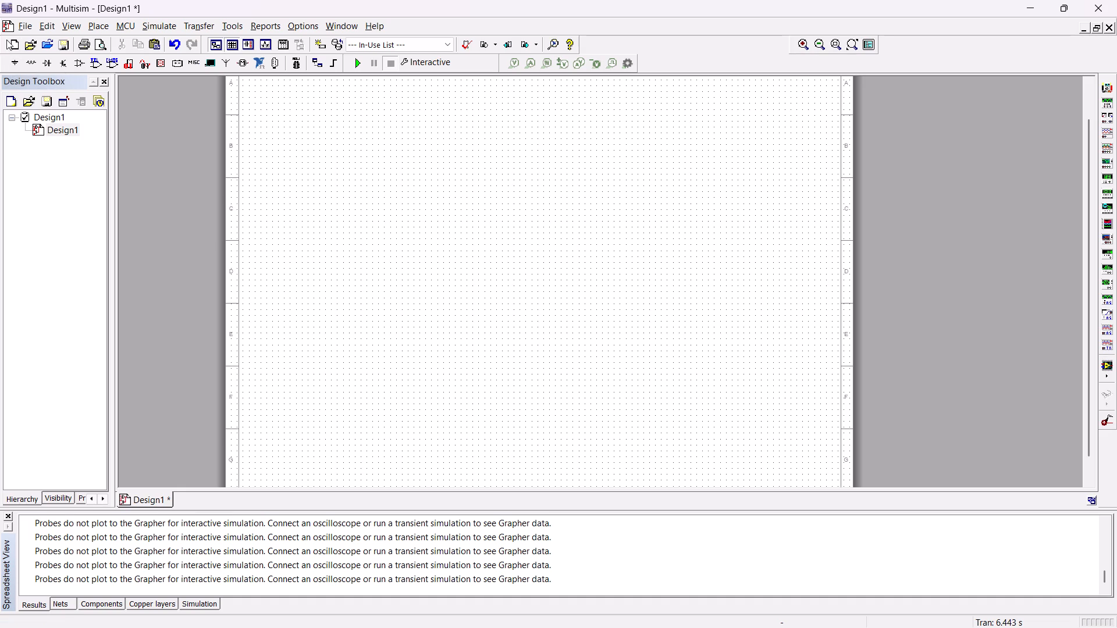
Place a GROUND symbol low on the empty sheet and a VCC supply above it.
{"action": "left_click", "coordinate": [11, 57]}
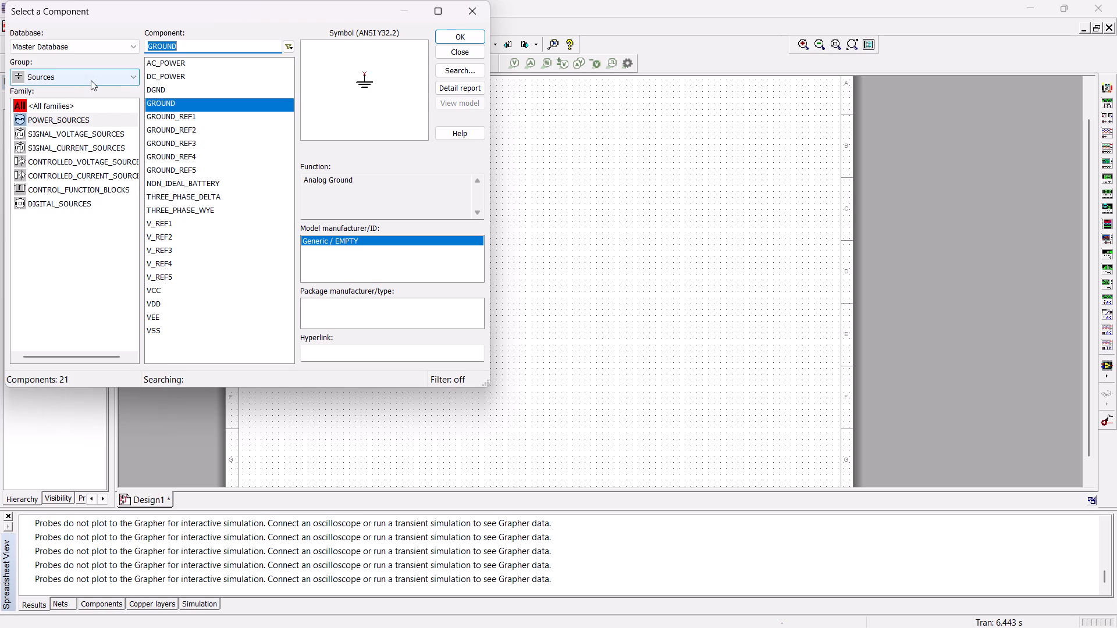
{"action": "left_click", "coordinate": [462, 35]}
{"action": "left_click", "coordinate": [301, 376]}
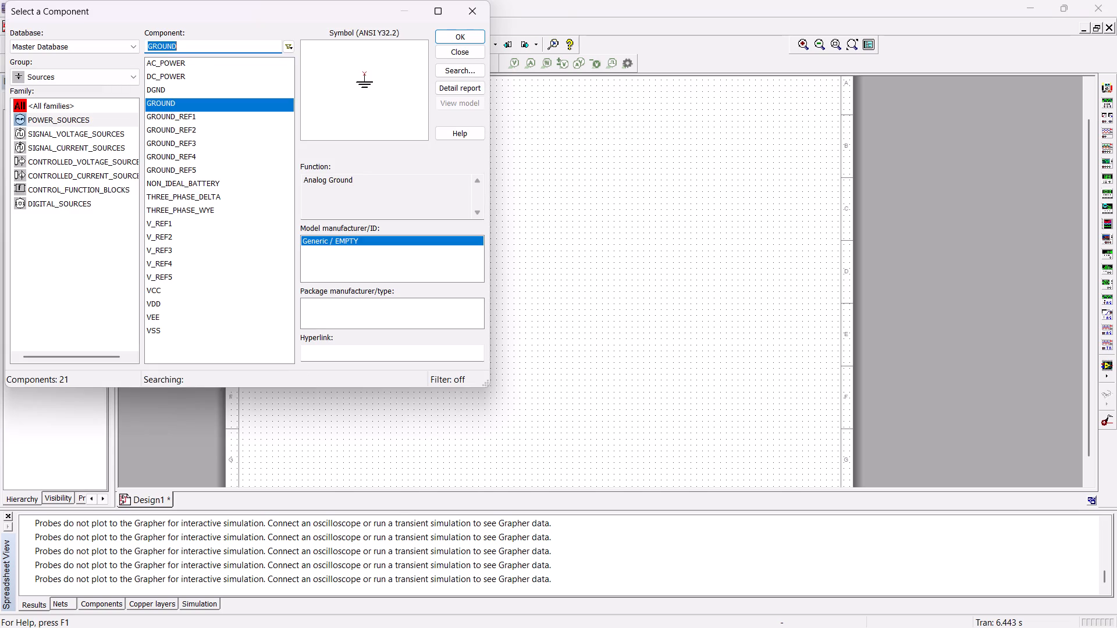
{"action": "left_click", "coordinate": [167, 291]}
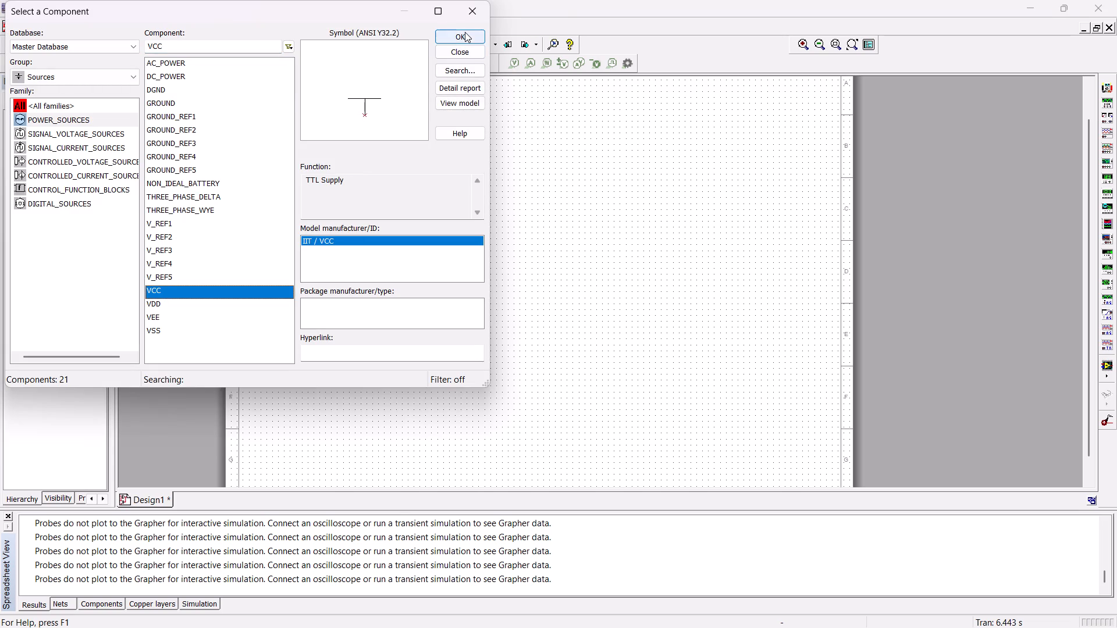
{"action": "left_click", "coordinate": [464, 32]}
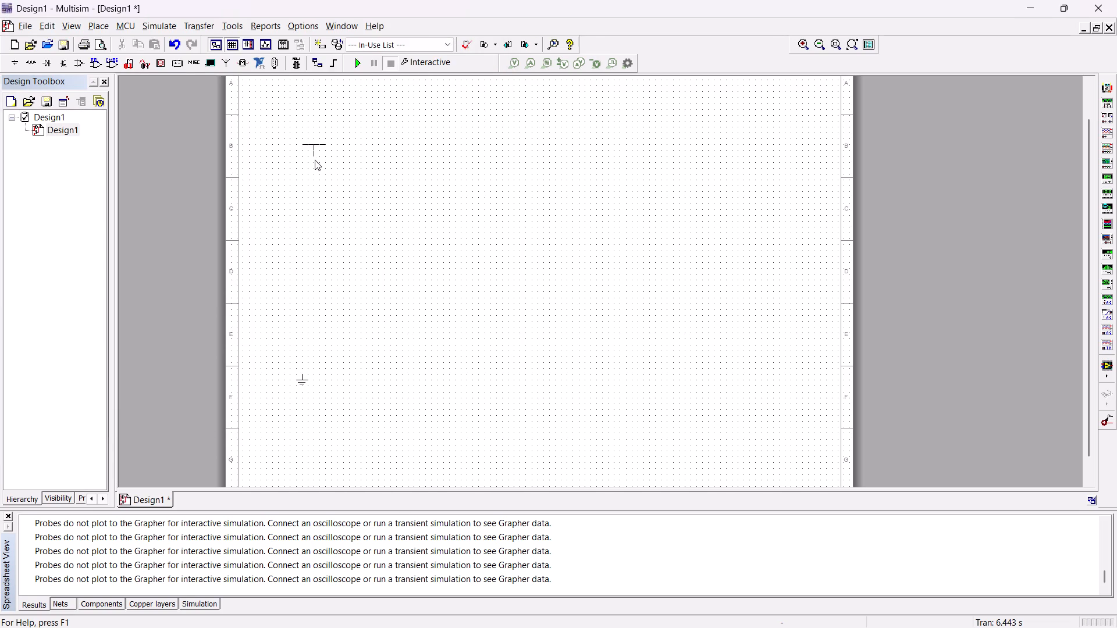
{"action": "left_click", "coordinate": [312, 187]}
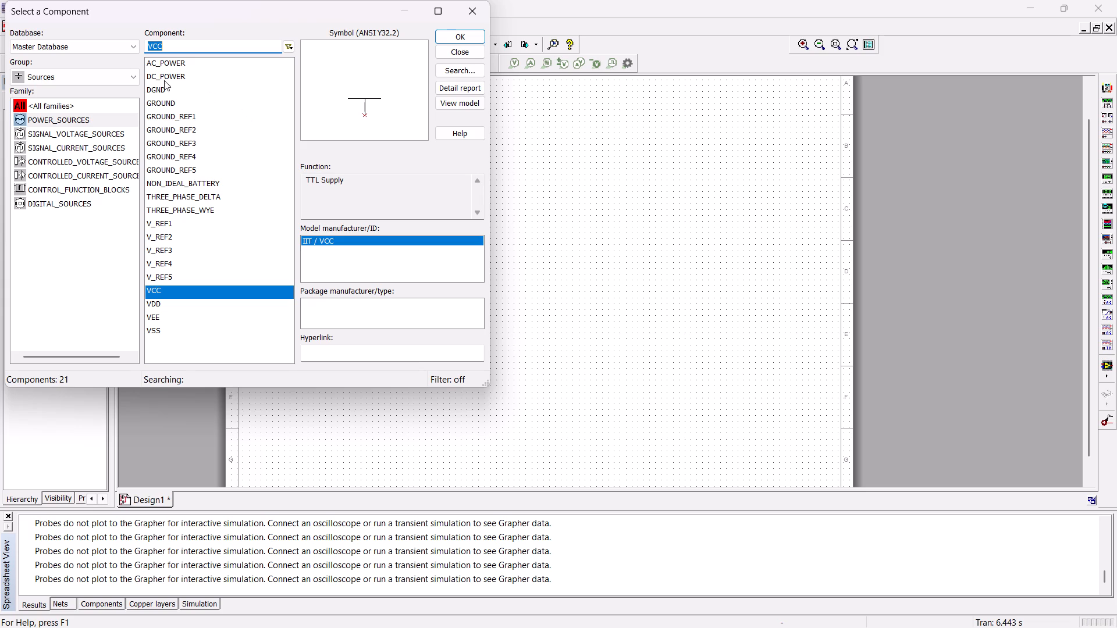
Place three SPDT switches one below another, between the VCC and ground symbols and the sheet's centre.
{"action": "left_click", "coordinate": [86, 75]}
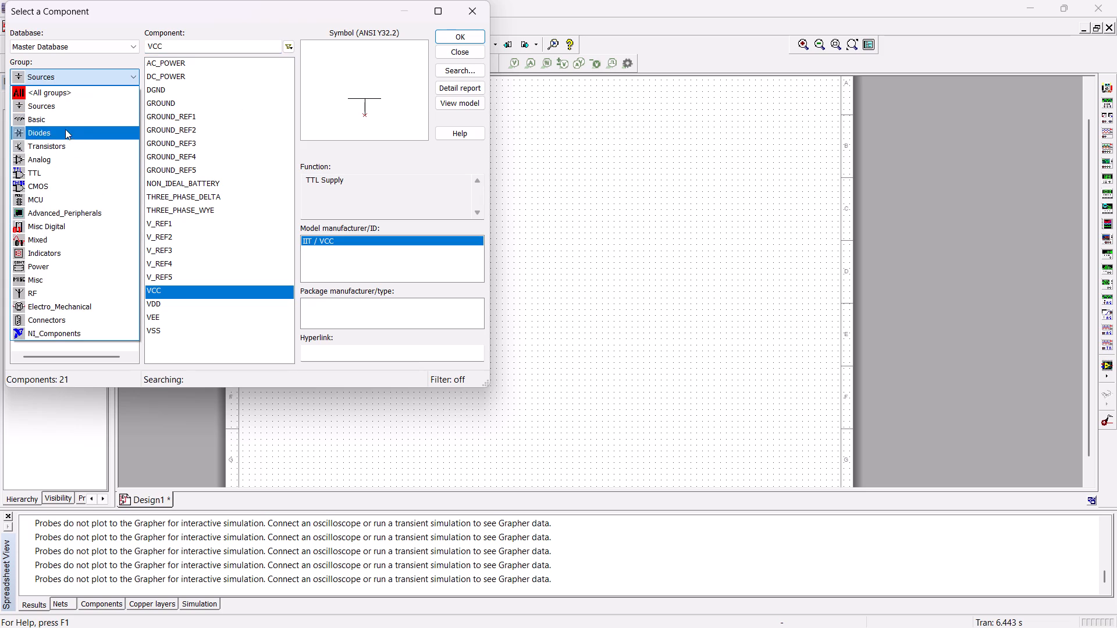
{"action": "left_click", "coordinate": [64, 124]}
{"action": "left_click", "coordinate": [463, 34]}
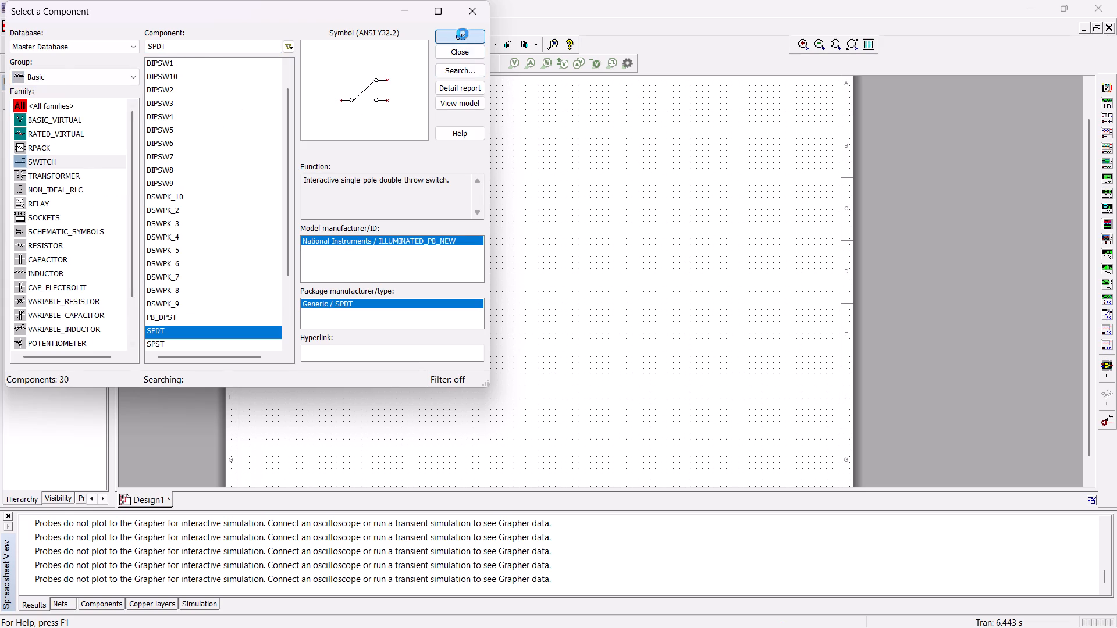
{"action": "left_click", "coordinate": [376, 245]}
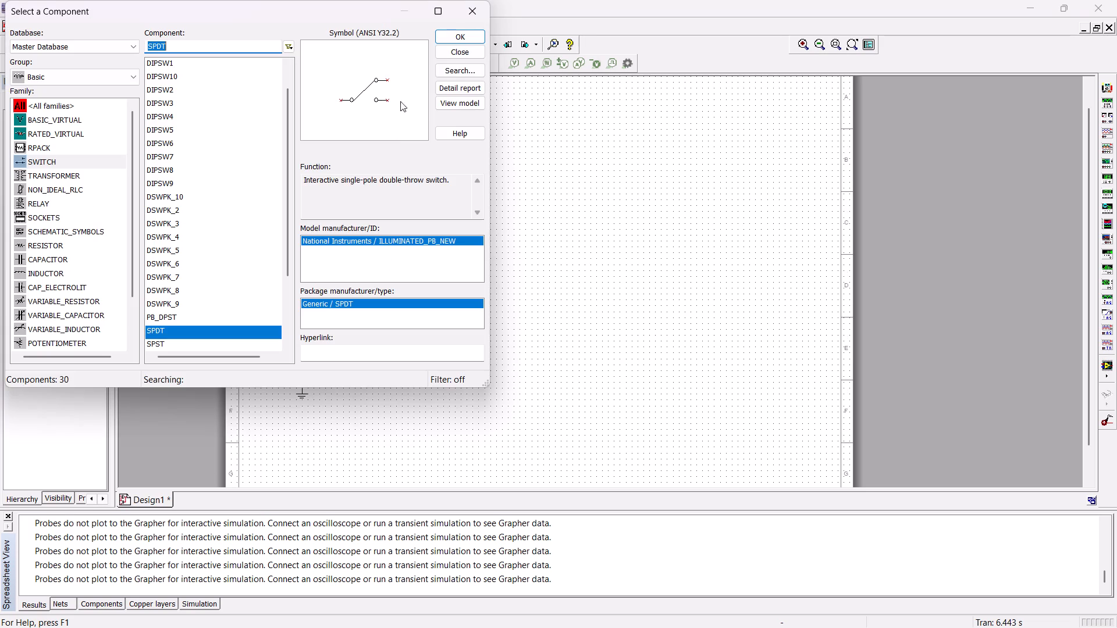
{"action": "left_click", "coordinate": [460, 36]}
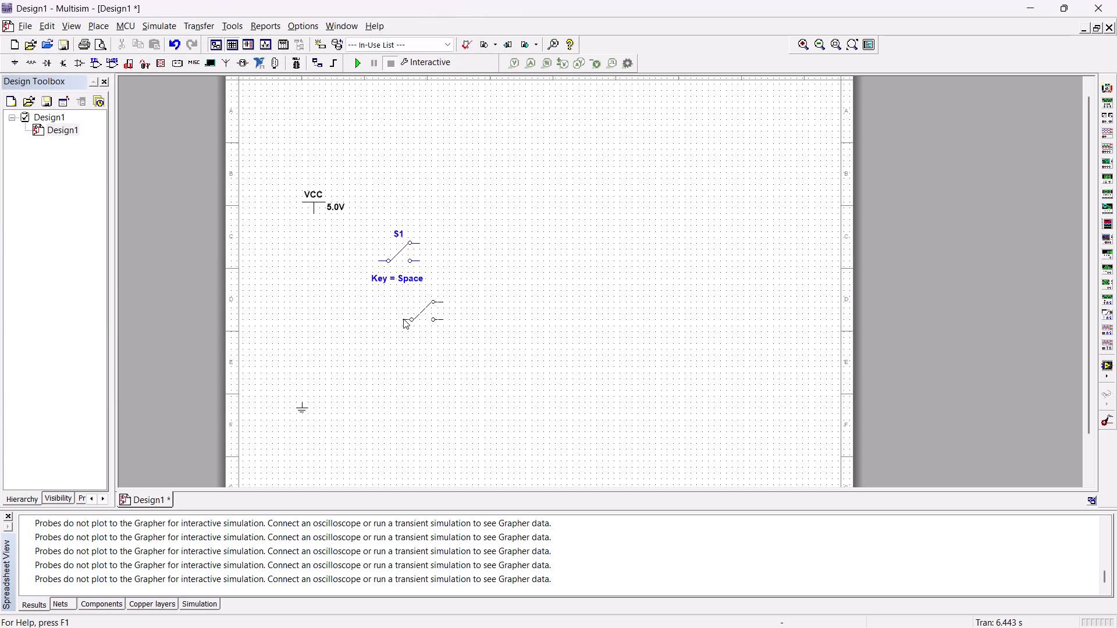
{"action": "left_click", "coordinate": [394, 322]}
{"action": "left_click", "coordinate": [459, 32]}
{"action": "left_click", "coordinate": [394, 409]}
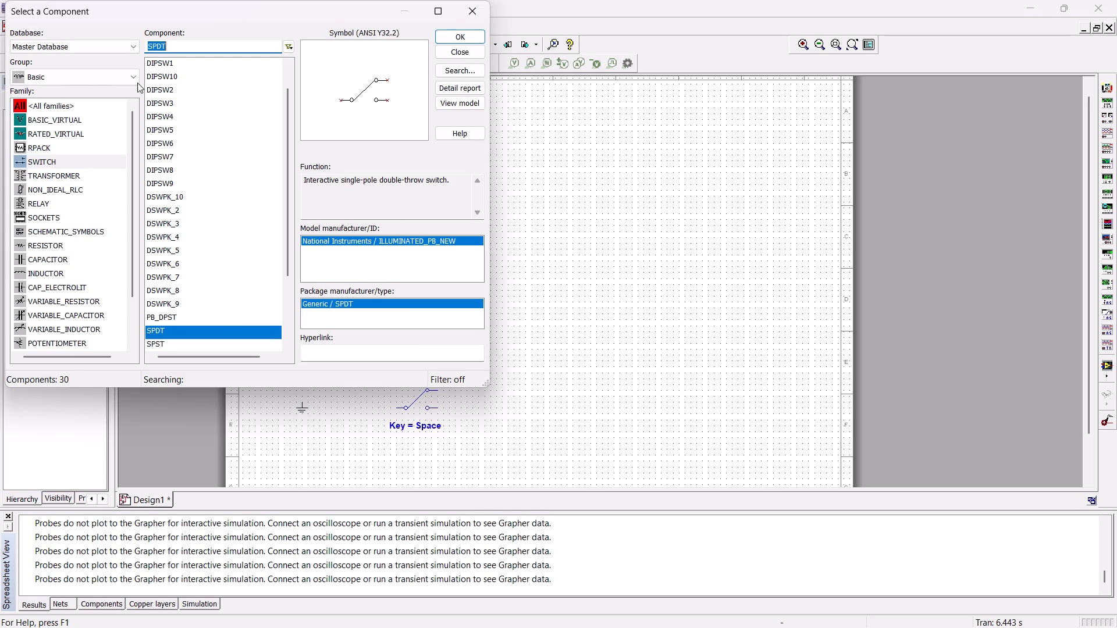
Place sections A and B of one 7486N XOR chip side by side, to the right of switch S1.
{"action": "left_click", "coordinate": [73, 79]}
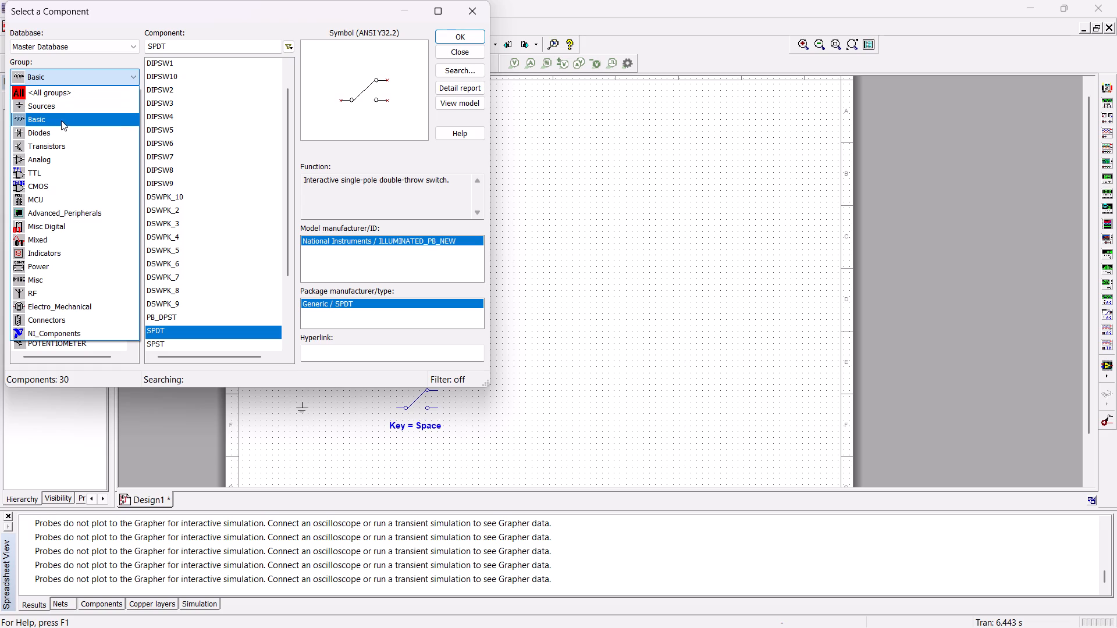
{"action": "left_click", "coordinate": [48, 175]}
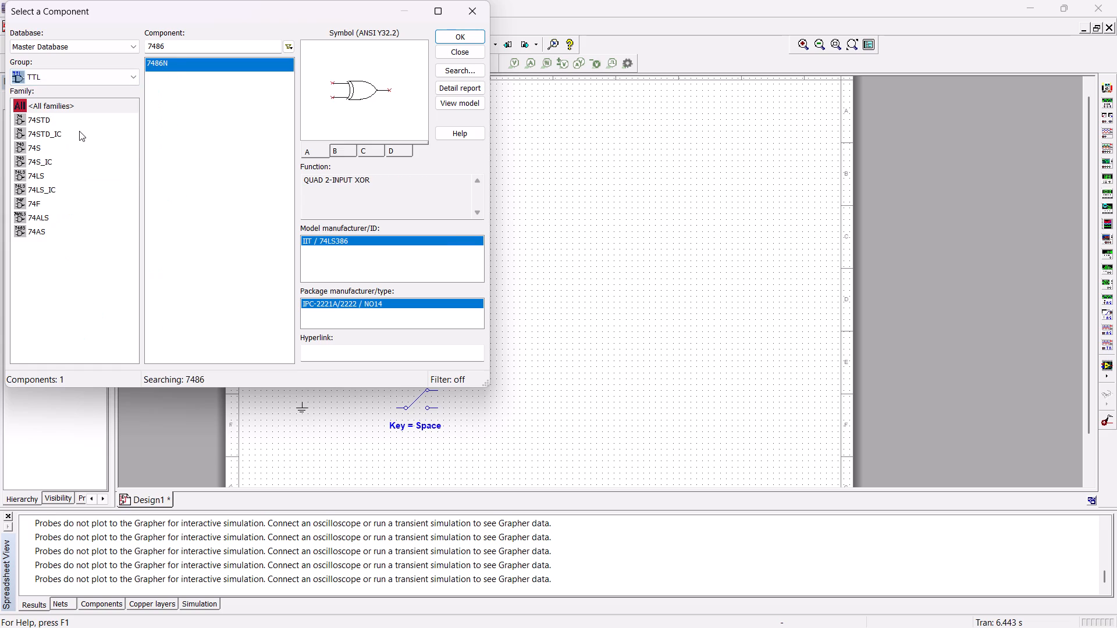
{"action": "left_click", "coordinate": [460, 37]}
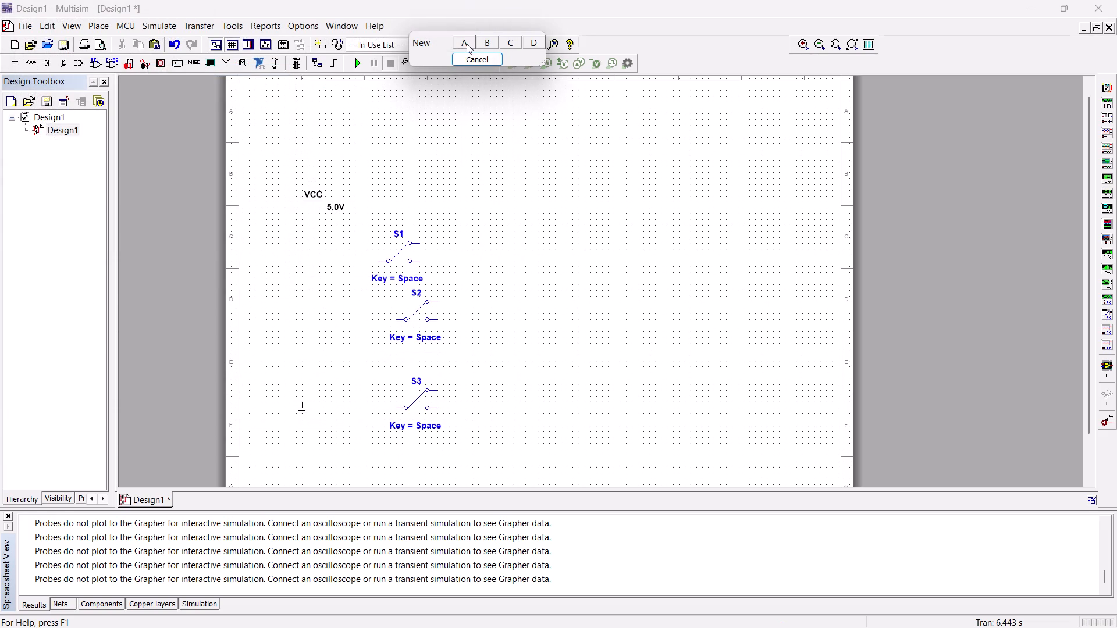
{"action": "left_click_drag", "start_coordinate": [467, 44], "coordinate": [472, 49]}
{"action": "left_click", "coordinate": [487, 247]}
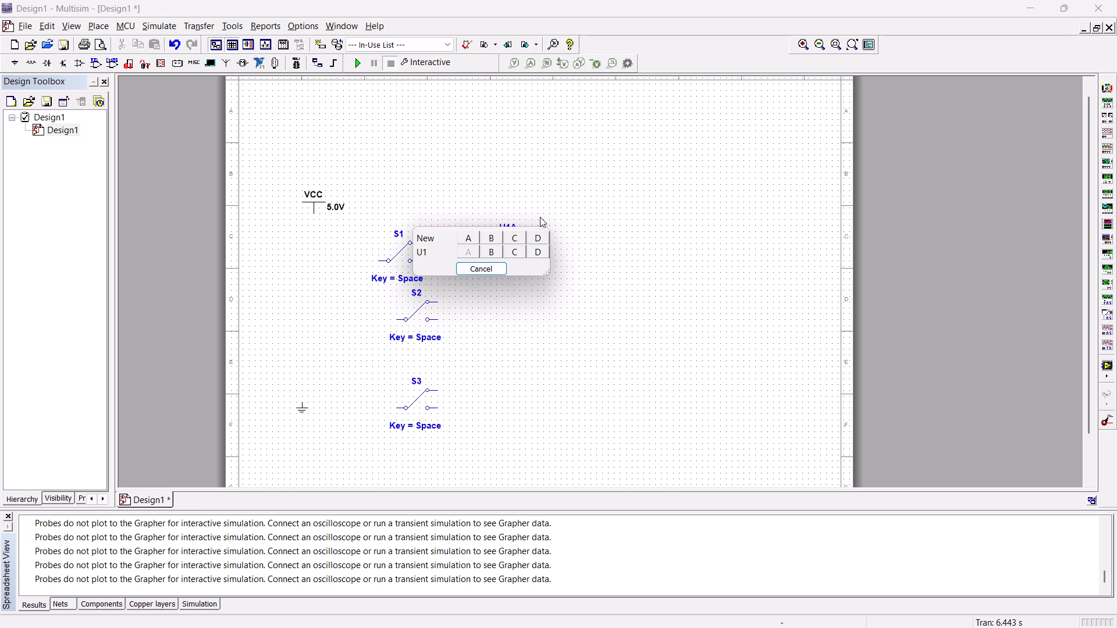
{"action": "left_click_drag", "start_coordinate": [492, 251], "coordinate": [498, 256]}
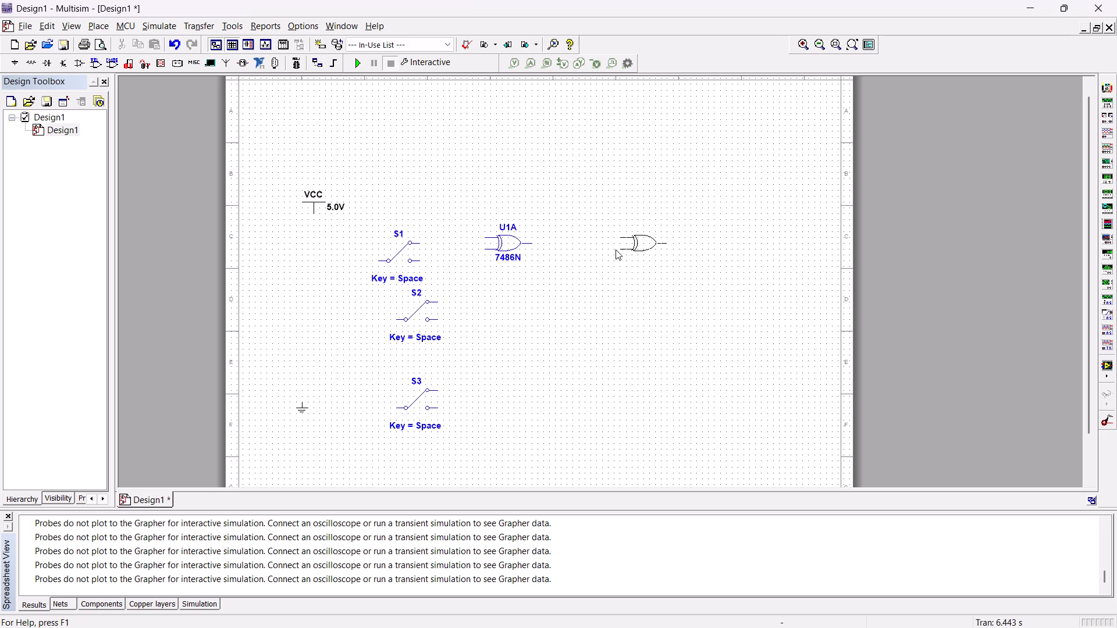
{"action": "left_click", "coordinate": [606, 248]}
{"action": "left_click", "coordinate": [579, 270]}
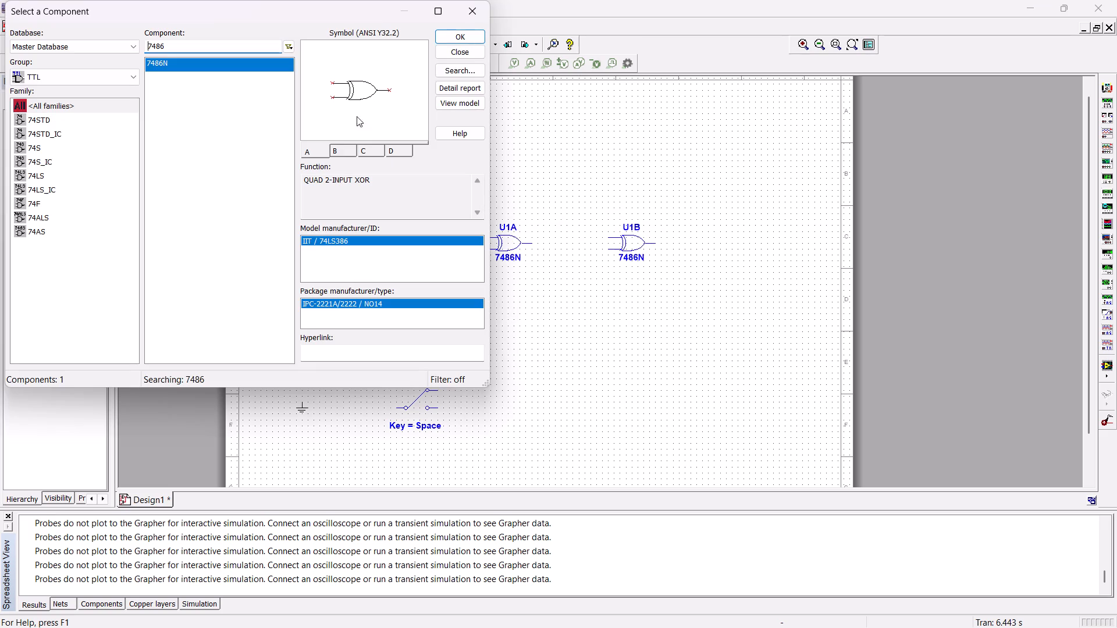
Place sections A and B of one 7408J AND chip side by side below the two XOR gates.
{"action": "left_click", "coordinate": [226, 45]}
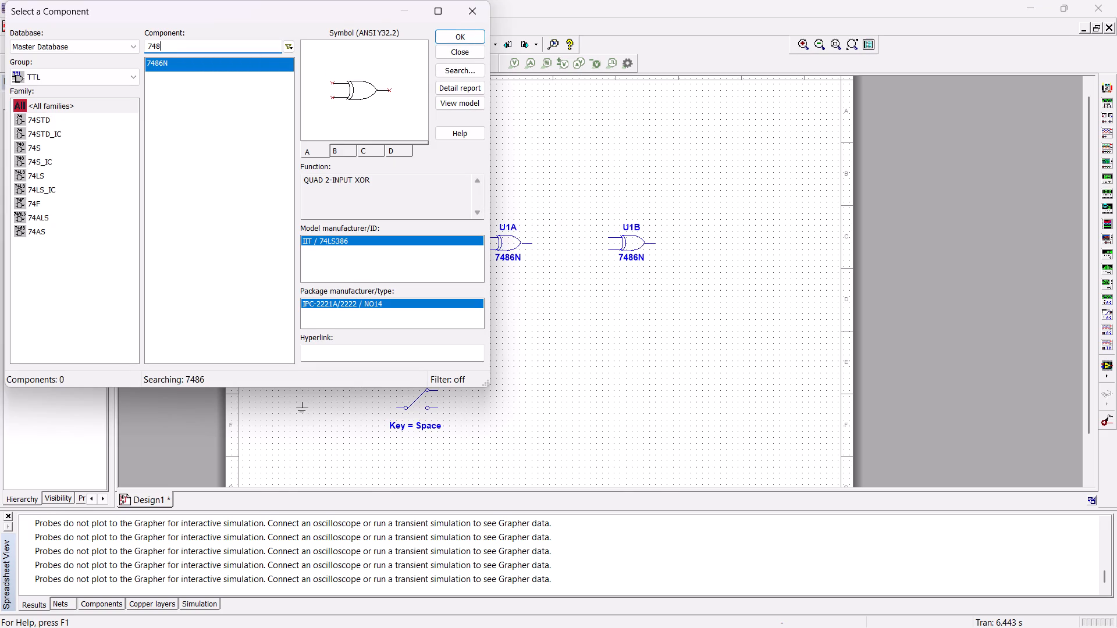
{"action": "key", "text": "BackSpace"}
{"action": "key", "text": "BackSpace"}
{"action": "type", "text": "08"}
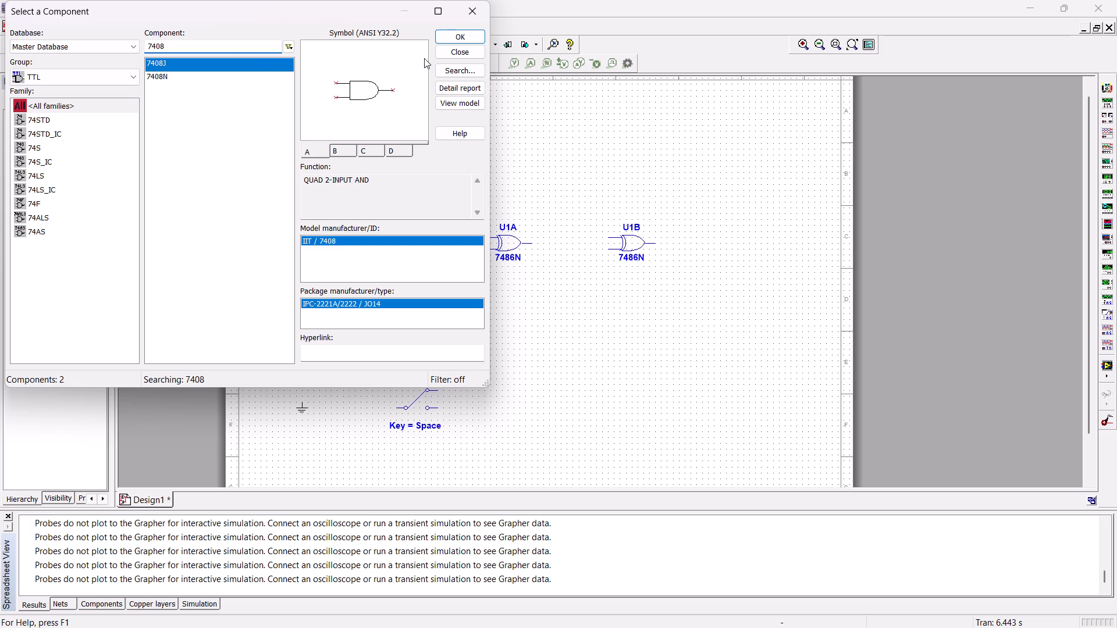
{"action": "left_click", "coordinate": [456, 35]}
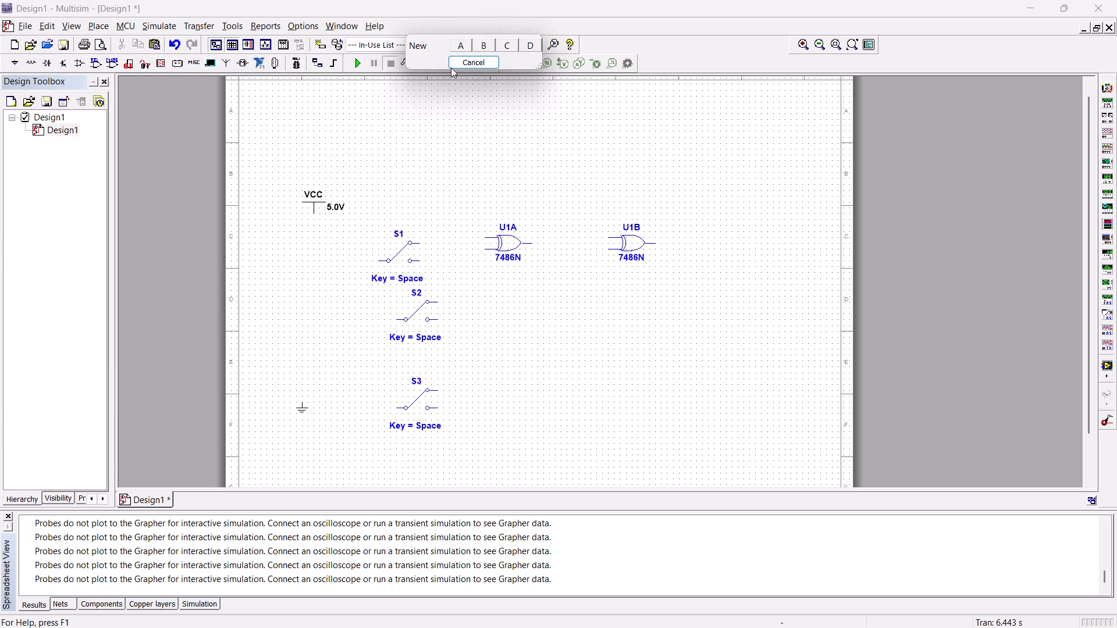
{"action": "left_click_drag", "start_coordinate": [461, 48], "coordinate": [467, 53]}
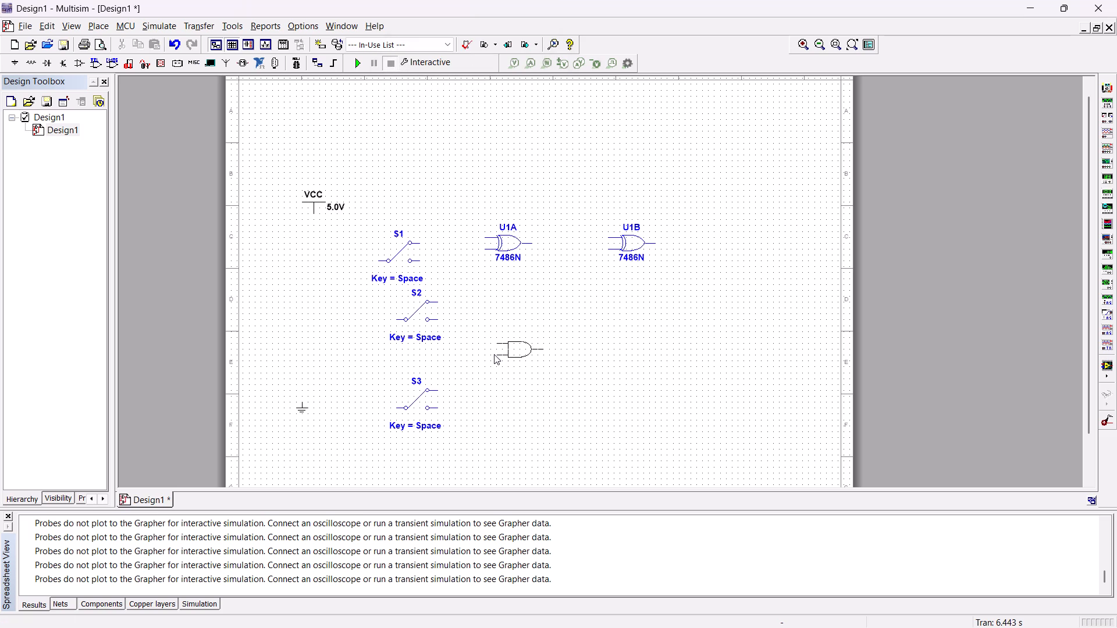
{"action": "left_click", "coordinate": [494, 354]}
{"action": "left_click_drag", "start_coordinate": [492, 357], "coordinate": [497, 363]}
{"action": "left_click", "coordinate": [603, 354]}
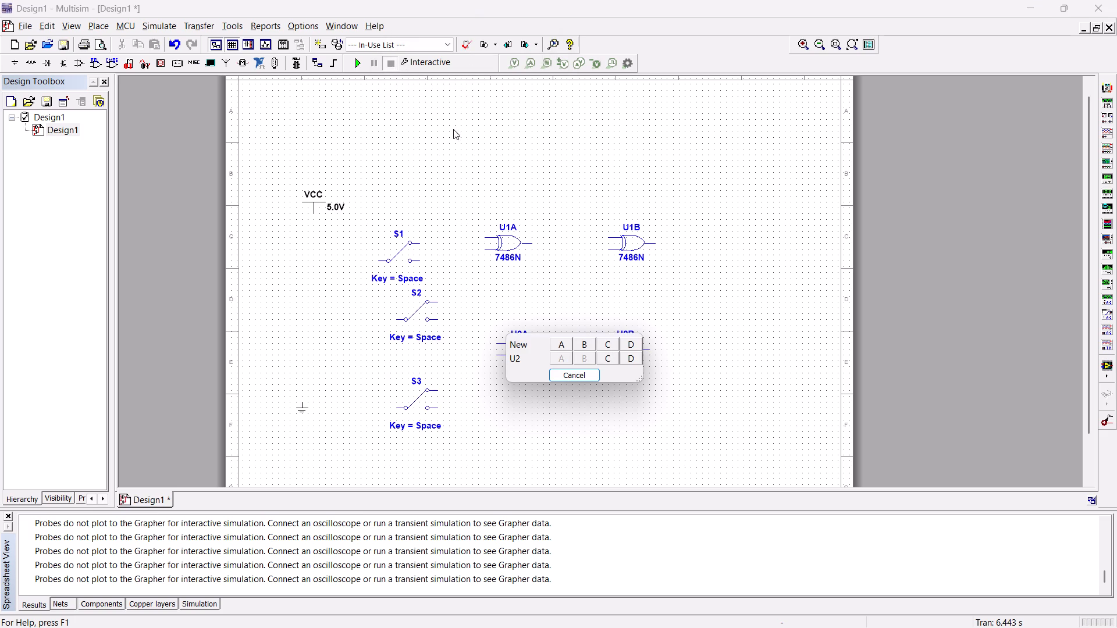
{"action": "left_click", "coordinate": [565, 377]}
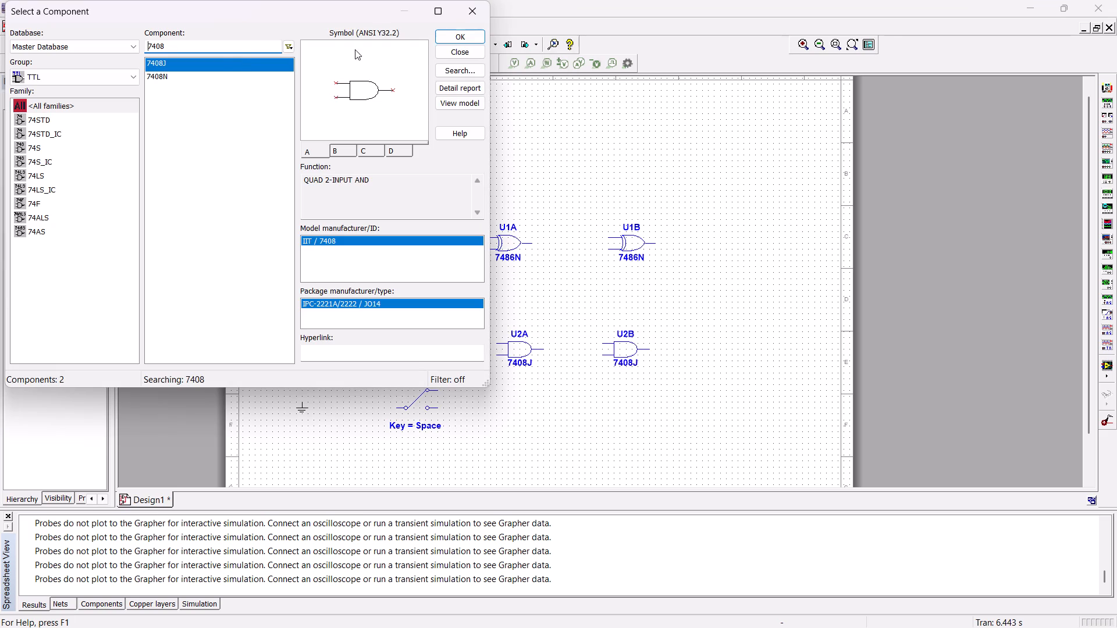
Place section A of a 7432N OR chip to the right of the two AND gates.
{"action": "left_click", "coordinate": [225, 44]}
{"action": "key", "text": "BackSpace"}
{"action": "key", "text": "BackSpace"}
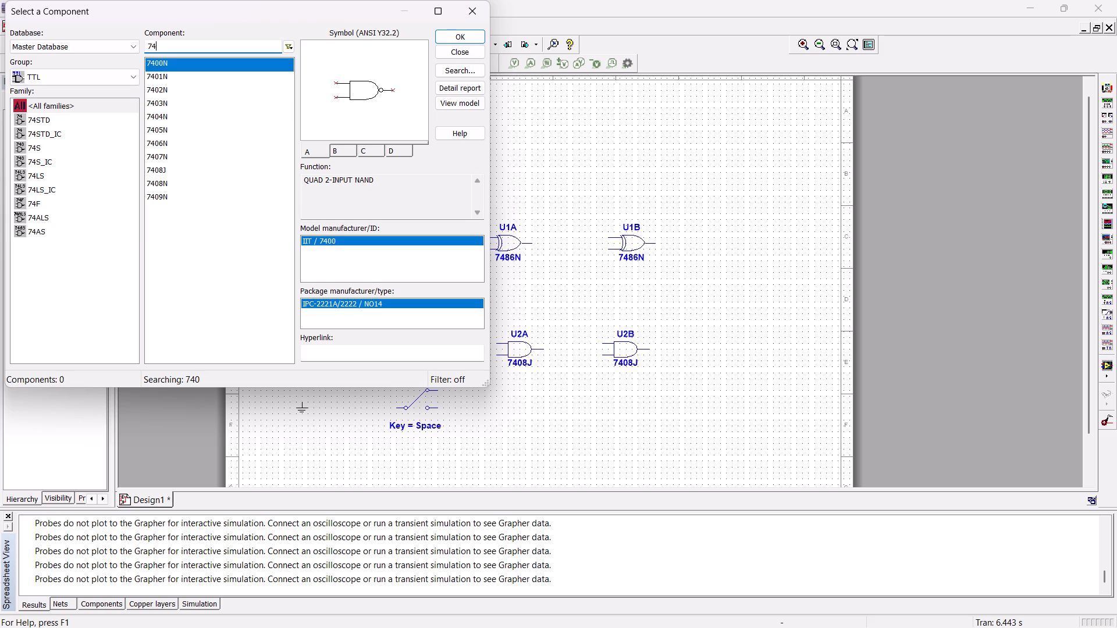
{"action": "type", "text": "32"}
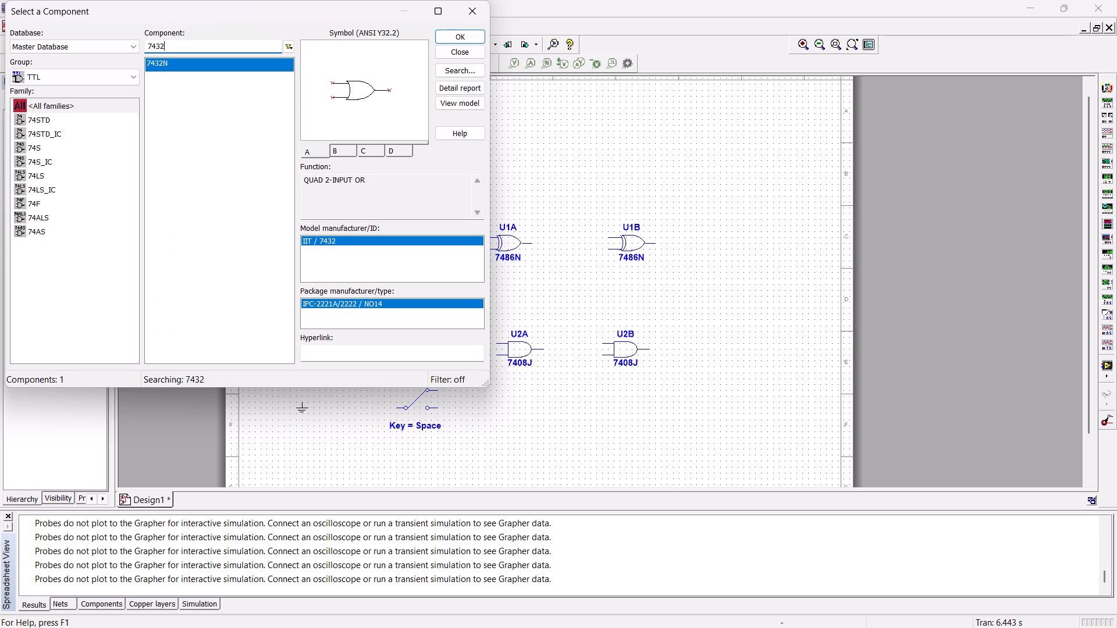
{"action": "left_click", "coordinate": [461, 31]}
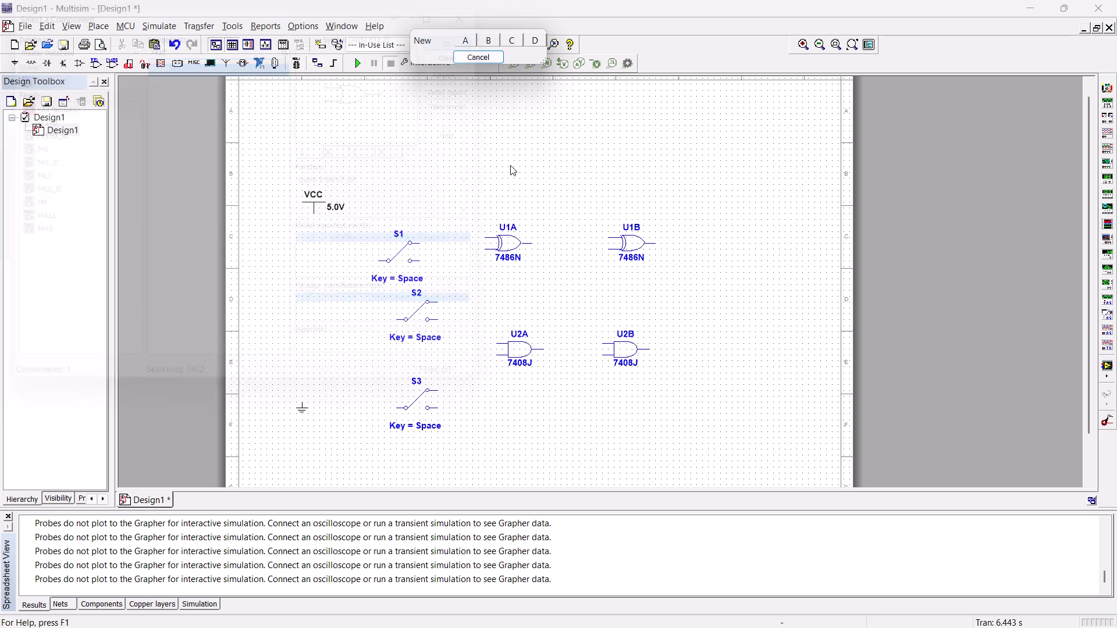
{"action": "left_click_drag", "start_coordinate": [460, 36], "coordinate": [465, 42]}
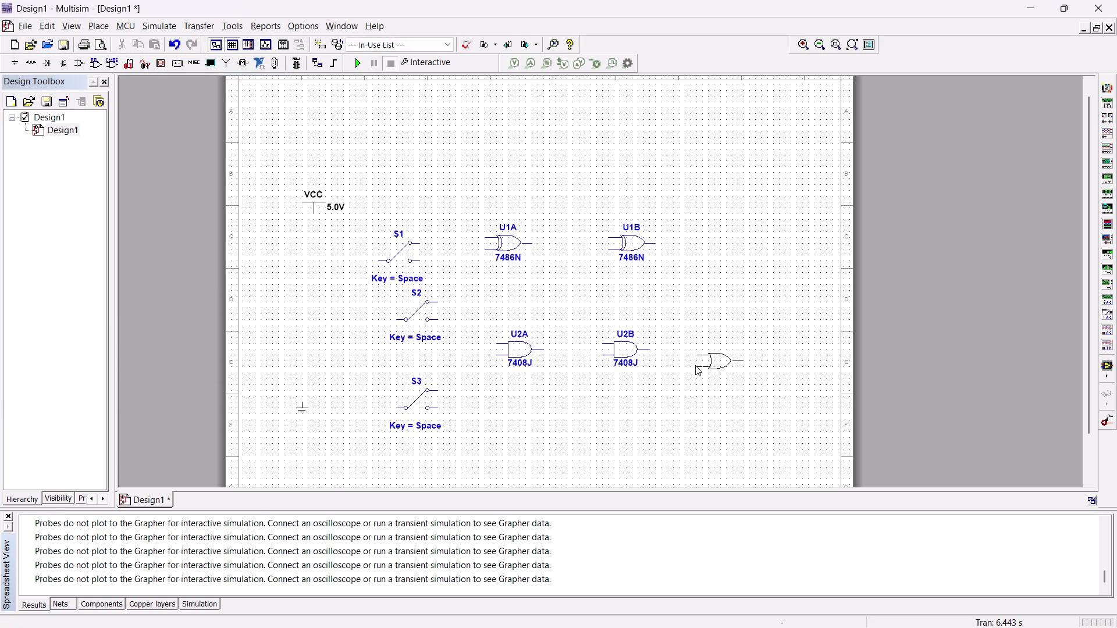
{"action": "left_click", "coordinate": [700, 347]}
{"action": "left_click", "coordinate": [715, 367]}
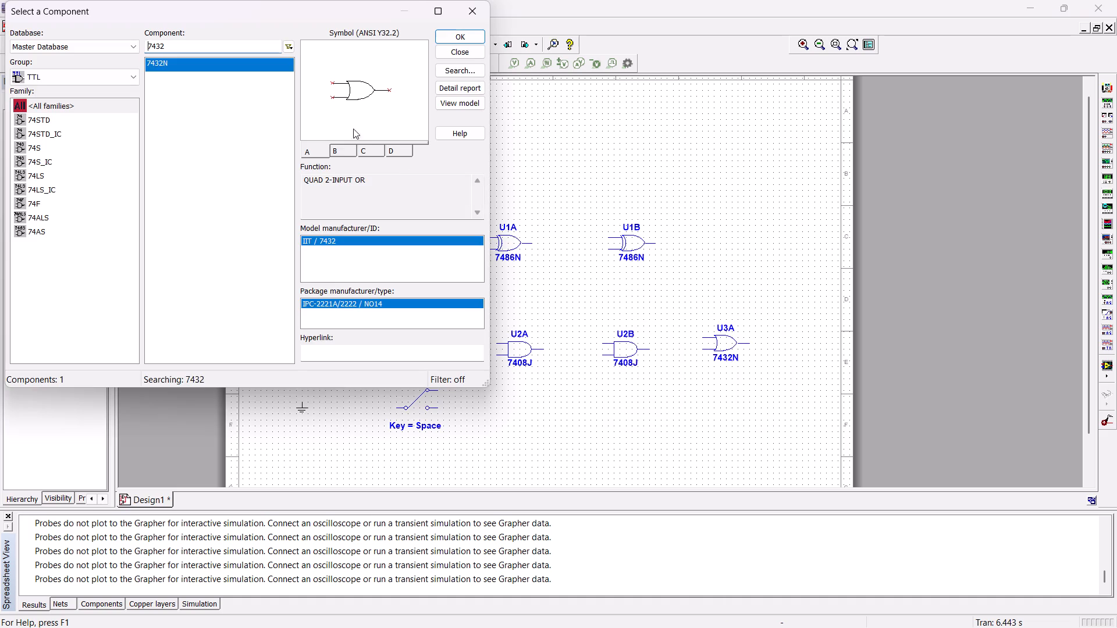
Place two PROBE_DIG_GREEN indicators, one to the right of XOR gate U1B and one just above the OR gate's output.
{"action": "left_click", "coordinate": [79, 73]}
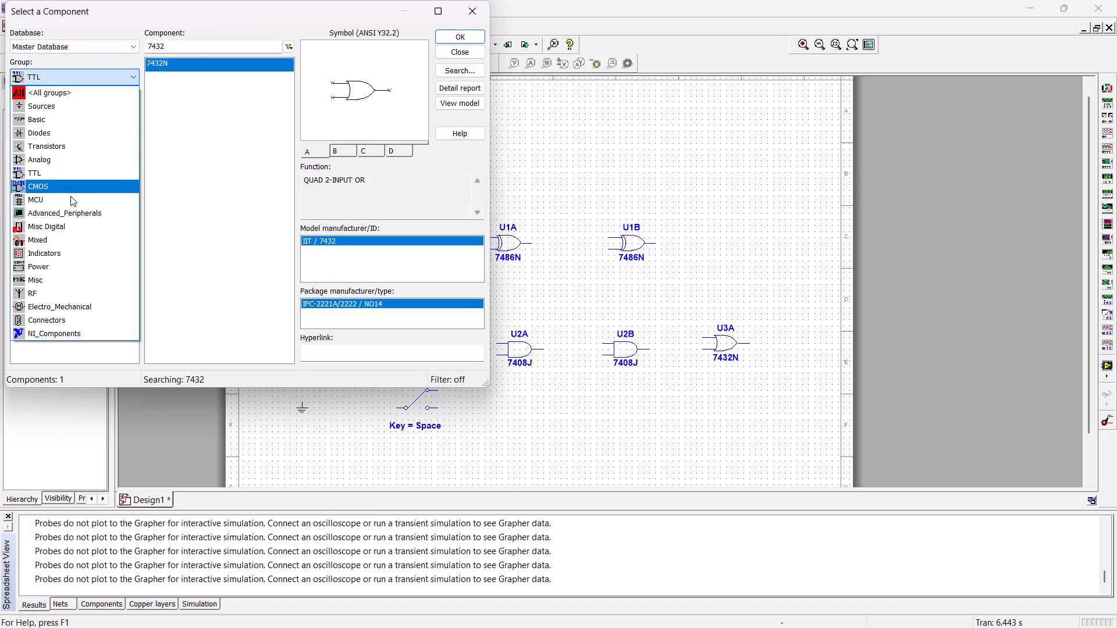
{"action": "left_click", "coordinate": [48, 253]}
{"action": "left_click", "coordinate": [468, 32]}
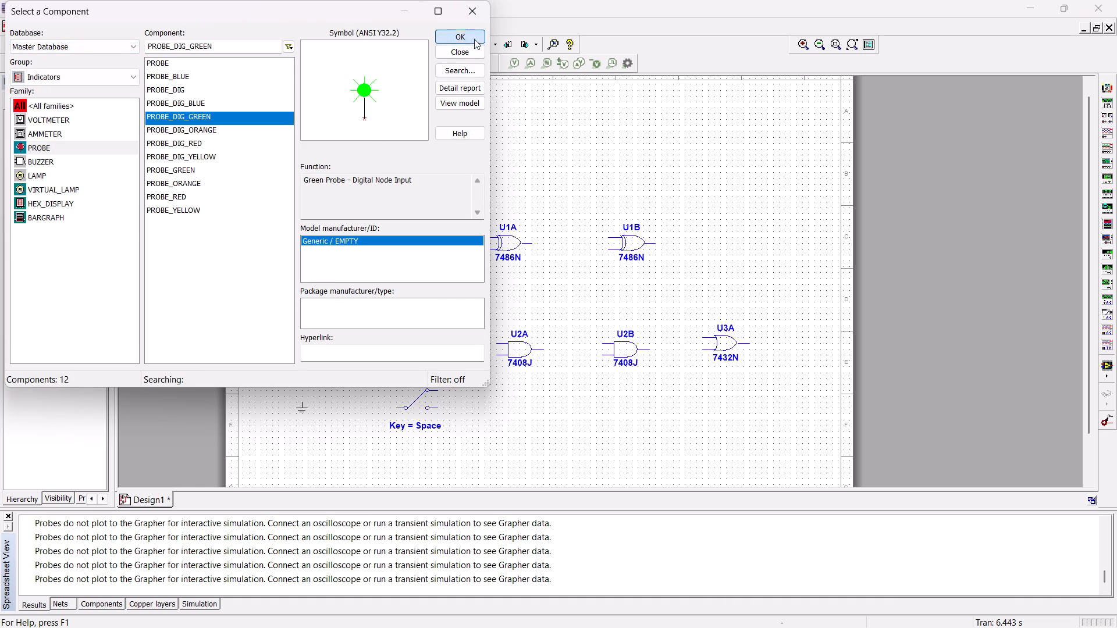
{"action": "left_click", "coordinate": [714, 244]}
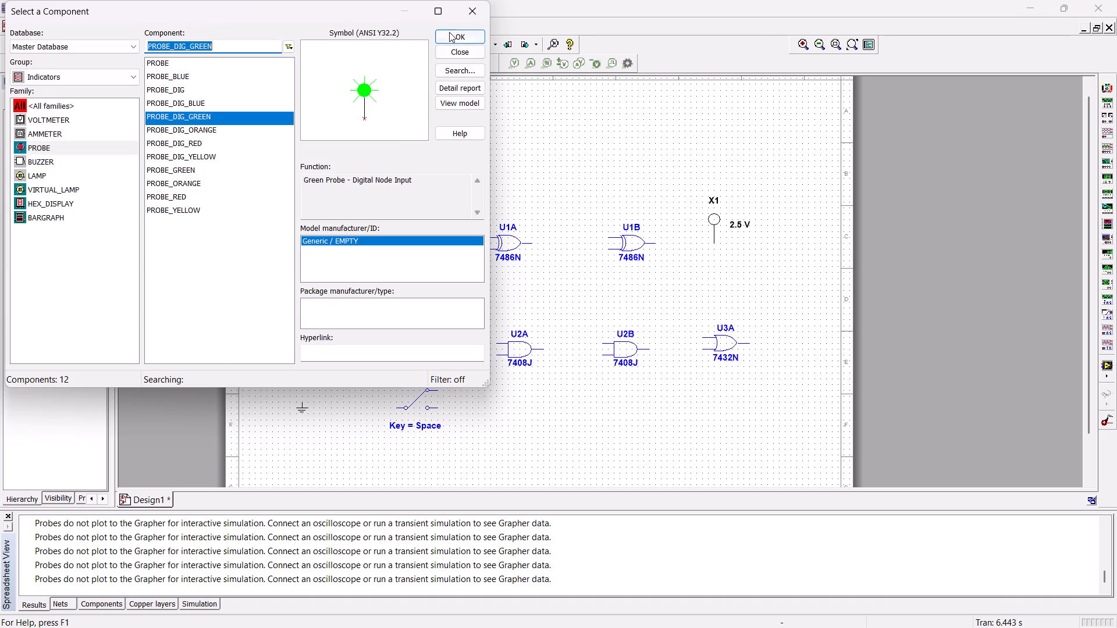
{"action": "left_click", "coordinate": [456, 38]}
{"action": "left_click", "coordinate": [749, 333]}
{"action": "left_click", "coordinate": [460, 13]}
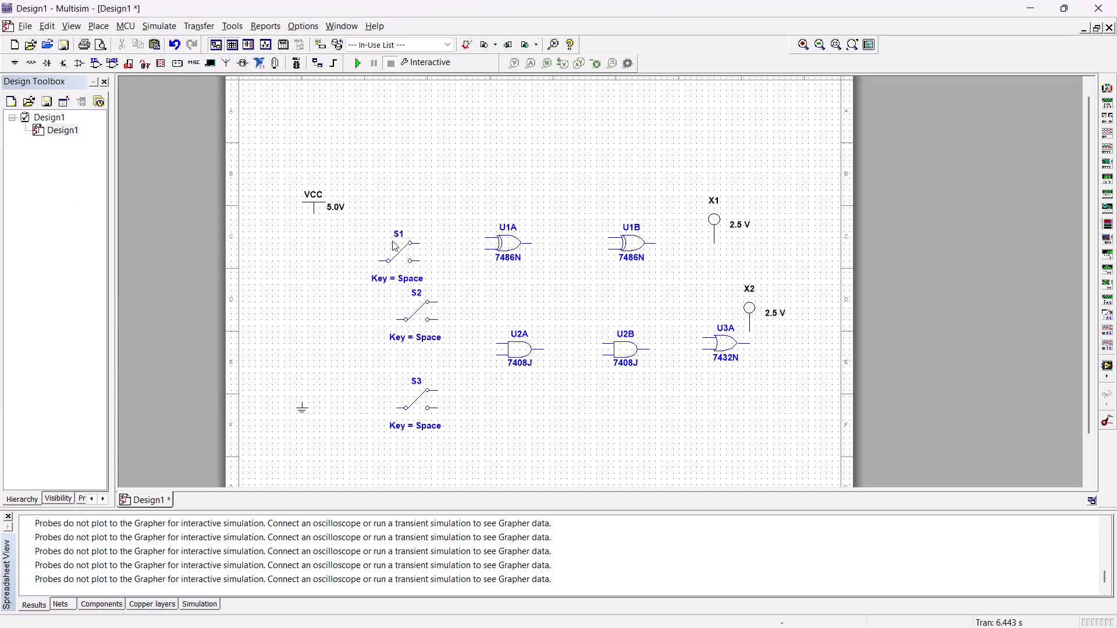
Rotate switches S1, S2 and S3 by 180 degrees so their common terminals face the gates.
{"action": "left_click", "coordinate": [392, 240]}
{"action": "key", "text": "ctrl+r"}
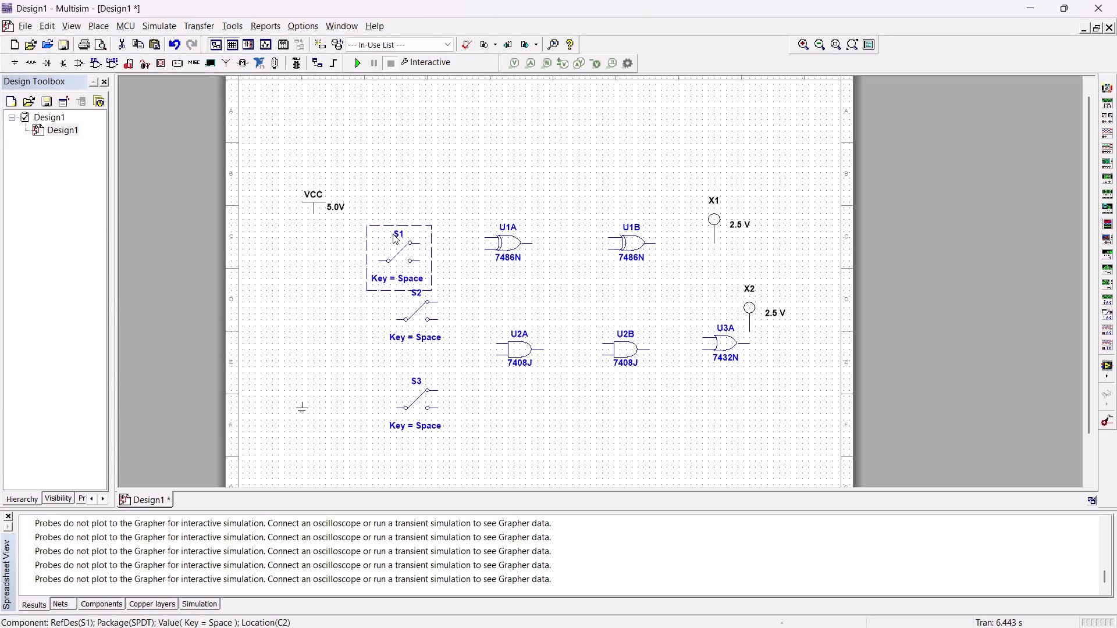
{"action": "key", "text": "ctrl+r"}
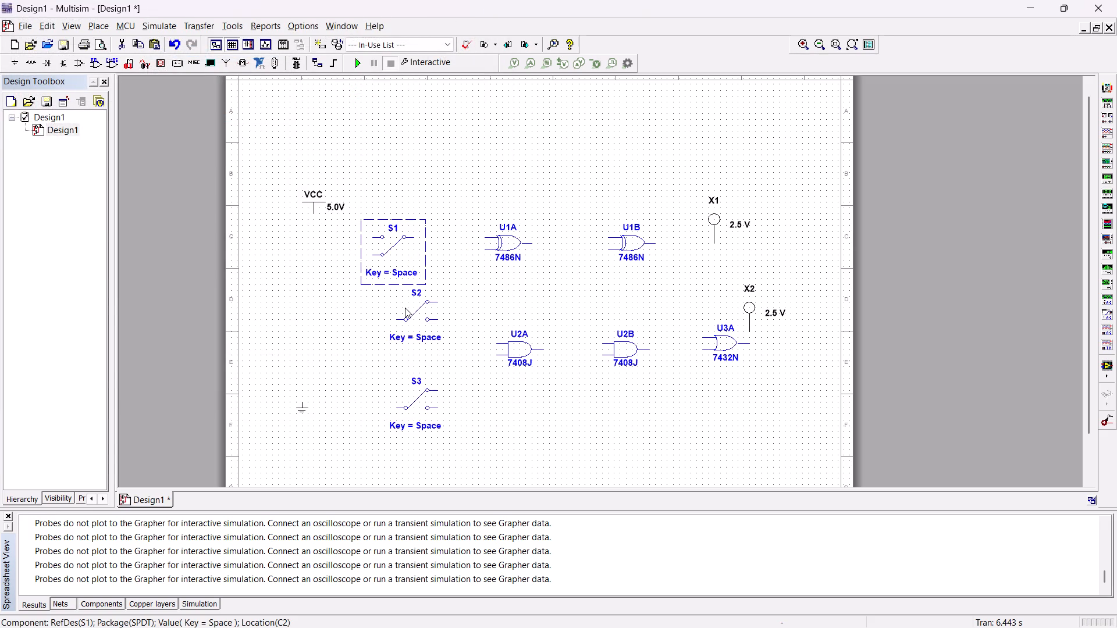
{"action": "left_click", "coordinate": [405, 306]}
{"action": "key", "text": "ctrl+r"}
{"action": "key", "text": "ctrl+r"}
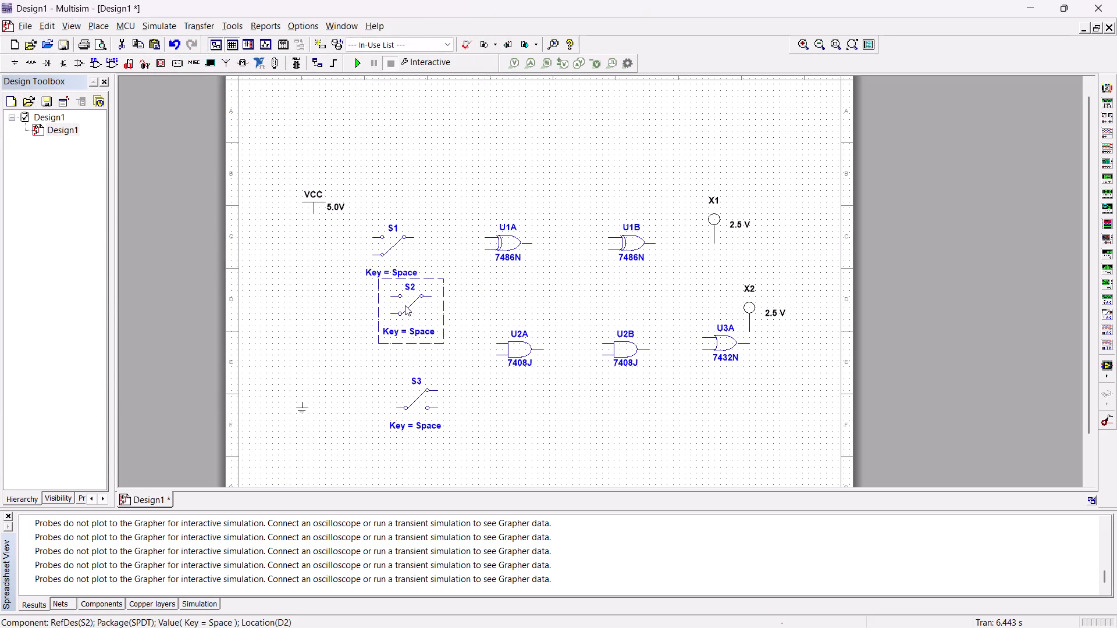
{"action": "left_click", "coordinate": [406, 392]}
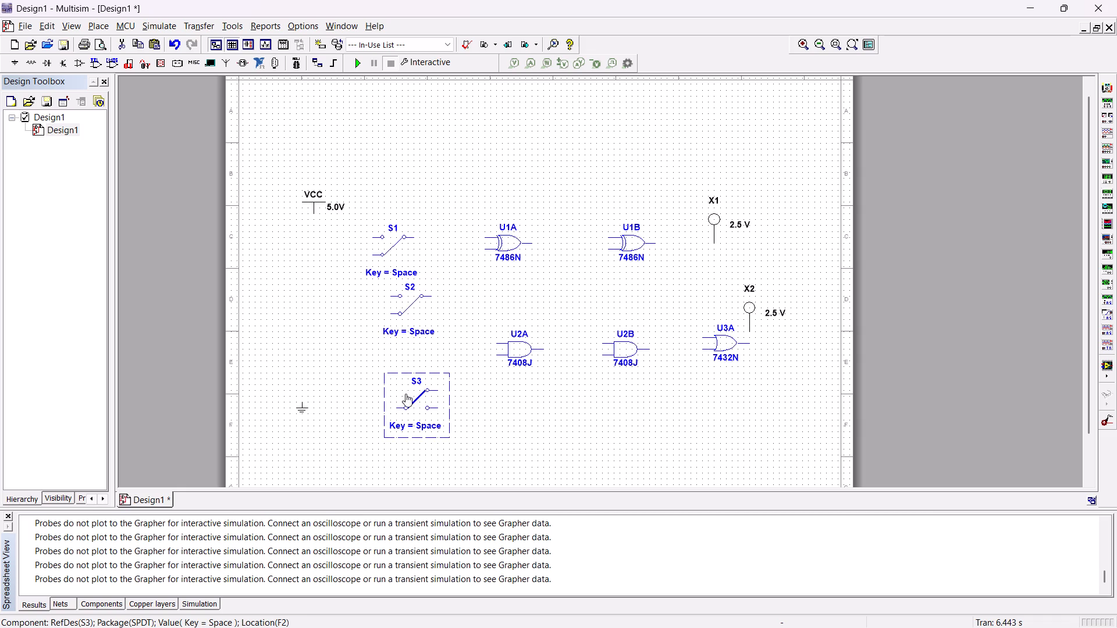
{"action": "key", "text": "ctrl+r"}
{"action": "key", "text": "ctrl+r"}
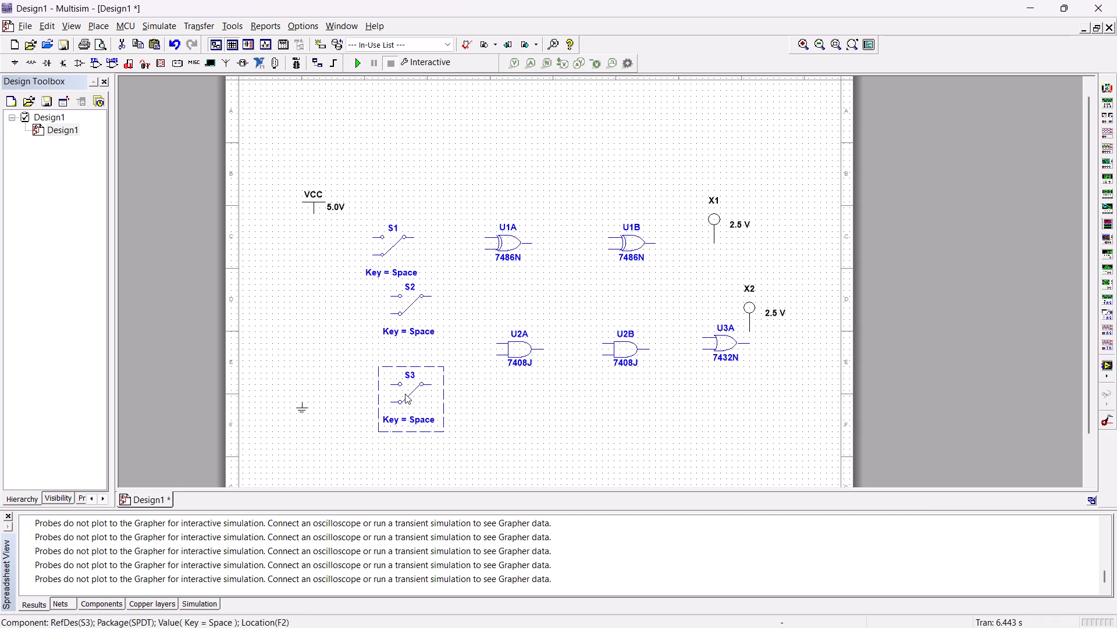
{"action": "left_click", "coordinate": [479, 415]}
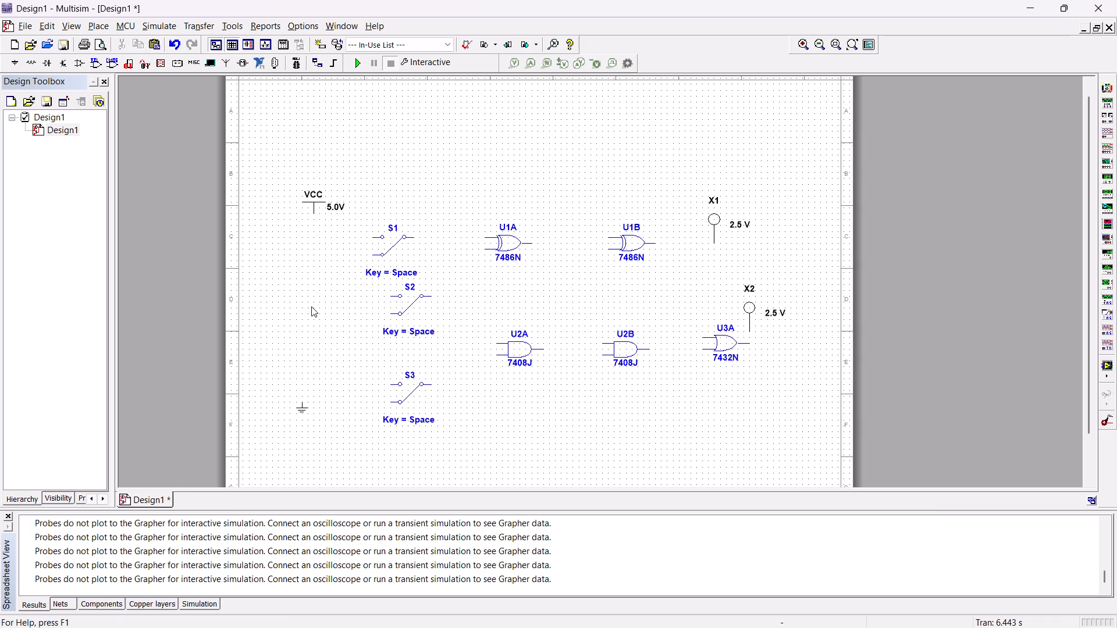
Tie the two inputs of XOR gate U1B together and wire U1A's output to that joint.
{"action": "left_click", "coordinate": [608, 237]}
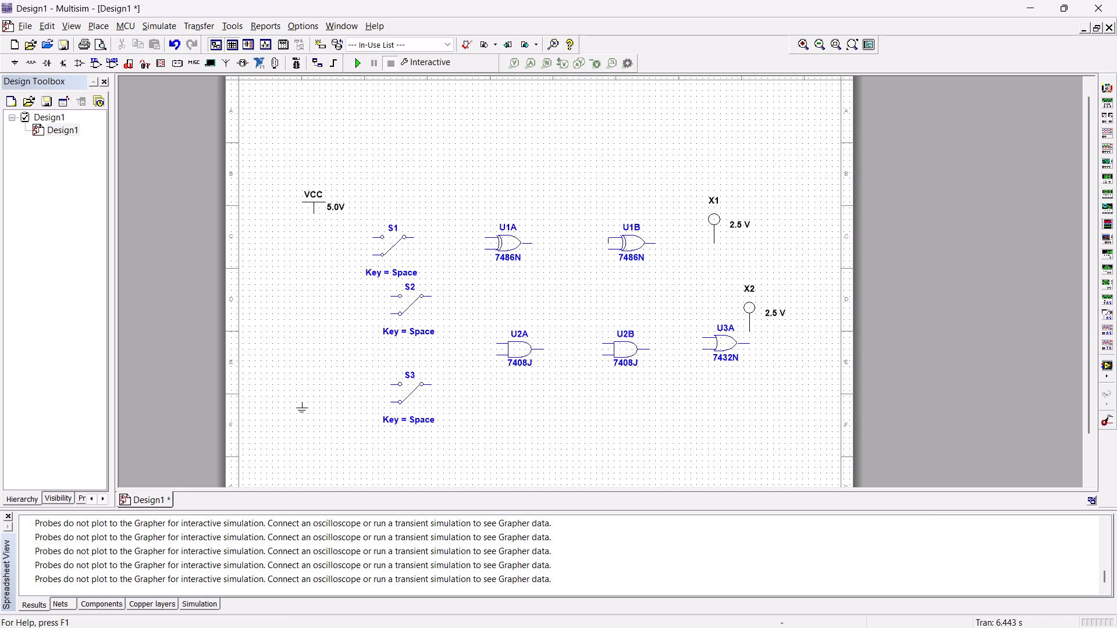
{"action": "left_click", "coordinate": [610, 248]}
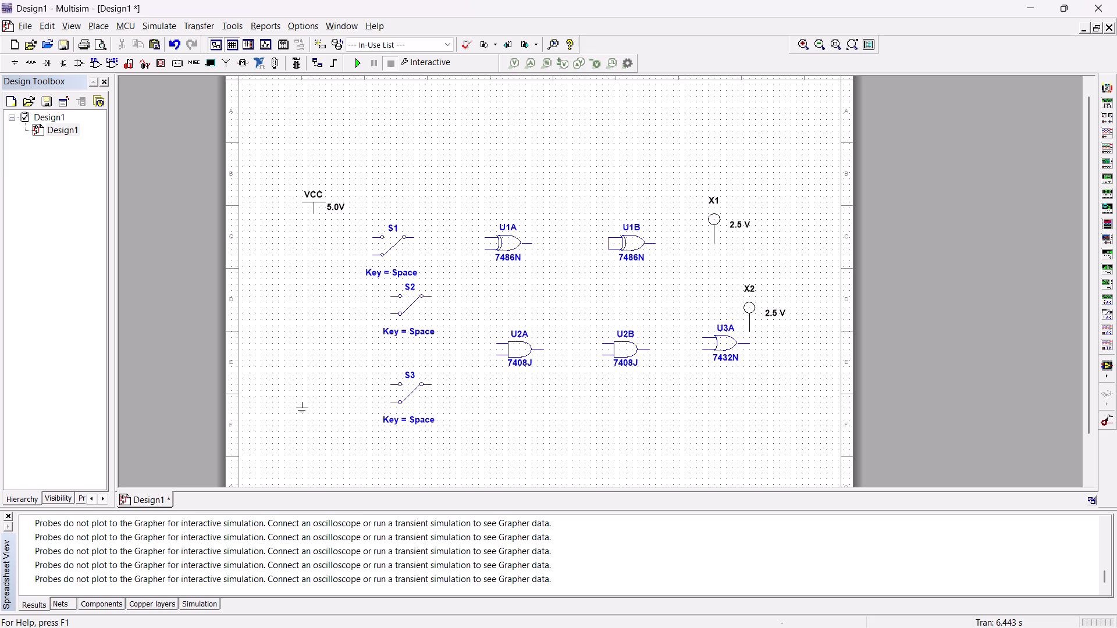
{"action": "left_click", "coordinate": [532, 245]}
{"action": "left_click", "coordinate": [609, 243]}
Wire the output of XOR gate U1B to probe X1.
{"action": "left_click", "coordinate": [656, 241]}
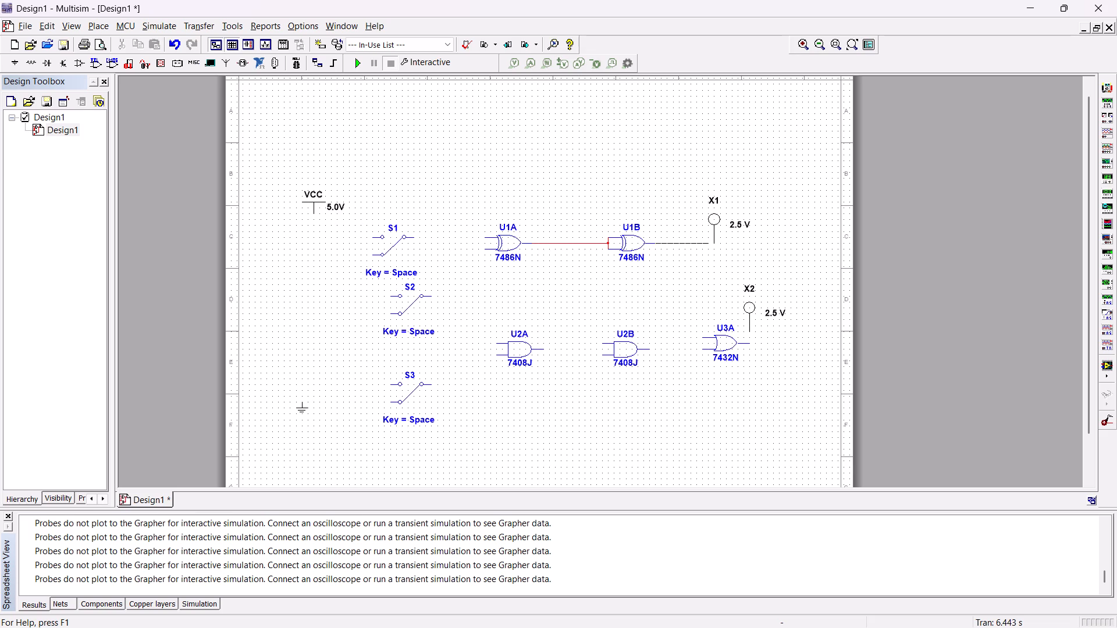
{"action": "left_click", "coordinate": [716, 241]}
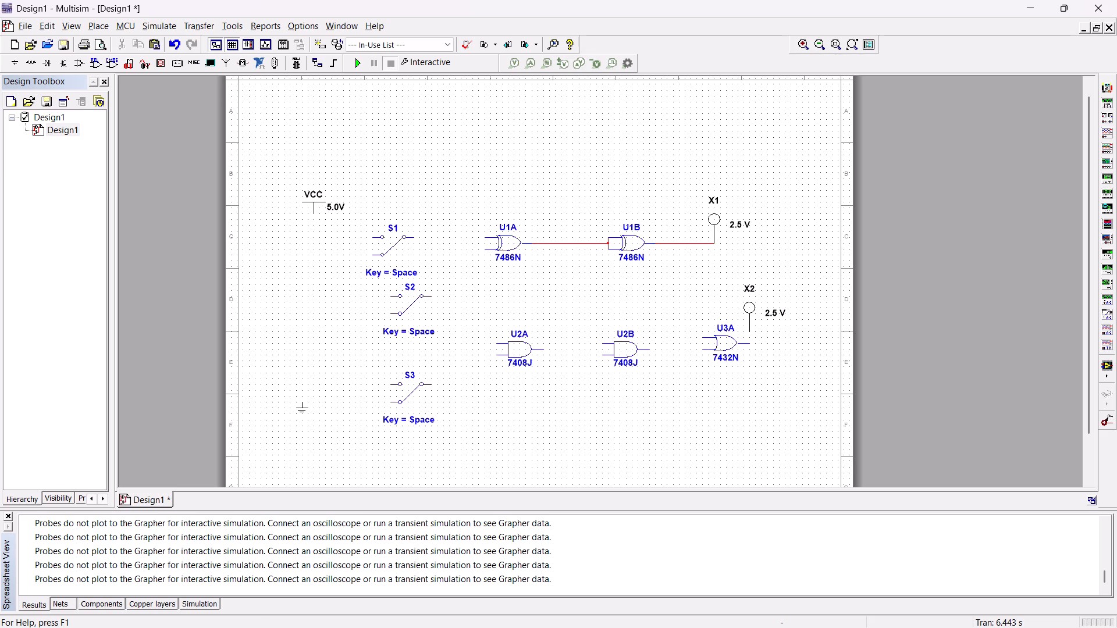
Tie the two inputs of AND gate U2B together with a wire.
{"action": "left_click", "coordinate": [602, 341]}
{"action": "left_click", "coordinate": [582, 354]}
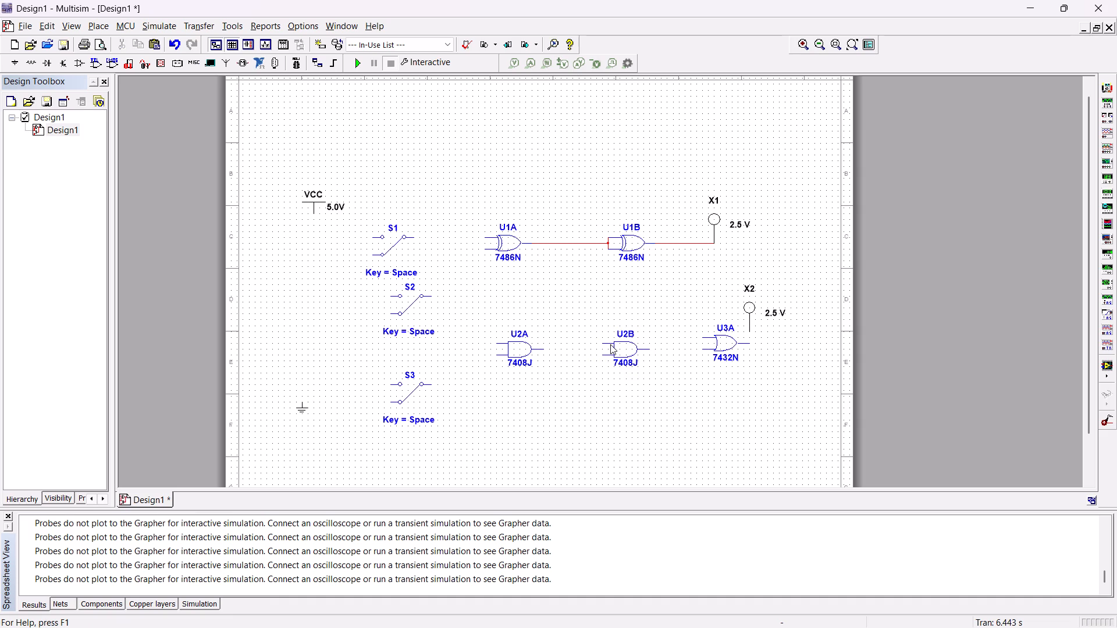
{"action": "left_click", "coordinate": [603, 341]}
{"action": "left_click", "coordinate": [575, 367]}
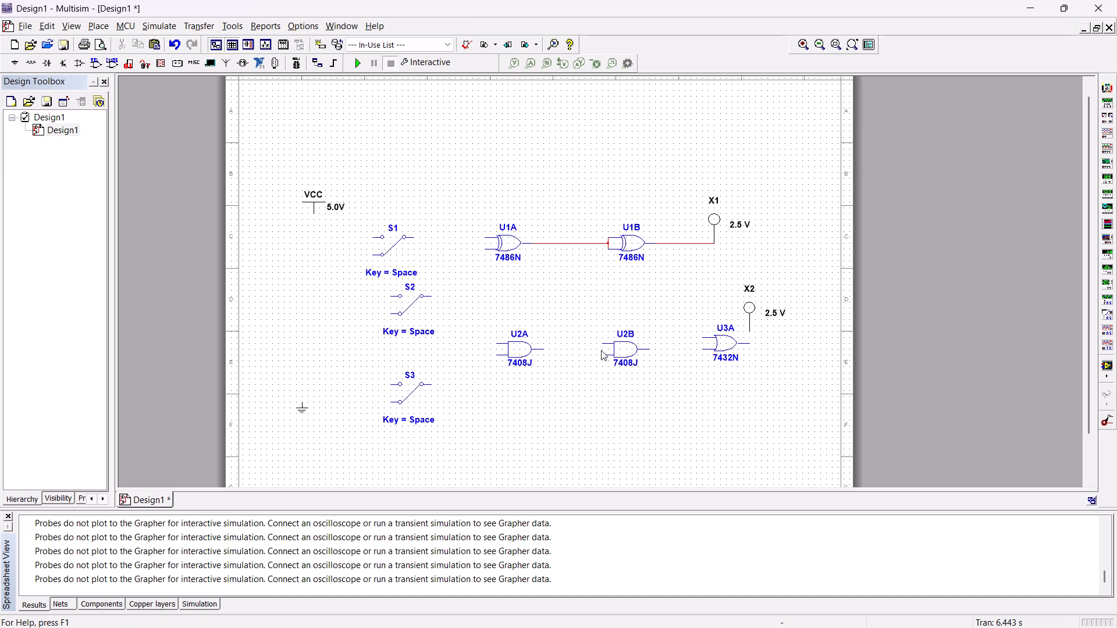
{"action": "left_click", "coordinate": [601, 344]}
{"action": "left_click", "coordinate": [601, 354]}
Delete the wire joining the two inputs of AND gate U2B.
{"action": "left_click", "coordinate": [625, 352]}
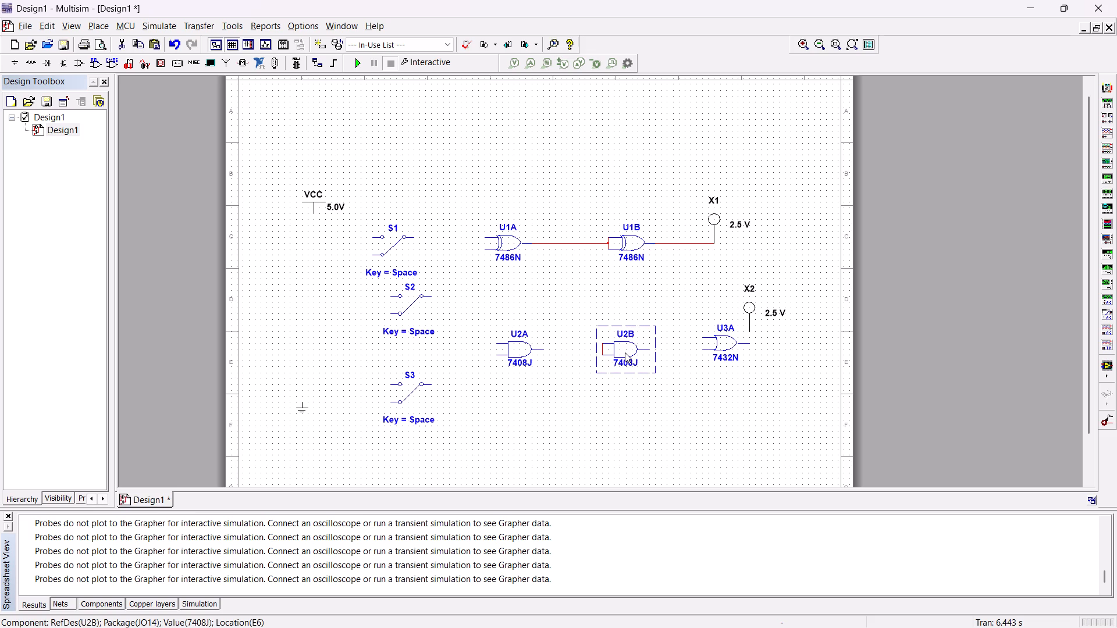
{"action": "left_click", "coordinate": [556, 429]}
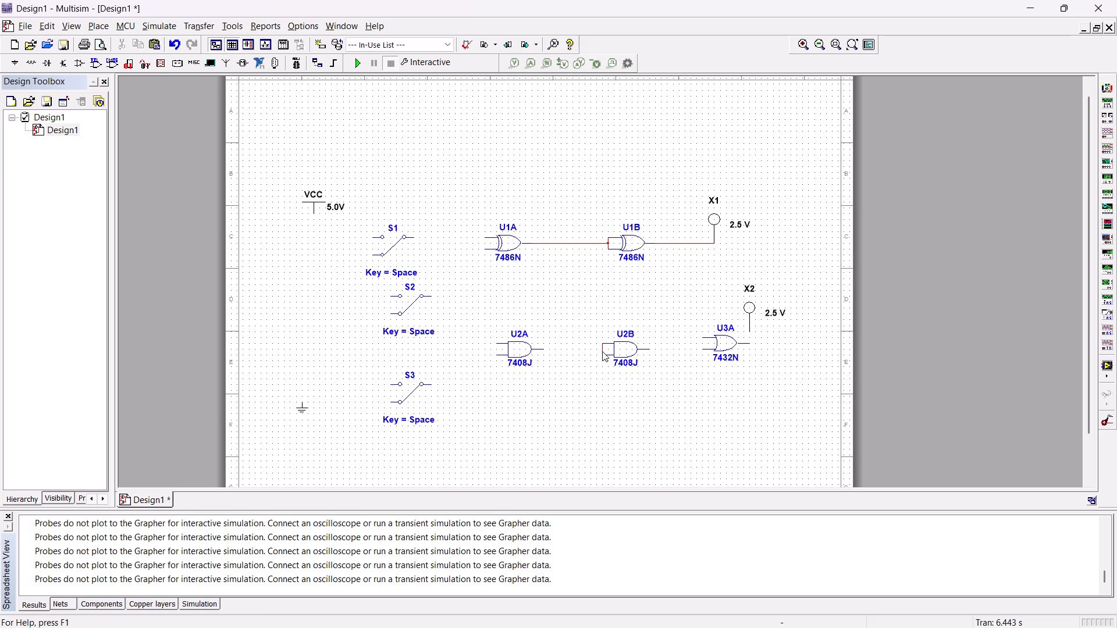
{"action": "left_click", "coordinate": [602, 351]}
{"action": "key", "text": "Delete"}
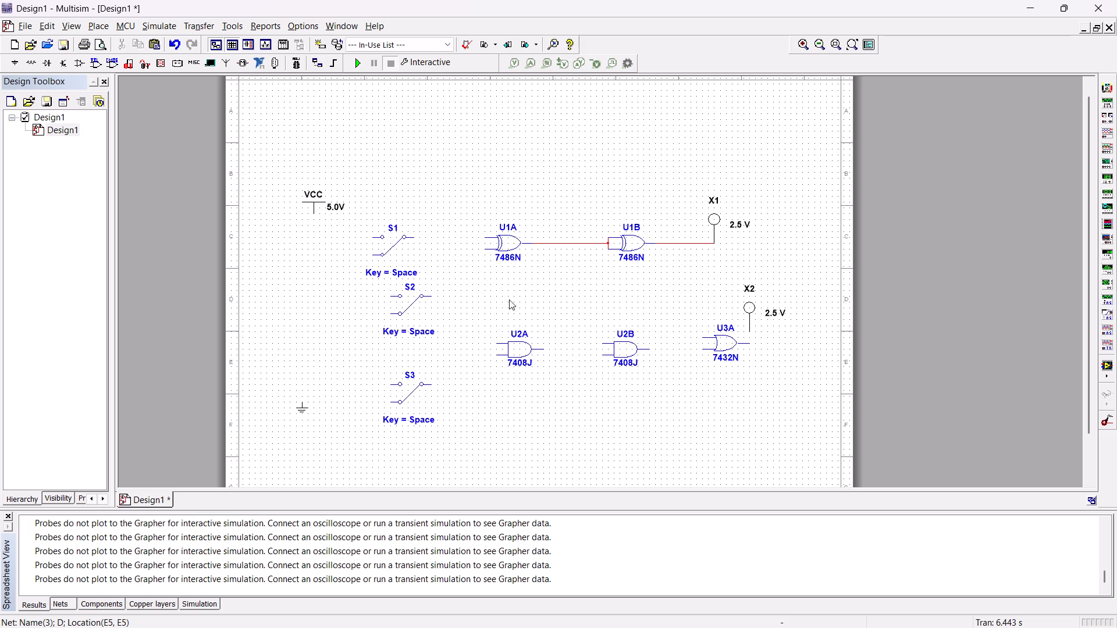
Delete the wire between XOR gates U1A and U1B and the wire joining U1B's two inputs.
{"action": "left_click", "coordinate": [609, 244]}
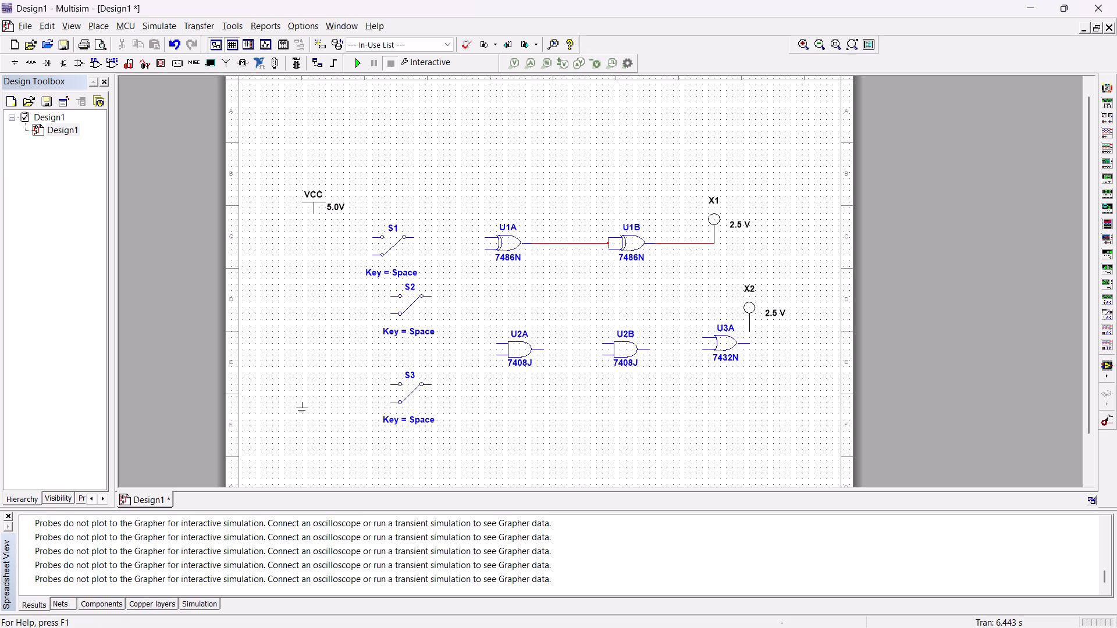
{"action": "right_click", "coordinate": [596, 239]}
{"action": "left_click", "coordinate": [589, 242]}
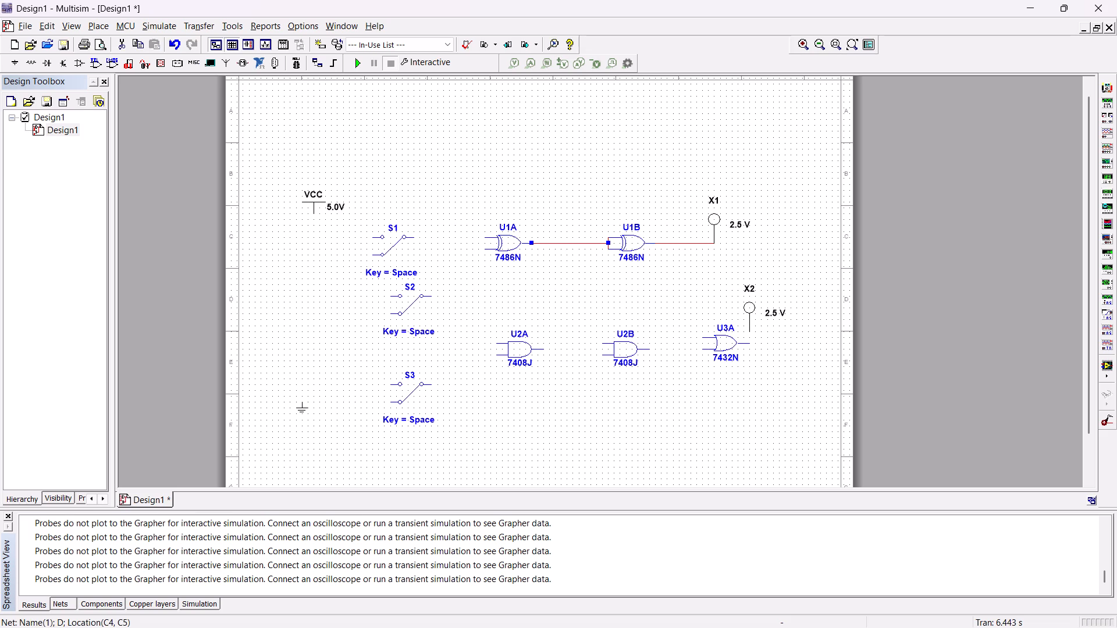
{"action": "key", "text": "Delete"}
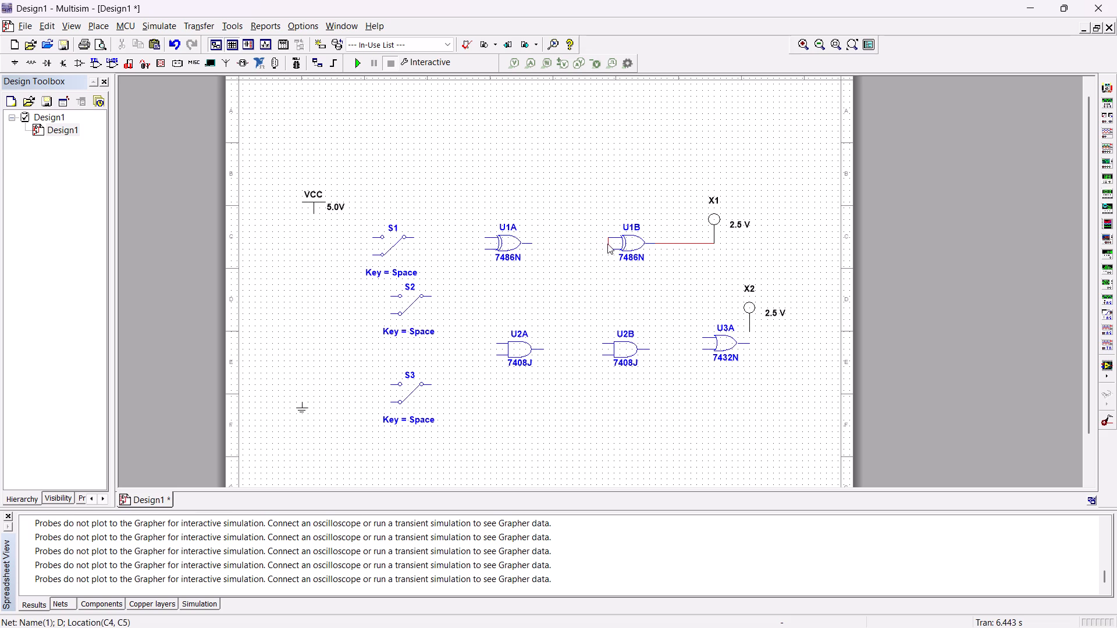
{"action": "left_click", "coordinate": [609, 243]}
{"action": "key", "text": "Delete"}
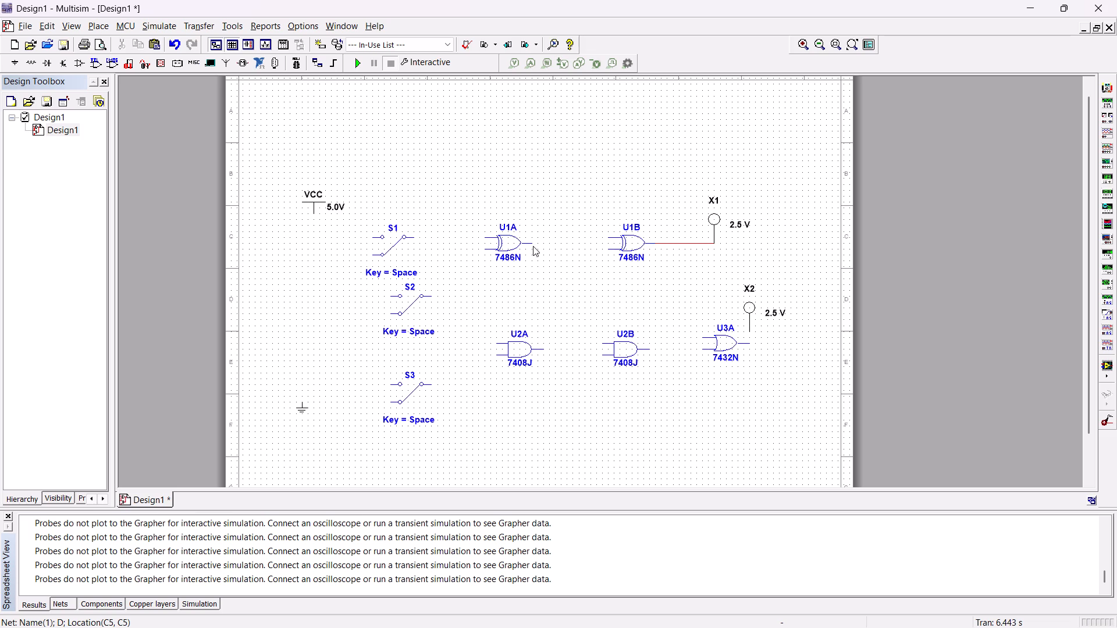
Wire the output of XOR gate U1A to the upper input of XOR gate U1B.
{"action": "left_click", "coordinate": [534, 242]}
{"action": "left_click", "coordinate": [532, 243]}
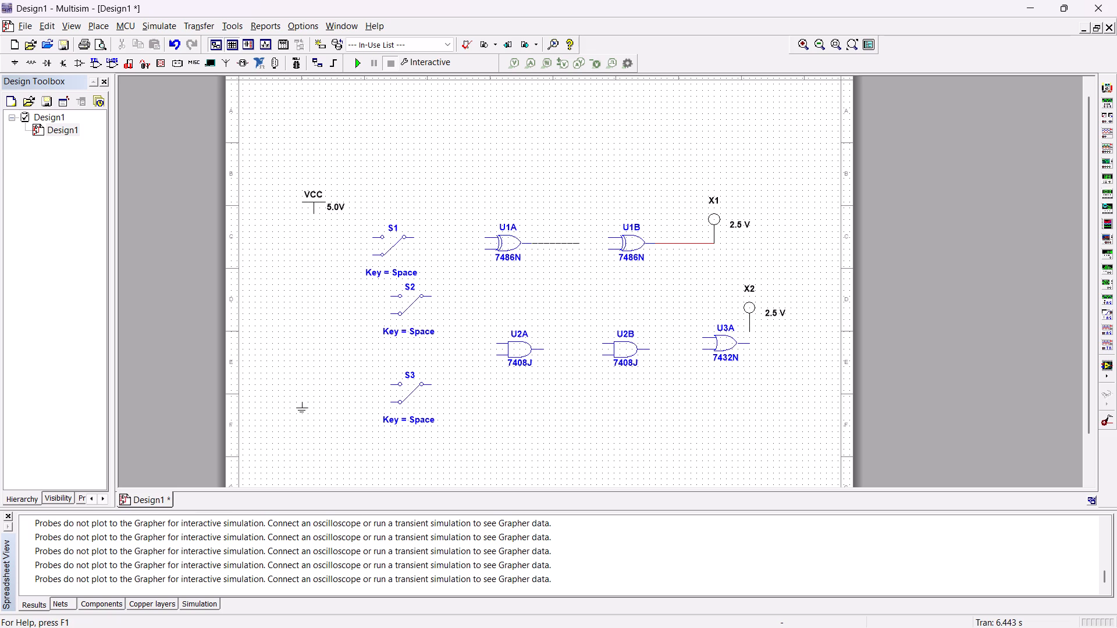
{"action": "left_click", "coordinate": [605, 238]}
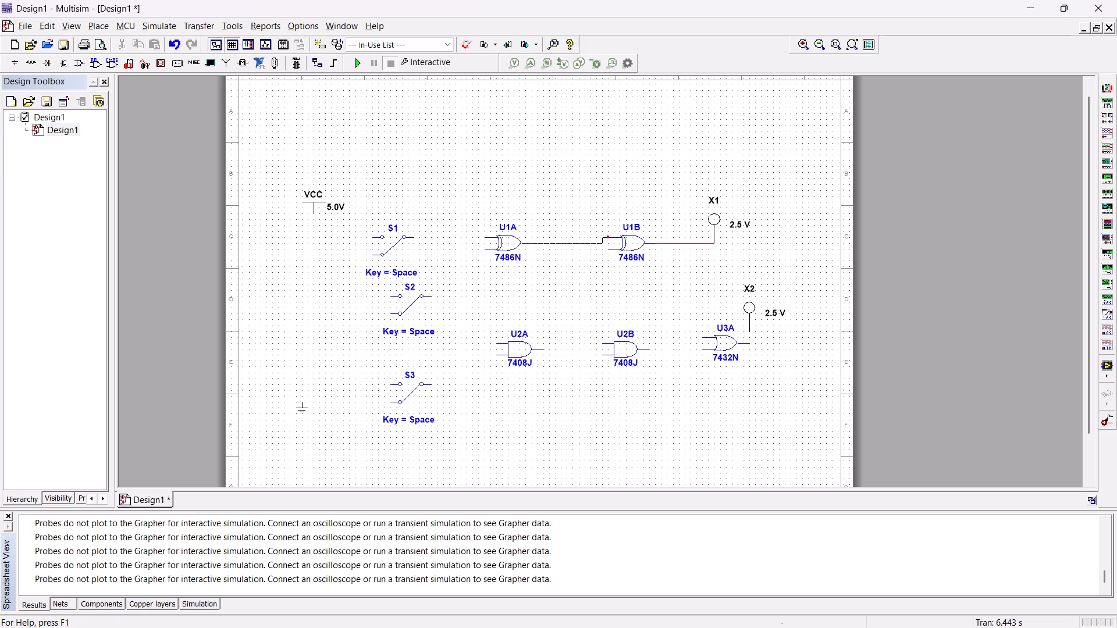
{"action": "left_click", "coordinate": [610, 237]}
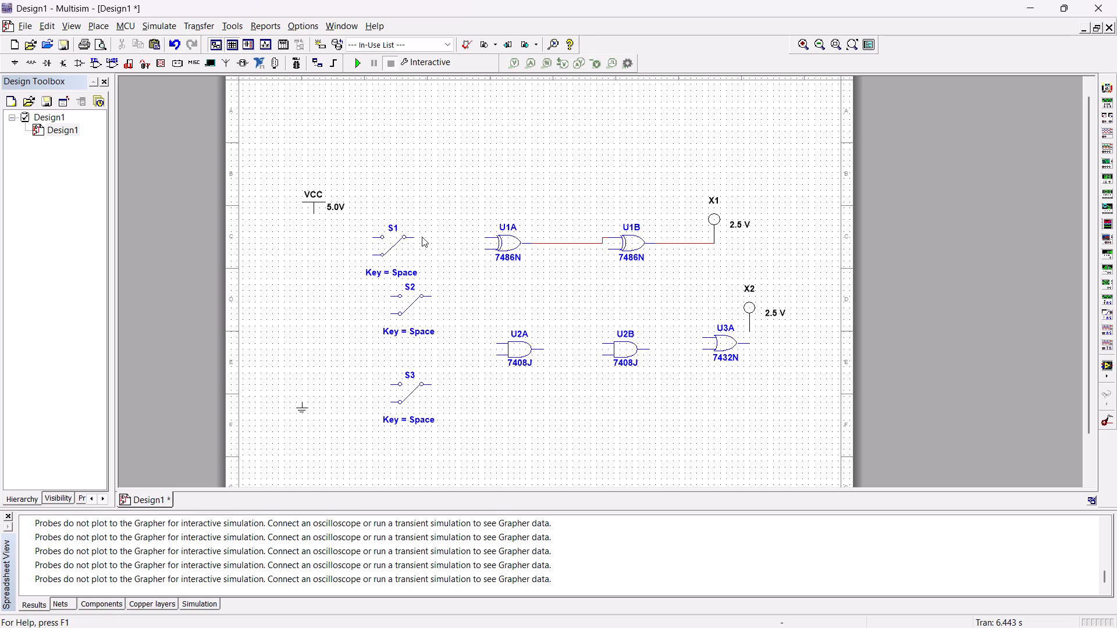
Wire switch S1's common terminal to XOR gate U1A's upper input and switch S2's to its lower input.
{"action": "left_click", "coordinate": [414, 236]}
{"action": "left_click", "coordinate": [483, 234]}
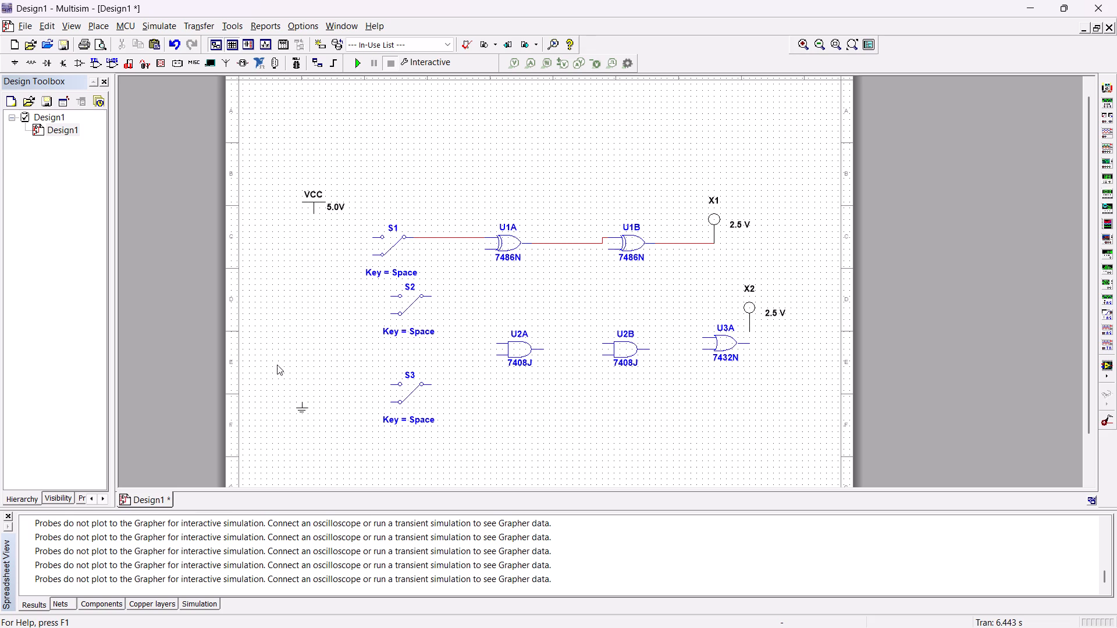
{"action": "left_click", "coordinate": [432, 297]}
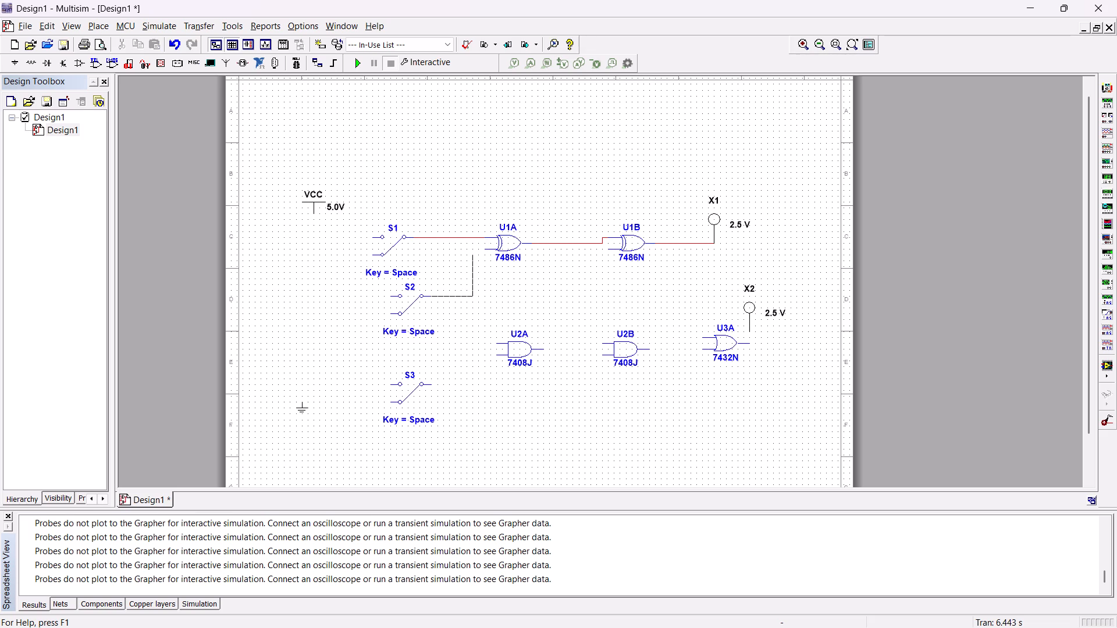
{"action": "left_click", "coordinate": [481, 248]}
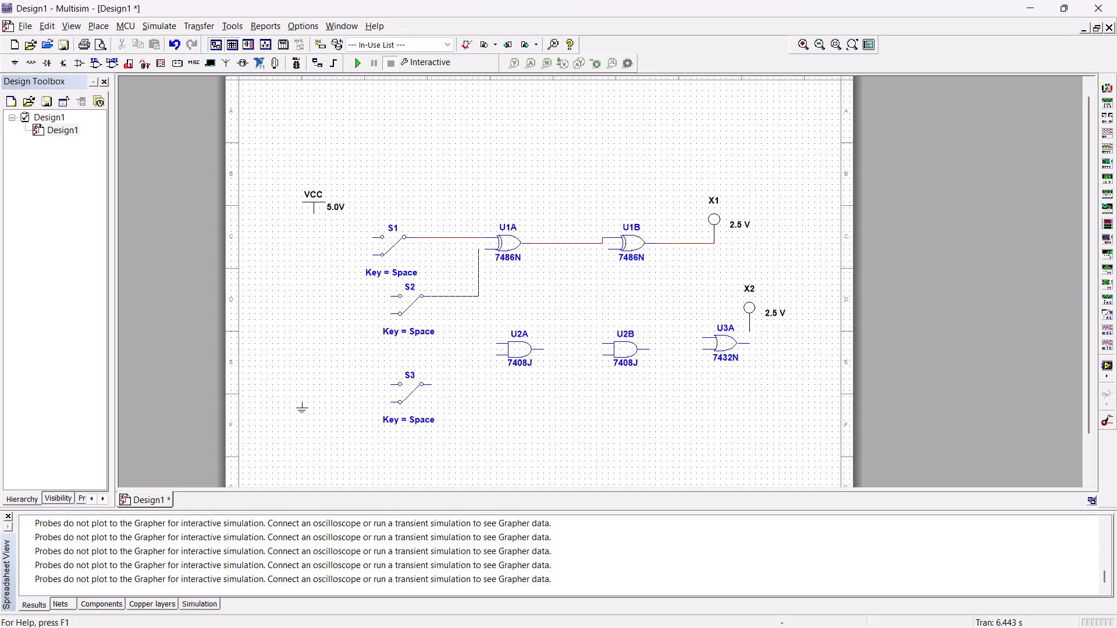
{"action": "left_click", "coordinate": [485, 250]}
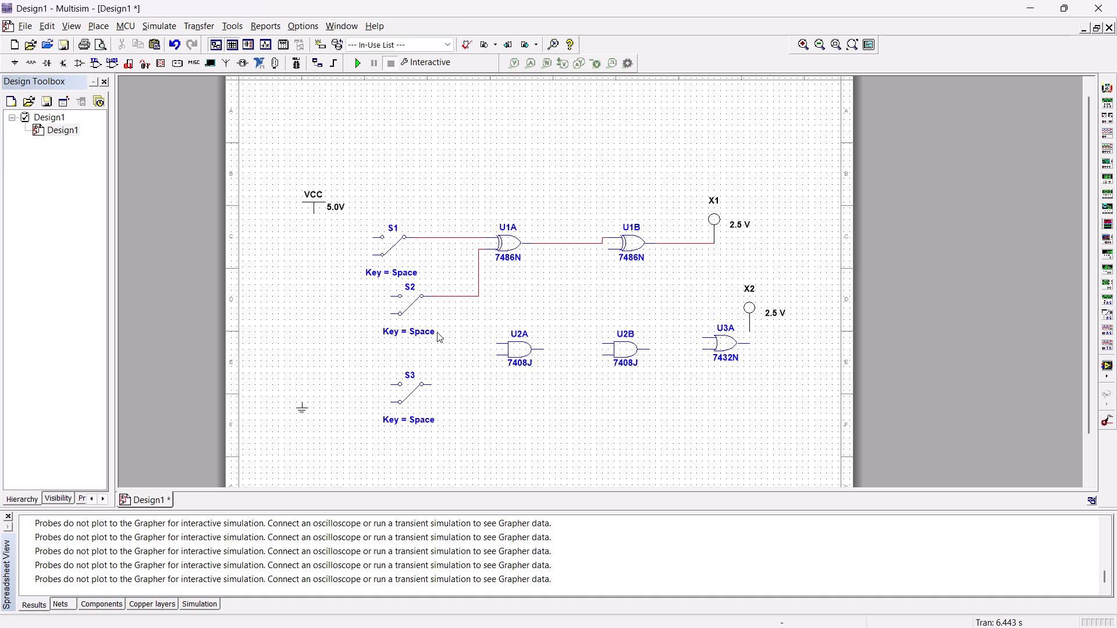
Wire the upper input of AND gate U2A to the line between switch S1 and XOR gate U1A.
{"action": "left_click", "coordinate": [496, 344]}
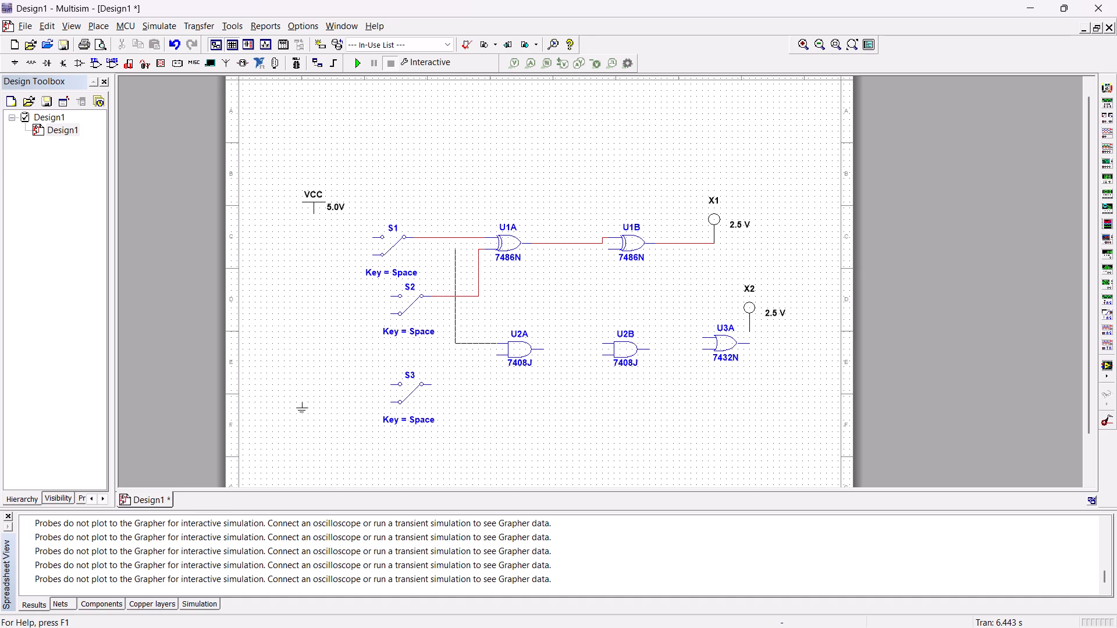
{"action": "left_click", "coordinate": [456, 237]}
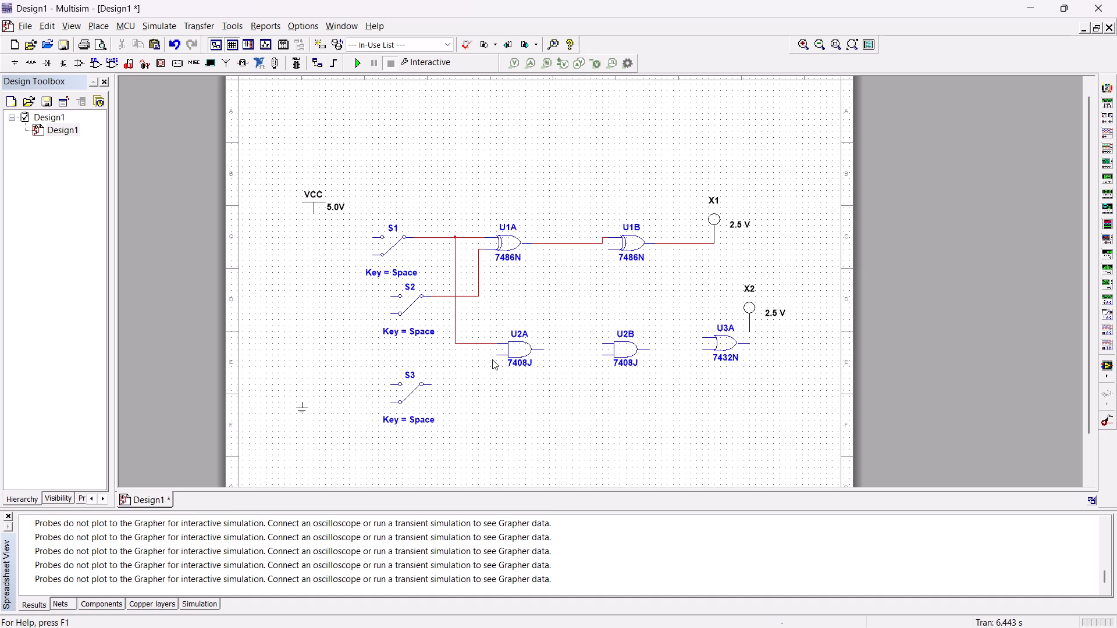
Wire the lower input of AND gate U2A to the line between switch S2 and XOR gate U1A.
{"action": "left_click", "coordinate": [496, 355]}
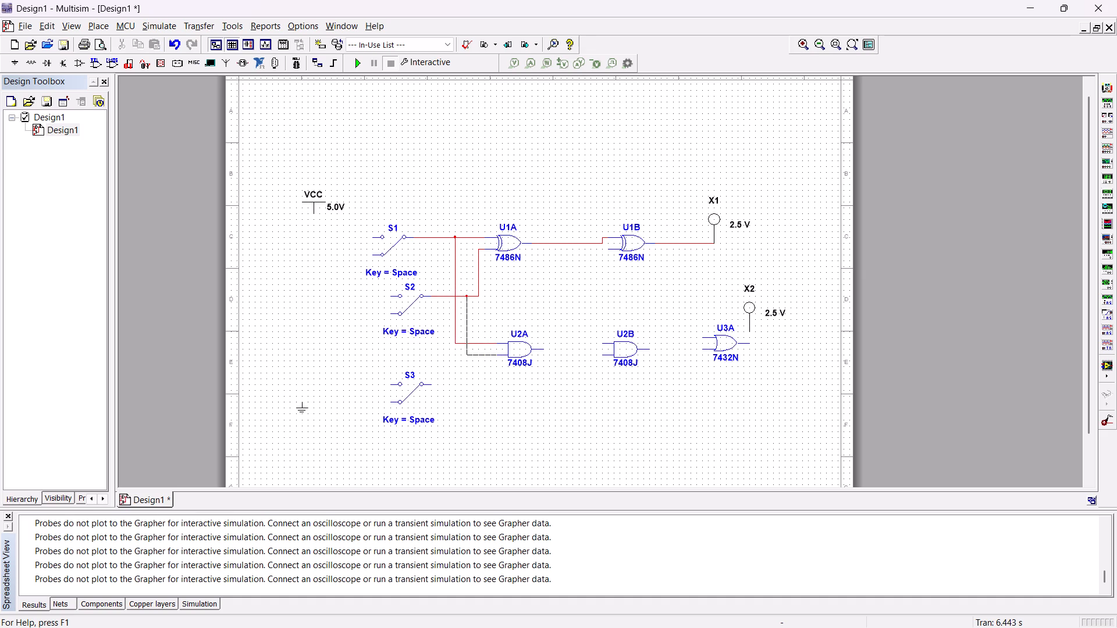
{"action": "left_click", "coordinate": [468, 297]}
Wire the upper contacts of switches S1, S2 and S3 to the VCC supply.
{"action": "left_click", "coordinate": [372, 237]}
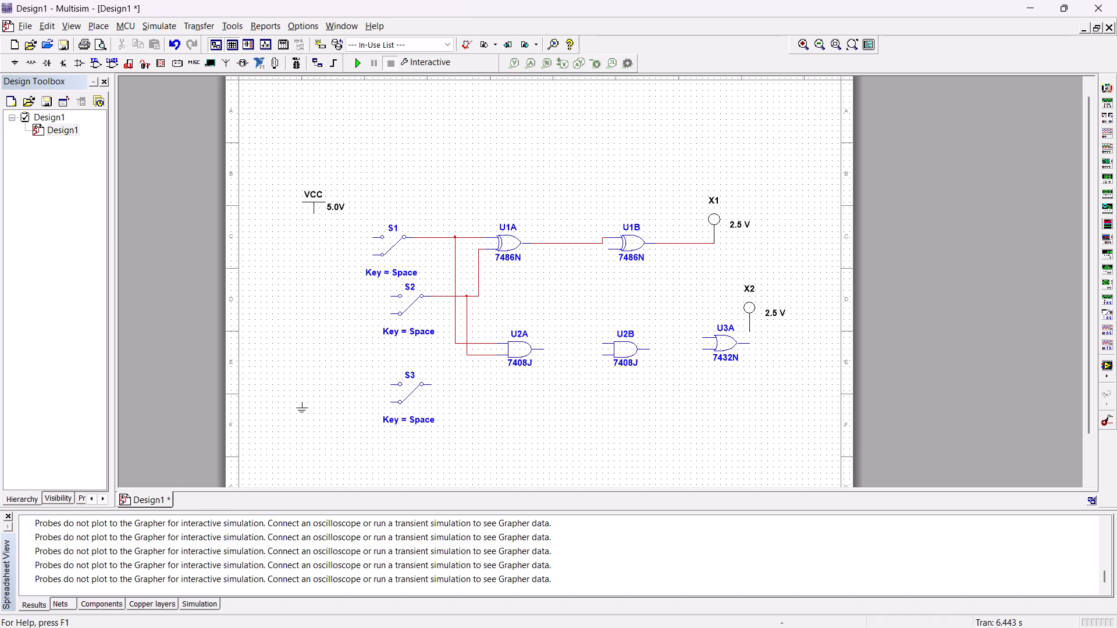
{"action": "left_click", "coordinate": [314, 215]}
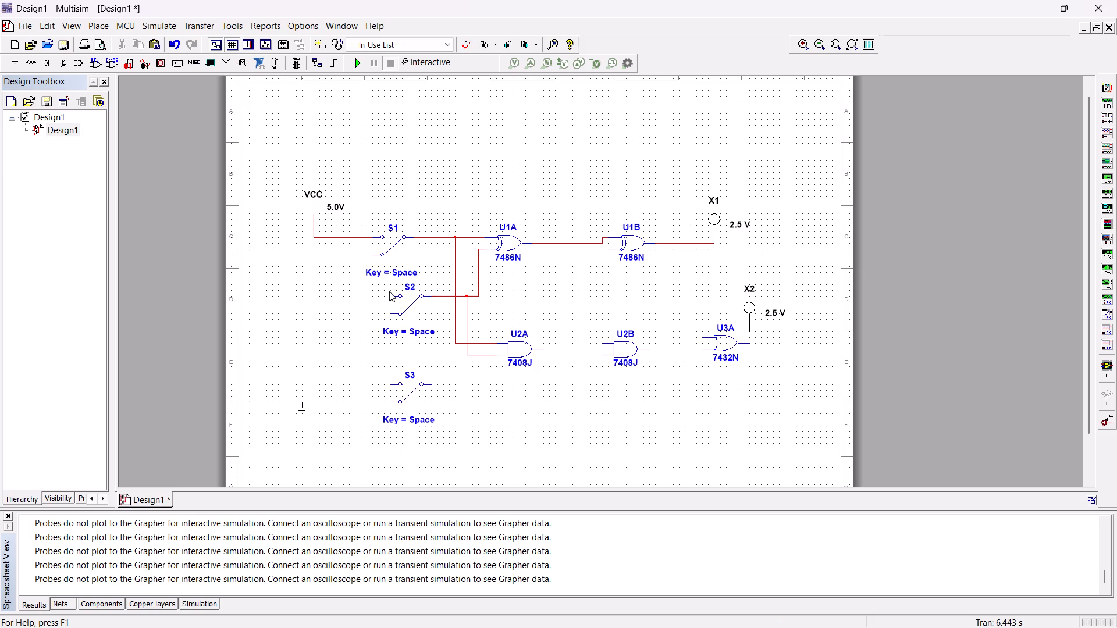
{"action": "left_click", "coordinate": [389, 295]}
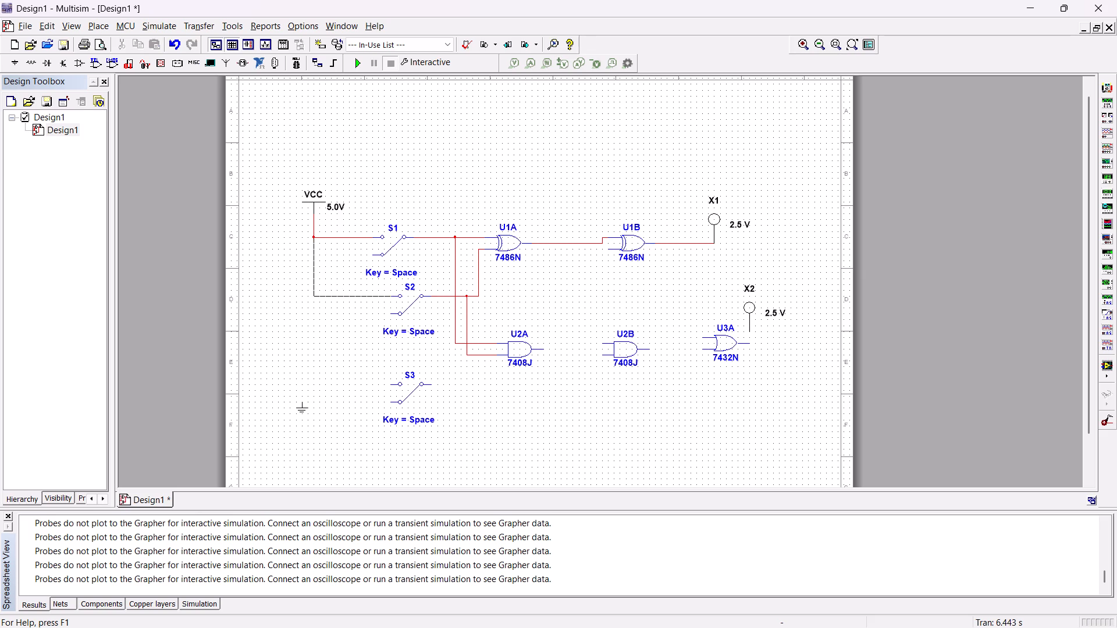
{"action": "left_click", "coordinate": [312, 235]}
{"action": "left_click", "coordinate": [390, 384]}
{"action": "left_click", "coordinate": [312, 297]}
Move the ground symbol below switch S3 and wire the lower contacts of S3, S2 and S1 to it.
{"action": "left_click_drag", "start_coordinate": [301, 412], "coordinate": [343, 423]}
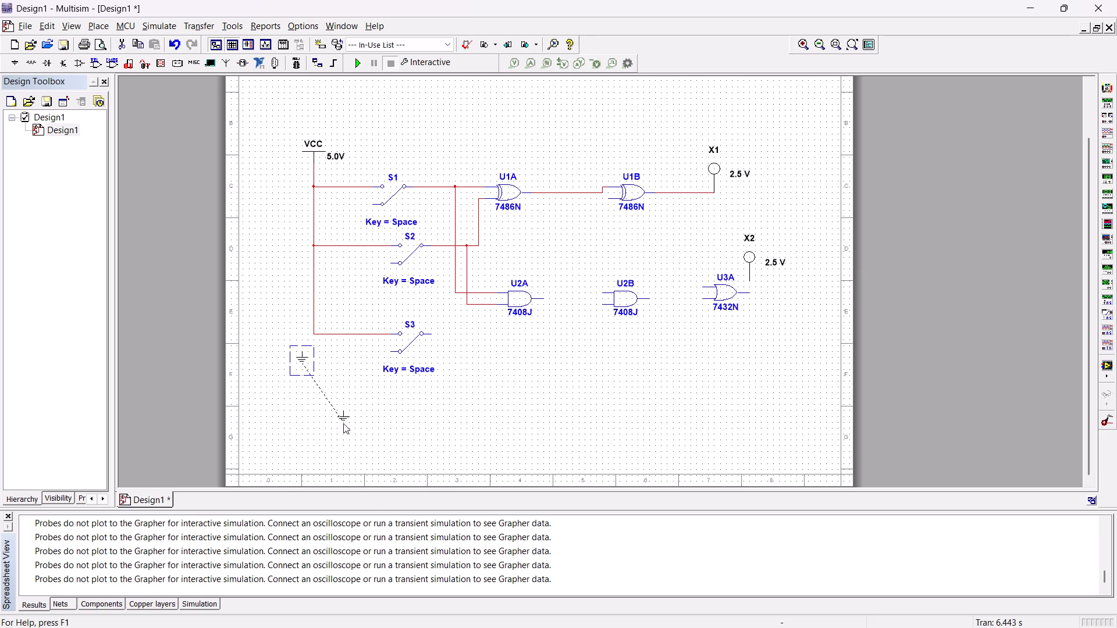
{"action": "left_click_drag", "start_coordinate": [343, 423], "coordinate": [343, 411]}
{"action": "left_click", "coordinate": [391, 352]}
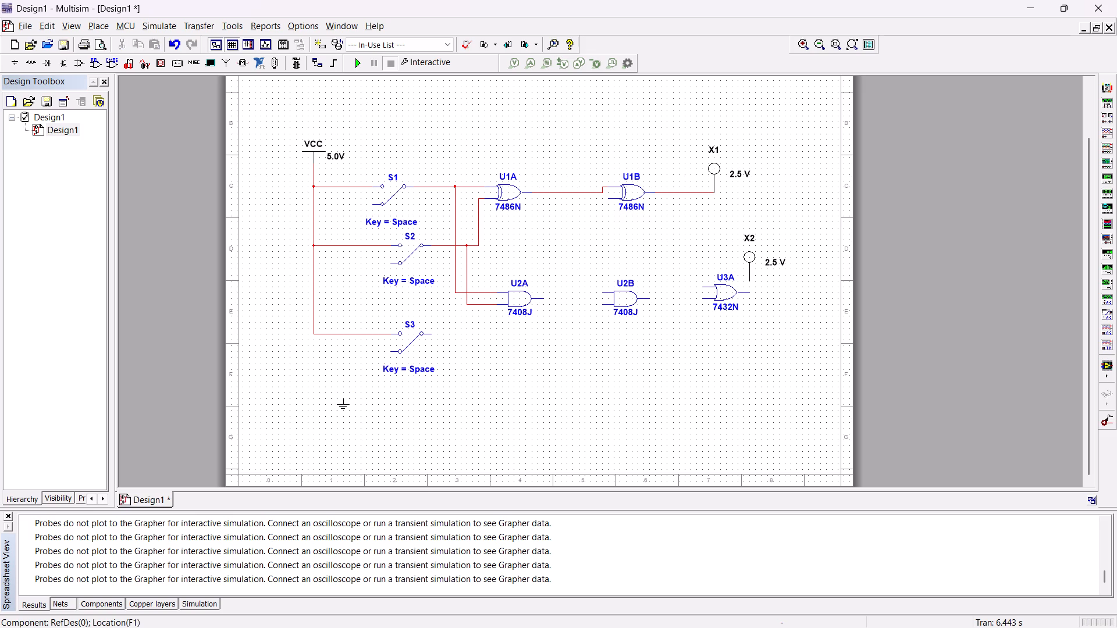
{"action": "left_click", "coordinate": [344, 399]}
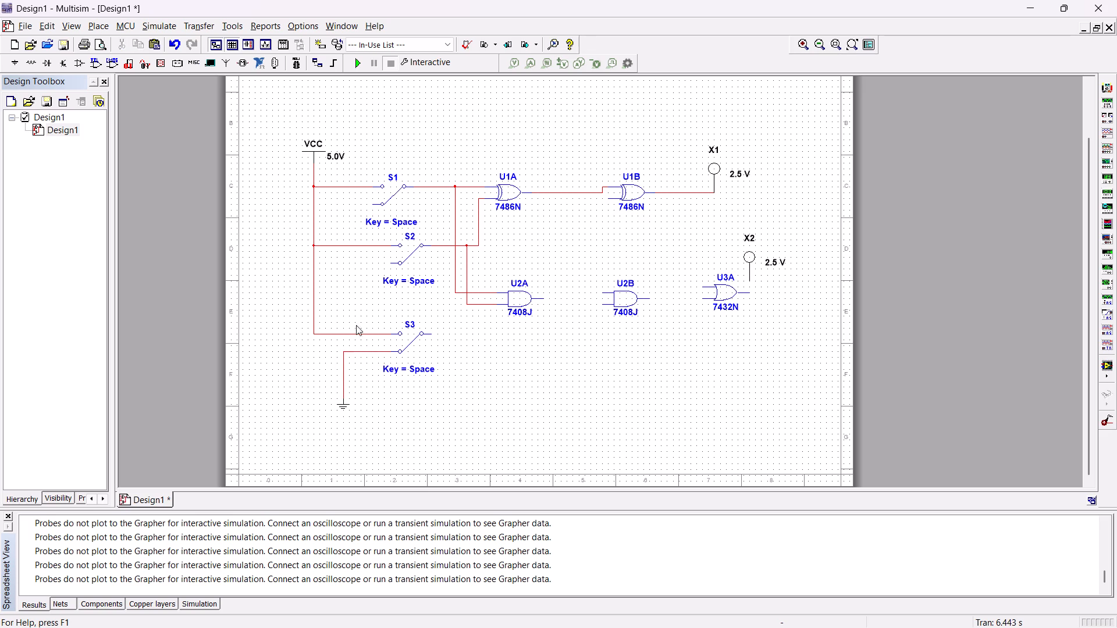
{"action": "left_click", "coordinate": [392, 263]}
{"action": "left_click", "coordinate": [343, 352]}
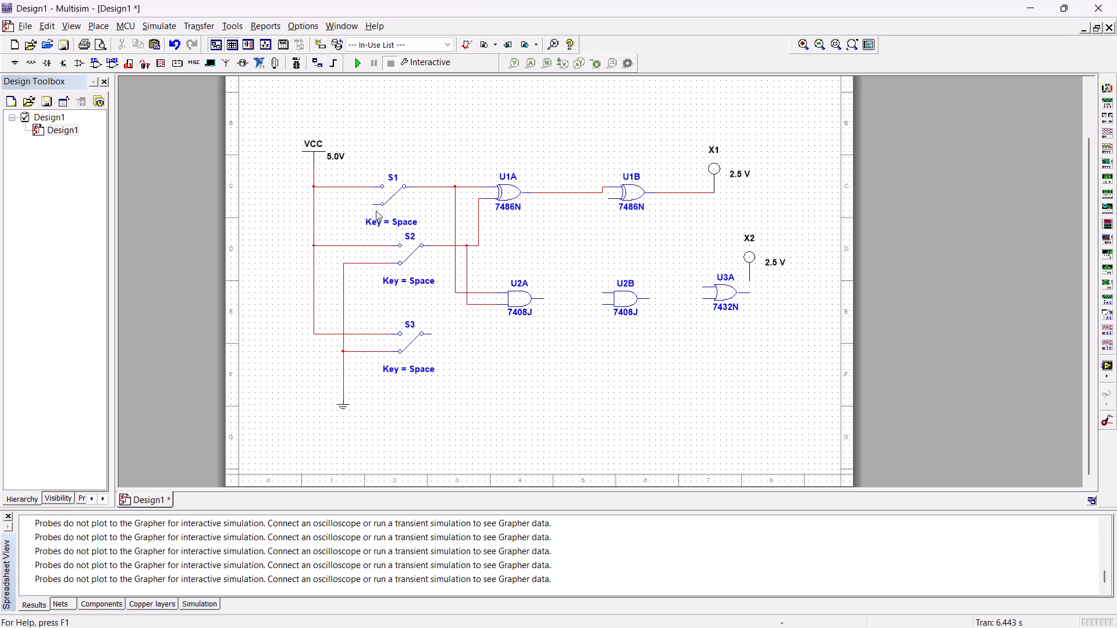
{"action": "left_click", "coordinate": [375, 206]}
{"action": "left_click", "coordinate": [342, 263]}
Wire the upper input of AND gate U2B to the line between XOR gates U1A and U1B.
{"action": "scroll", "coordinate": [454, 323], "scroll_direction": "down", "scroll_amount": 1}
{"action": "left_click", "coordinate": [487, 366]}
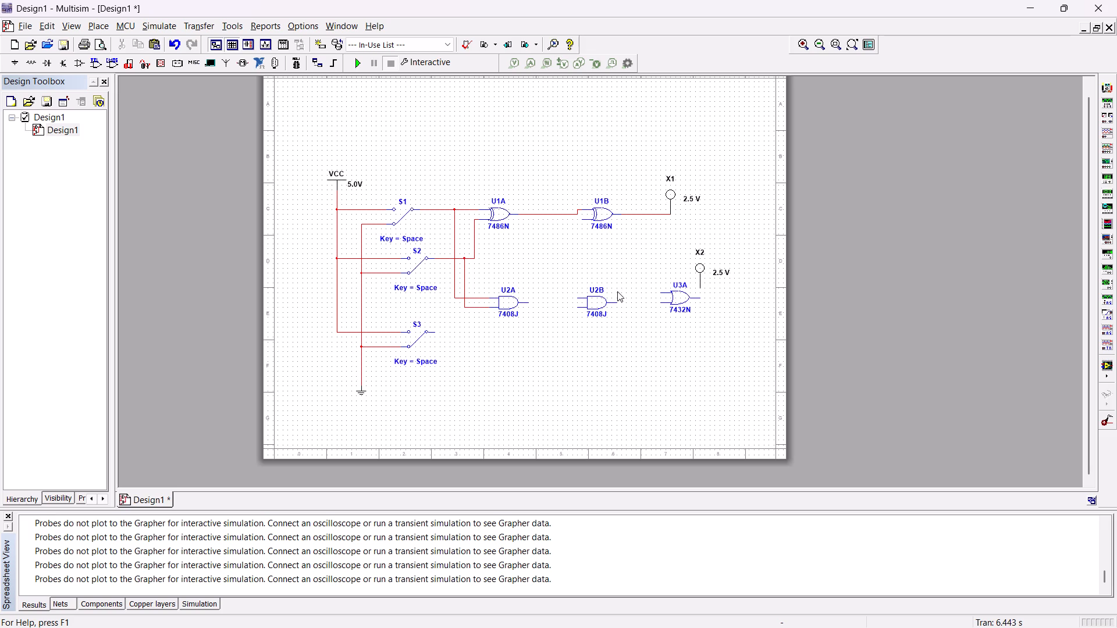
{"action": "left_click", "coordinate": [577, 299]}
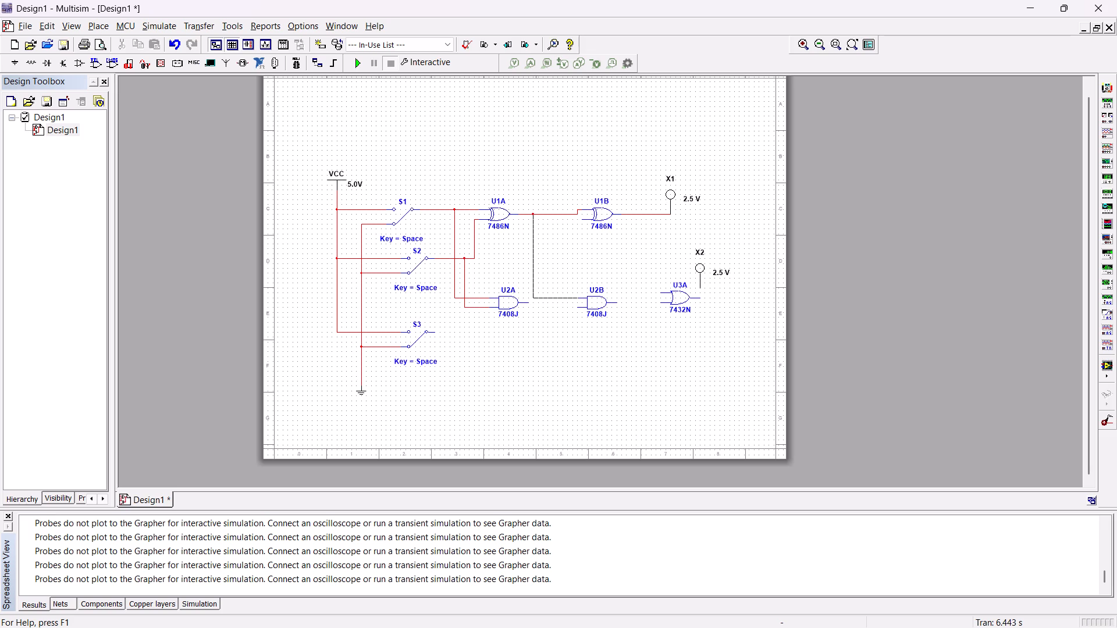
{"action": "left_click", "coordinate": [532, 216]}
Wire switch S3's common terminal to the lower inputs of XOR gate U1B and AND gate U2B.
{"action": "left_click", "coordinate": [581, 219]}
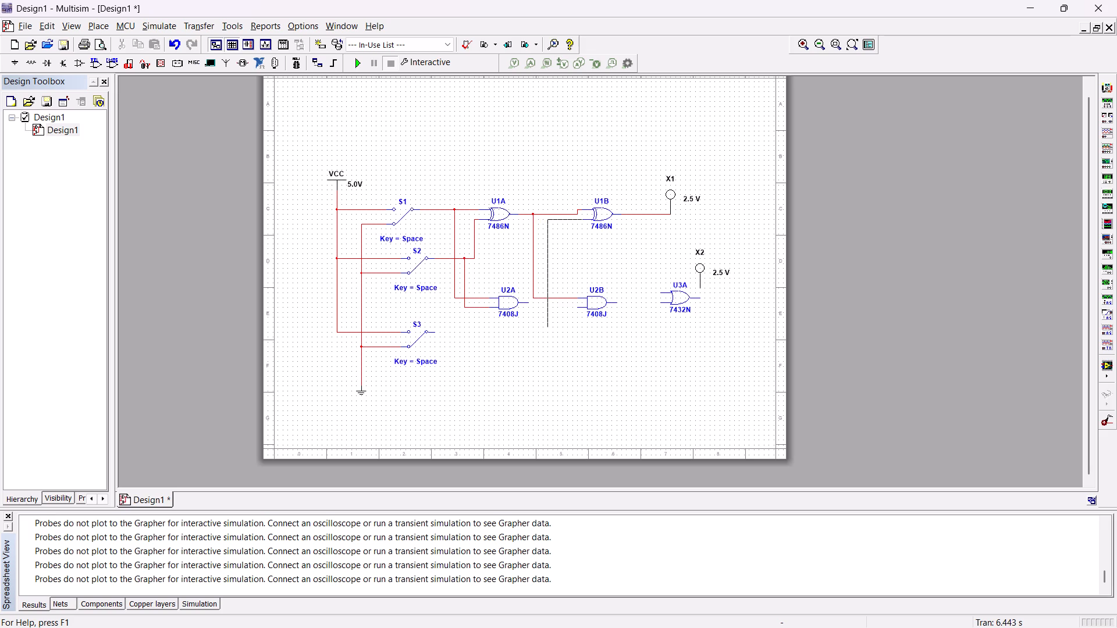
{"action": "left_click", "coordinate": [549, 327]}
{"action": "left_click", "coordinate": [437, 332]}
{"action": "left_click", "coordinate": [577, 306]}
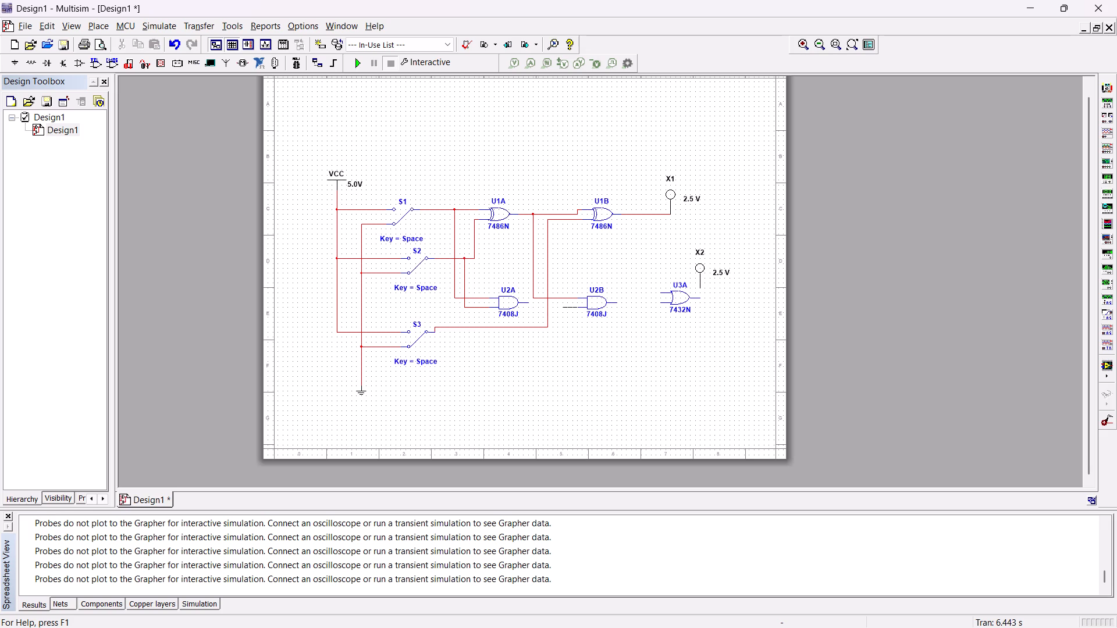
{"action": "left_click", "coordinate": [549, 307]}
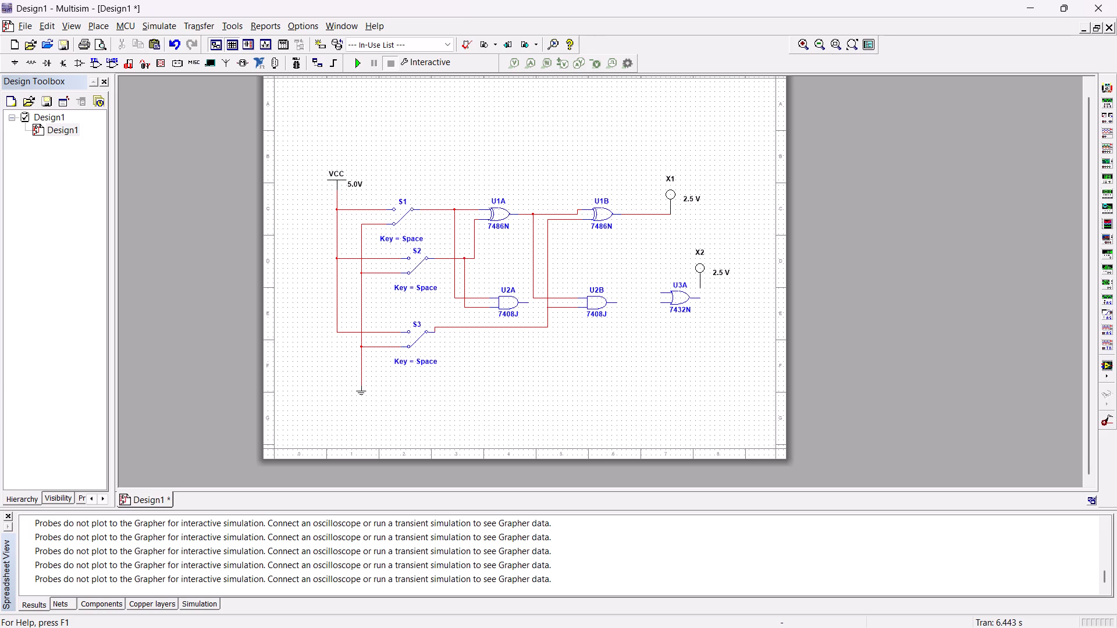
Wire AND gate U2A's output to OR gate U3A's lower input and U2B's output to its upper input.
{"action": "left_click", "coordinate": [527, 303]}
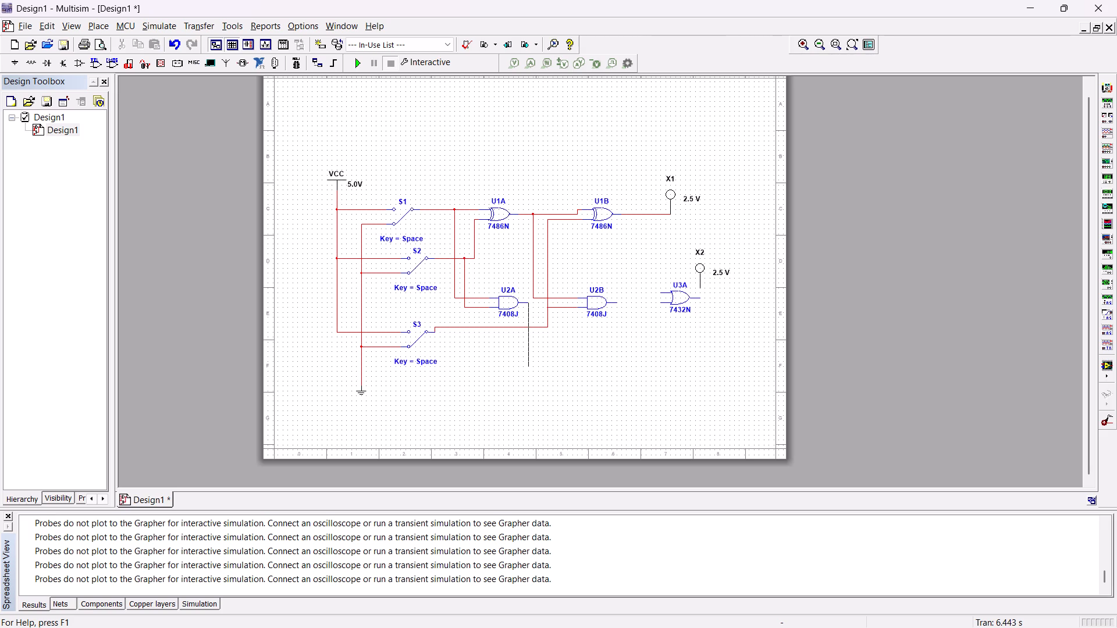
{"action": "left_click", "coordinate": [529, 364]}
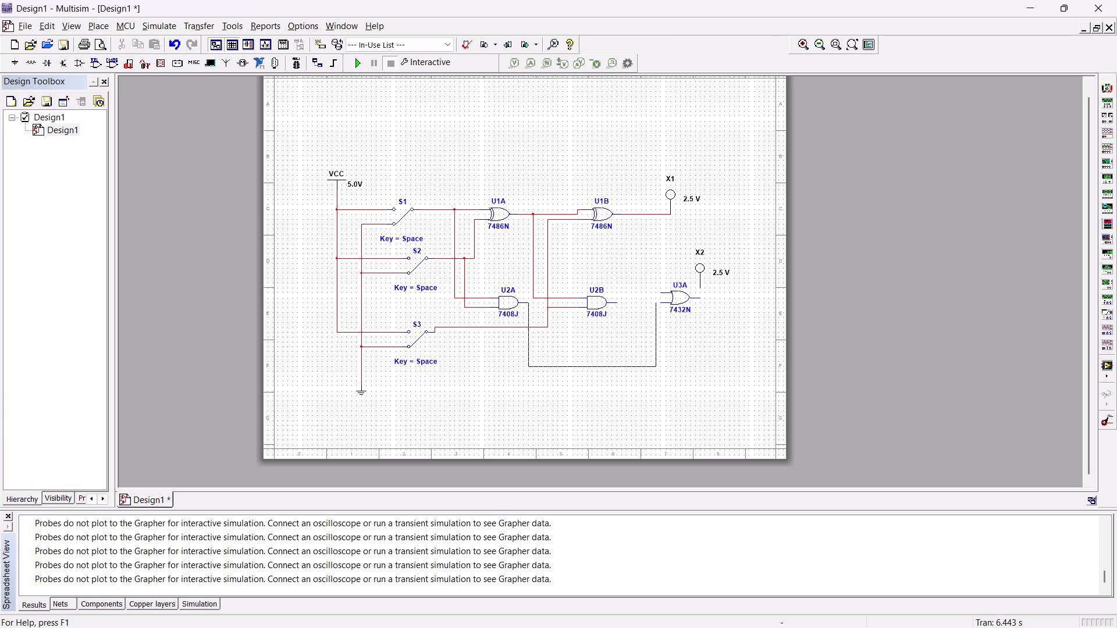
{"action": "left_click", "coordinate": [659, 302]}
{"action": "left_click", "coordinate": [659, 291]}
{"action": "left_click", "coordinate": [663, 291]}
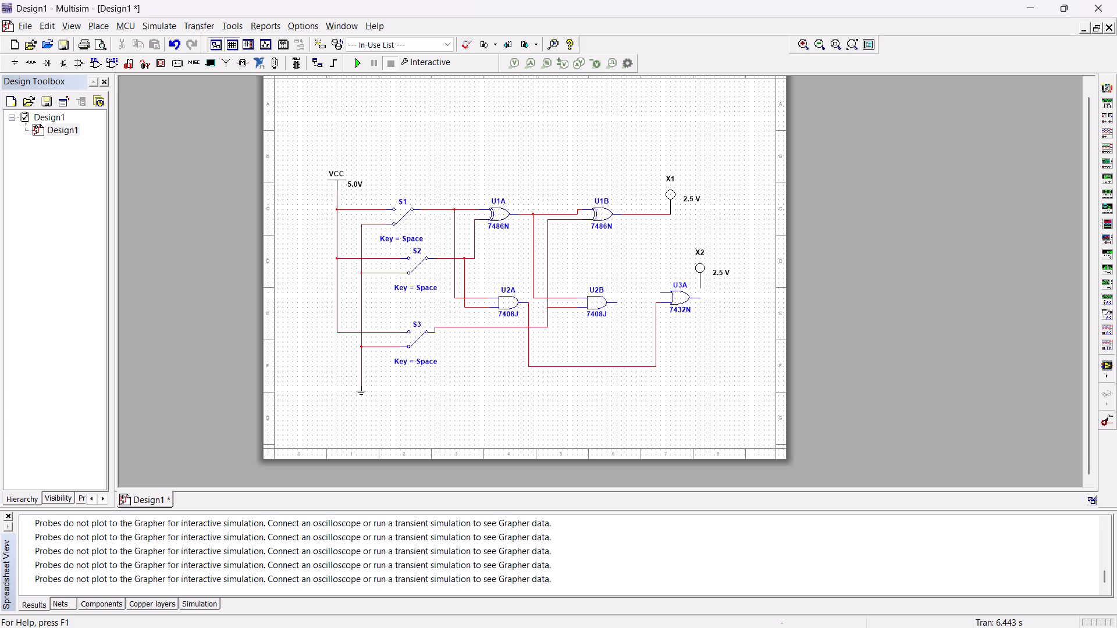
{"action": "left_click", "coordinate": [615, 301]}
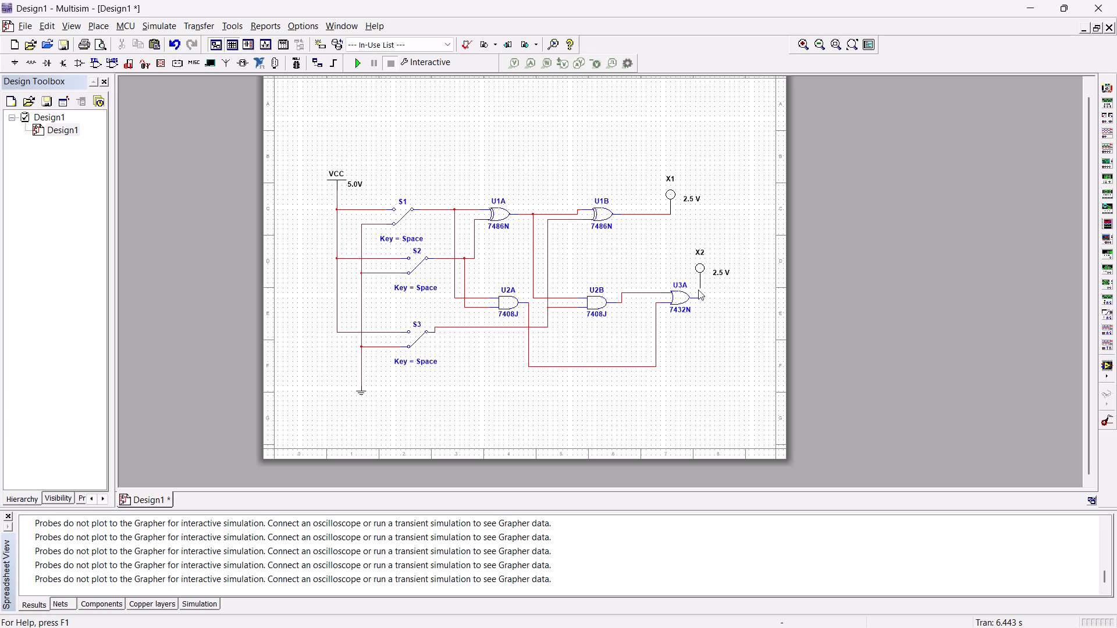
Wire the output of OR gate U3A to probe X2.
{"action": "left_click", "coordinate": [702, 297]}
{"action": "left_click", "coordinate": [702, 288]}
Run the simulation and test switch S1 alone by setting it to VCC and back to ground.
{"action": "left_click", "coordinate": [359, 64]}
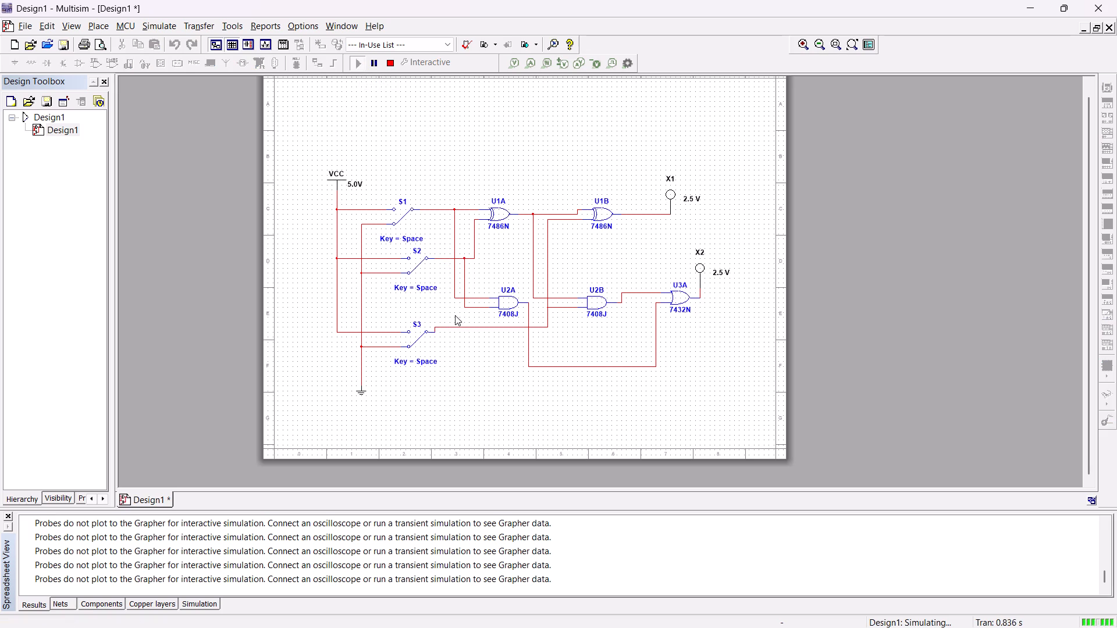
{"action": "left_click", "coordinate": [401, 217]}
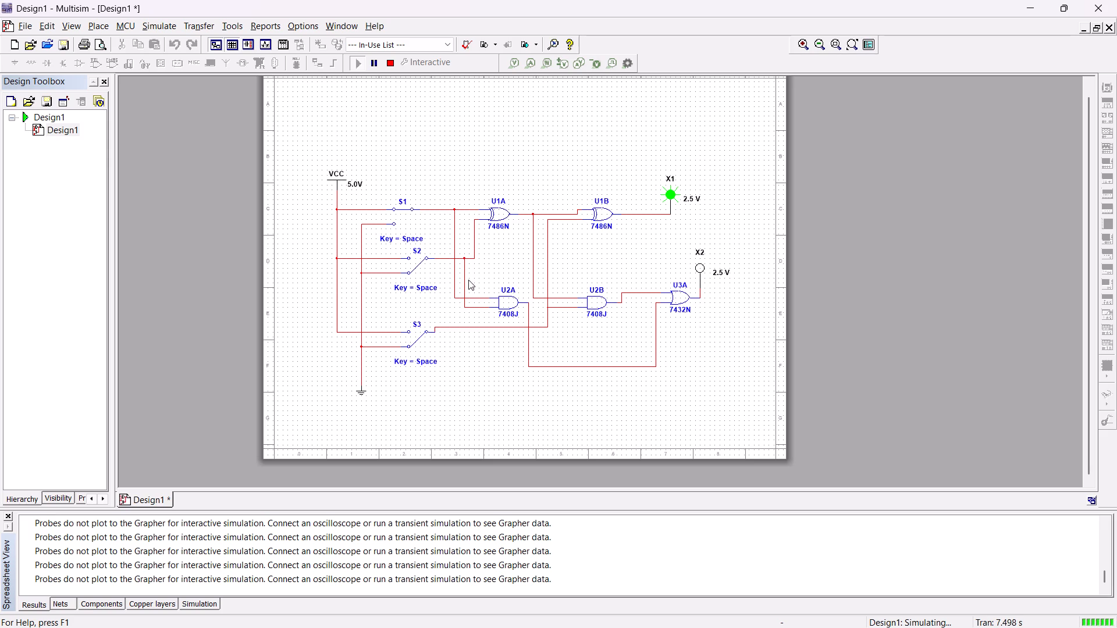
{"action": "left_click", "coordinate": [405, 212]}
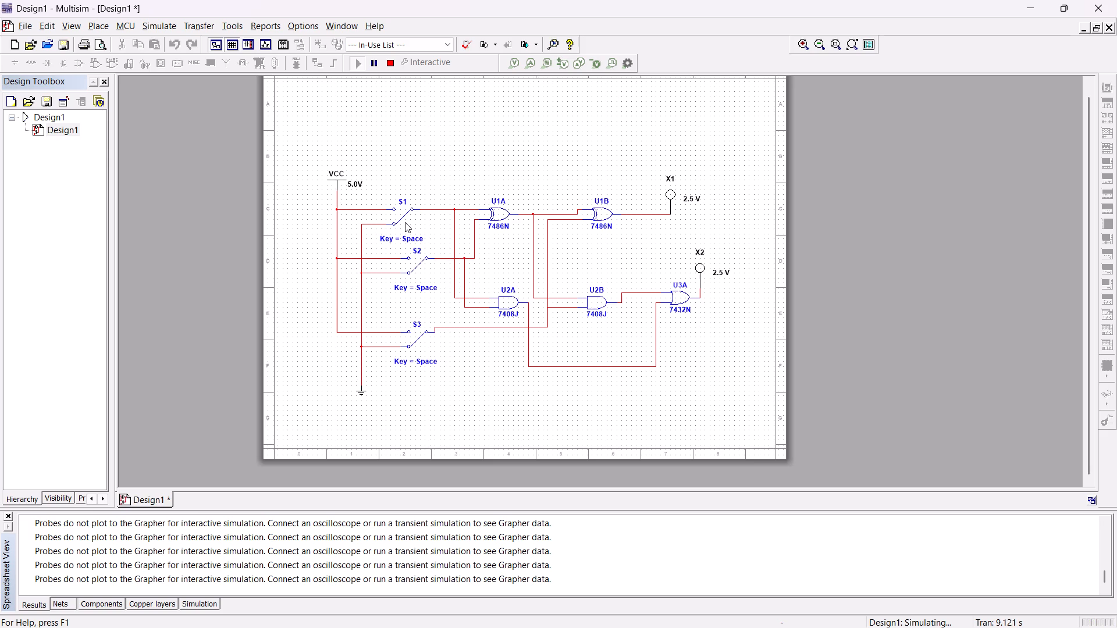
Test S3 alone, S2 alone, and S2 with S3 at VCC, with S1 grounded, and return S2 and S3 to ground.
{"action": "left_click", "coordinate": [416, 342]}
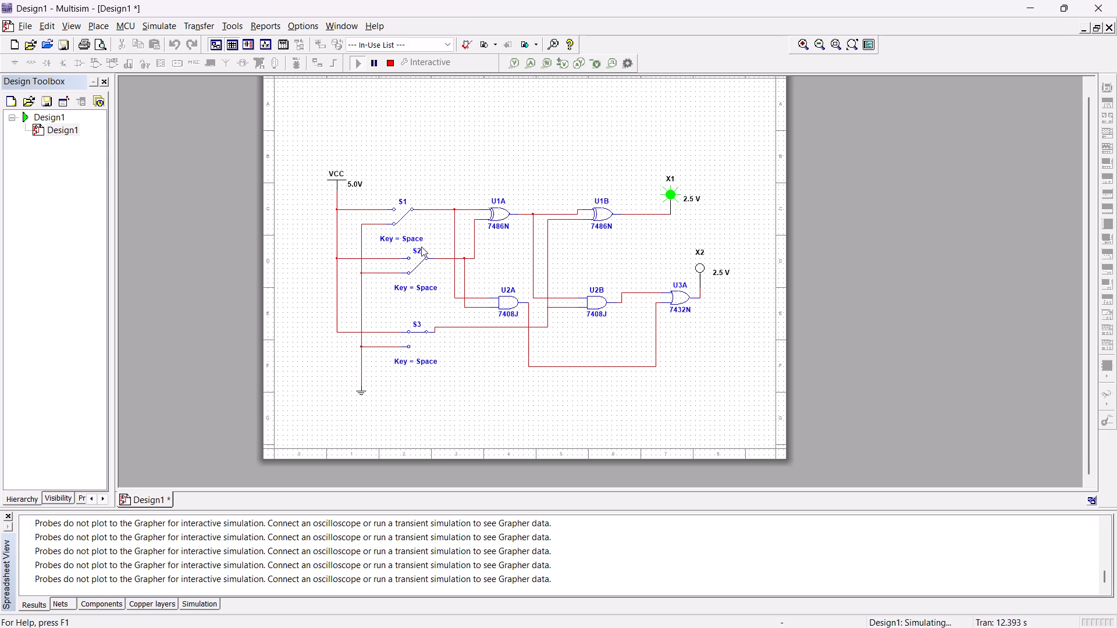
{"action": "left_click", "coordinate": [418, 264]}
{"action": "left_click", "coordinate": [417, 336]}
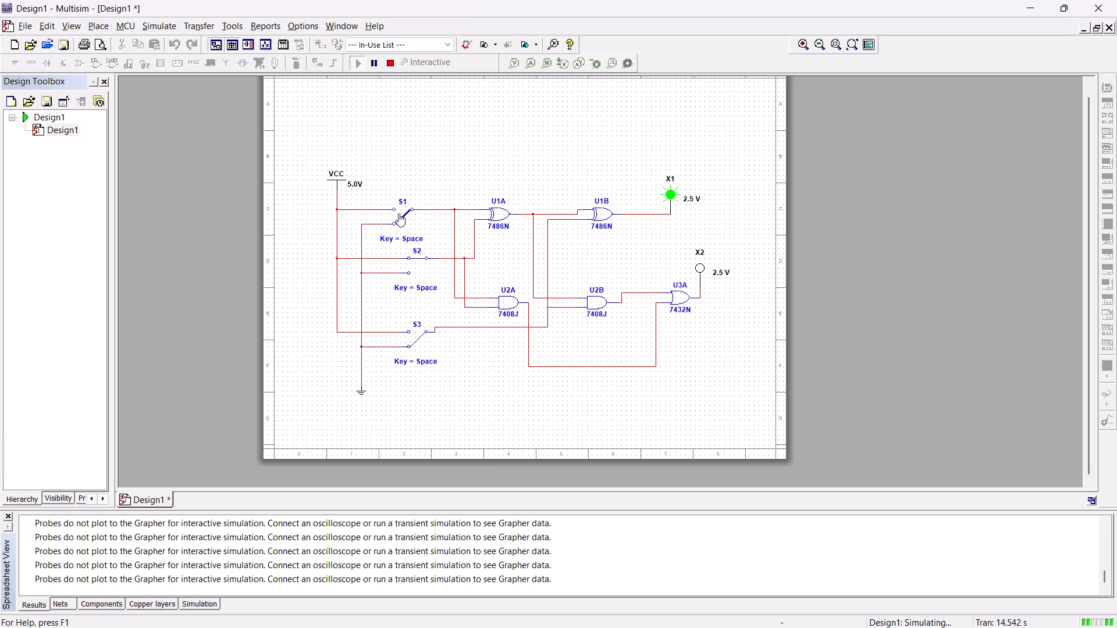
{"action": "left_click", "coordinate": [412, 336]}
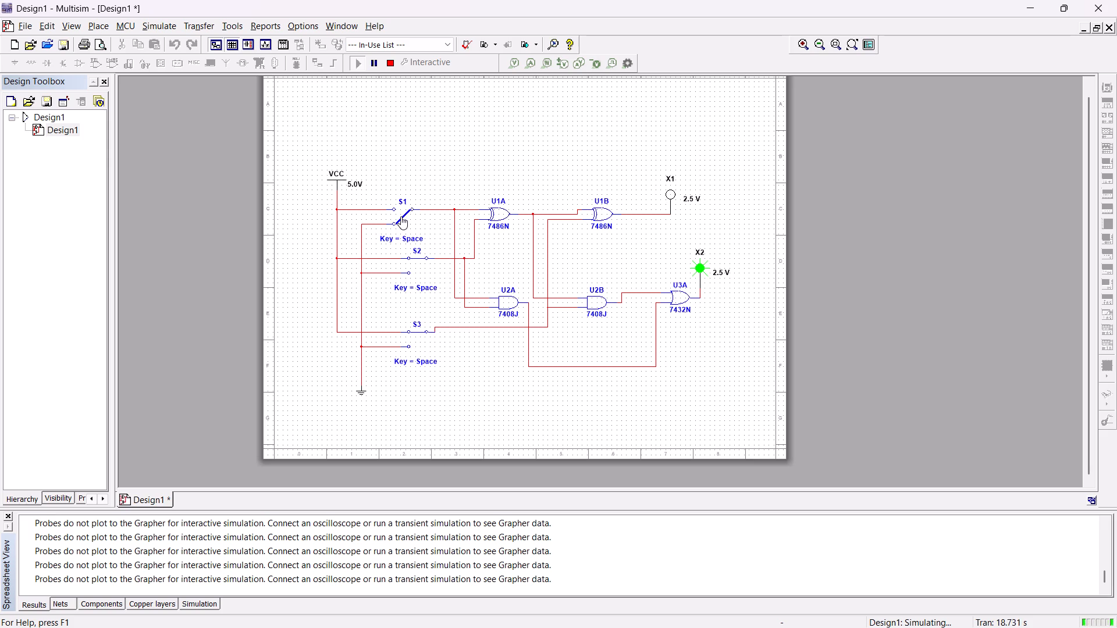
{"action": "left_click", "coordinate": [417, 327]}
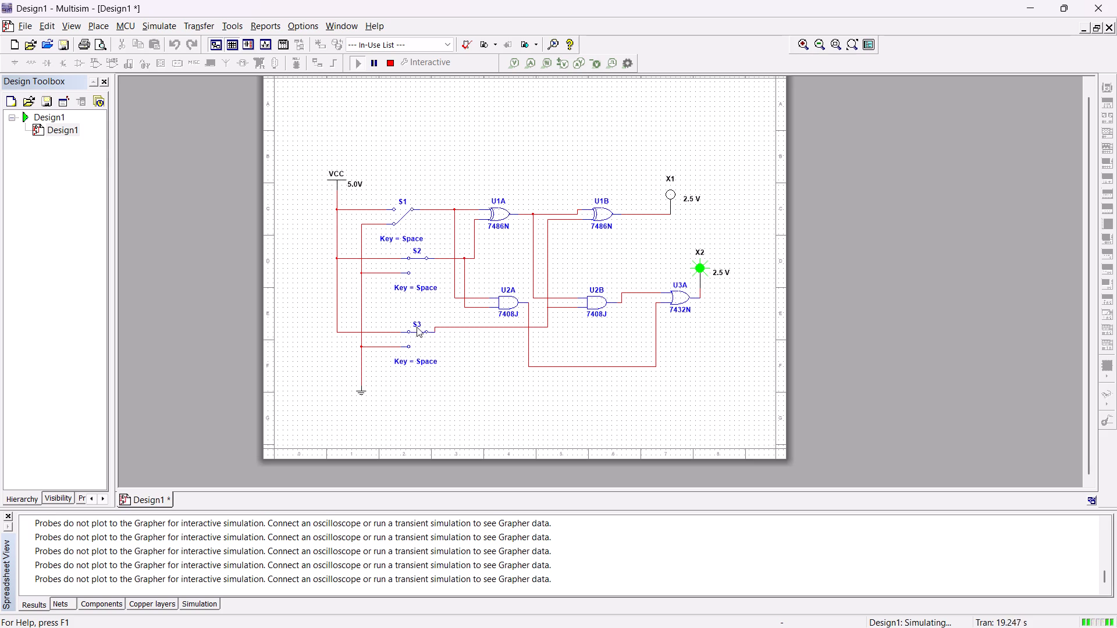
{"action": "left_click", "coordinate": [411, 333]}
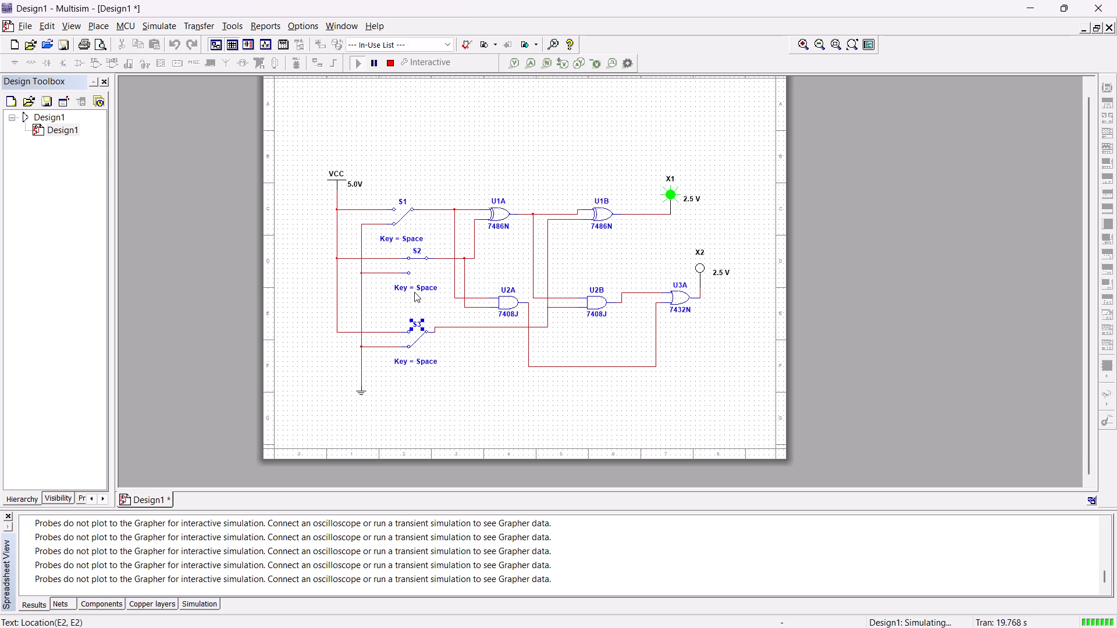
{"action": "left_click", "coordinate": [416, 265]}
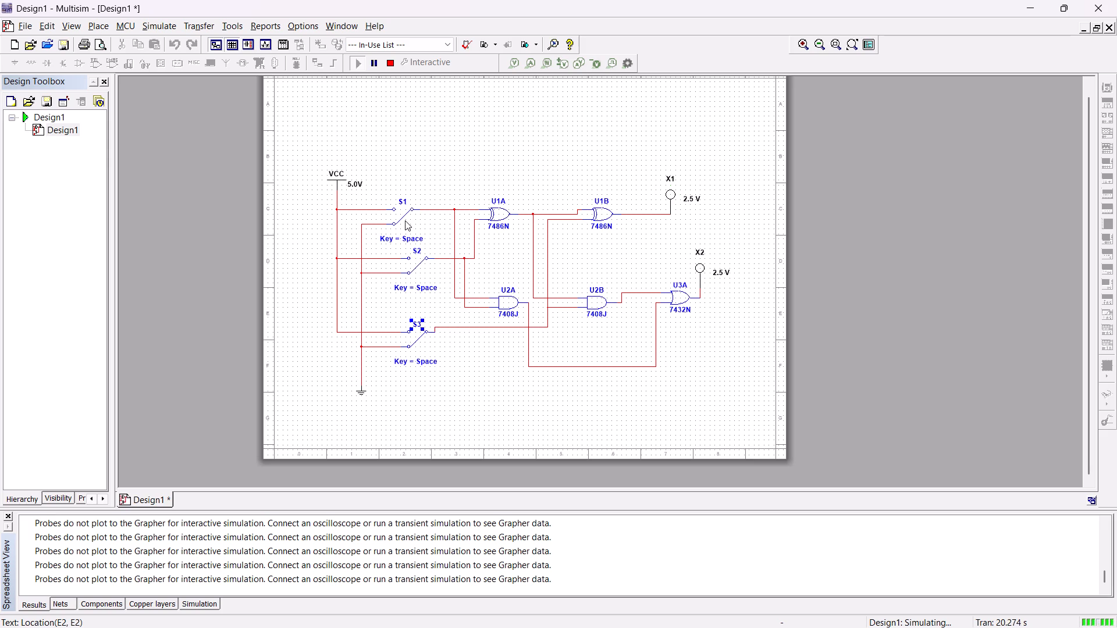
With S1 at VCC, test it alone, with S3, with S2, and with both other switches at VCC, and stop the simulation.
{"action": "left_click", "coordinate": [405, 220]}
{"action": "left_click", "coordinate": [404, 219]}
{"action": "left_click", "coordinate": [474, 125]}
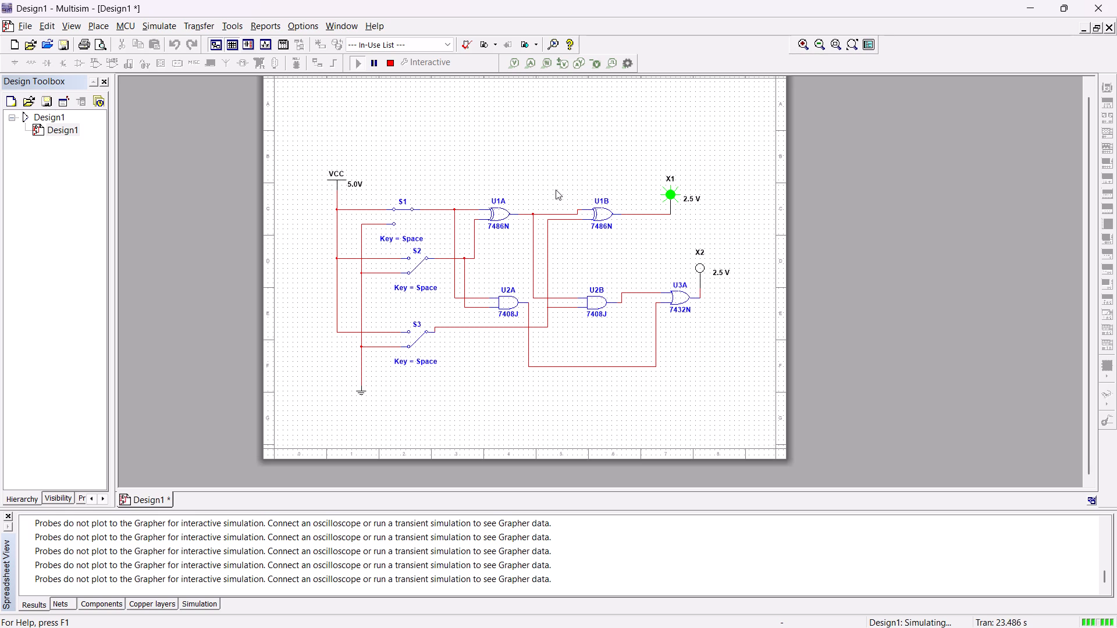
{"action": "left_click", "coordinate": [414, 341]}
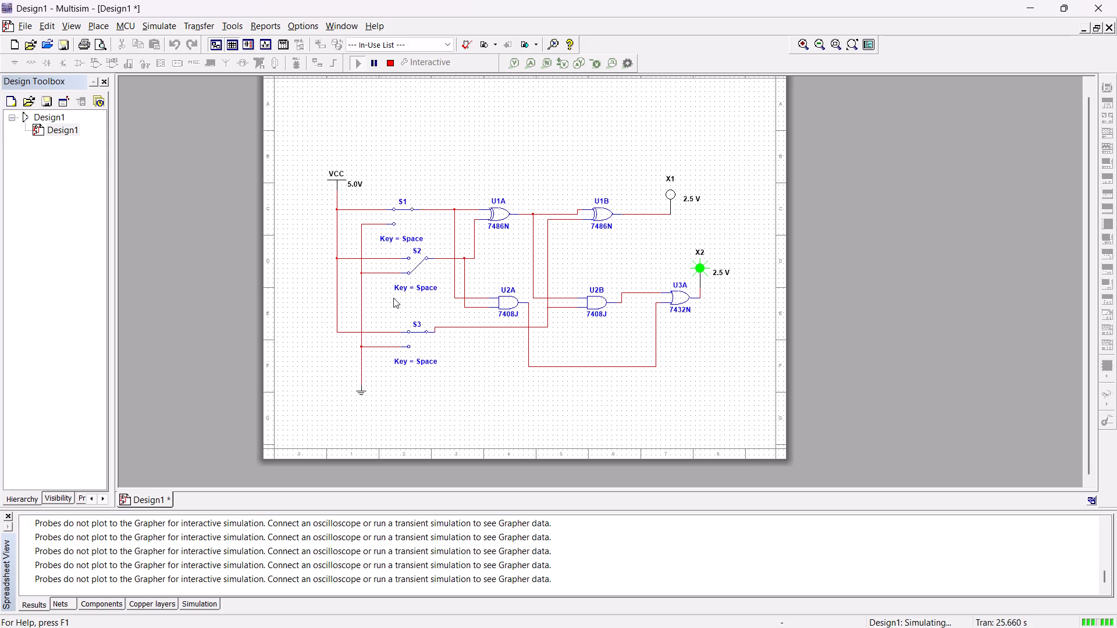
{"action": "left_click", "coordinate": [416, 265]}
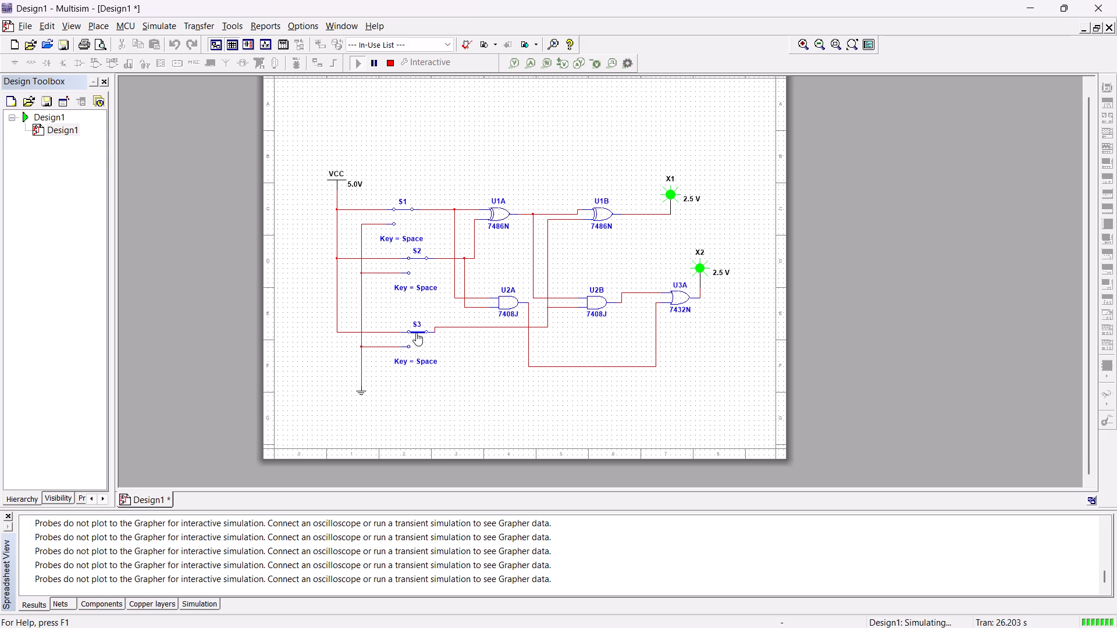
{"action": "left_click", "coordinate": [415, 333]}
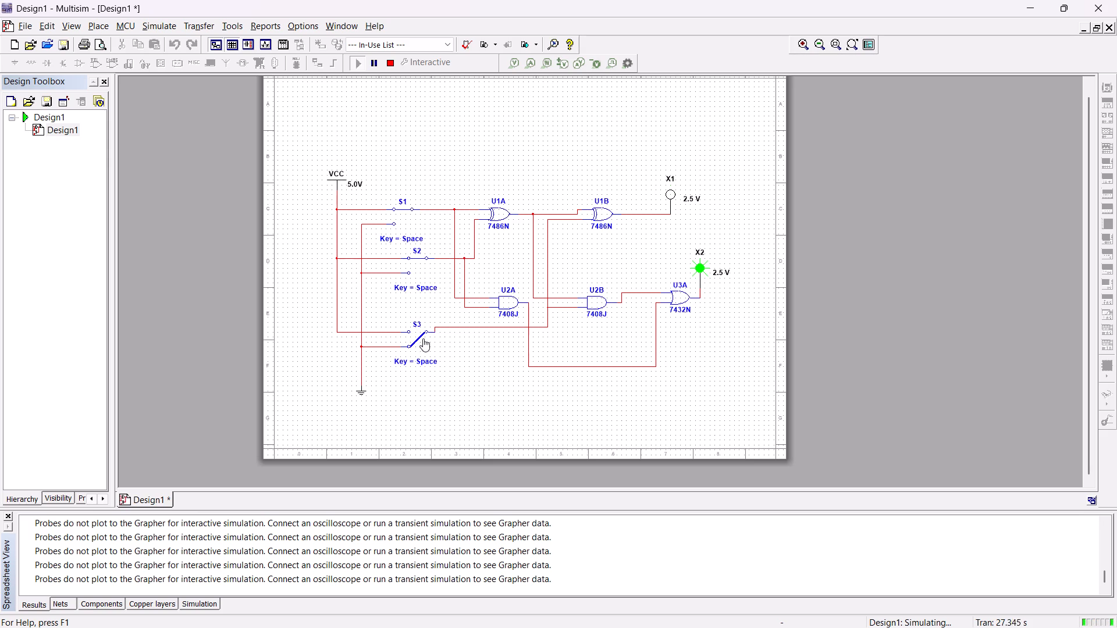
{"action": "left_click", "coordinate": [411, 338]}
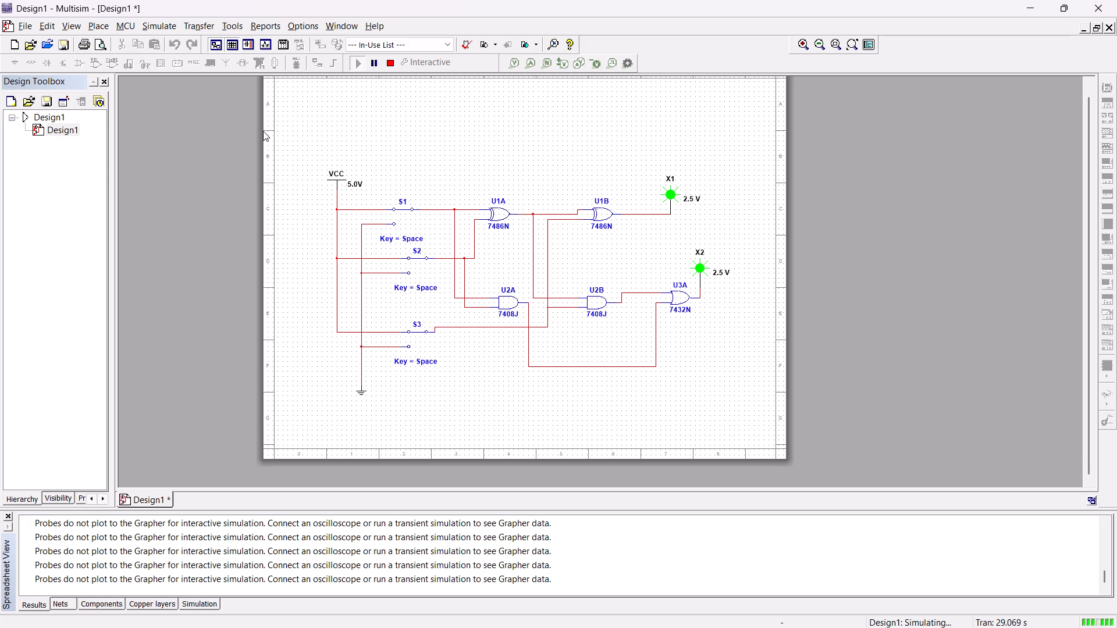
{"action": "left_click", "coordinate": [390, 63]}
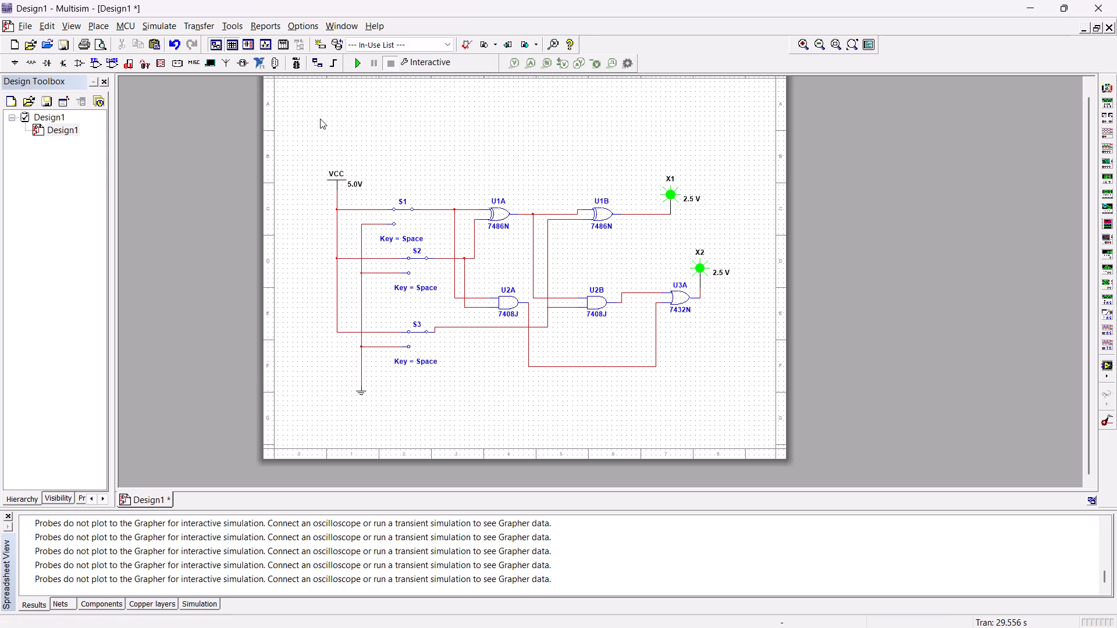
Delete the entire full adder circuit from the sheet.
{"action": "left_click_drag", "start_coordinate": [320, 118], "coordinate": [716, 408]}
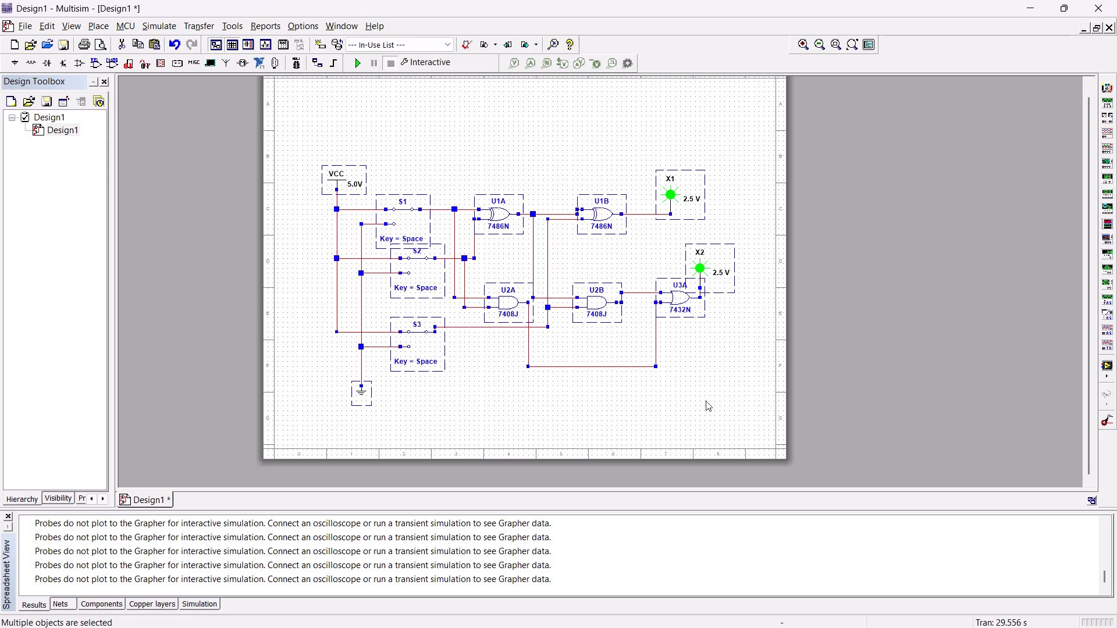
{"action": "key", "text": "Delete"}
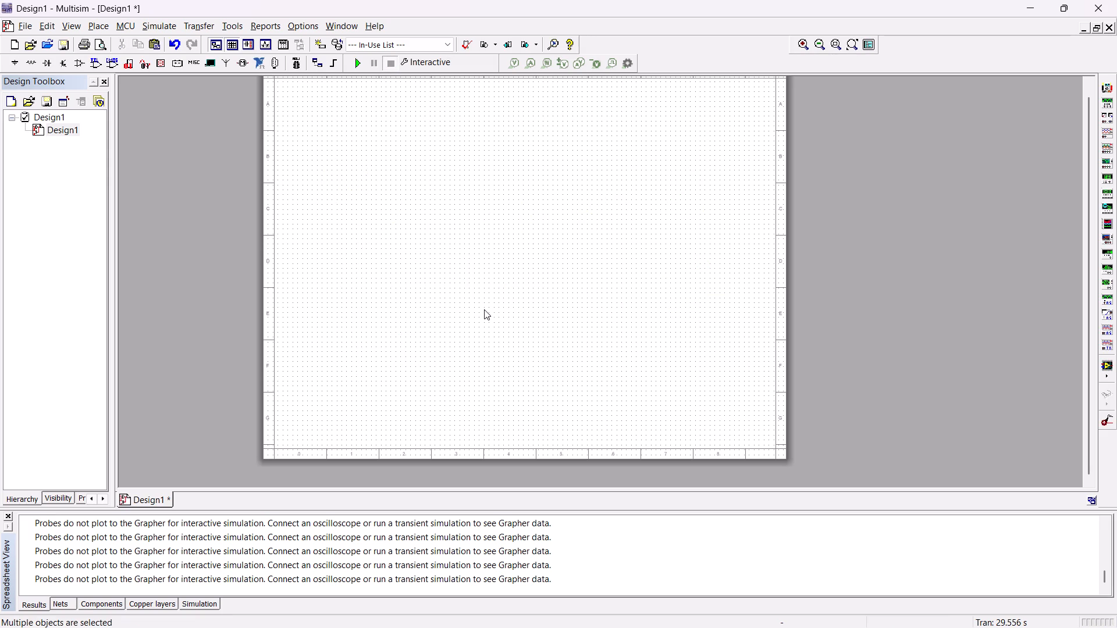
Place a VCC source near the upper edge of the sheet and a GROUND component well below it.
{"action": "left_click", "coordinate": [9, 65]}
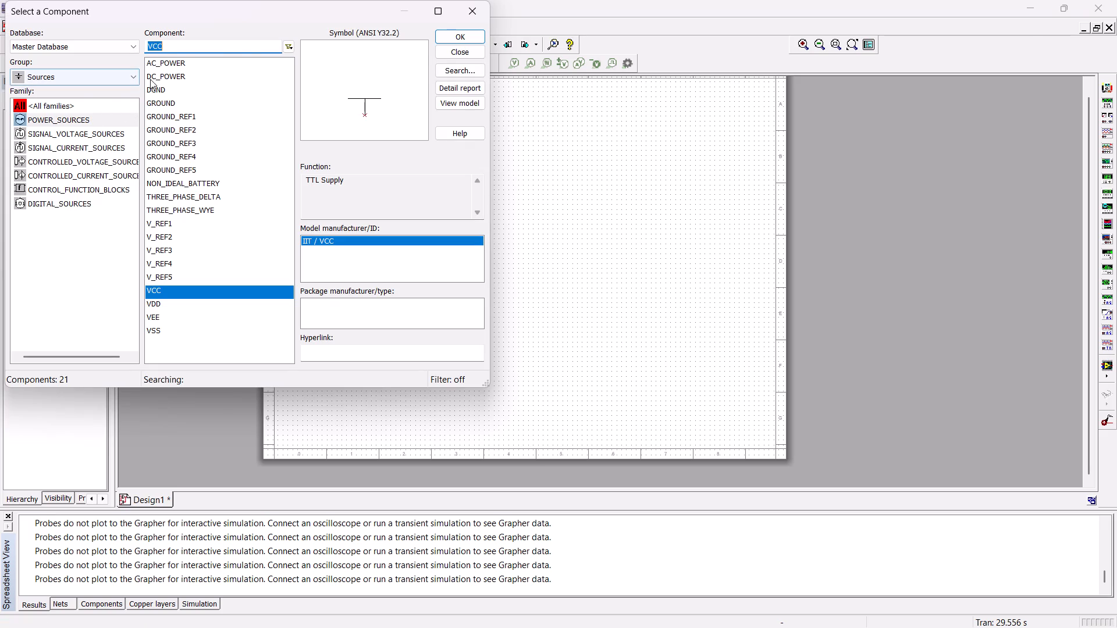
{"action": "left_click", "coordinate": [462, 37]}
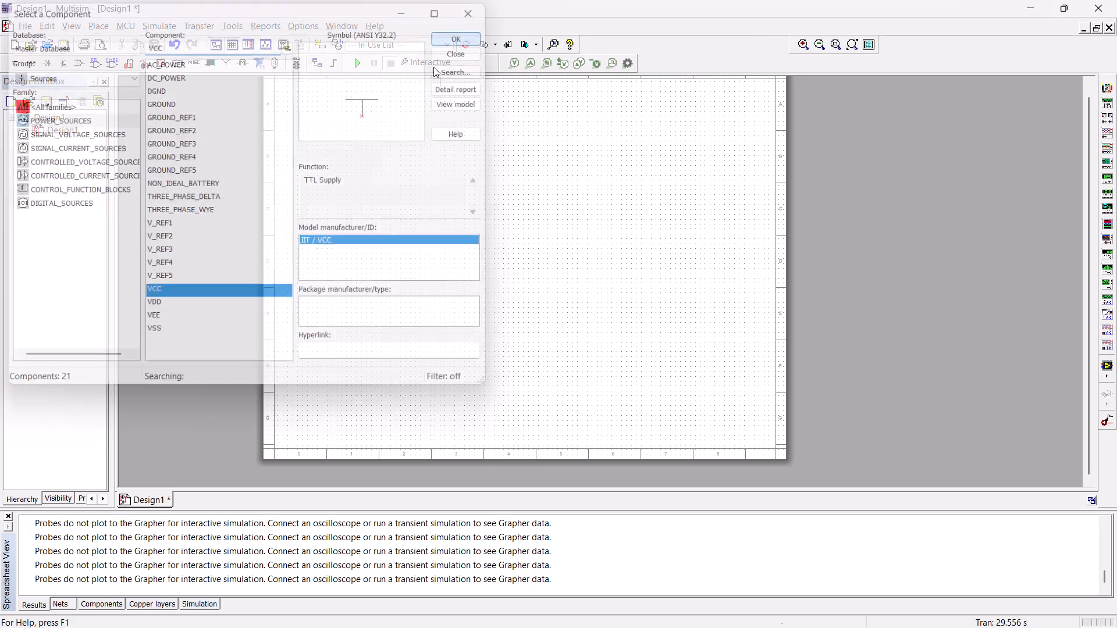
{"action": "left_click", "coordinate": [339, 137]}
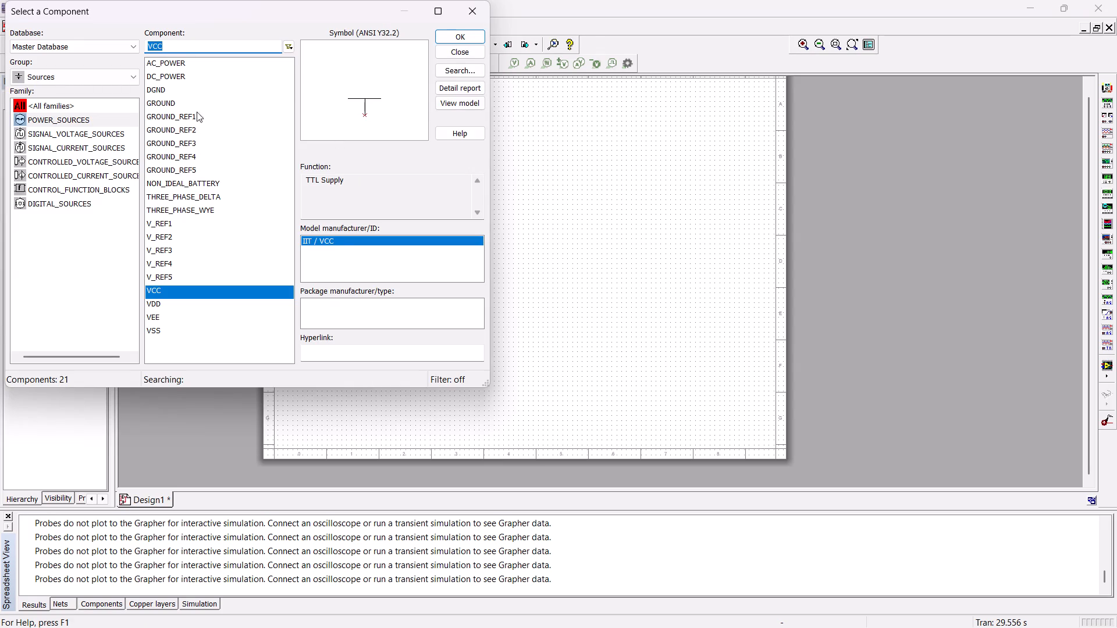
{"action": "left_click", "coordinate": [191, 104]}
{"action": "left_click", "coordinate": [451, 35]}
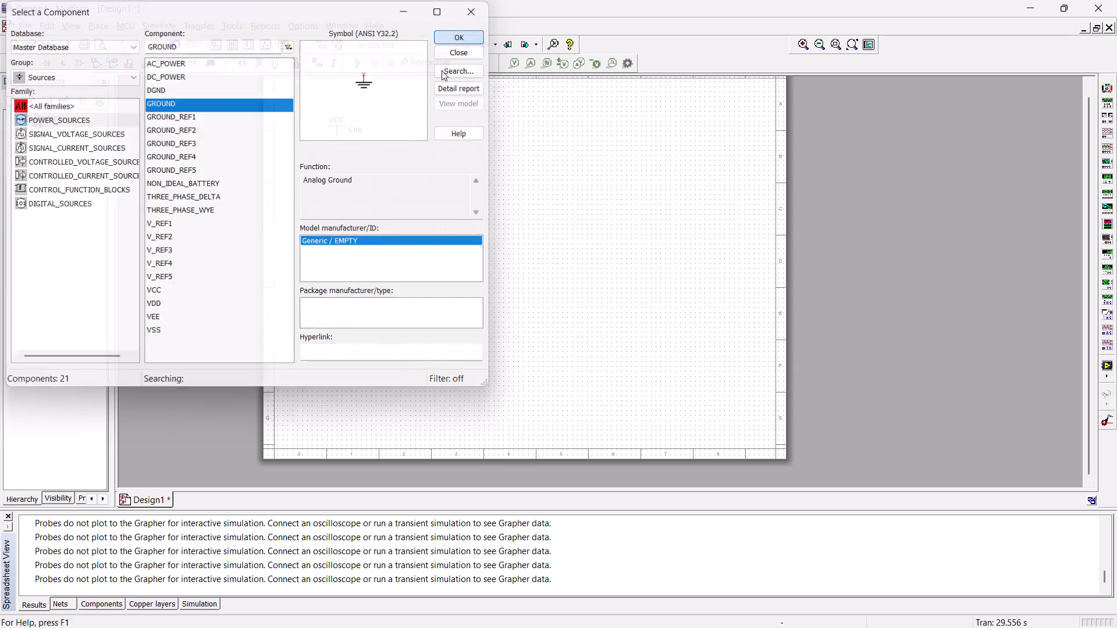
{"action": "left_click", "coordinate": [342, 351]}
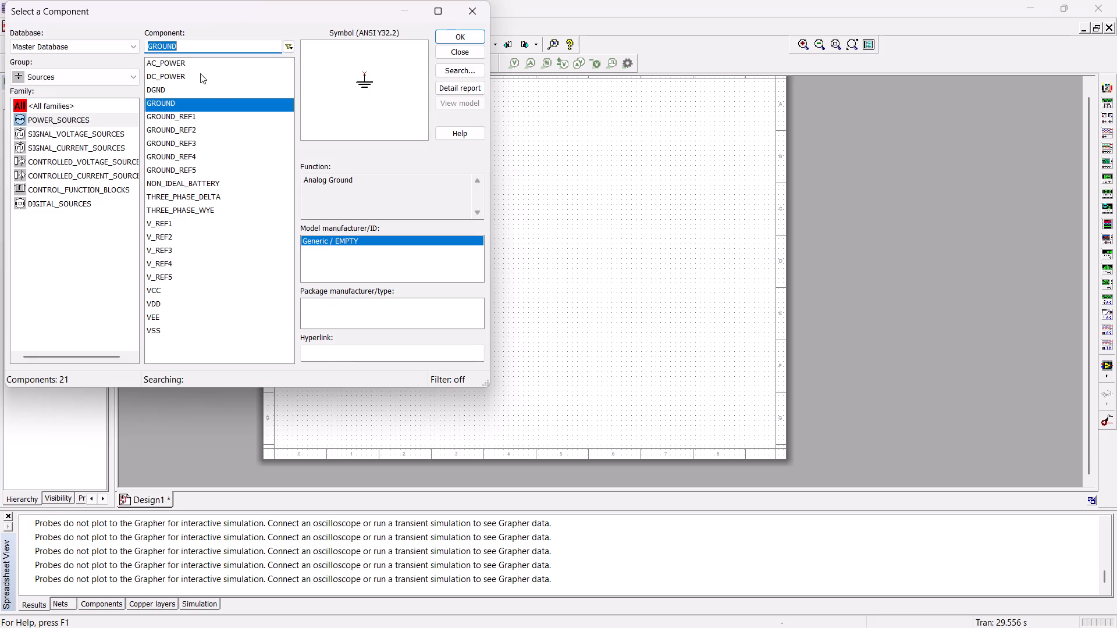
Search all component groups for "inter" and place three INTERACTIVE_DIGITAL_CONSTANT inputs in a column between VCC and ground level.
{"action": "left_click", "coordinate": [82, 76]}
{"action": "left_click", "coordinate": [78, 85]}
{"action": "left_click", "coordinate": [80, 88]}
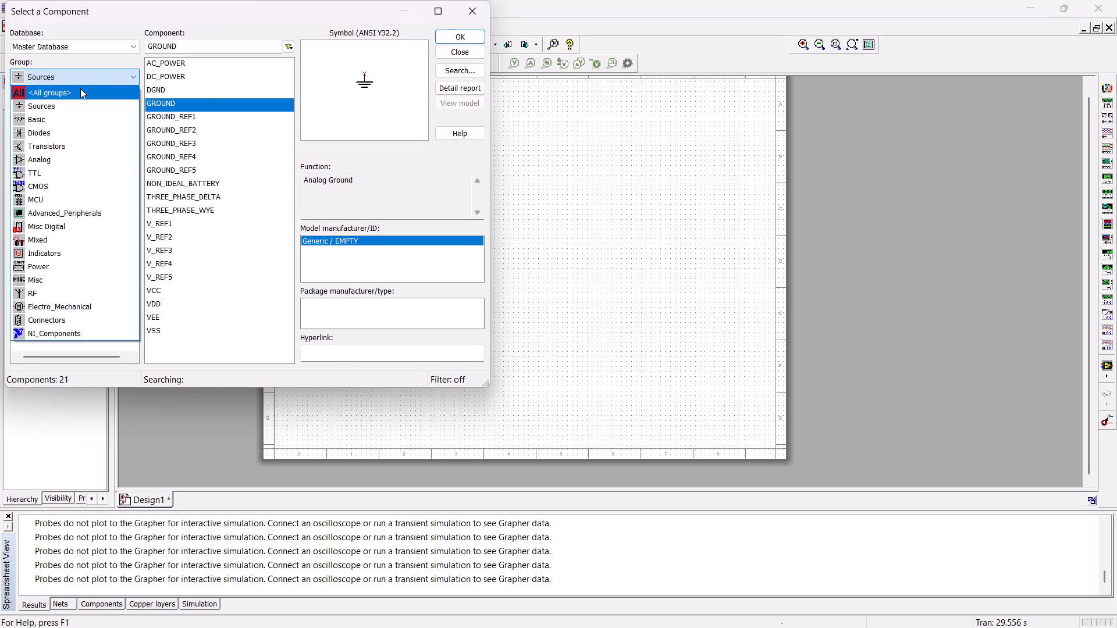
{"action": "left_click", "coordinate": [207, 46]}
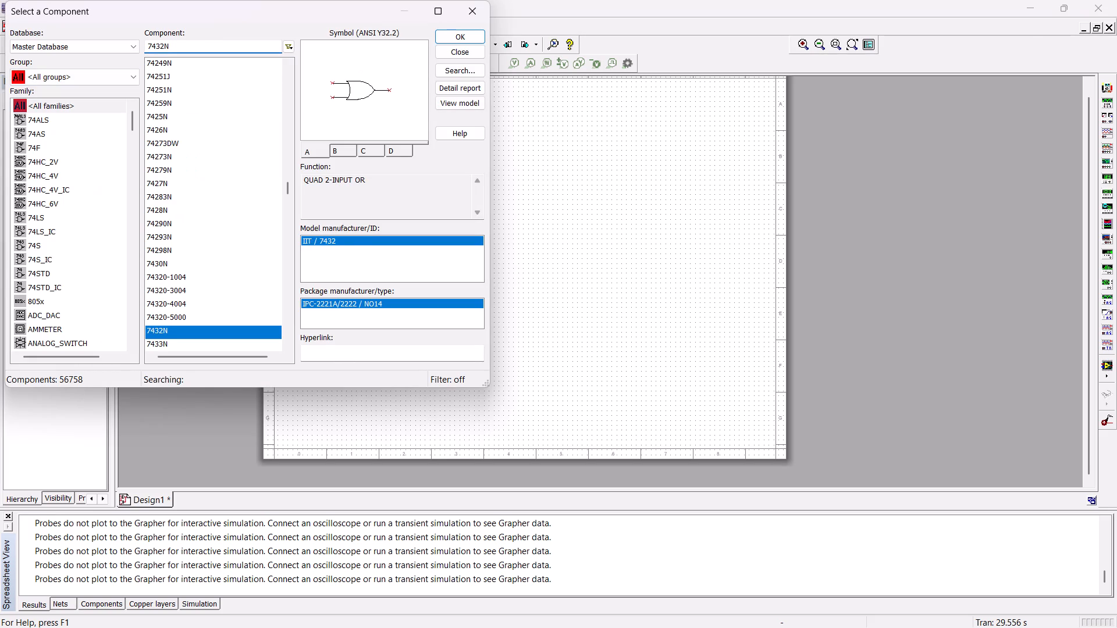
{"action": "key", "text": "Delete"}
{"action": "key", "text": "Delete"}
{"action": "key", "text": "Delete"}
{"action": "key", "text": "Delete"}
{"action": "key", "text": "Delete"}
{"action": "key", "text": "Delete"}
{"action": "key", "text": "Delete"}
{"action": "key", "text": "Delete"}
{"action": "key", "text": "Delete"}
{"action": "key", "text": "Delete"}
{"action": "key", "text": "Delete"}
{"action": "key", "text": "Delete"}
{"action": "key", "text": "Delete"}
{"action": "key", "text": "Delete"}
{"action": "key", "text": "Delete"}
{"action": "key", "text": "Delete"}
{"action": "key", "text": "Delete"}
{"action": "key", "text": "Delete"}
{"action": "key", "text": "Delete"}
{"action": "key", "text": "Delete"}
{"action": "key", "text": "BackSpace"}
{"action": "key", "text": "BackSpace"}
{"action": "key", "text": "BackSpace"}
{"action": "key", "text": "BackSpace"}
{"action": "key", "text": "BackSpace"}
{"action": "key", "text": "BackSpace"}
{"action": "key", "text": "BackSpace"}
{"action": "key", "text": "BackSpace"}
{"action": "key", "text": "BackSpace"}
{"action": "key", "text": "BackSpace"}
{"action": "key", "text": "BackSpace"}
{"action": "key", "text": "BackSpace"}
{"action": "key", "text": "BackSpace"}
{"action": "key", "text": "BackSpace"}
{"action": "key", "text": "BackSpace"}
{"action": "key", "text": "BackSpace"}
{"action": "key", "text": "BackSpace"}
{"action": "key", "text": "BackSpace"}
{"action": "key", "text": "BackSpace"}
{"action": "key", "text": "BackSpace"}
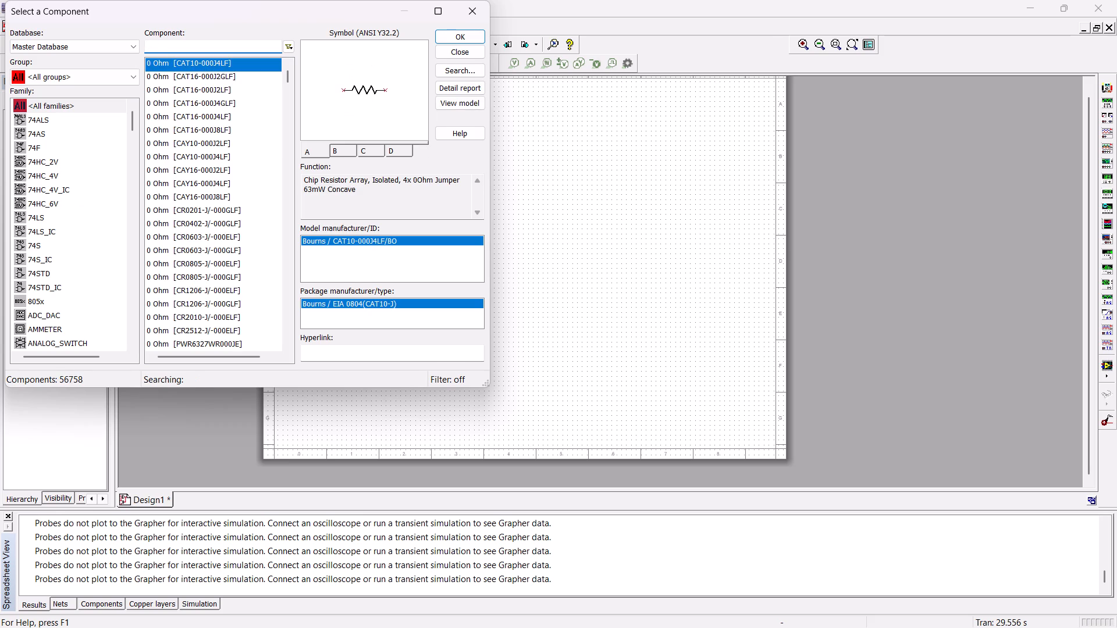
{"action": "type", "text": "inter"}
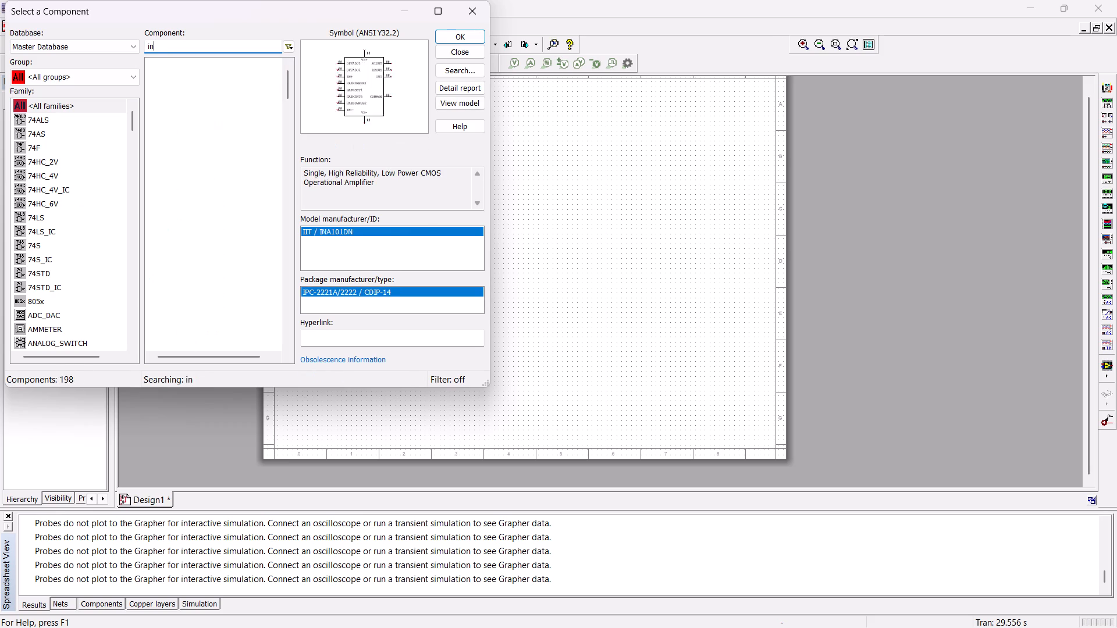
{"action": "left_click", "coordinate": [458, 35]}
{"action": "left_click", "coordinate": [411, 199]}
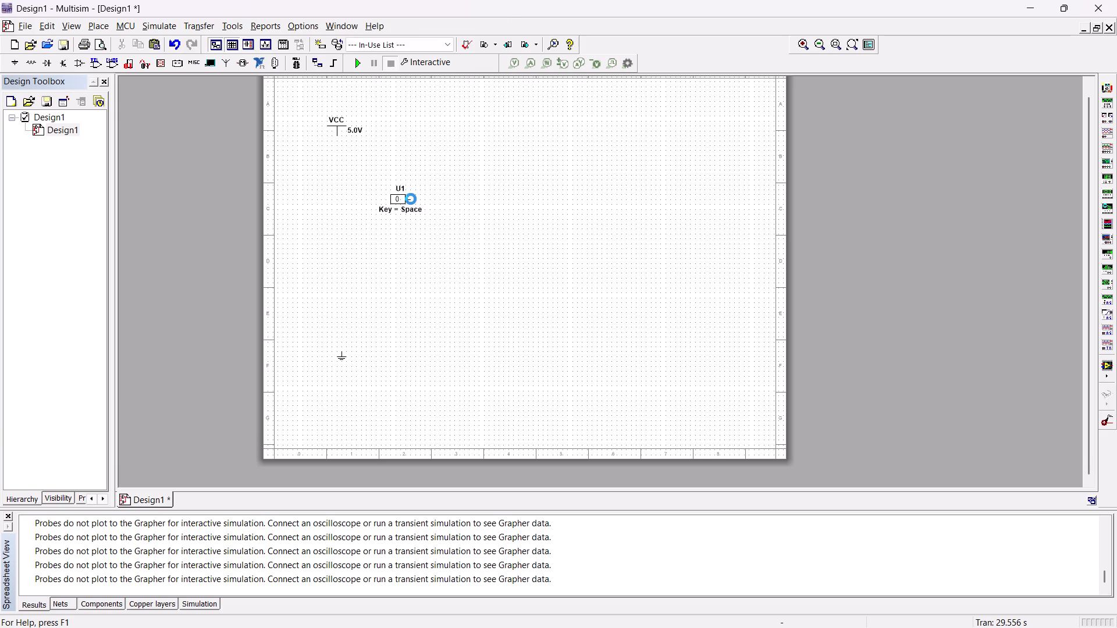
{"action": "left_click", "coordinate": [465, 34]}
{"action": "left_click", "coordinate": [410, 279]}
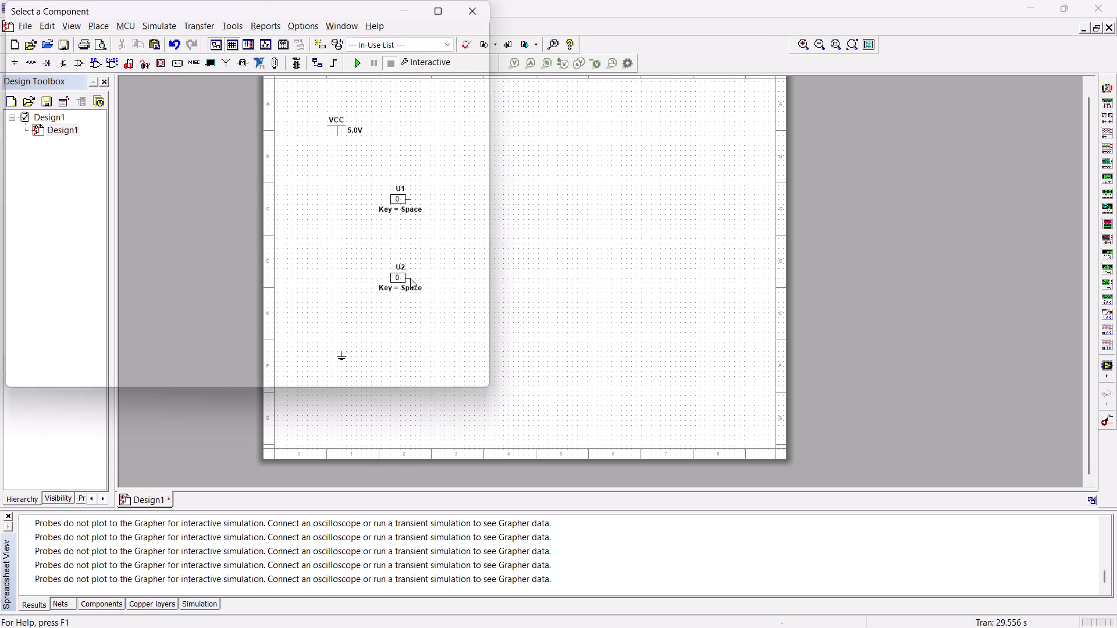
{"action": "left_click", "coordinate": [445, 31]}
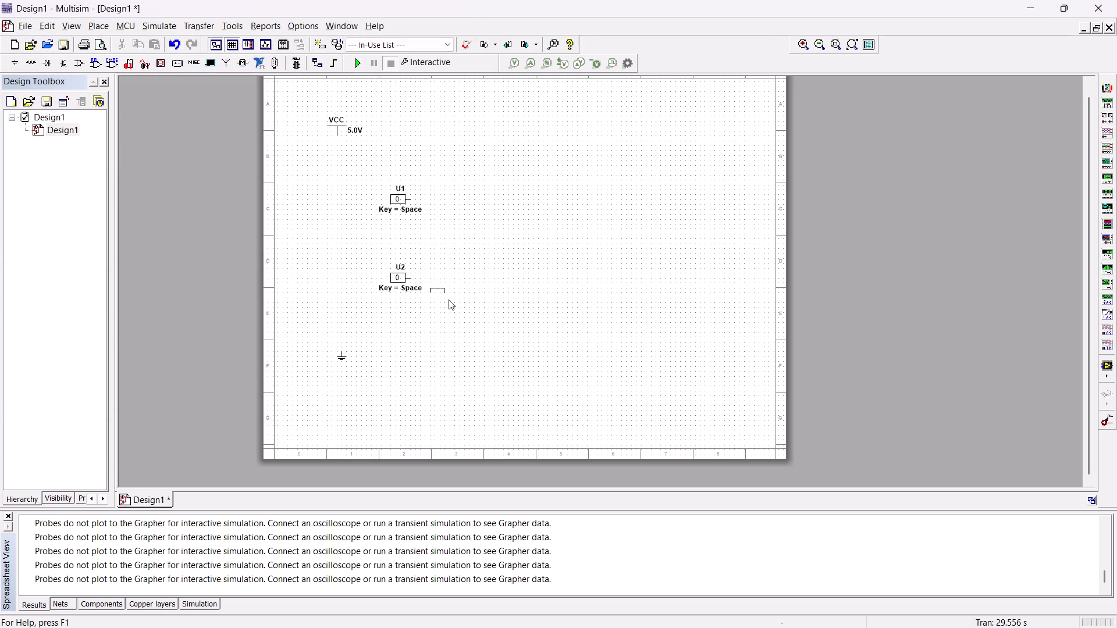
{"action": "left_click", "coordinate": [423, 337]}
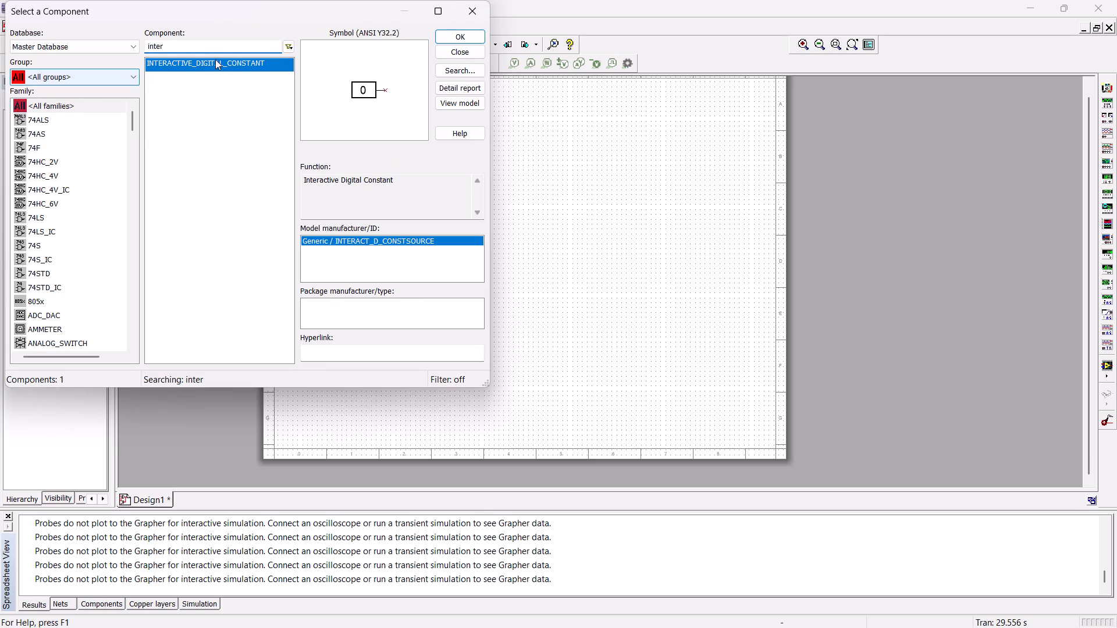
Place section A of a new 7432N OR gate from the TTL group in the lower output area of the sheet.
{"action": "left_click", "coordinate": [108, 78]}
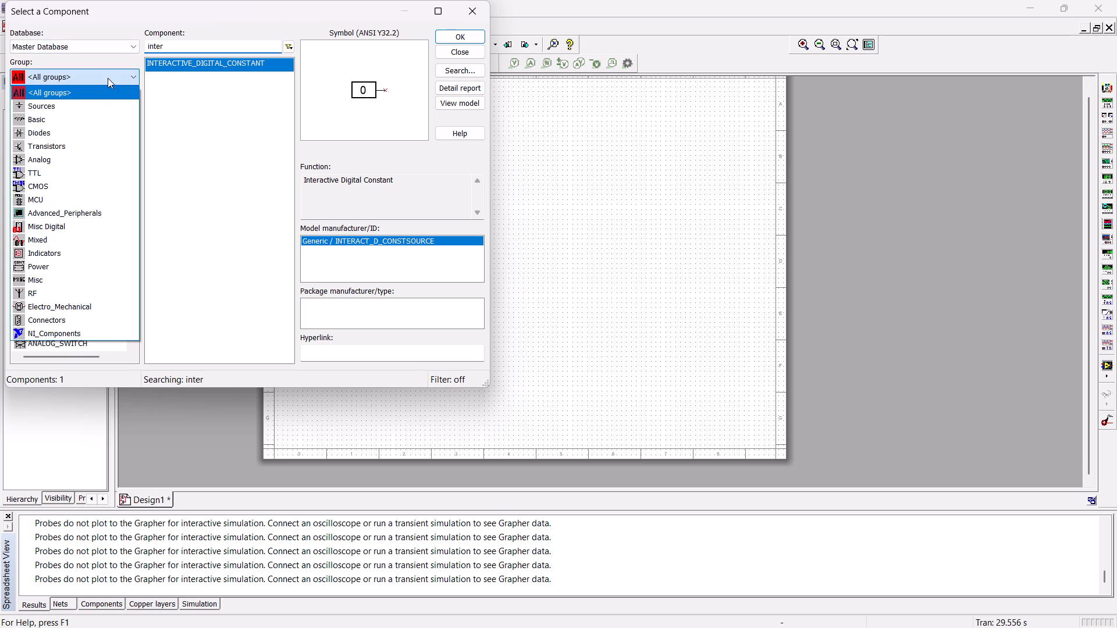
{"action": "left_click", "coordinate": [61, 176]}
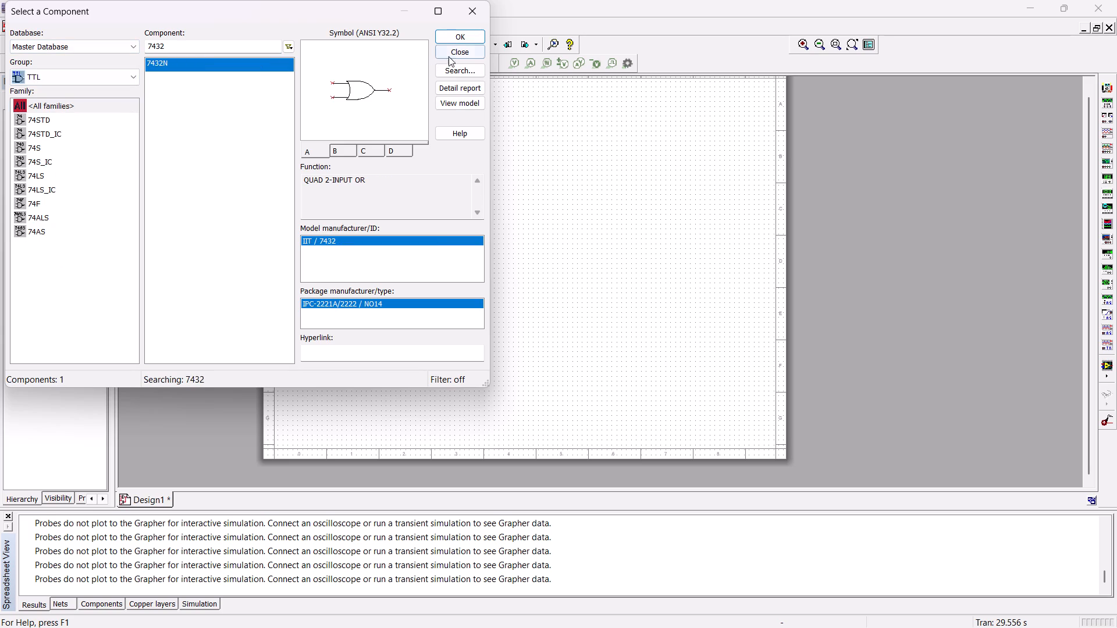
{"action": "left_click", "coordinate": [474, 34]}
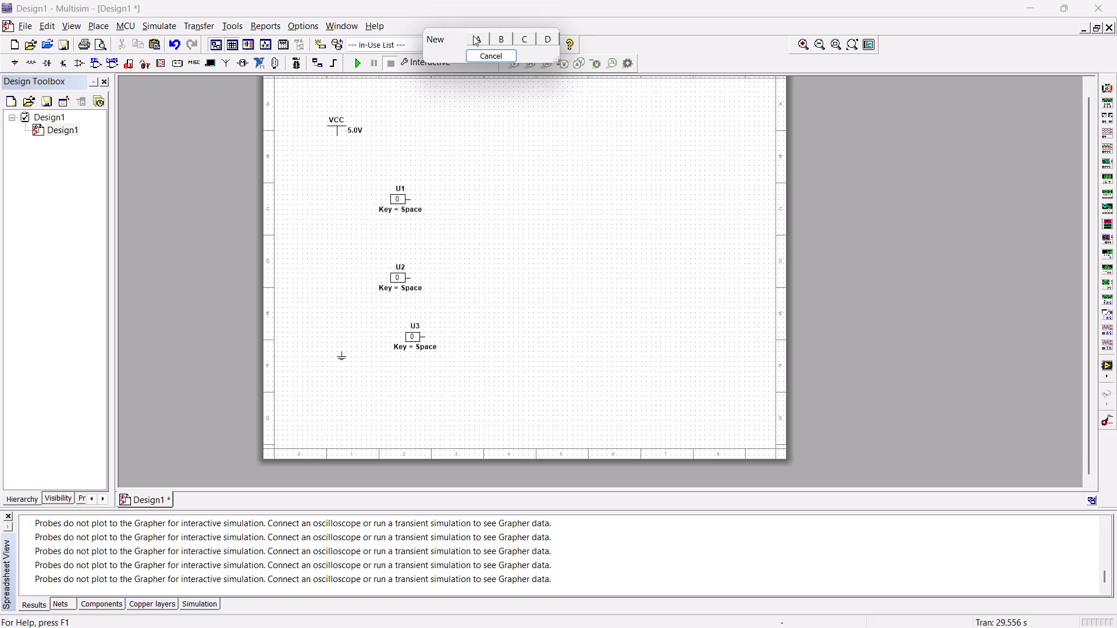
{"action": "left_click", "coordinate": [473, 36]}
{"action": "left_click", "coordinate": [674, 352]}
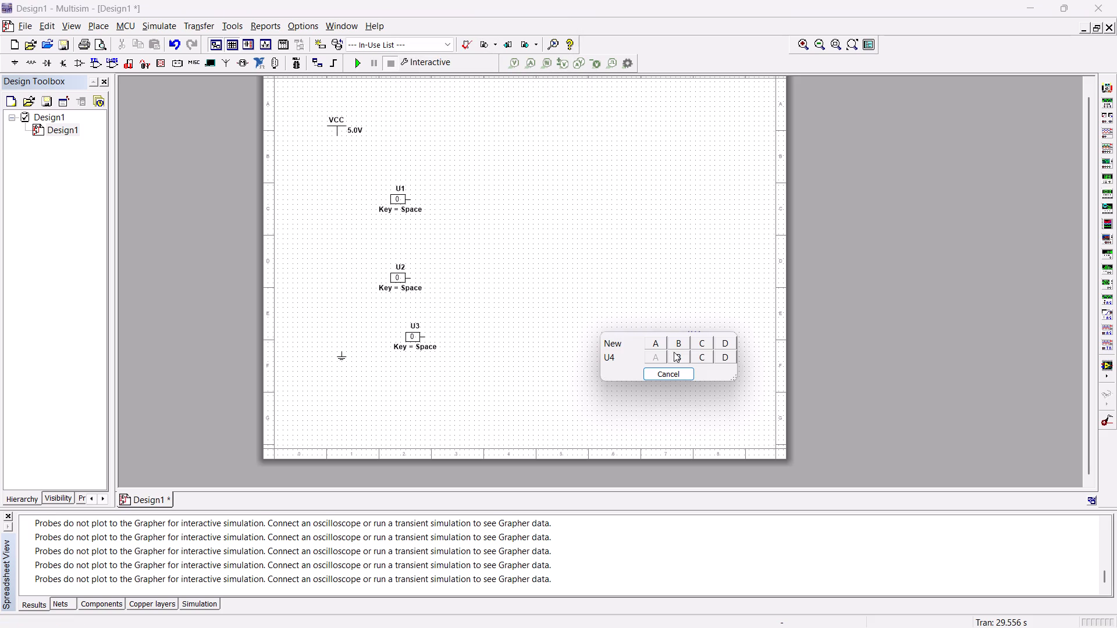
{"action": "left_click", "coordinate": [674, 373]}
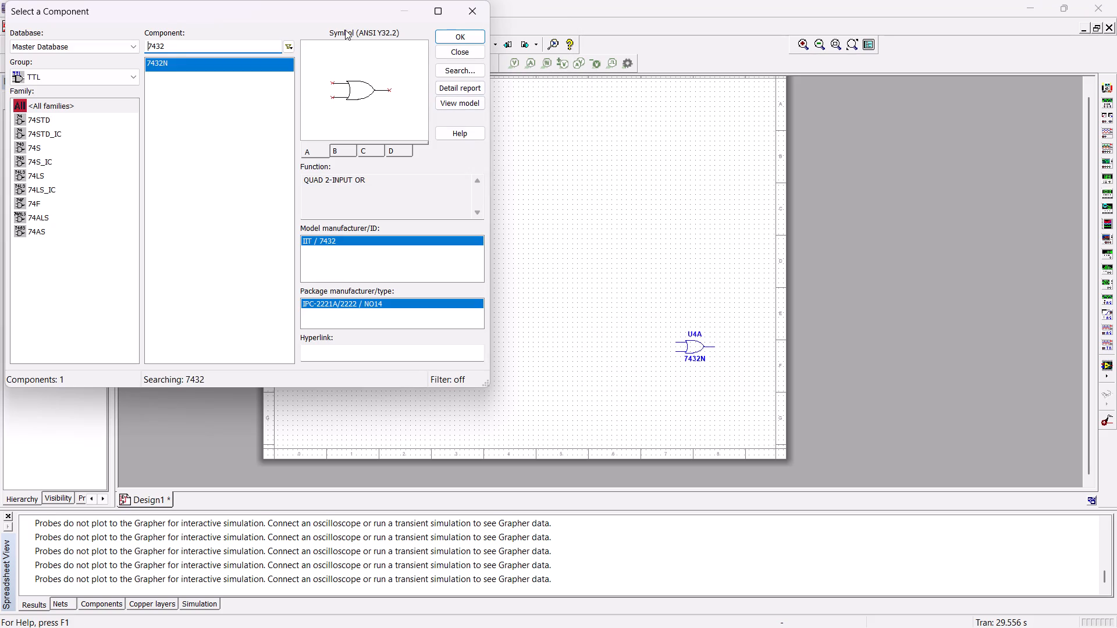
Place sections A and B of a 7408J AND gate in a row between input U3 and the OR gate.
{"action": "left_click", "coordinate": [237, 49]}
{"action": "key", "text": "BackSpace"}
{"action": "key", "text": "BackSpace"}
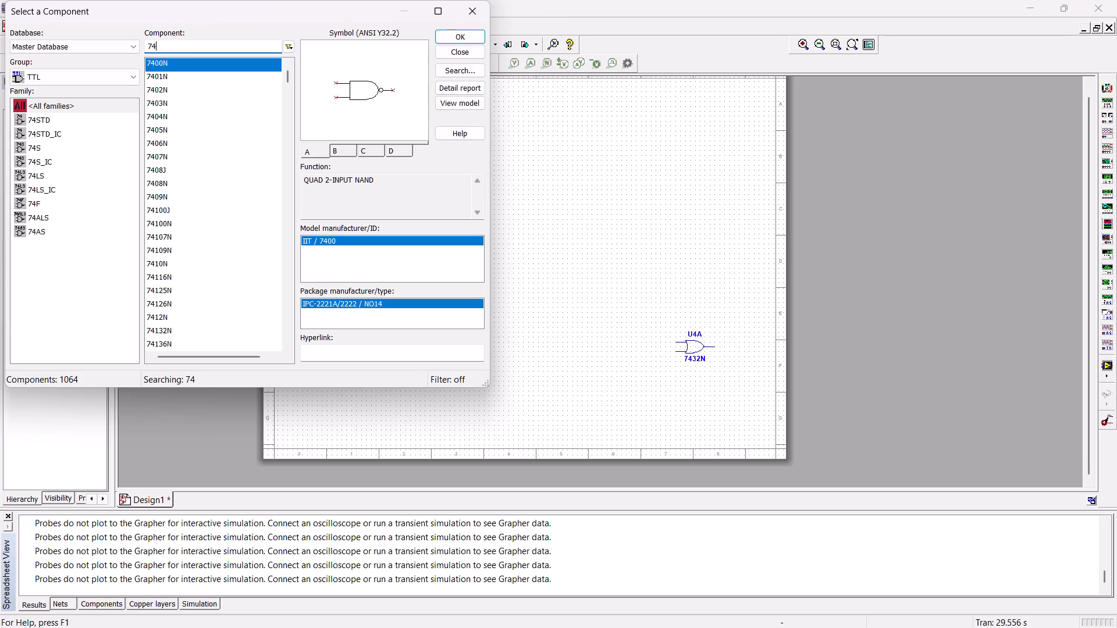
{"action": "type", "text": "08"}
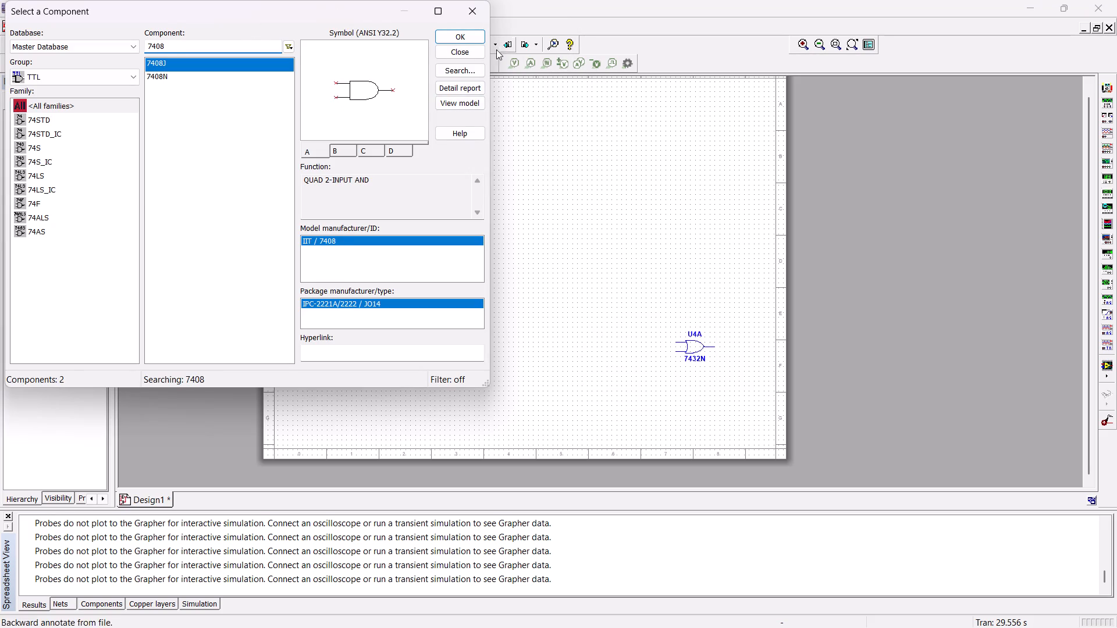
{"action": "left_click", "coordinate": [446, 39]}
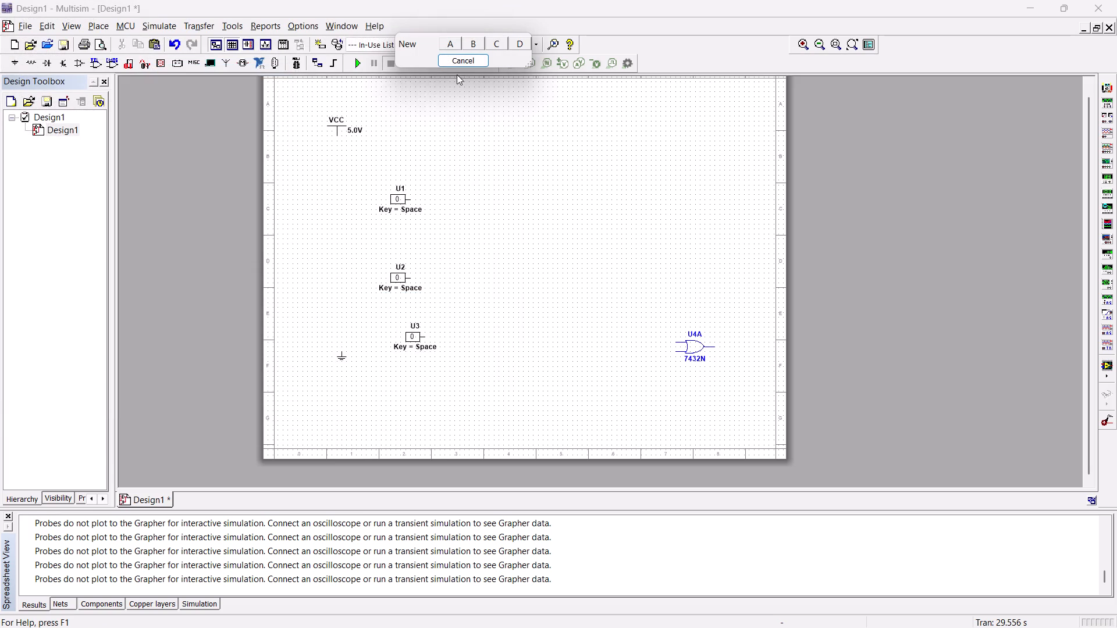
{"action": "left_click", "coordinate": [450, 48]}
{"action": "left_click", "coordinate": [589, 341]}
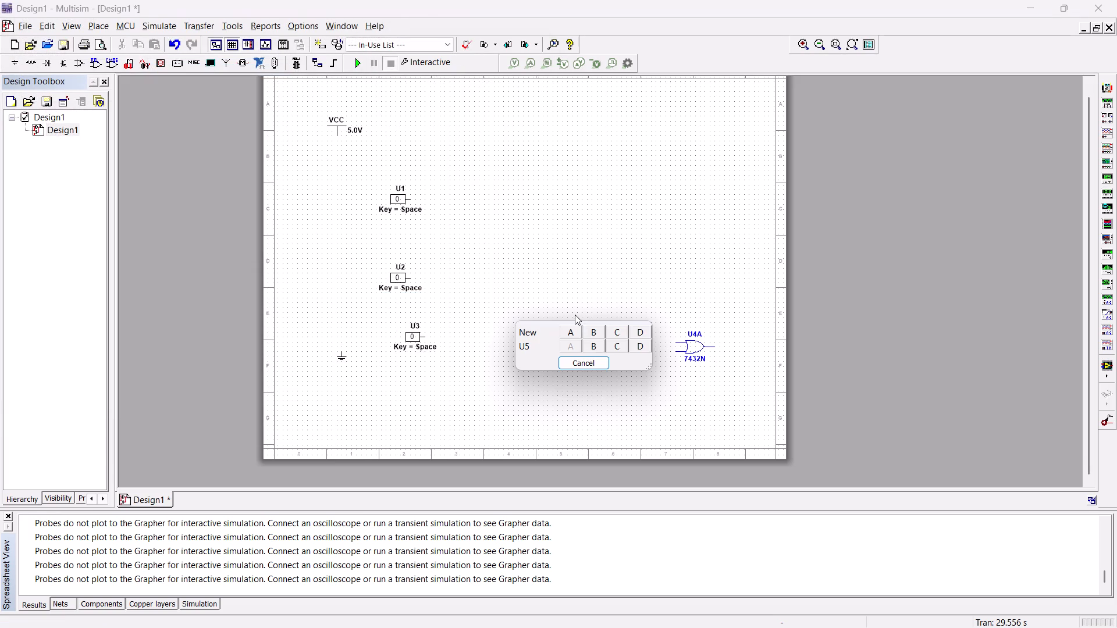
{"action": "left_click", "coordinate": [592, 342]}
{"action": "left_click", "coordinate": [486, 338]}
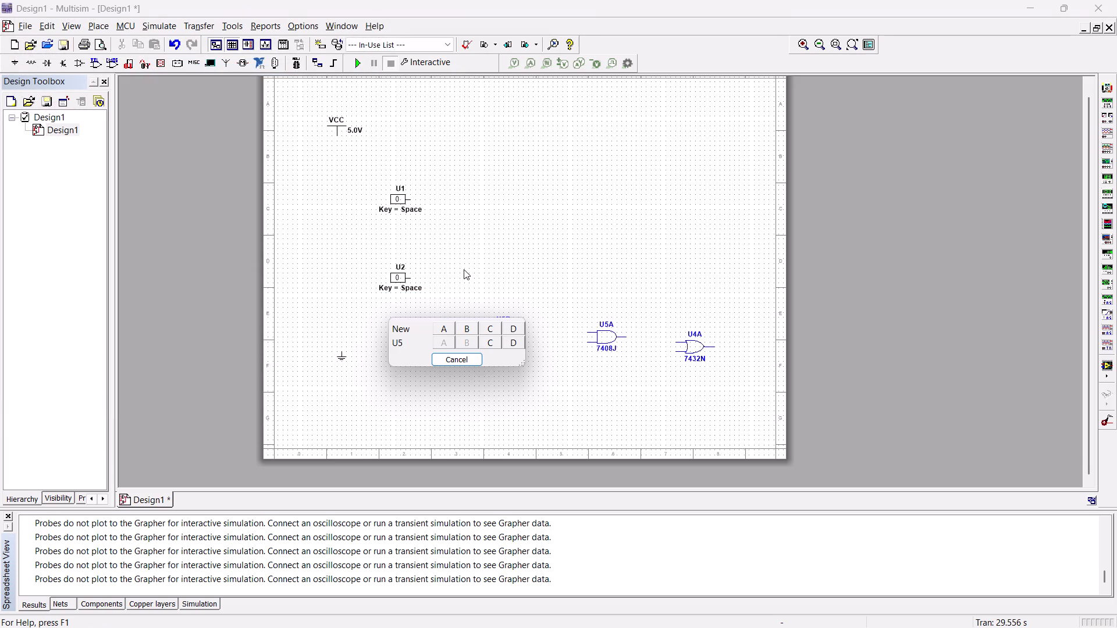
{"action": "left_click", "coordinate": [464, 358]}
Place sections A and C of a 7486N XOR gate side by side above the AND gates.
{"action": "left_click", "coordinate": [233, 48]}
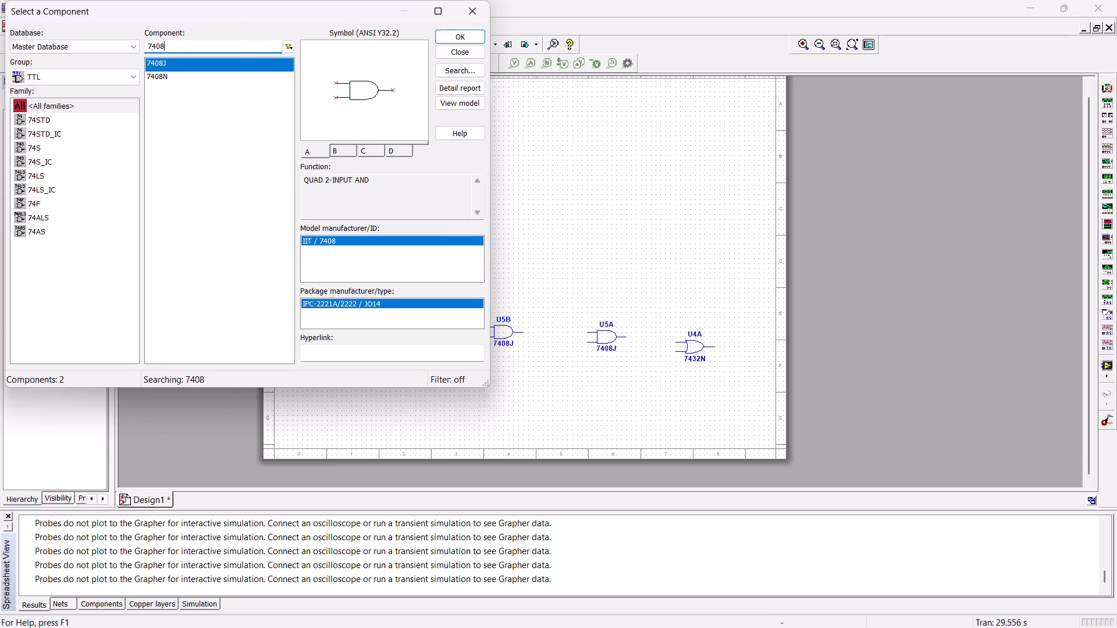
{"action": "key", "text": "BackSpace"}
{"action": "key", "text": "BackSpace"}
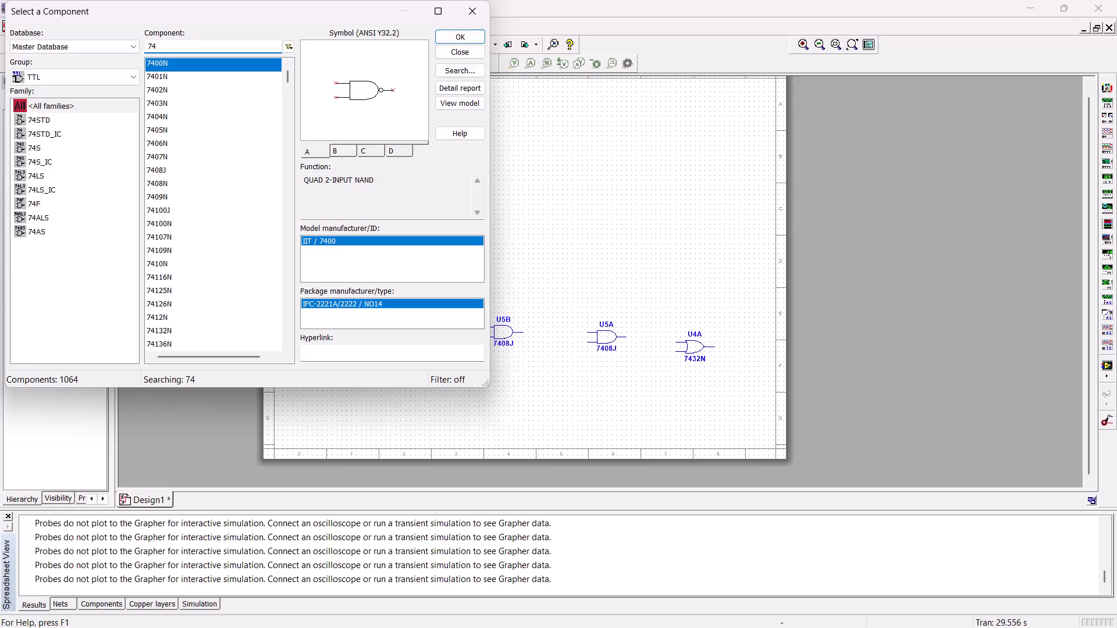
{"action": "type", "text": "86"}
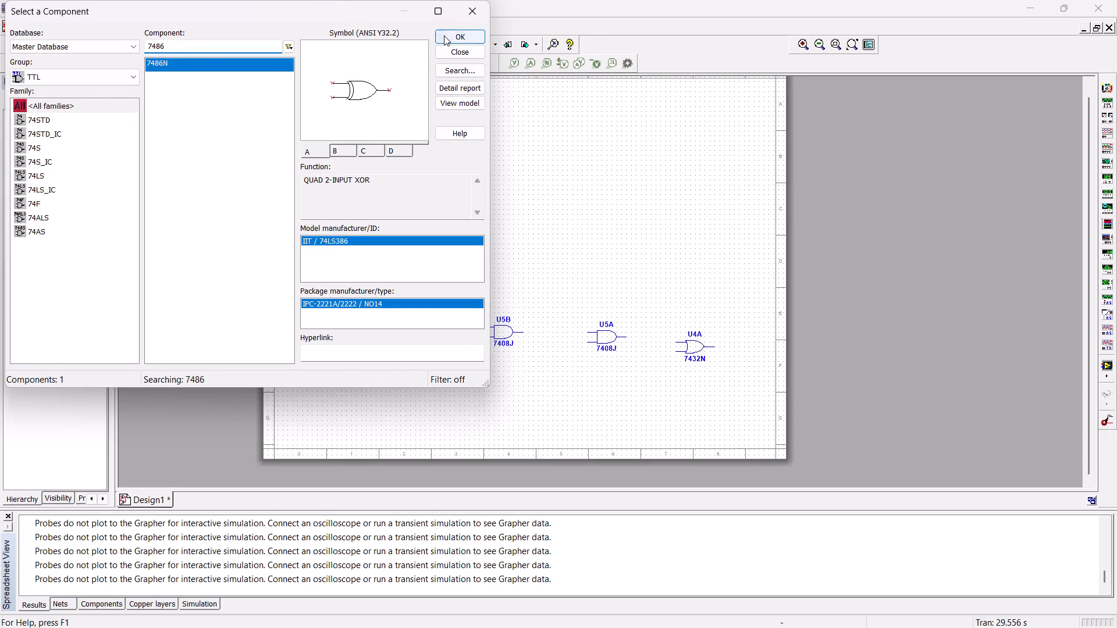
{"action": "left_click", "coordinate": [444, 35]}
{"action": "left_click", "coordinate": [443, 34]}
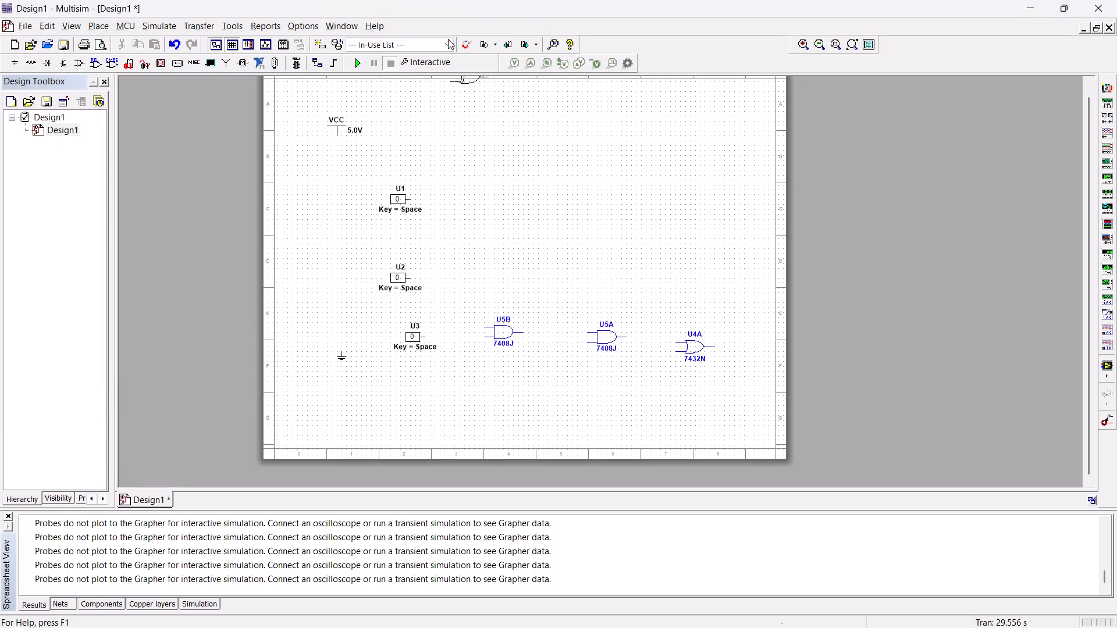
{"action": "left_click", "coordinate": [493, 178]}
{"action": "left_click", "coordinate": [516, 178]}
{"action": "left_click", "coordinate": [609, 188]}
{"action": "left_click", "coordinate": [613, 212]}
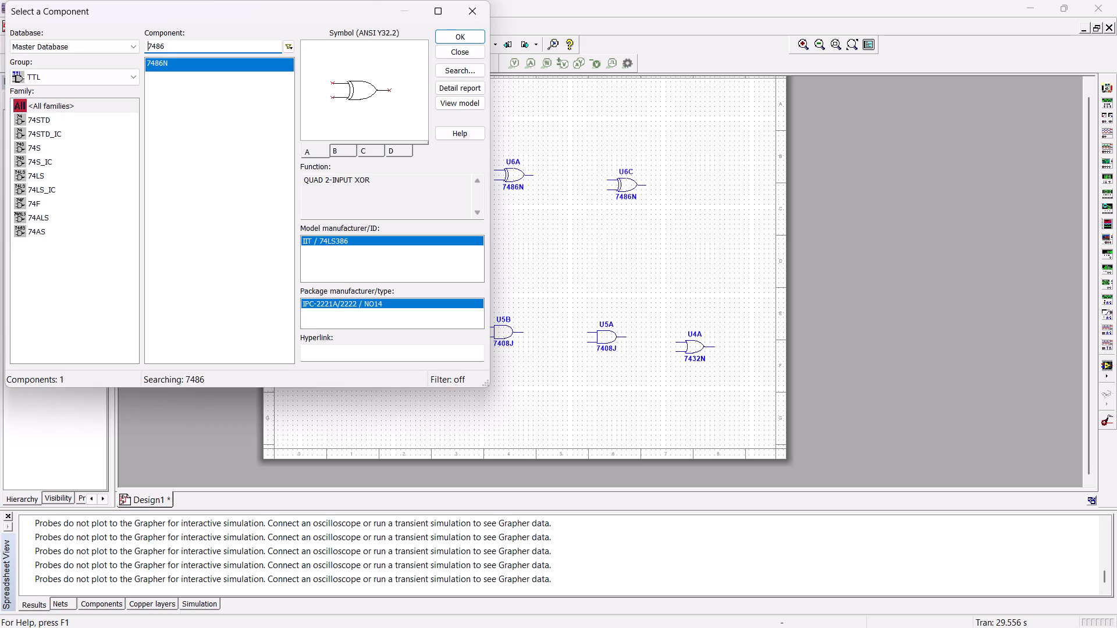
Place two PROBE_DIG_GREEN indicators, one beside XOR gate U6C and one beside OR gate U4A.
{"action": "left_click", "coordinate": [65, 81]}
{"action": "left_click", "coordinate": [69, 252]}
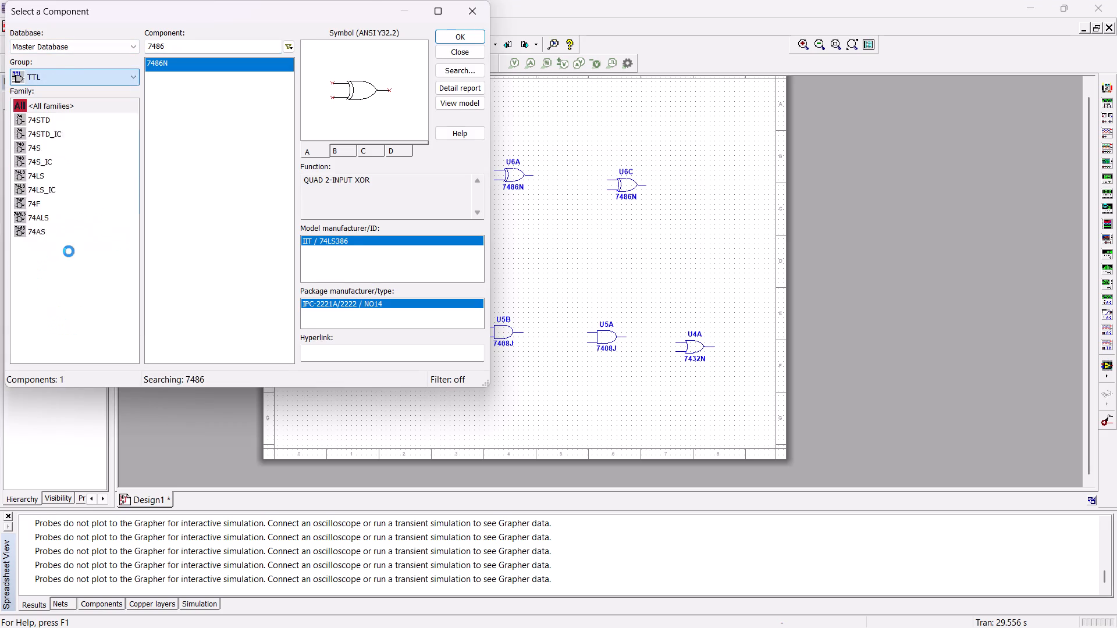
{"action": "left_click", "coordinate": [458, 33]}
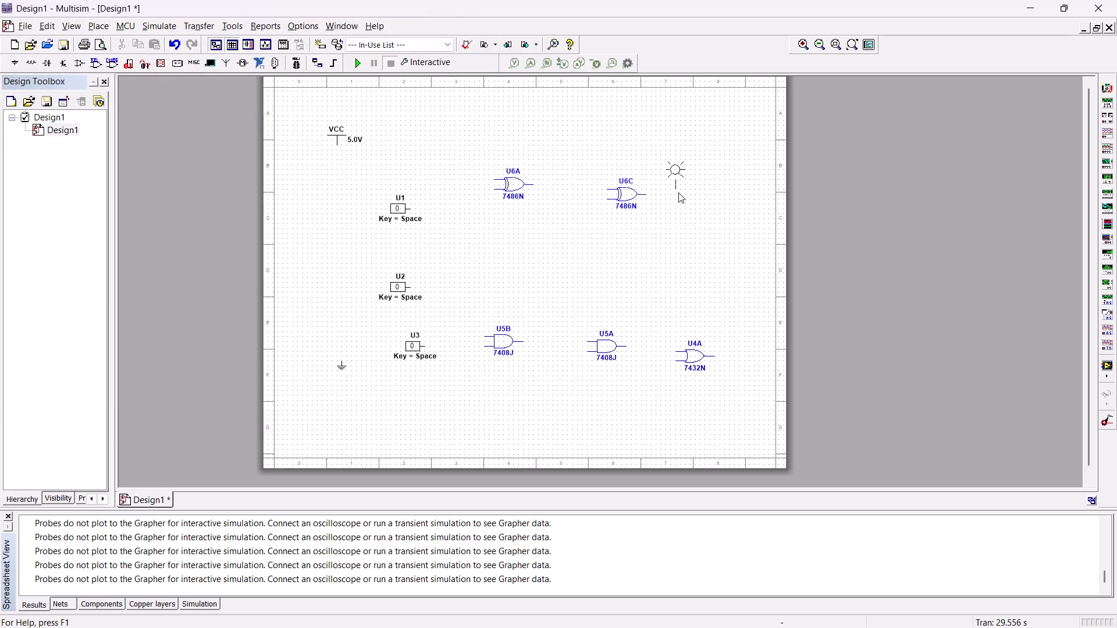
{"action": "left_click", "coordinate": [681, 194]}
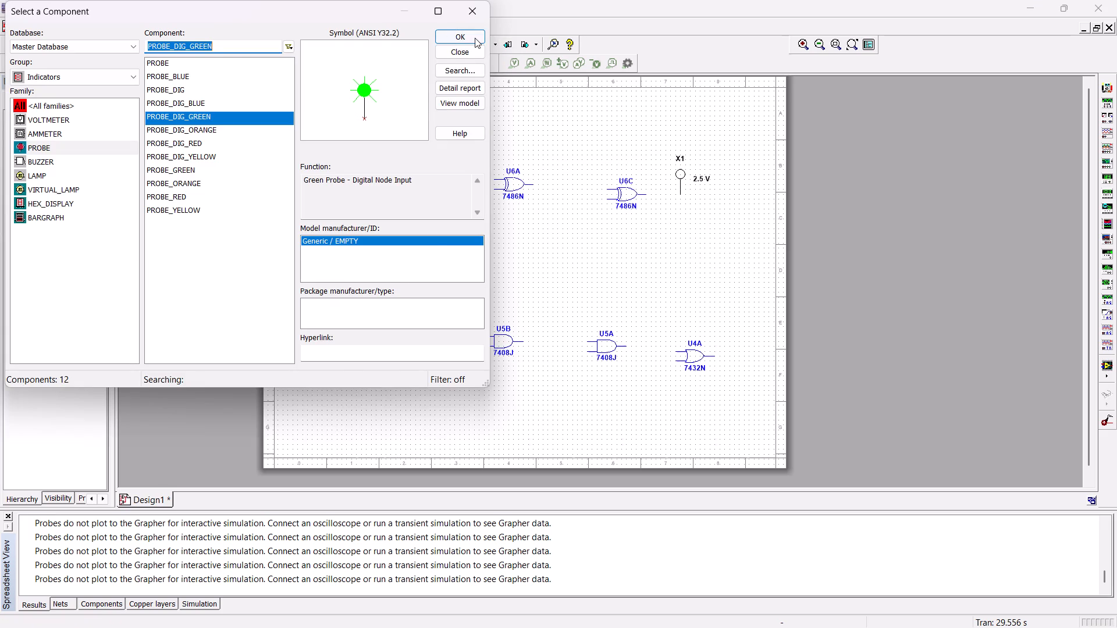
{"action": "left_click", "coordinate": [474, 38]}
{"action": "left_click", "coordinate": [737, 340]}
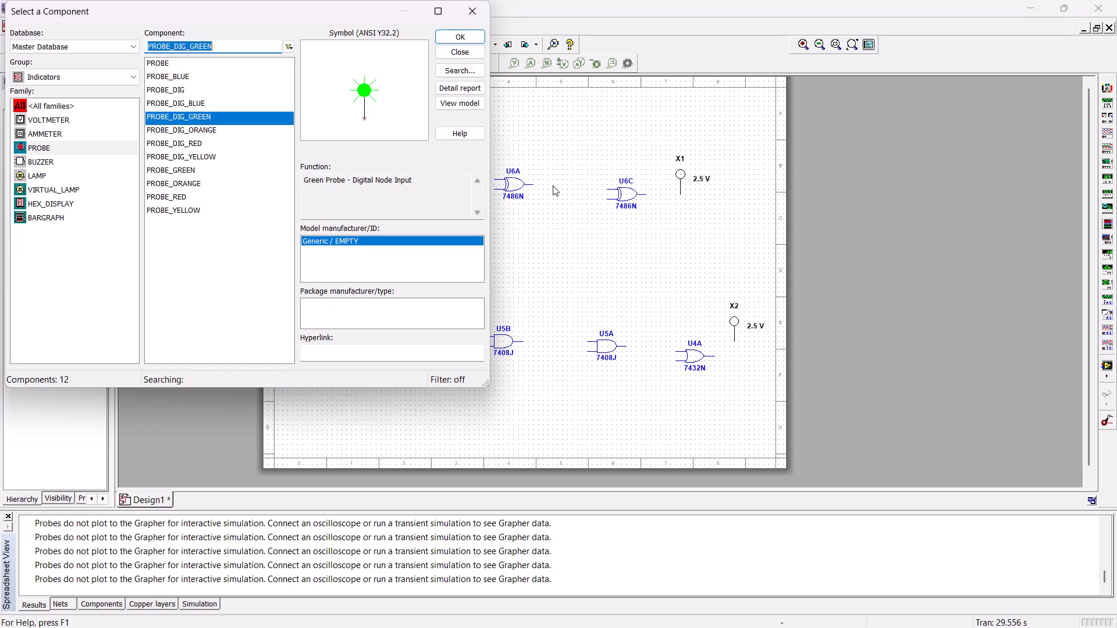
{"action": "left_click", "coordinate": [481, 12]}
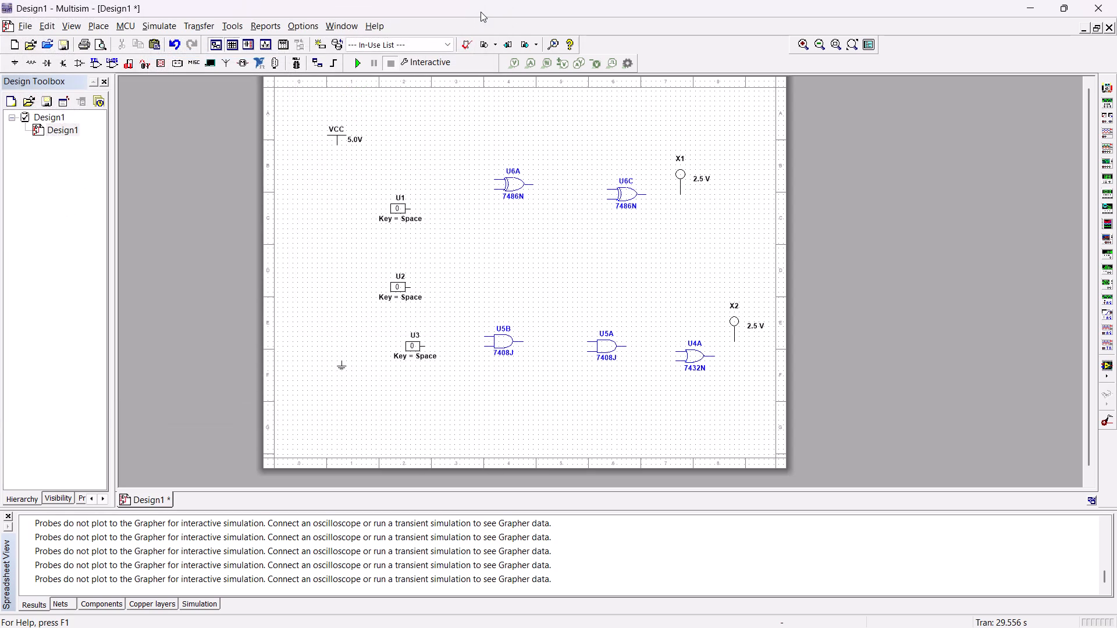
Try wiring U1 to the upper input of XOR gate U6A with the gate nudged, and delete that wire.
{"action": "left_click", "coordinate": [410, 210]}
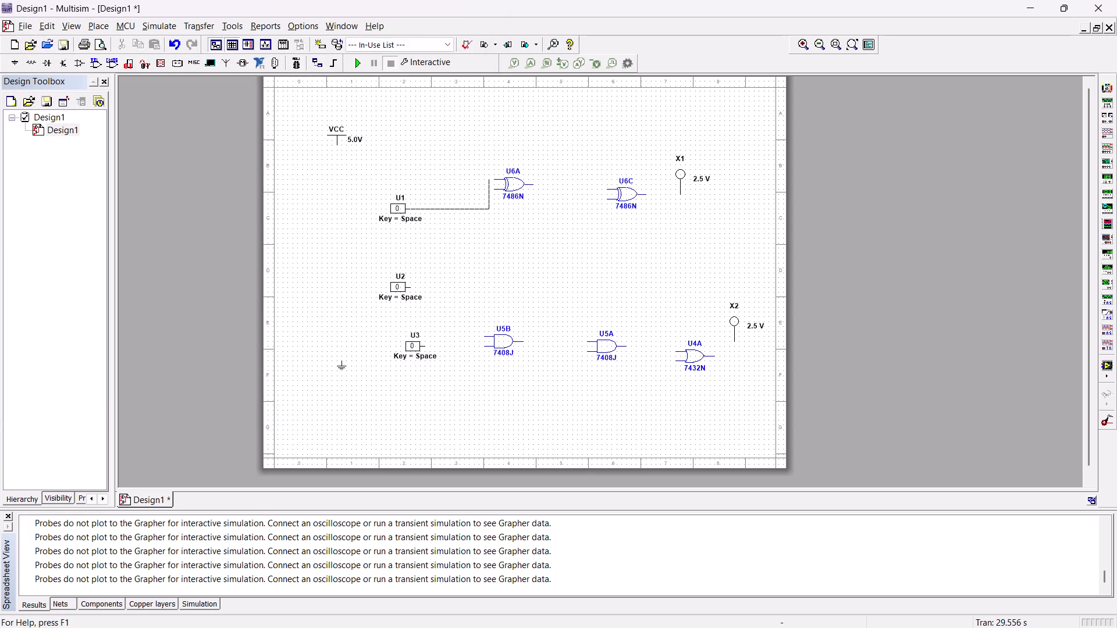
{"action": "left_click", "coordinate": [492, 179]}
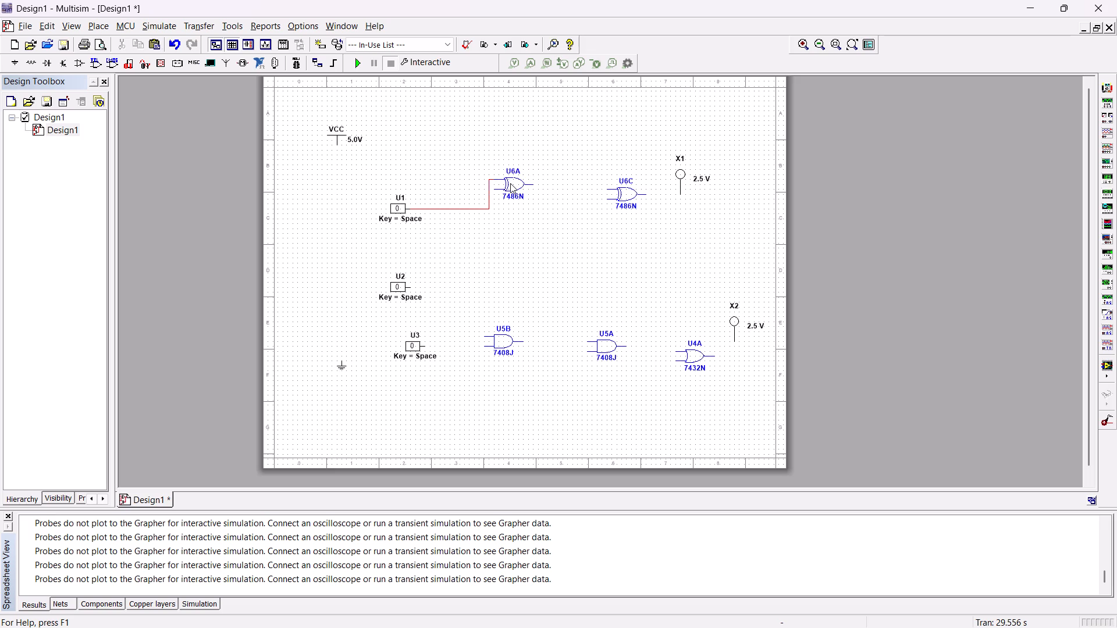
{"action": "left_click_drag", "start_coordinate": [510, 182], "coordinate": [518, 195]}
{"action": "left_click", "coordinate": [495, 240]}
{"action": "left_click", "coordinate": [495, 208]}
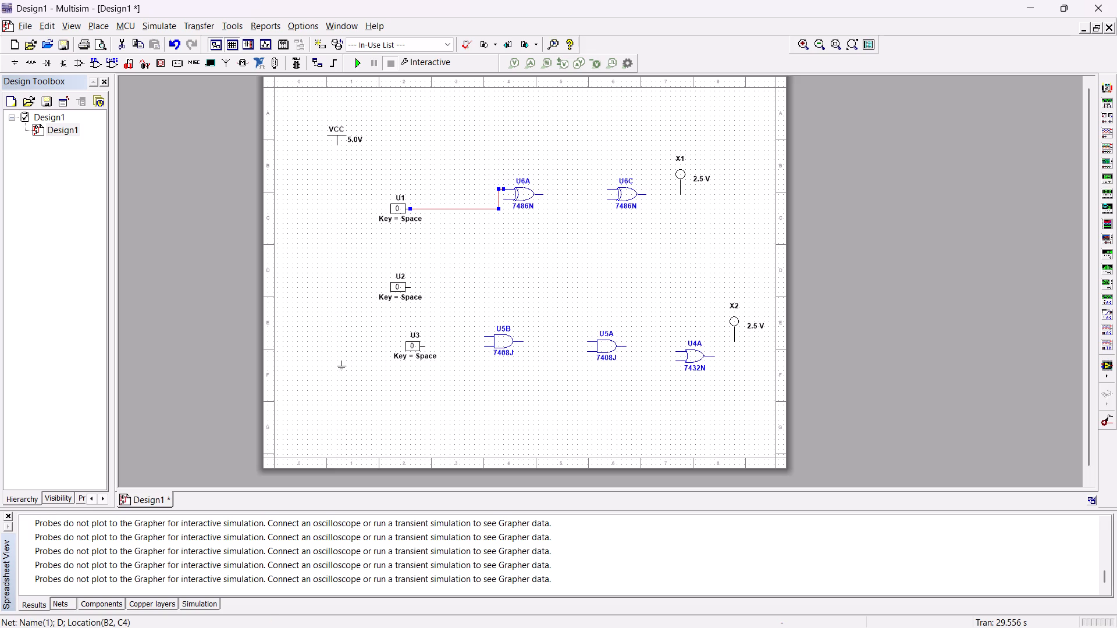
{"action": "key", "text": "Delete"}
Move XOR gate U6A slightly below the level of U1 and wire U1 to its upper input.
{"action": "left_click_drag", "start_coordinate": [521, 194], "coordinate": [533, 228]}
{"action": "left_click_drag", "start_coordinate": [533, 228], "coordinate": [531, 229]}
{"action": "left_click", "coordinate": [463, 219]}
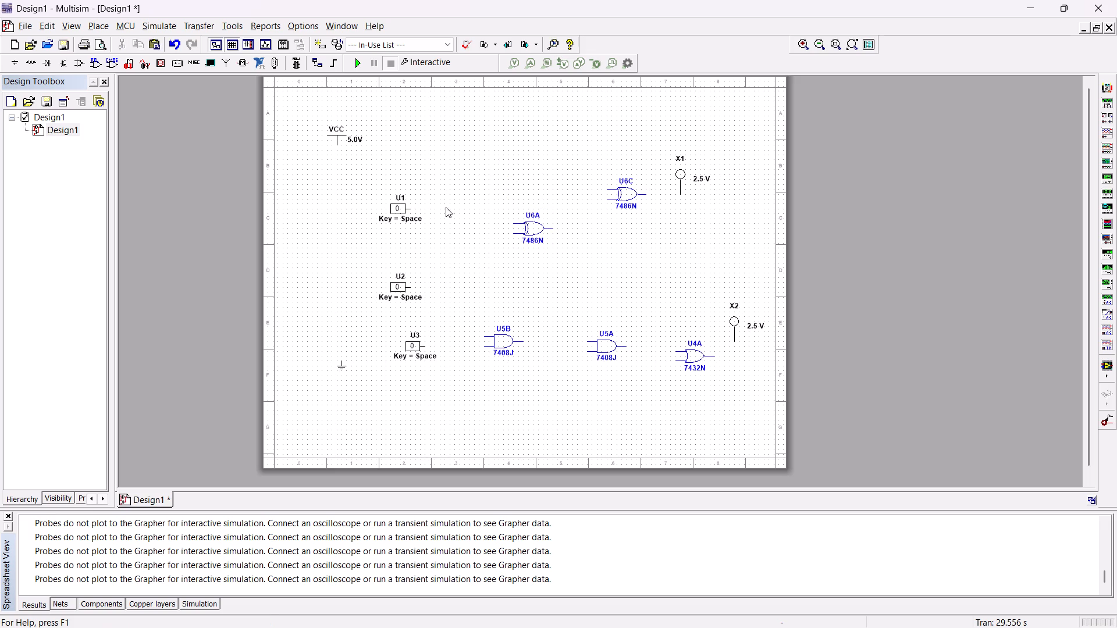
{"action": "left_click", "coordinate": [411, 209]}
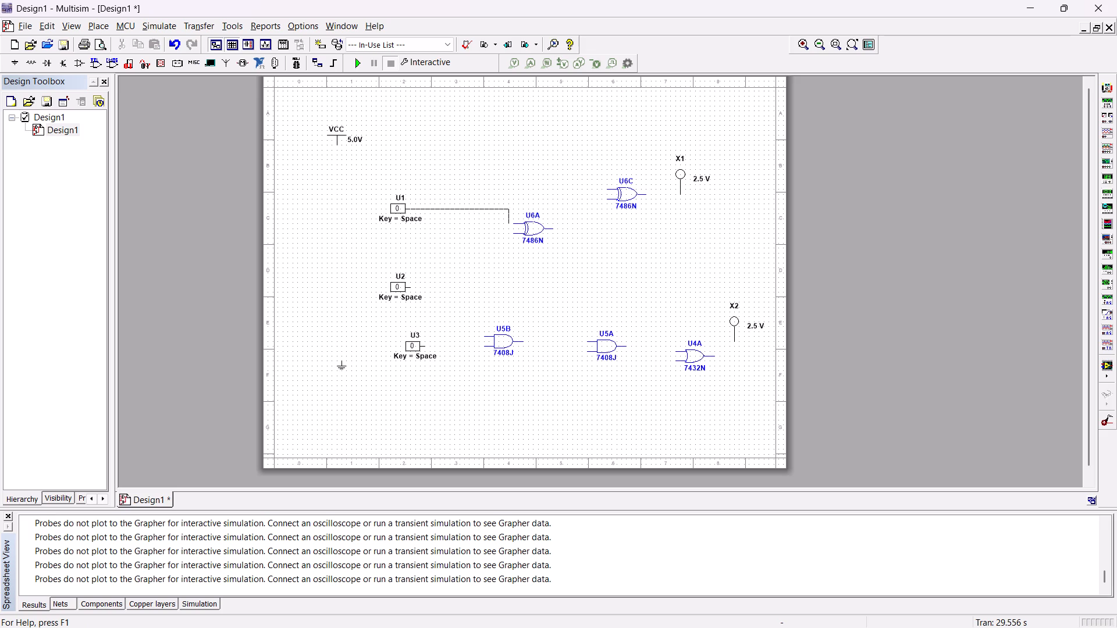
{"action": "left_click", "coordinate": [511, 224]}
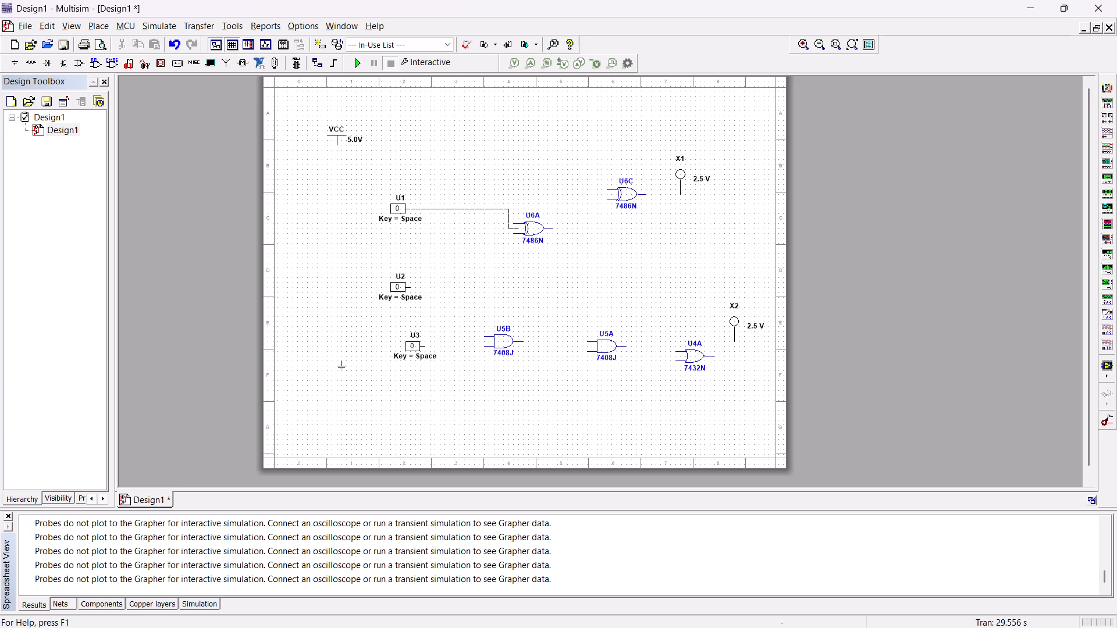
{"action": "left_click", "coordinate": [515, 224]}
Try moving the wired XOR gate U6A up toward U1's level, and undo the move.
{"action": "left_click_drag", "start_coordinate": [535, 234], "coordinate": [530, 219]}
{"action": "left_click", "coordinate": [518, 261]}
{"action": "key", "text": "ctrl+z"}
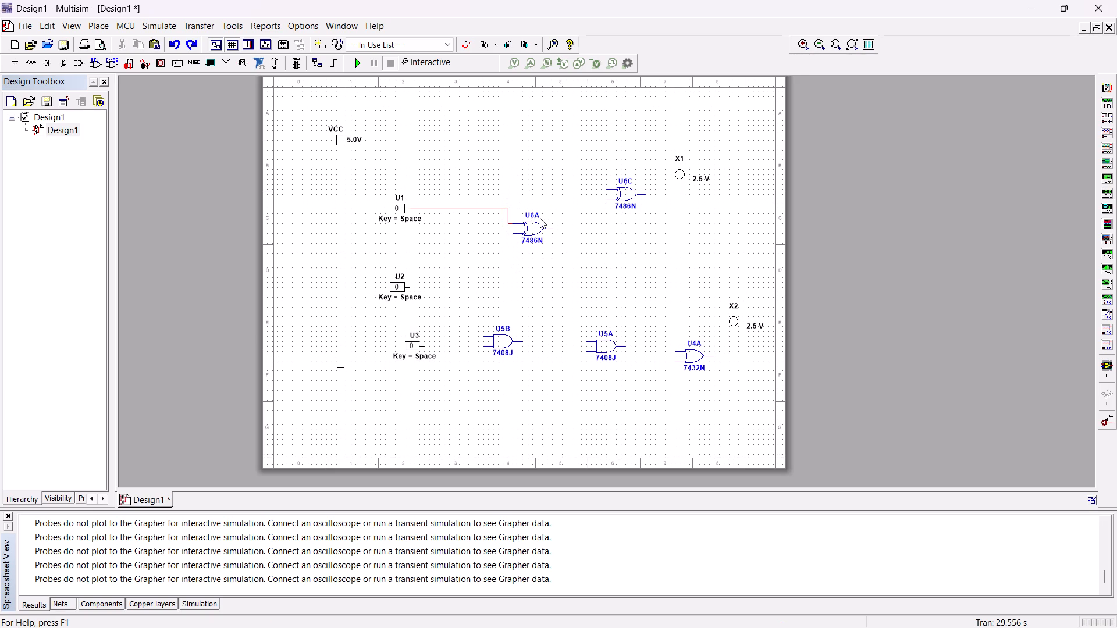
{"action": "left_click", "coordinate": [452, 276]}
Move XOR gate U6C level with U6A and attach probe X1 to U6C's output pin.
{"action": "left_click_drag", "start_coordinate": [628, 195], "coordinate": [650, 230]}
{"action": "left_click_drag", "start_coordinate": [680, 180], "coordinate": [707, 211]}
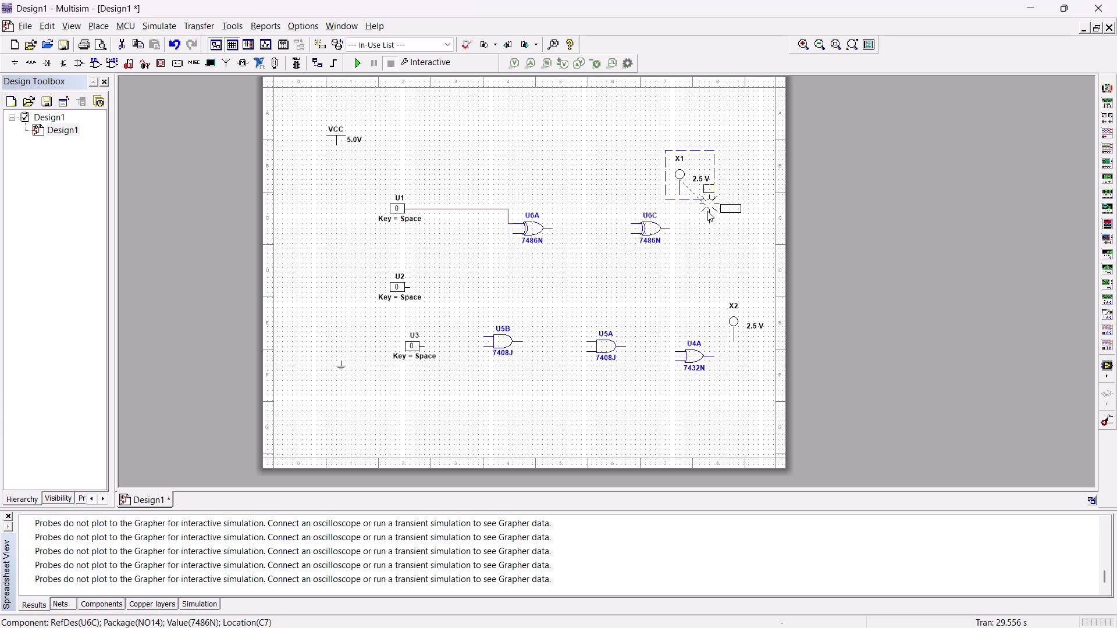
{"action": "left_click_drag", "start_coordinate": [707, 211], "coordinate": [671, 217]}
{"action": "left_click_drag", "start_coordinate": [671, 217], "coordinate": [672, 213]}
{"action": "left_click", "coordinate": [660, 278]}
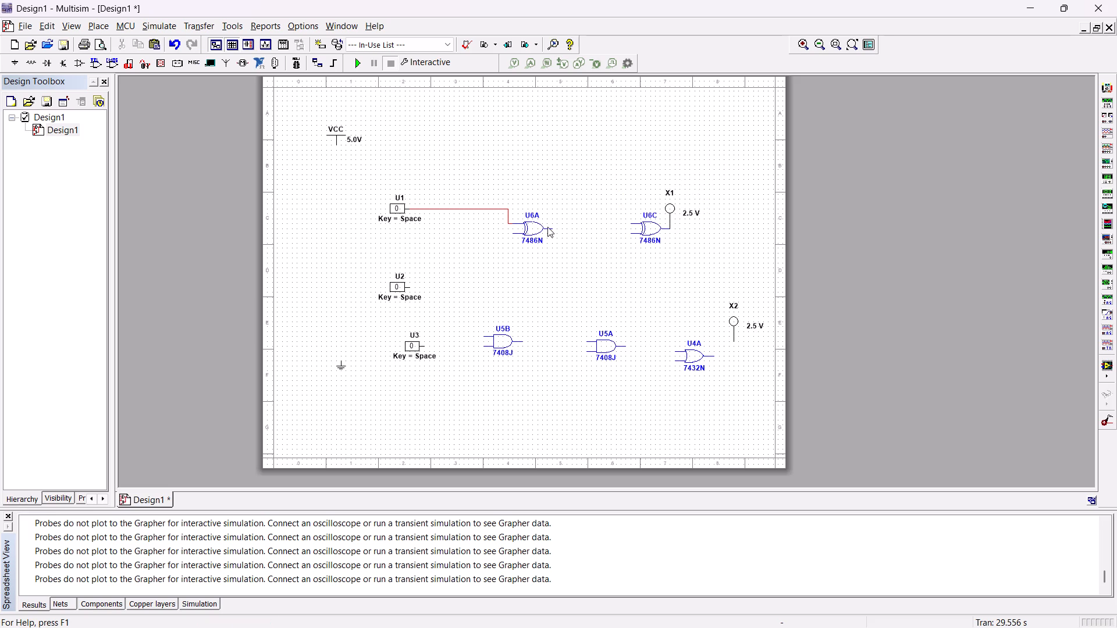
Wire U6A's output to U6C's upper input and U2 to U6A's lower input.
{"action": "left_click", "coordinate": [551, 229]}
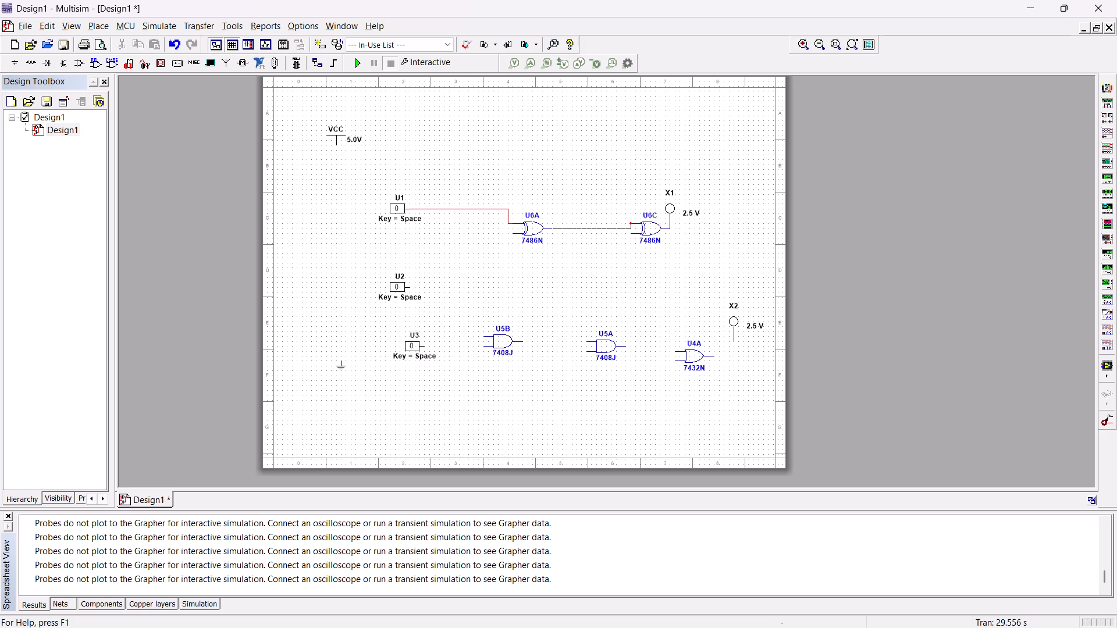
{"action": "left_click", "coordinate": [629, 224]}
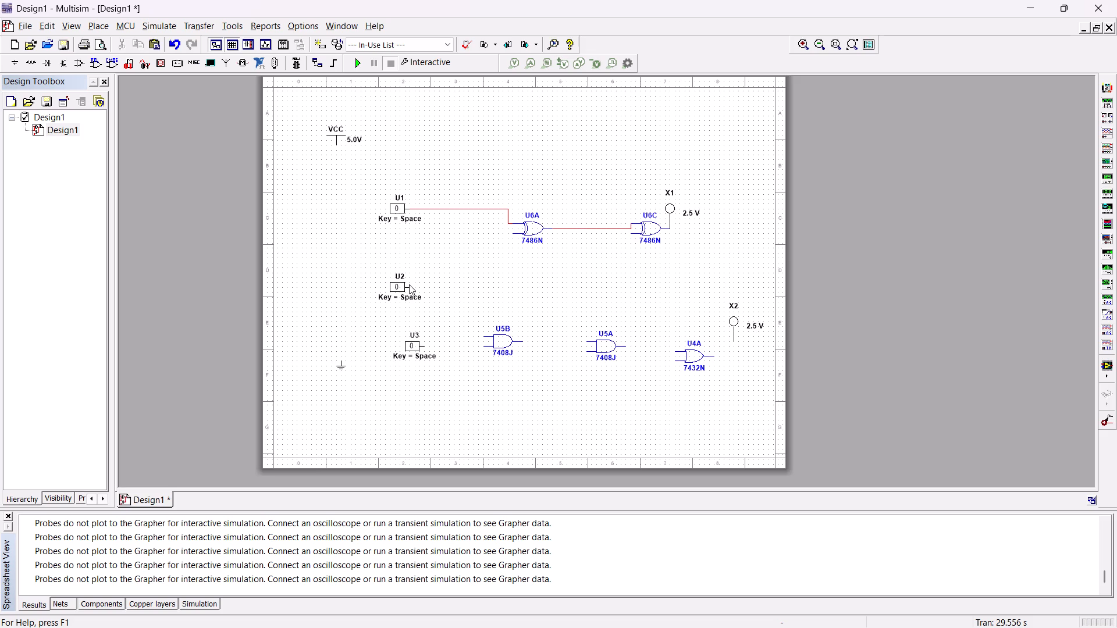
{"action": "left_click", "coordinate": [408, 286]}
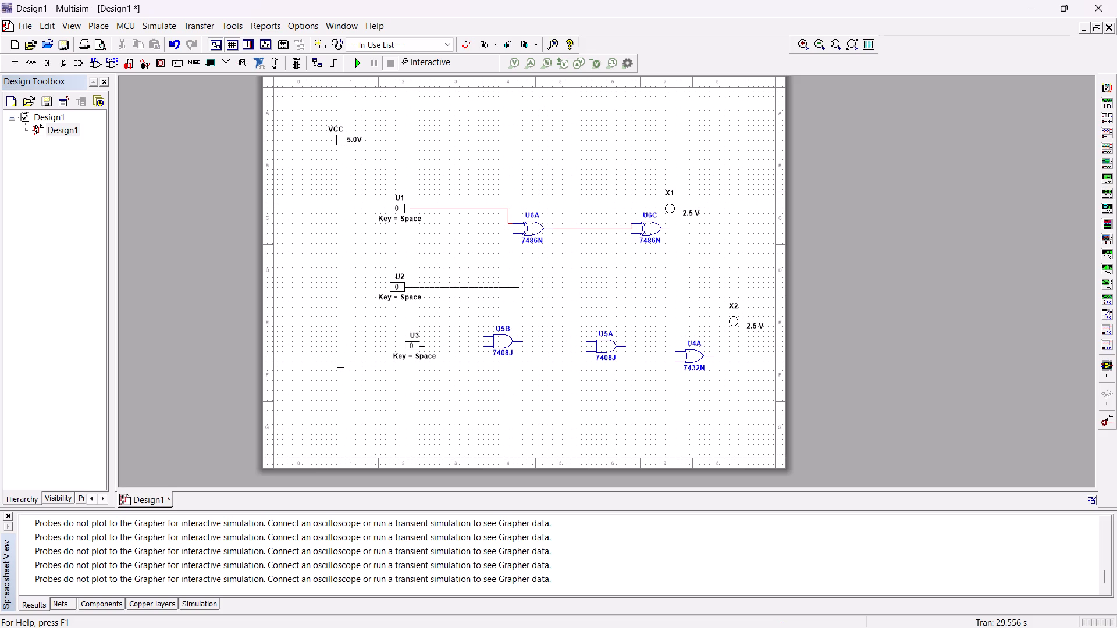
{"action": "left_click", "coordinate": [511, 235]}
Move AND gate U5B directly beneath XOR gate U6A.
{"action": "left_click_drag", "start_coordinate": [502, 343], "coordinate": [534, 314]}
{"action": "left_click", "coordinate": [482, 395]}
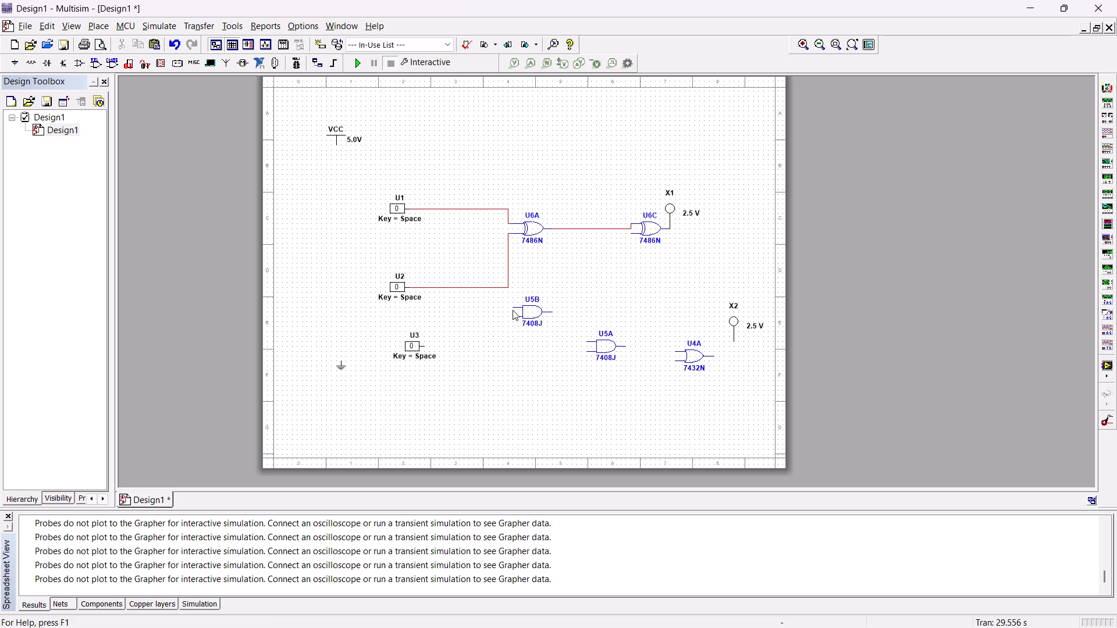
Wire AND gate U5B's upper input to U1's wire and its lower input to U2's wire.
{"action": "left_click", "coordinate": [513, 308]}
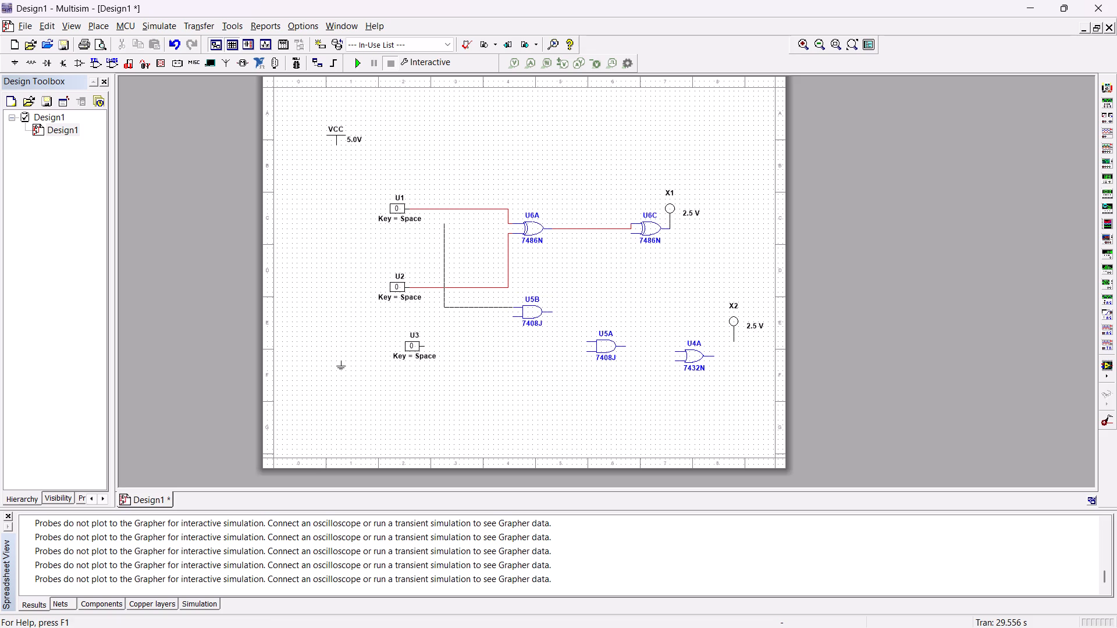
{"action": "left_click", "coordinate": [456, 210]}
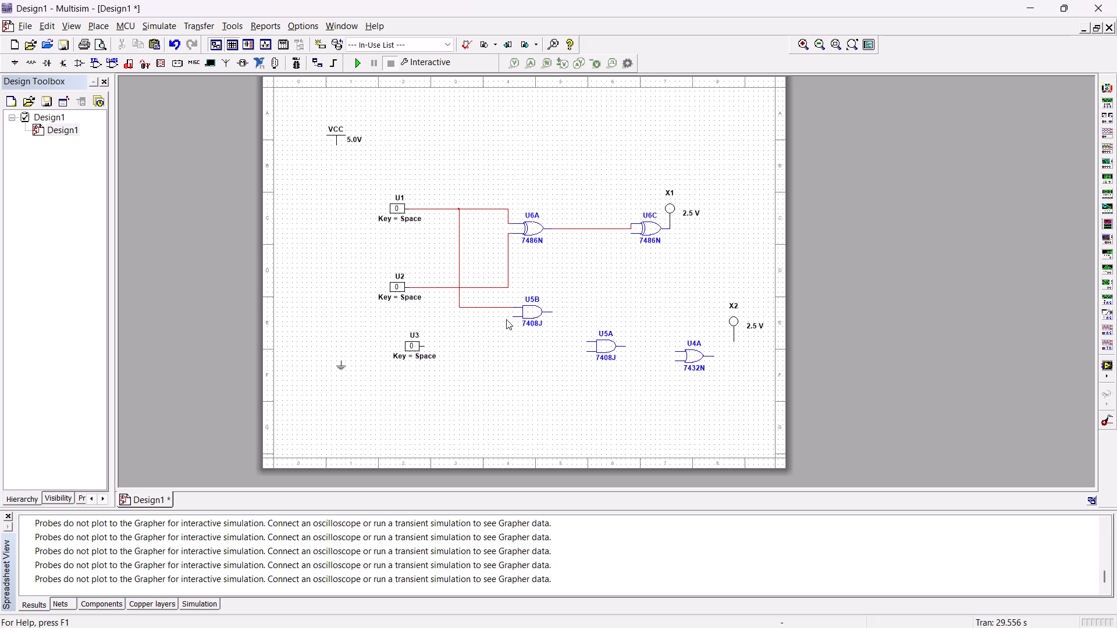
{"action": "left_click", "coordinate": [513, 316]}
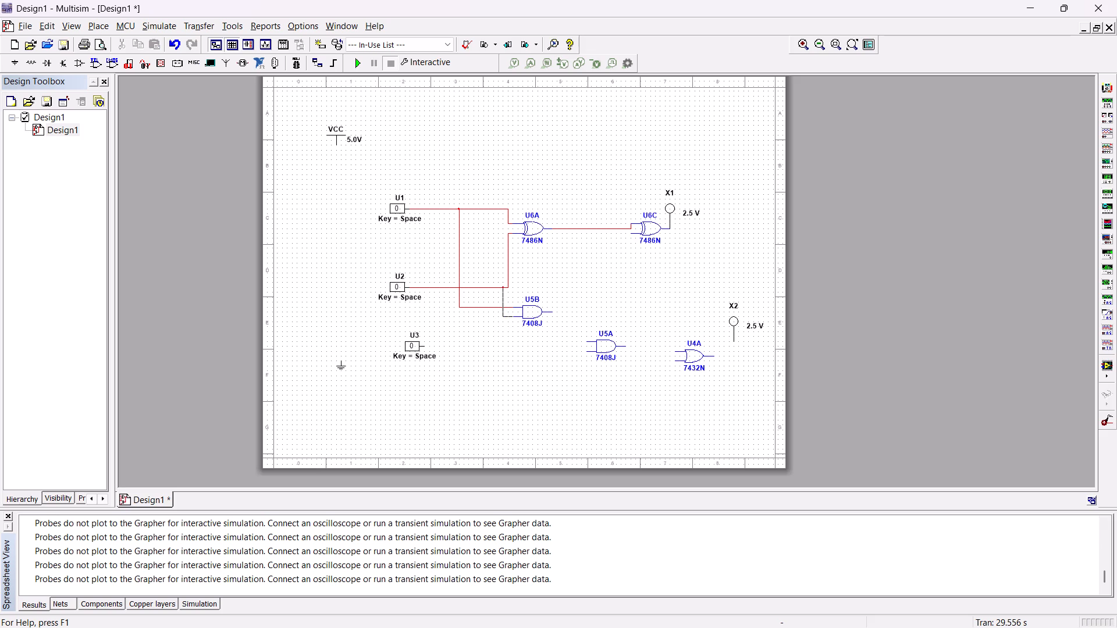
{"action": "left_click", "coordinate": [501, 288]}
{"action": "left_click", "coordinate": [485, 356]}
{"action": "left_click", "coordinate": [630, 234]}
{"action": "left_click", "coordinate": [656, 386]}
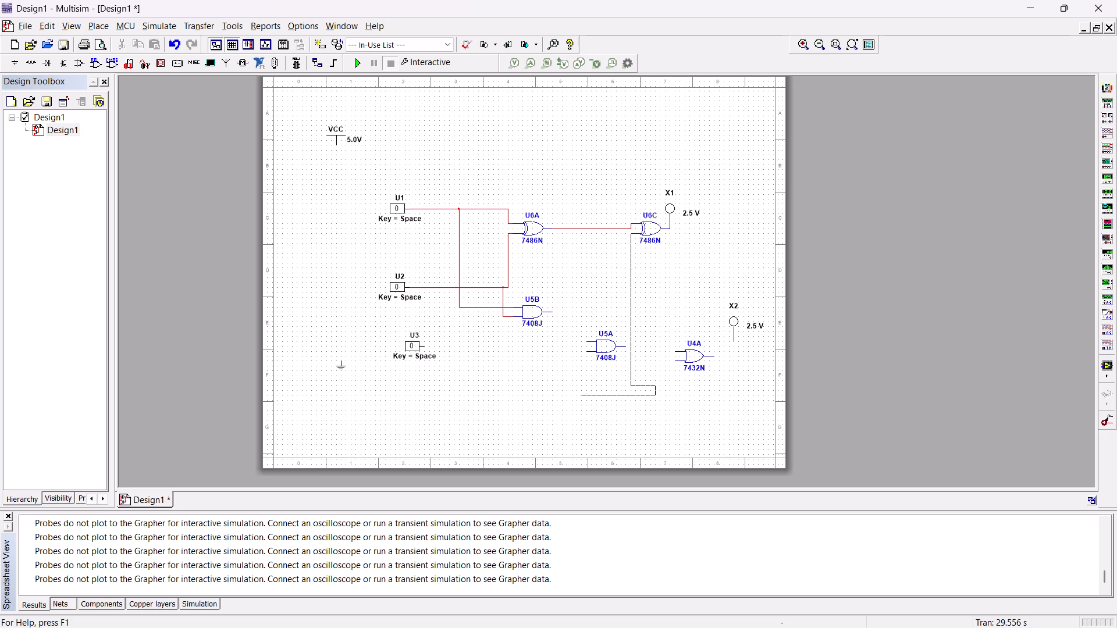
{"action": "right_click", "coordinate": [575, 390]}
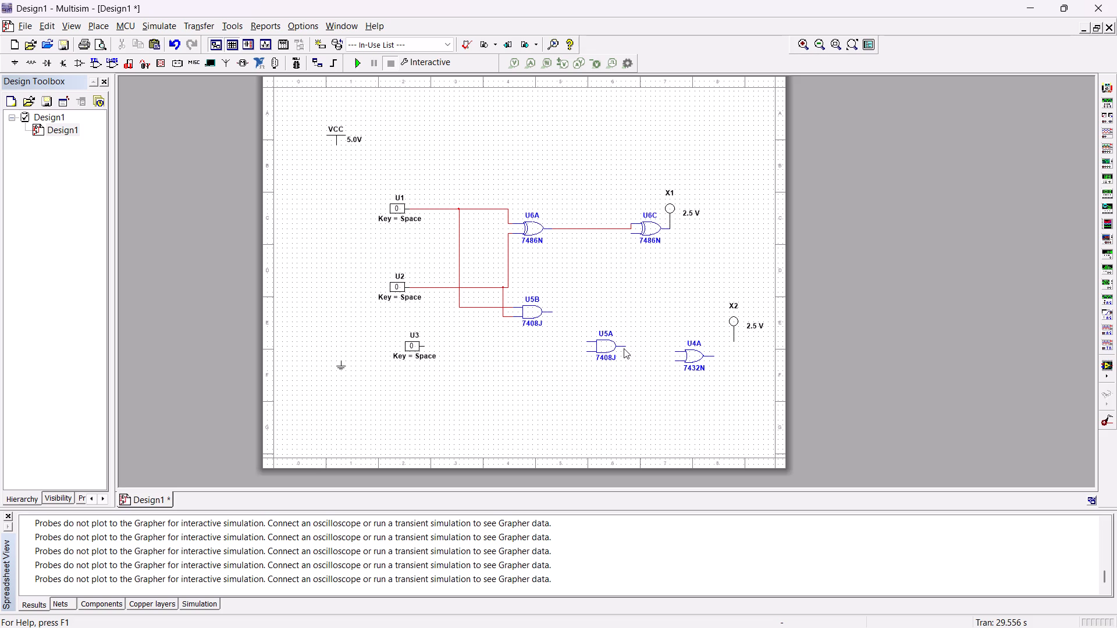
Wire U5A's output to OR gate U4A's upper input, U4A's output to probe X2, and U5B's output beneath U5A to U4A's lower input.
{"action": "left_click", "coordinate": [626, 348]}
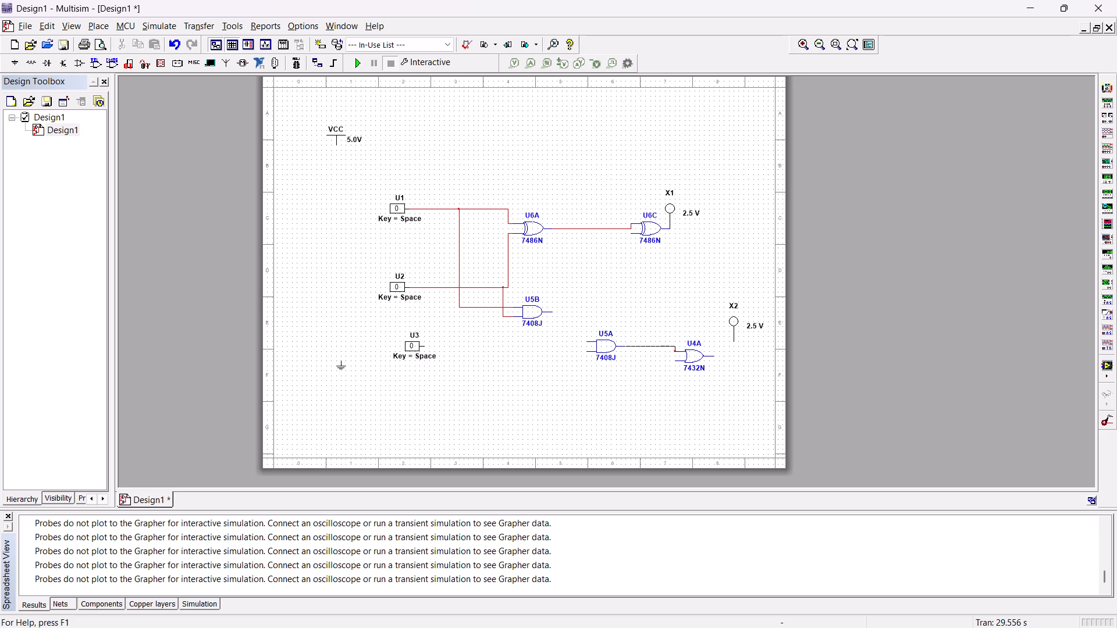
{"action": "left_click", "coordinate": [675, 353]}
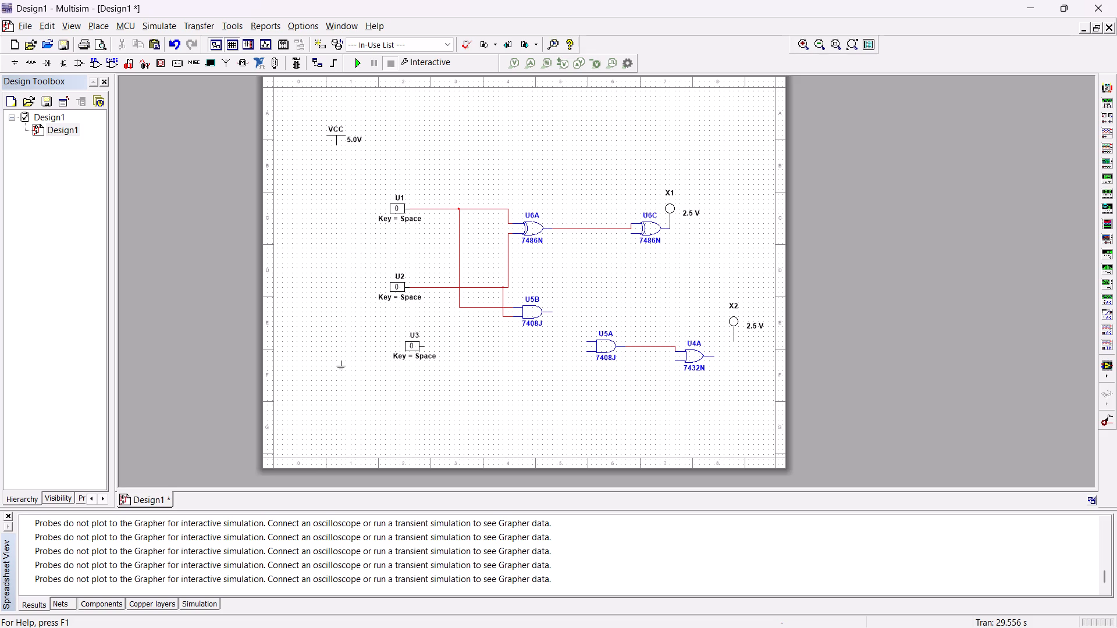
{"action": "left_click", "coordinate": [714, 355]}
{"action": "left_click", "coordinate": [734, 344]}
{"action": "left_click", "coordinate": [735, 342]}
{"action": "left_click", "coordinate": [551, 311]}
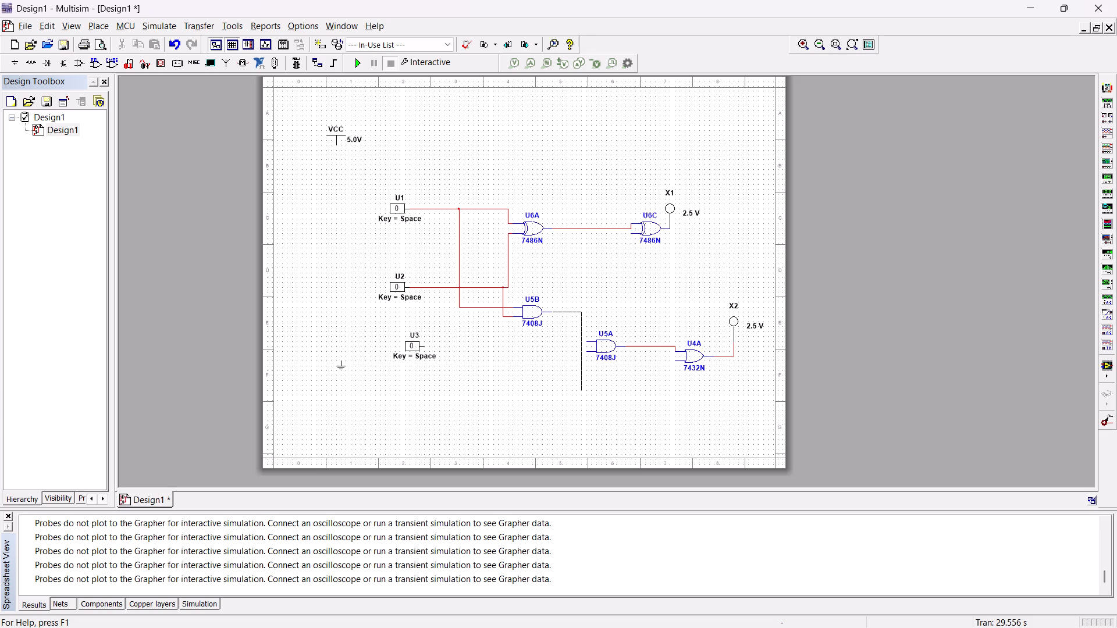
{"action": "left_click", "coordinate": [567, 390]}
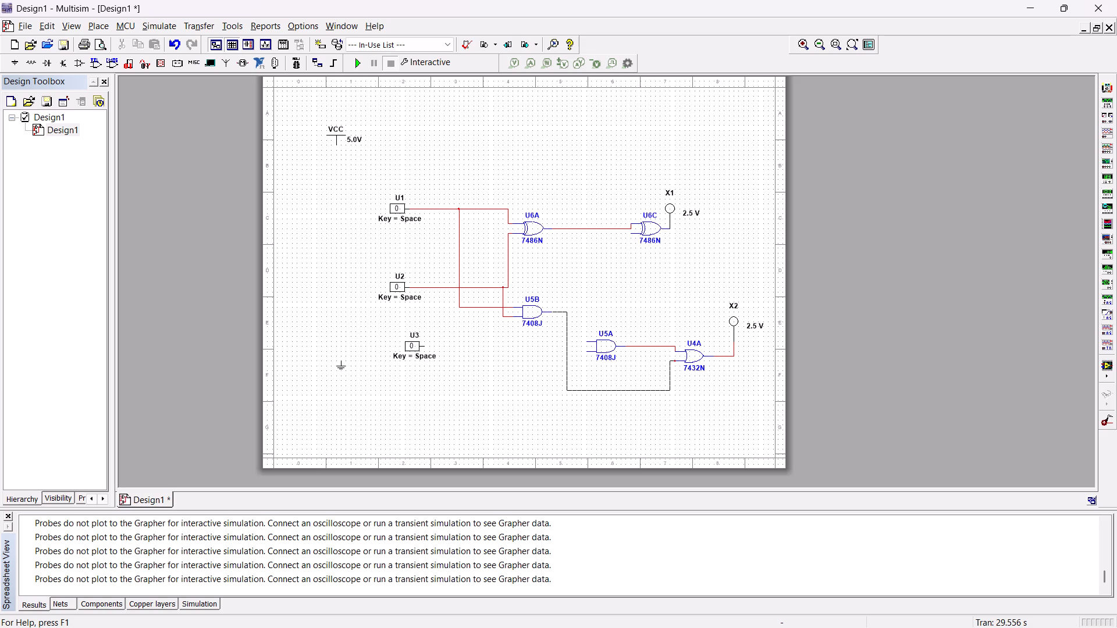
{"action": "left_click", "coordinate": [674, 362]}
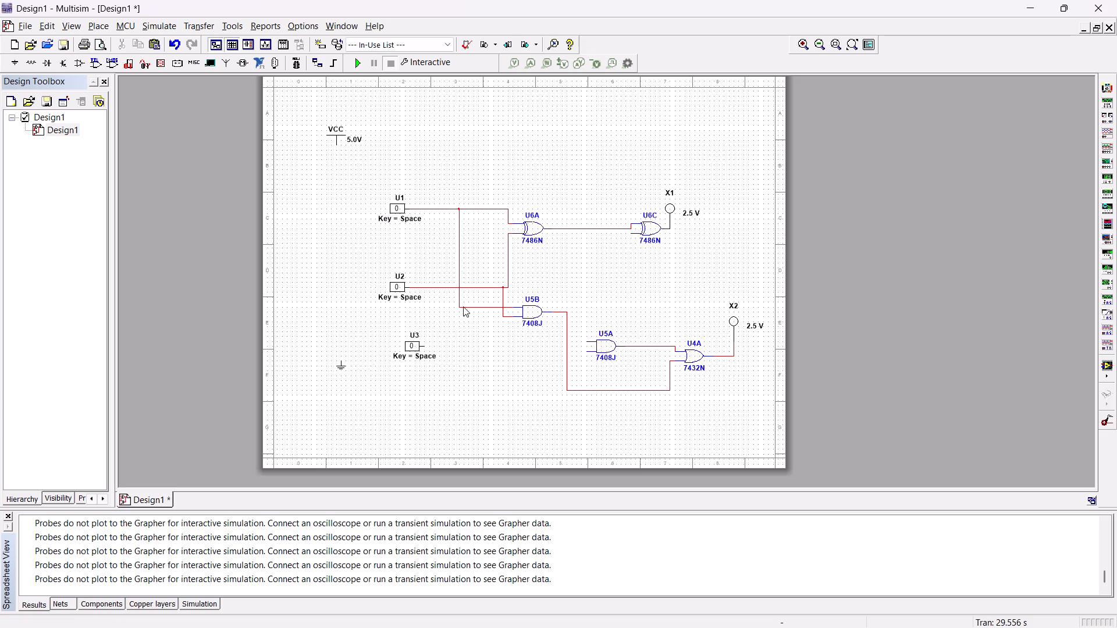
Wire U3 to U6C's lower input, then U5A's upper input to U6A's output wire and its lower input to U3's wire.
{"action": "left_click", "coordinate": [426, 347]}
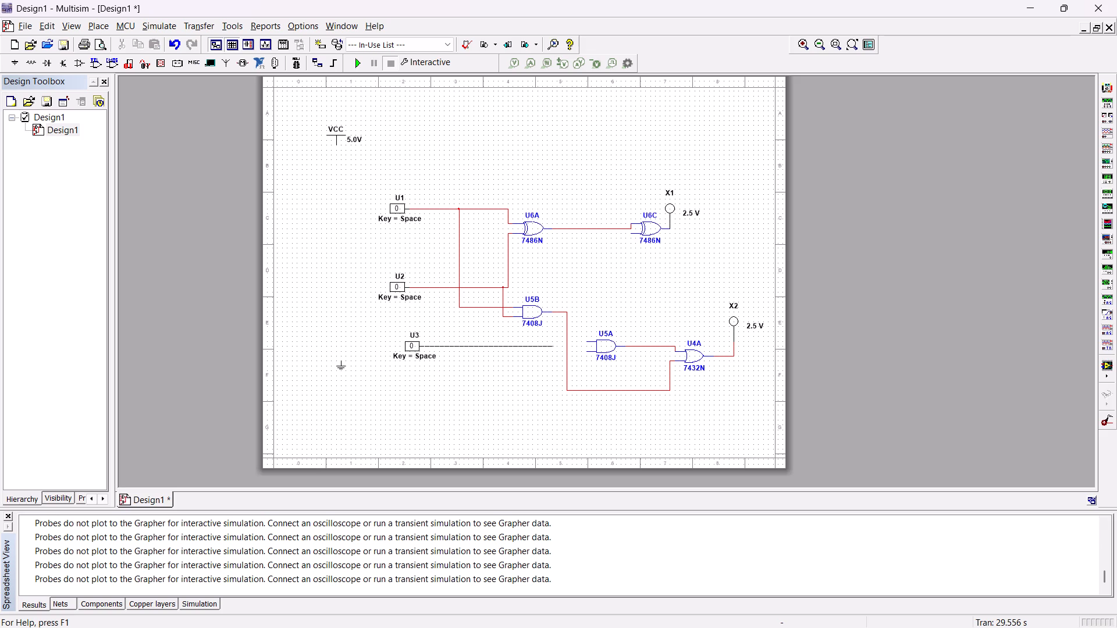
{"action": "left_click", "coordinate": [632, 233]}
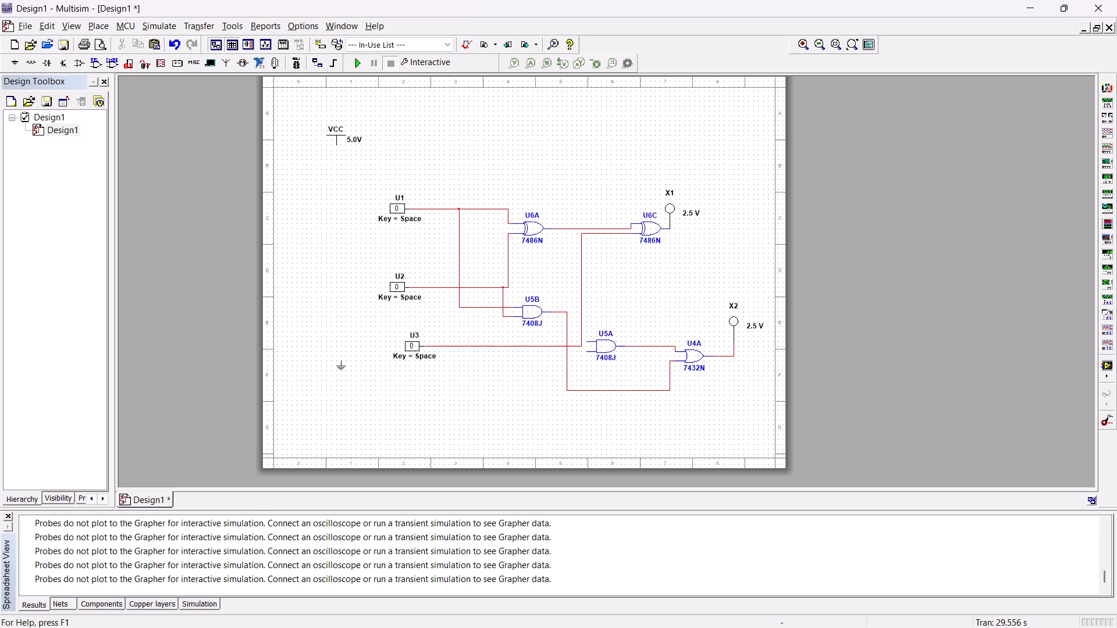
{"action": "left_click", "coordinate": [585, 340]}
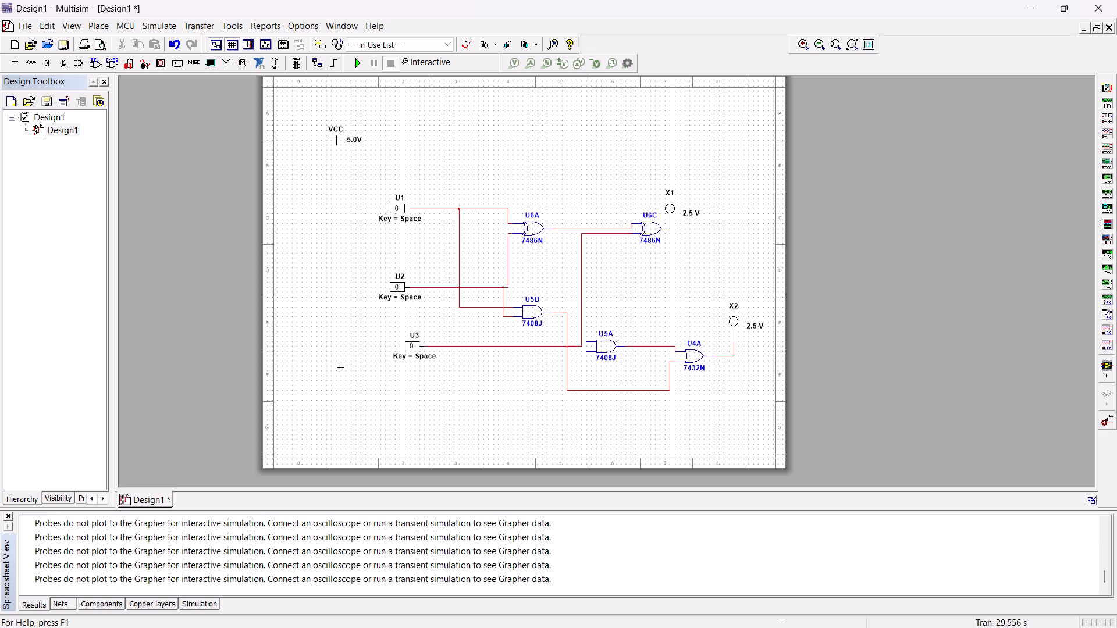
{"action": "left_click", "coordinate": [571, 227]}
{"action": "left_click", "coordinate": [585, 351]}
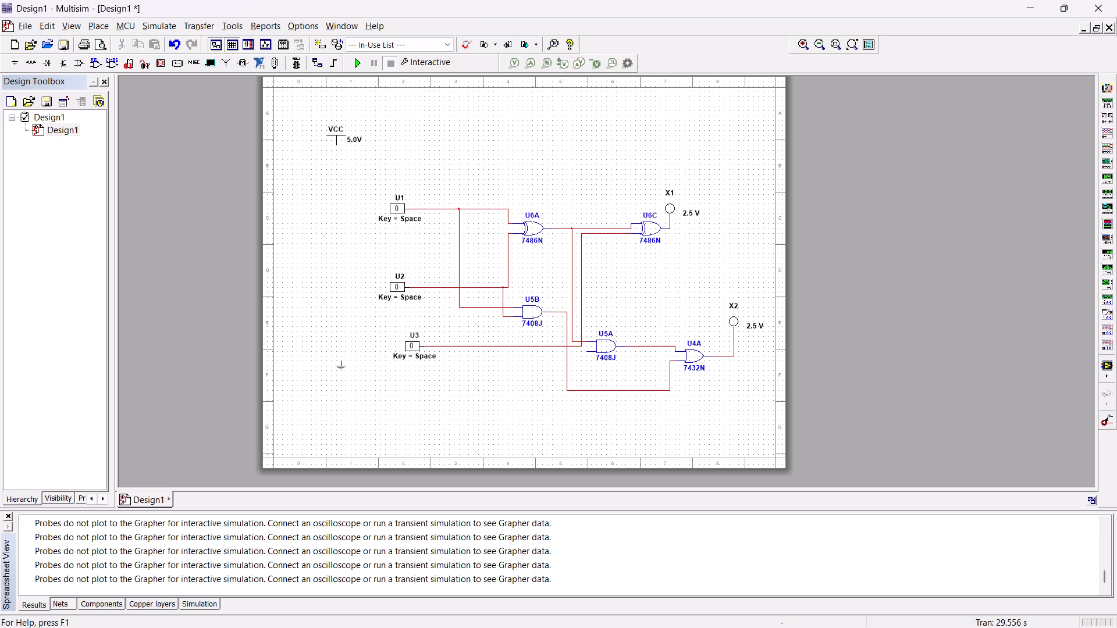
{"action": "left_click", "coordinate": [572, 347]}
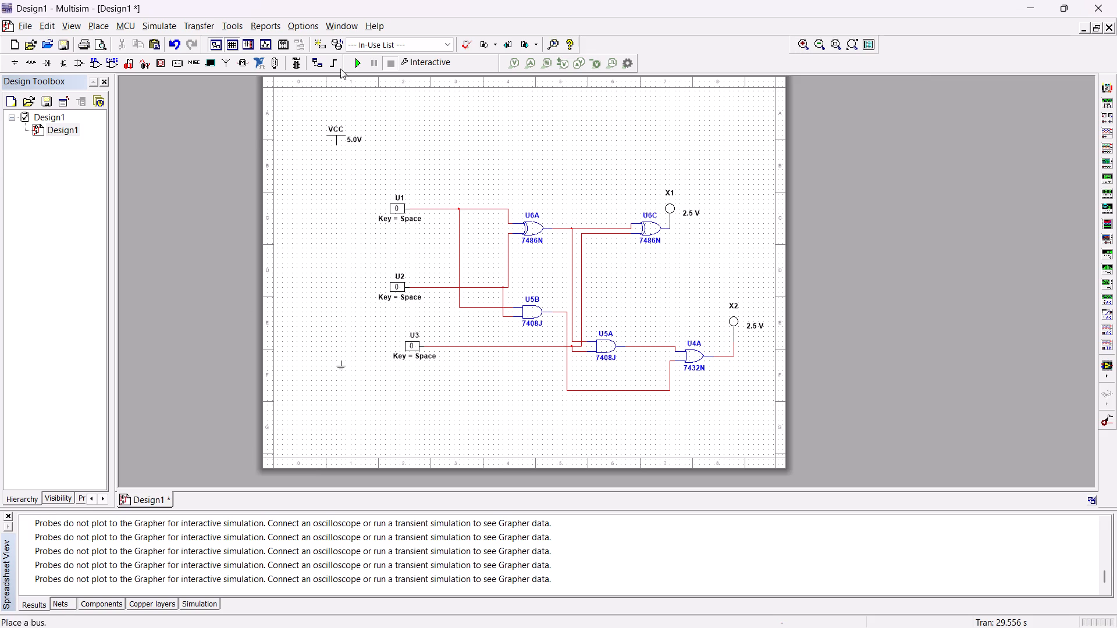
Run the interactive simulation, toggle U3, U2 and U1 through input combinations ending with all three at 1, and stop the simulation.
{"action": "left_click", "coordinate": [356, 62]}
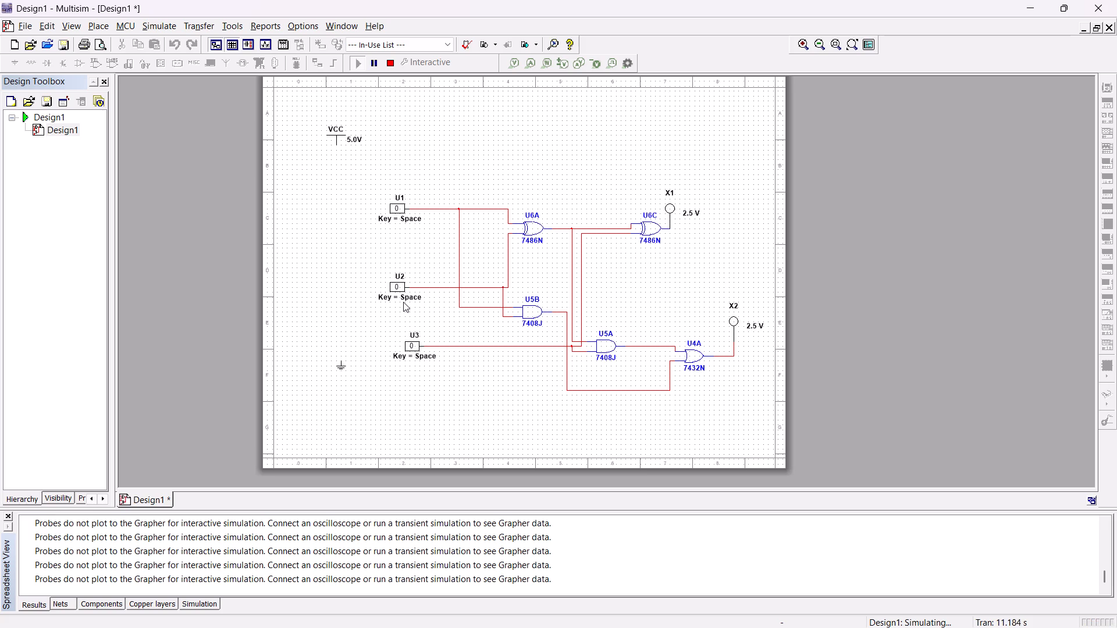
{"action": "left_click", "coordinate": [412, 344]}
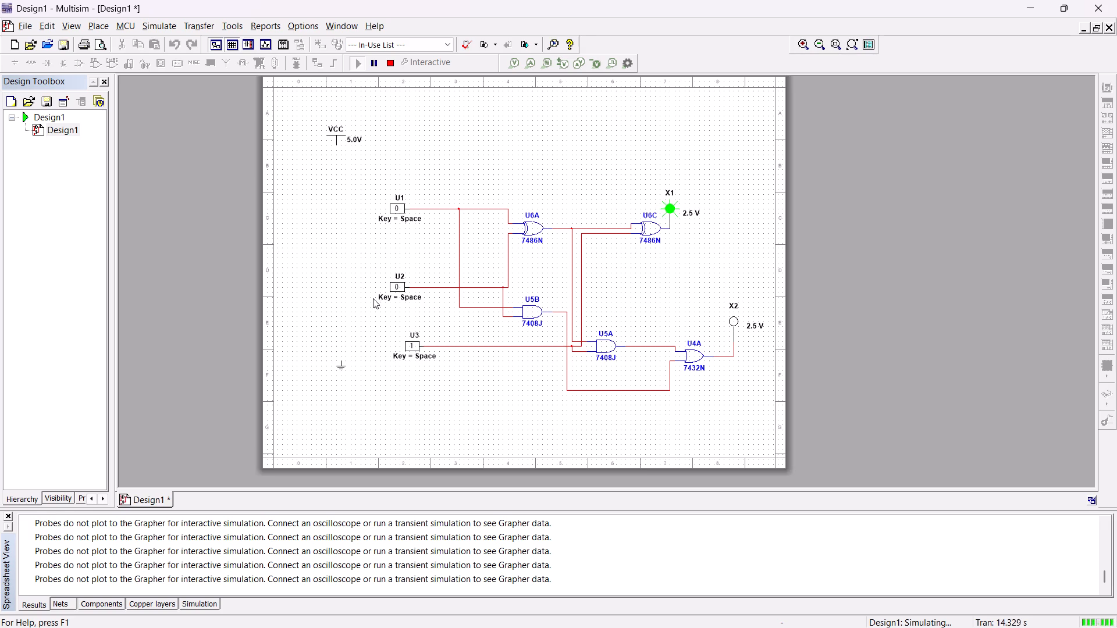
{"action": "left_click", "coordinate": [393, 284]}
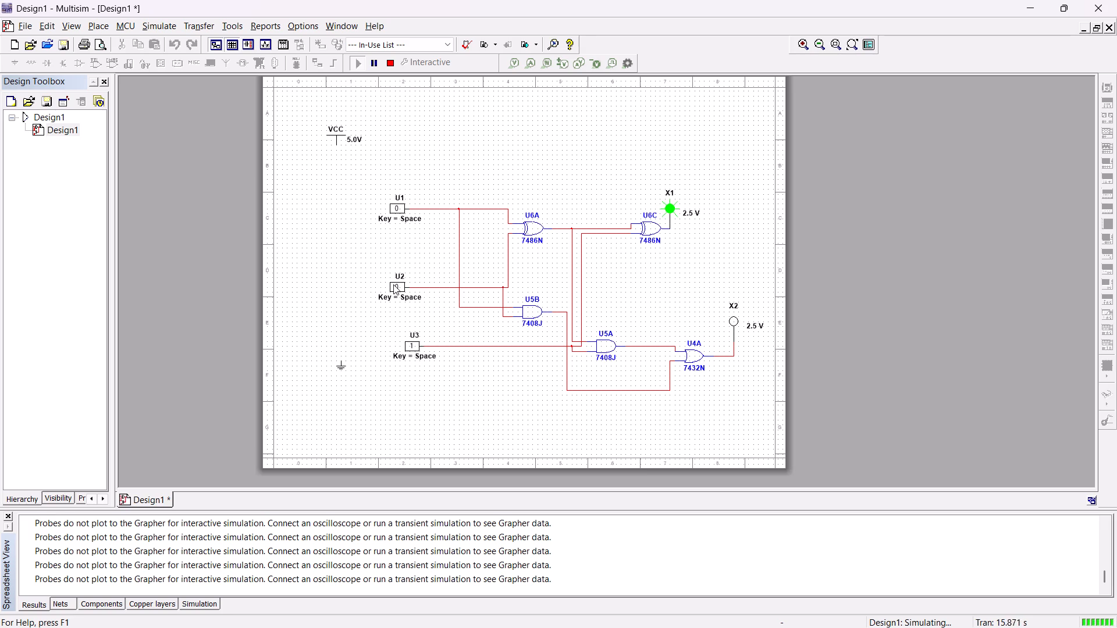
{"action": "left_click", "coordinate": [399, 289]}
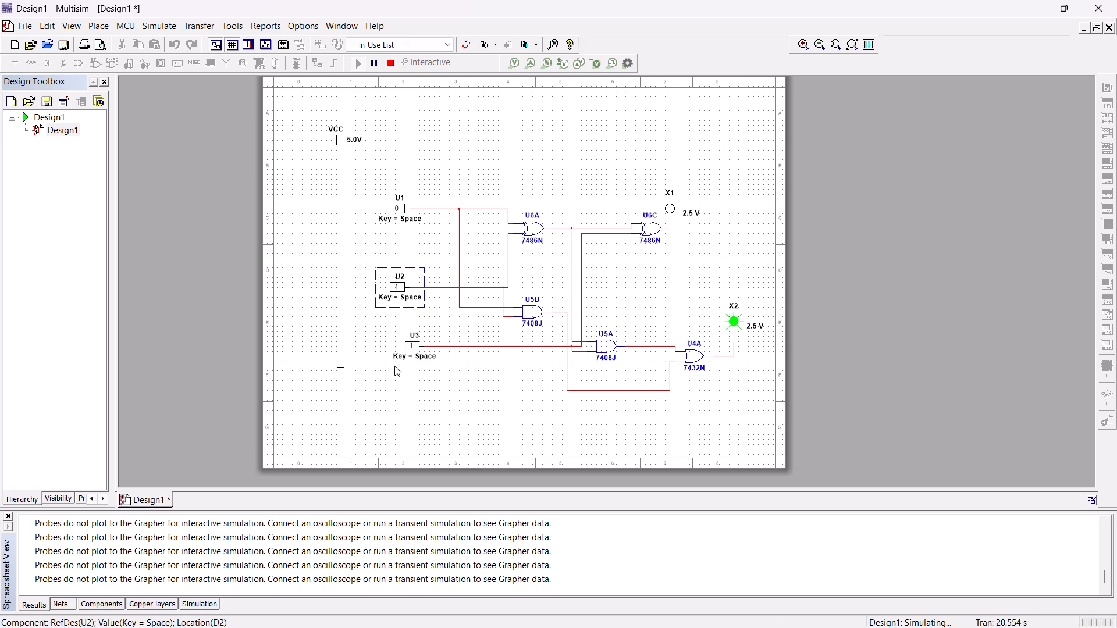
{"action": "left_click", "coordinate": [411, 345]}
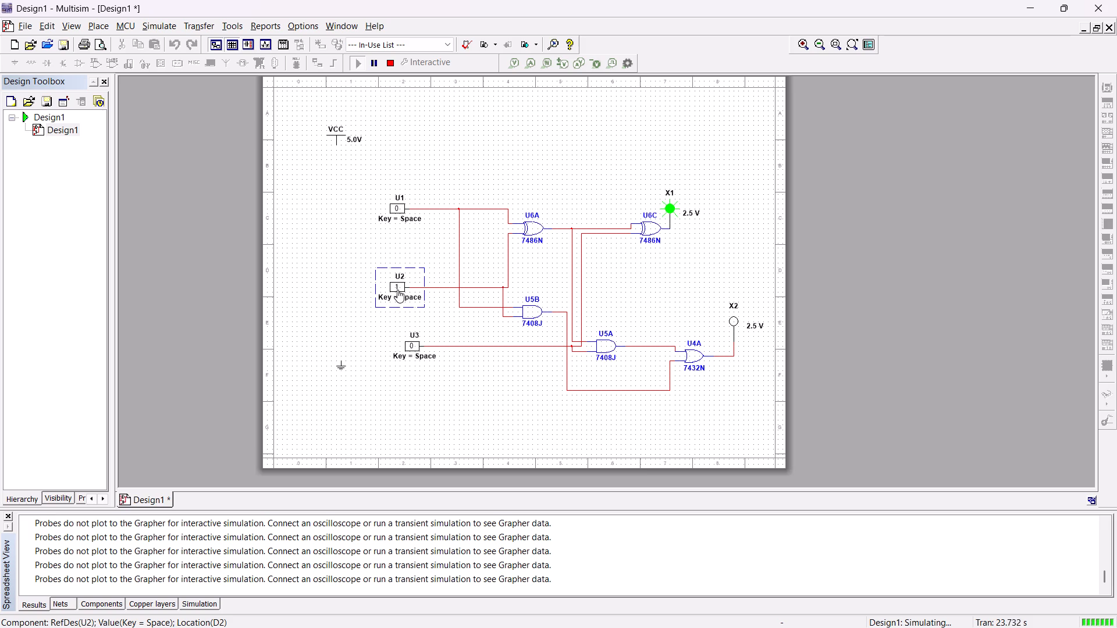
{"action": "left_click", "coordinate": [397, 289]}
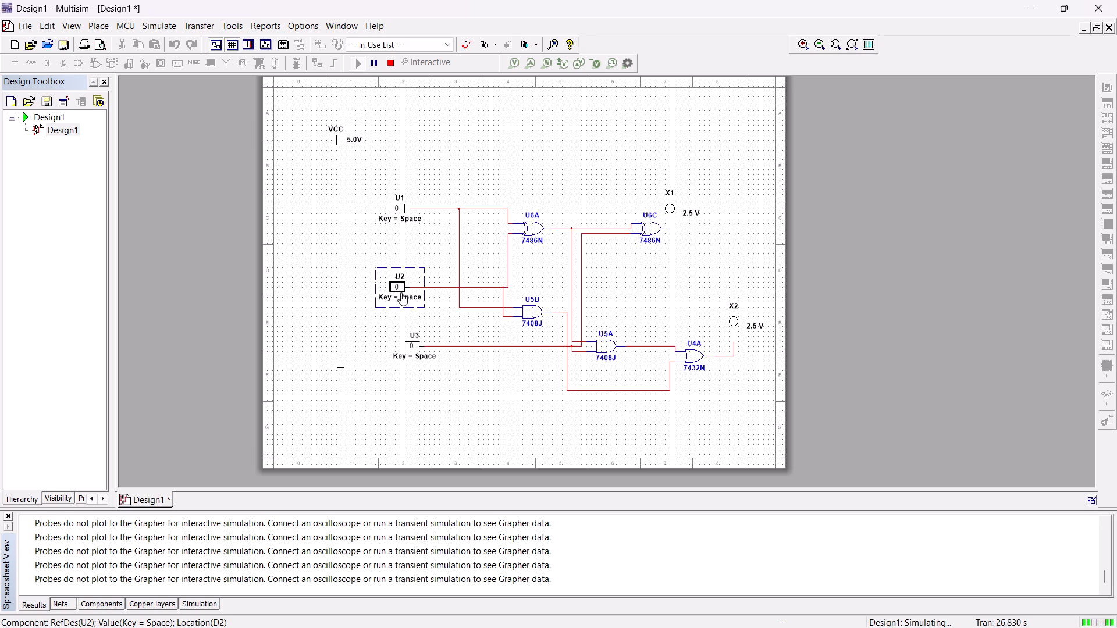
{"action": "left_click", "coordinate": [392, 283]}
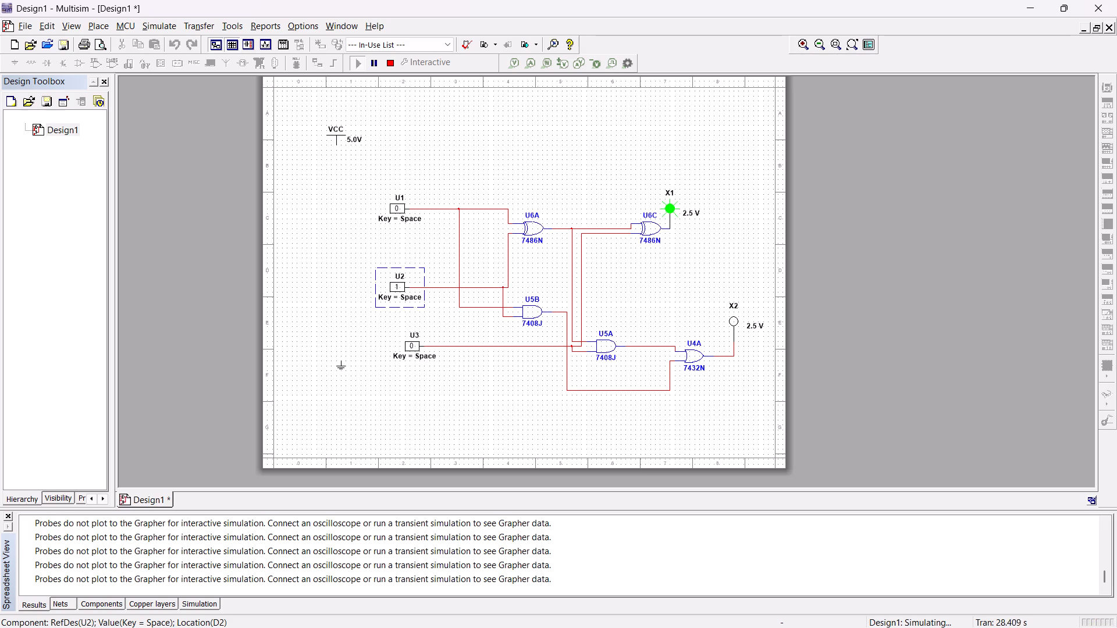
{"action": "left_click", "coordinate": [415, 346]}
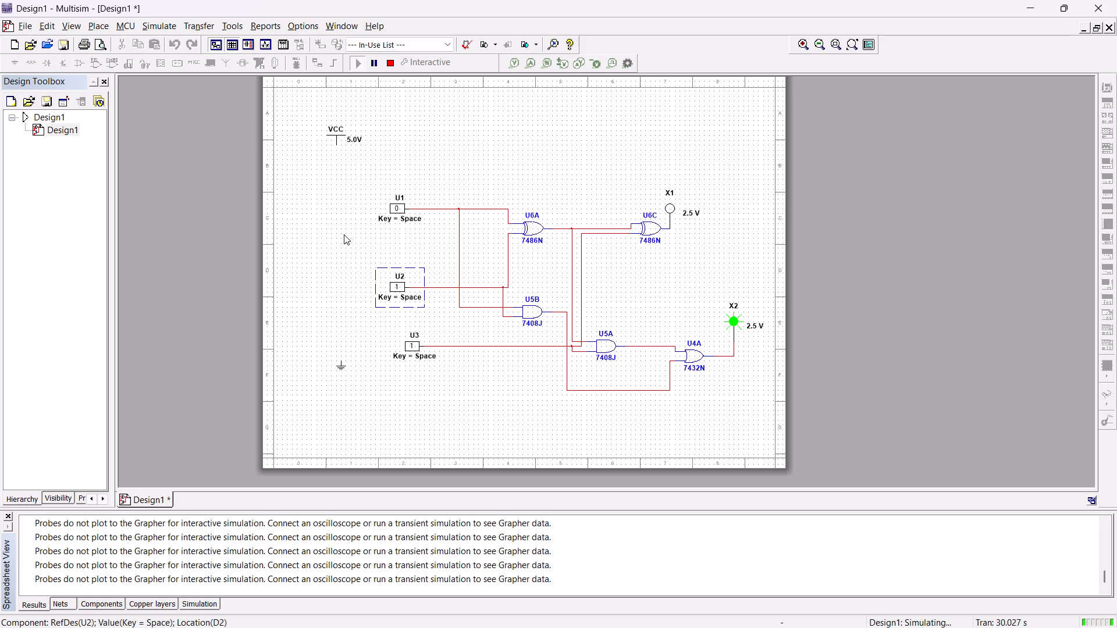
{"action": "left_click", "coordinate": [396, 209]}
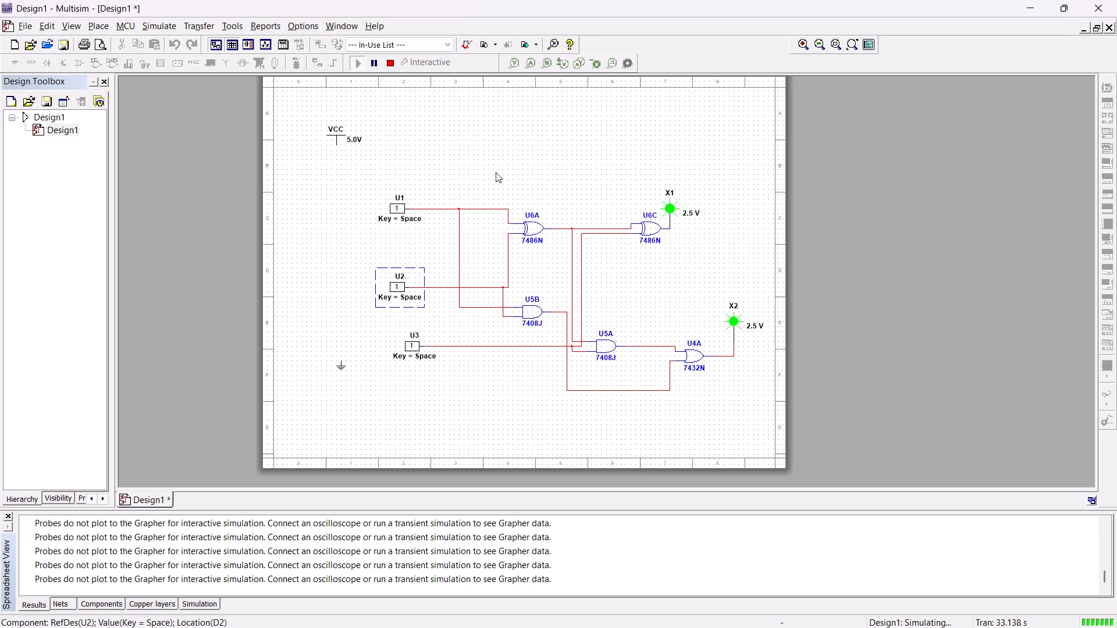
{"action": "left_click", "coordinate": [393, 67]}
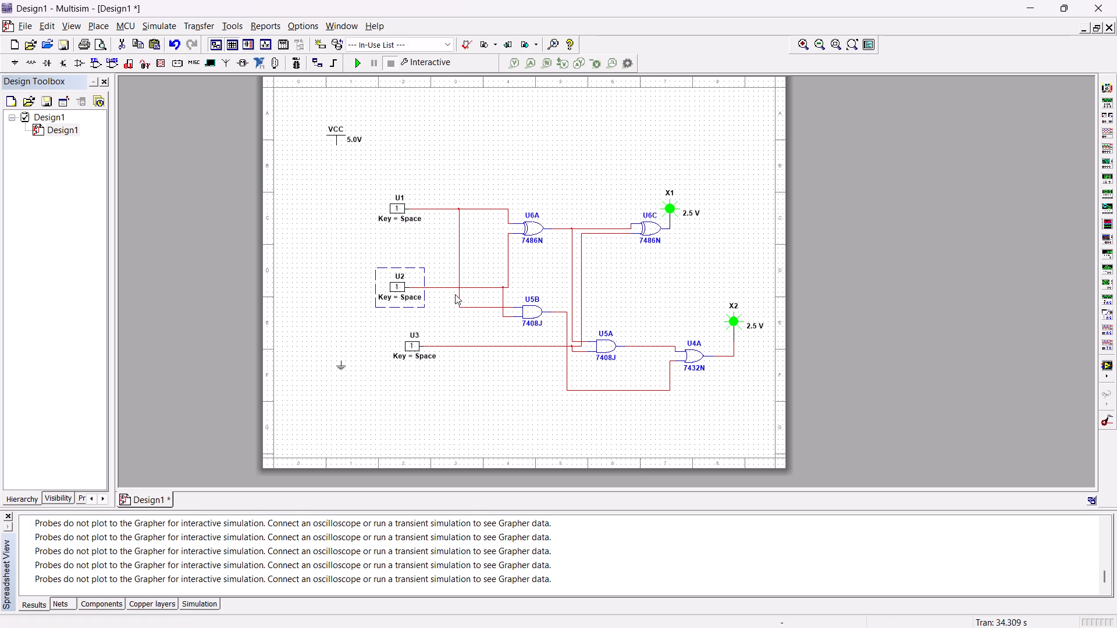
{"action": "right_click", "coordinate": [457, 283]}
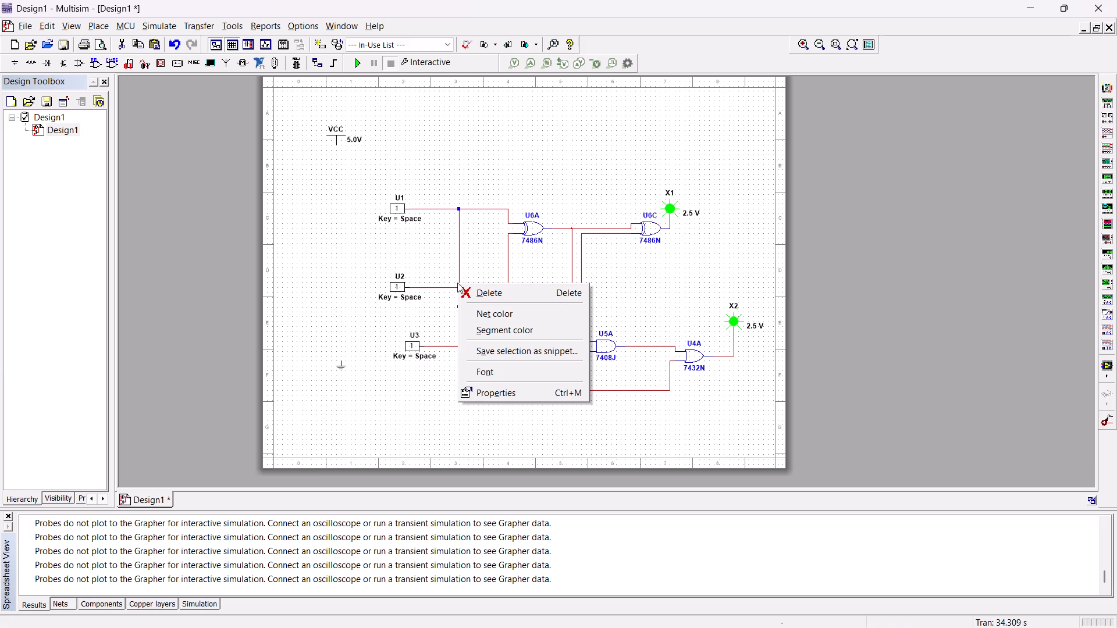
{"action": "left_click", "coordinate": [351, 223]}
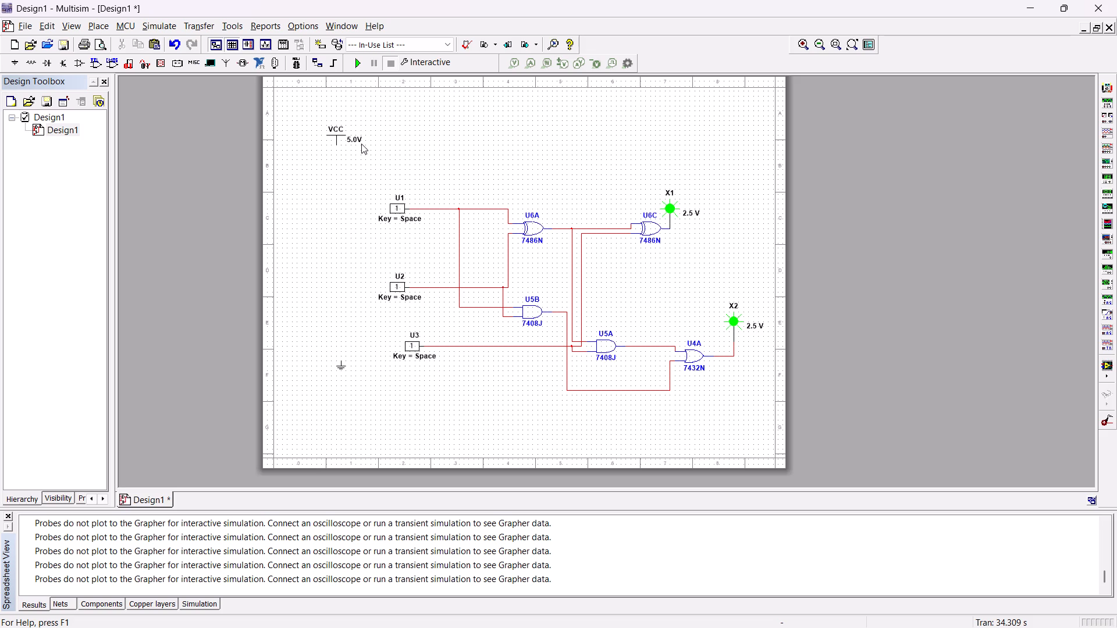
Delete the entire full adder circuit, including its sources, gates, wires and both probes, to clear the sheet.
{"action": "left_click_drag", "start_coordinate": [335, 113], "coordinate": [605, 369]}
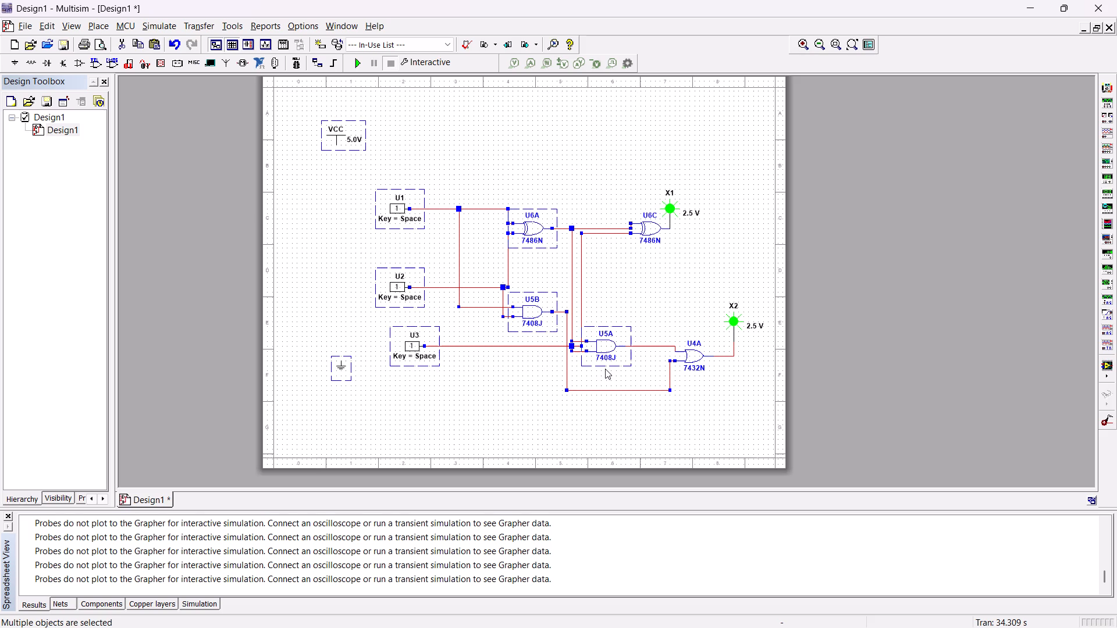
{"action": "key", "text": "Delete"}
{"action": "left_click_drag", "start_coordinate": [698, 378], "coordinate": [659, 223]}
{"action": "key", "text": "Delete"}
{"action": "left_click_drag", "start_coordinate": [753, 317], "coordinate": [732, 324]}
{"action": "key", "text": "Delete"}
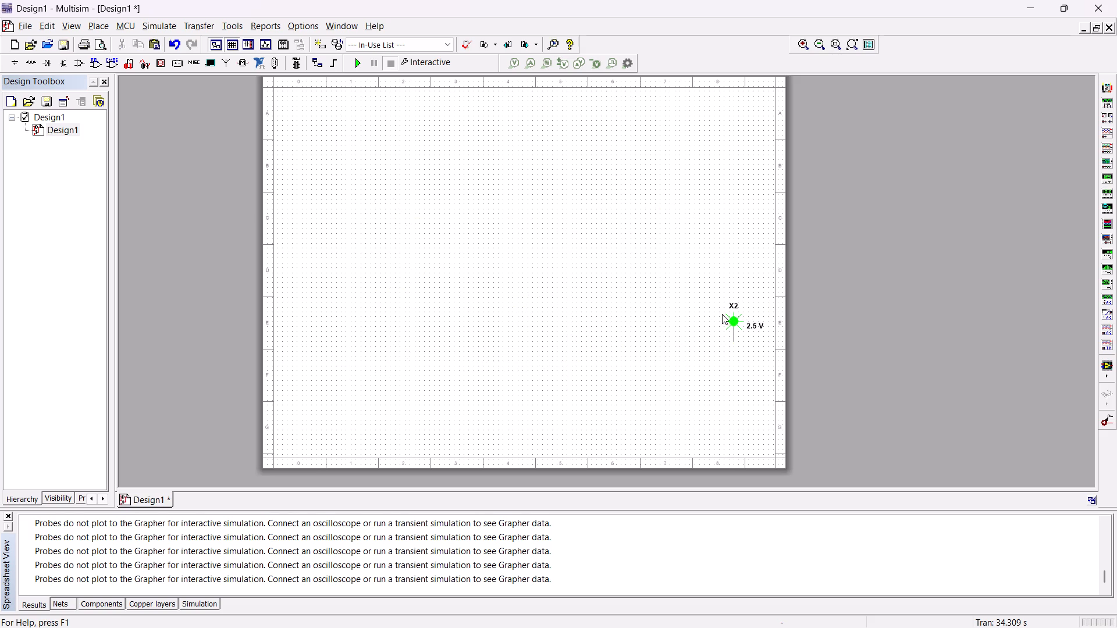
{"action": "left_click", "coordinate": [738, 323]}
{"action": "key", "text": "Delete"}
Find INTERACTIVE_DIGITAL_CONSTANT across all component groups and place two of them, one above the other, on the left part of the sheet.
{"action": "scroll", "coordinate": [250, 204], "scroll_direction": "up", "scroll_amount": 1}
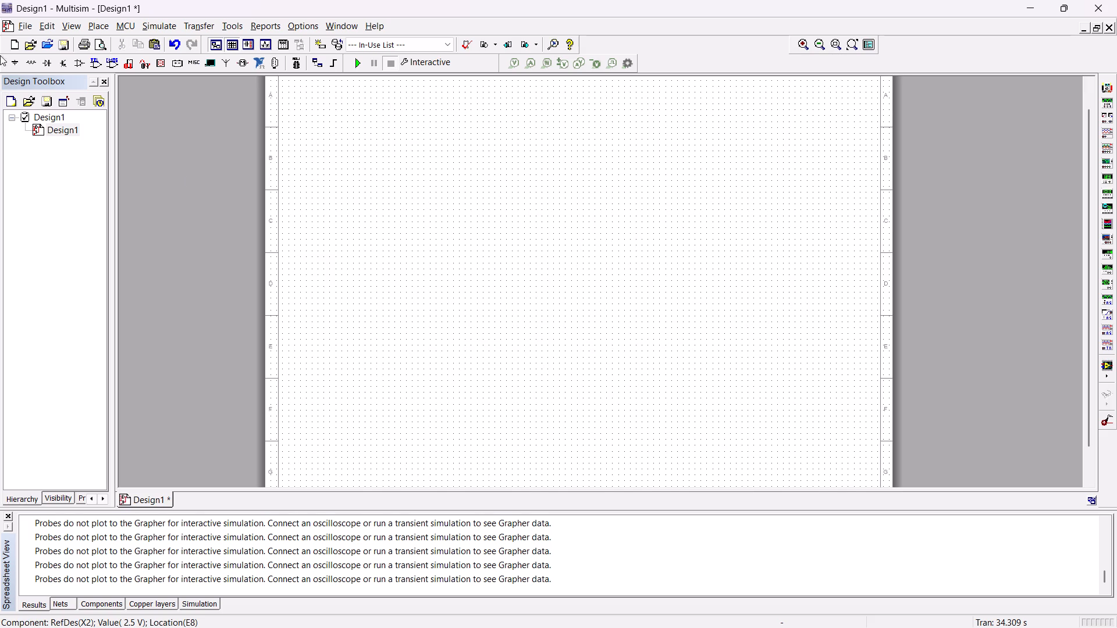
{"action": "left_click", "coordinate": [8, 61]}
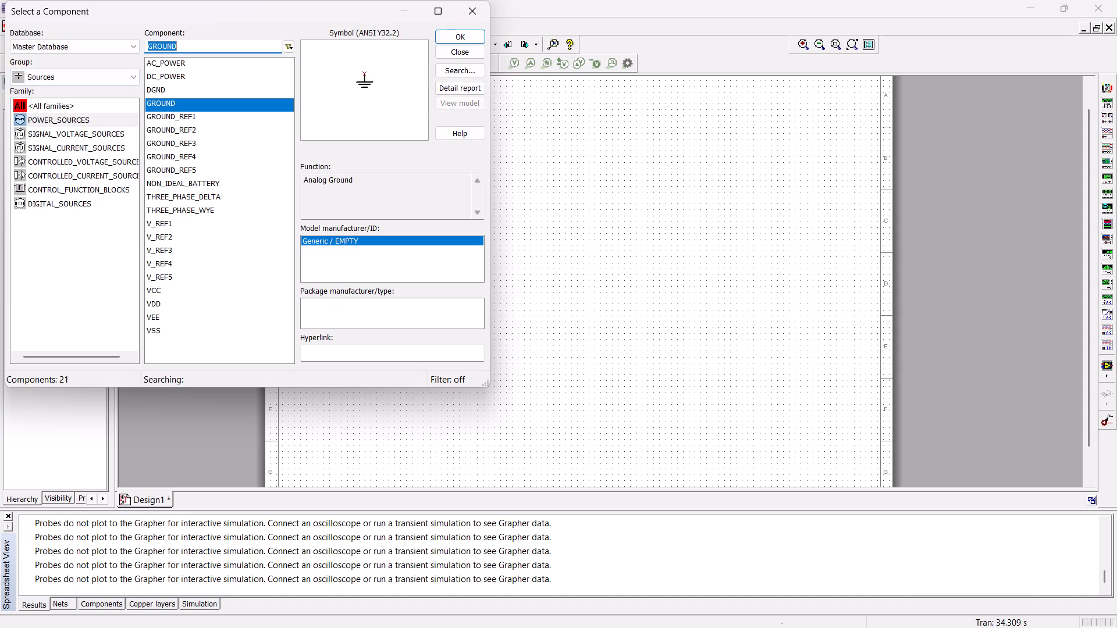
{"action": "type", "text": "im"}
{"action": "key", "text": "BackSpace"}
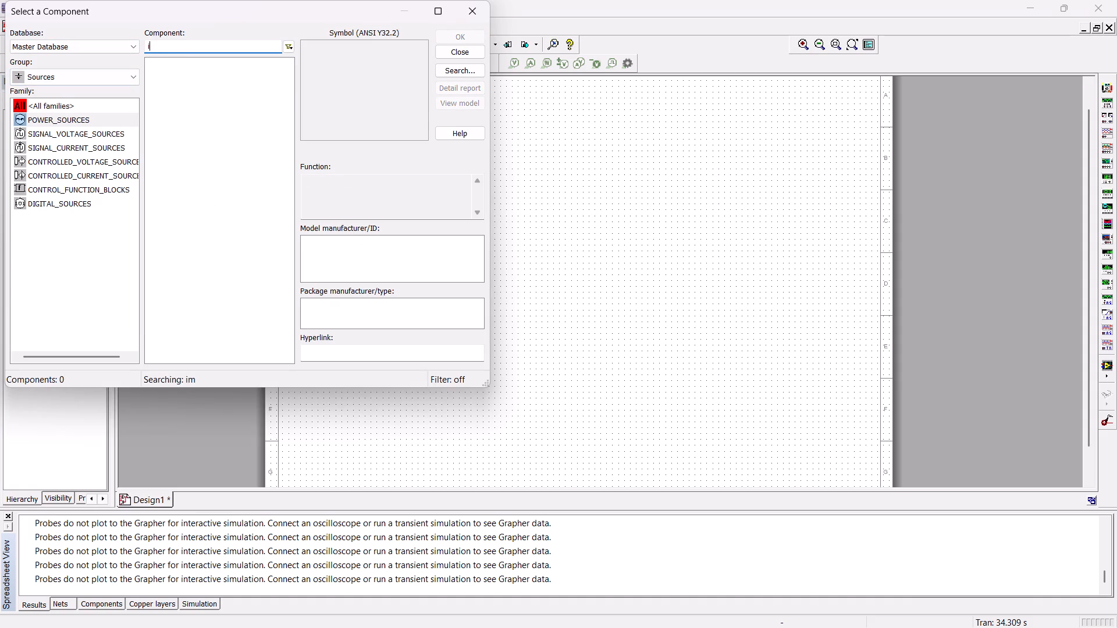
{"action": "type", "text": "nter"}
{"action": "key", "text": "BackSpace"}
{"action": "key", "text": "BackSpace"}
{"action": "key", "text": "BackSpace"}
{"action": "key", "text": "BackSpace"}
{"action": "key", "text": "BackSpace"}
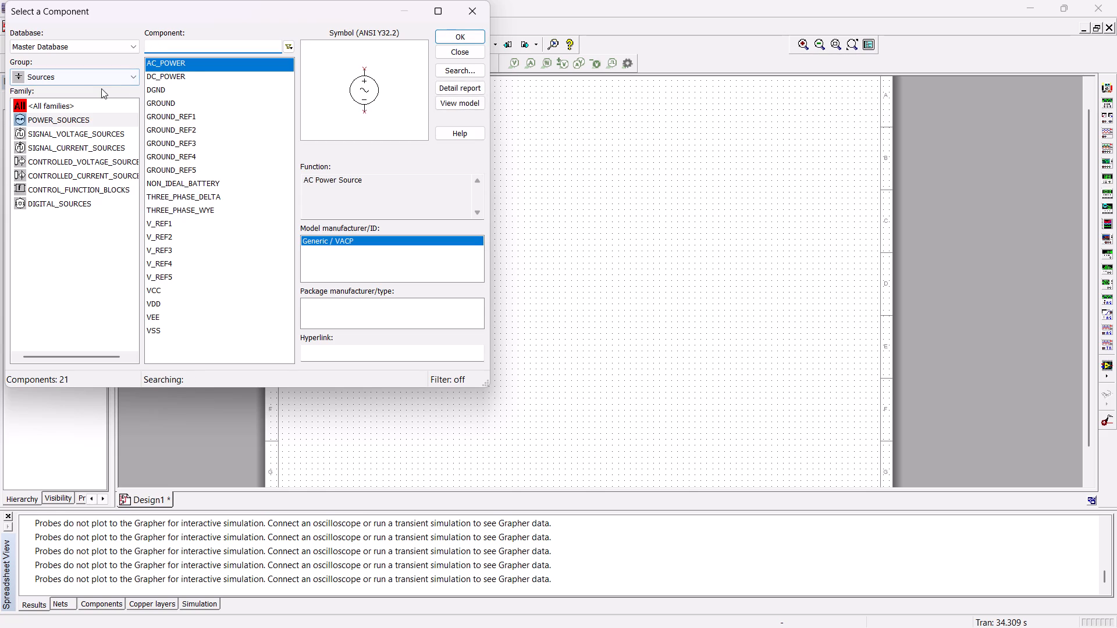
{"action": "left_click", "coordinate": [87, 72]}
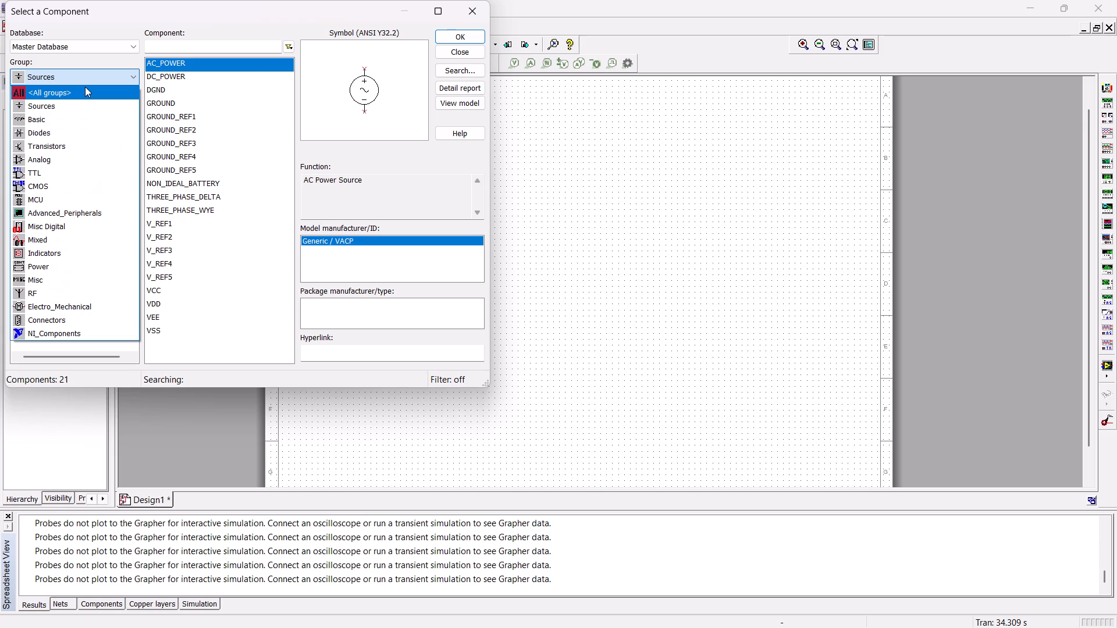
{"action": "left_click", "coordinate": [85, 87]}
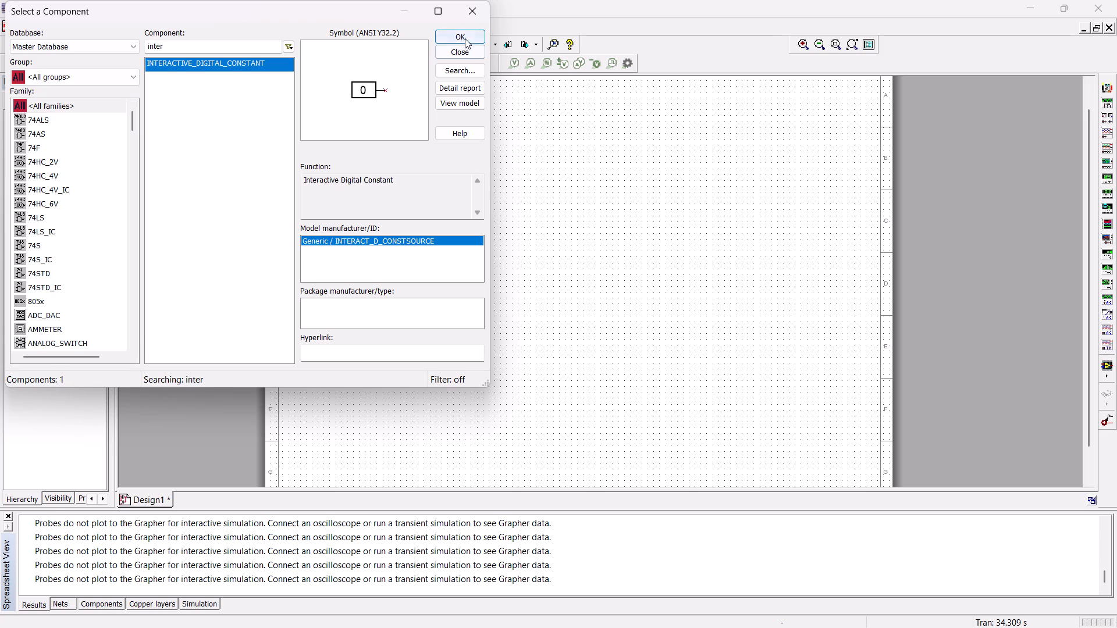
{"action": "left_click", "coordinate": [465, 35]}
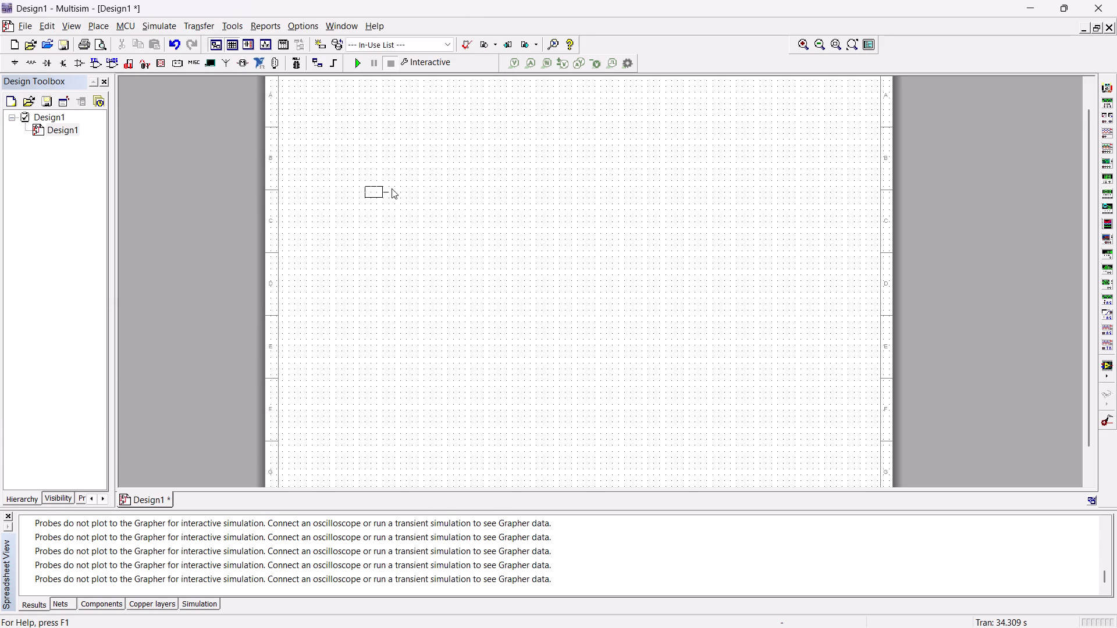
{"action": "left_click", "coordinate": [390, 170]}
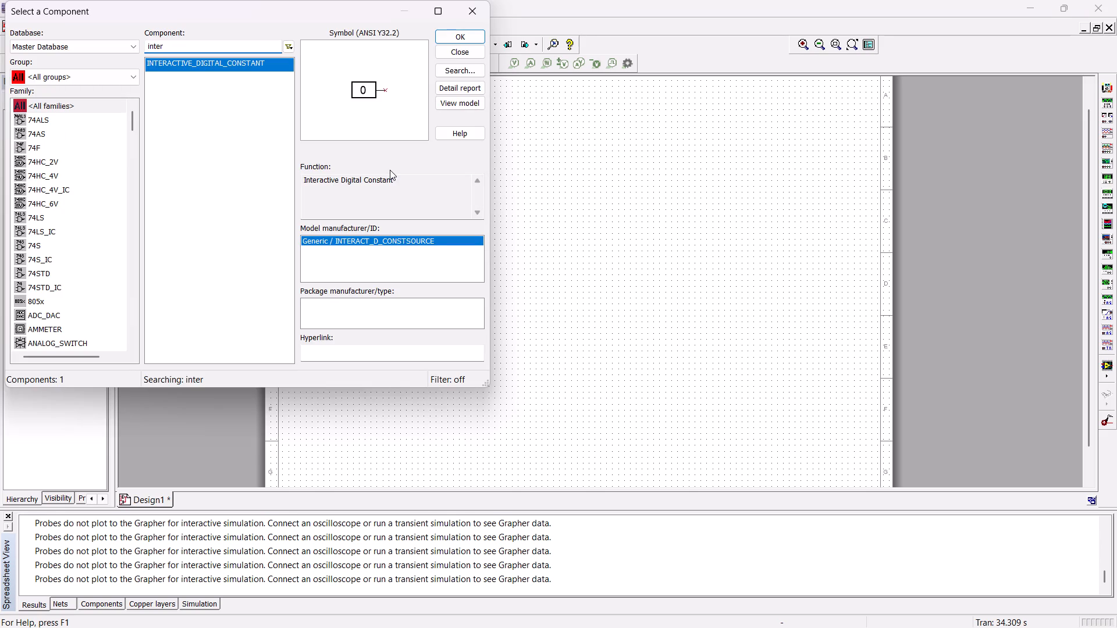
{"action": "left_click", "coordinate": [447, 40]}
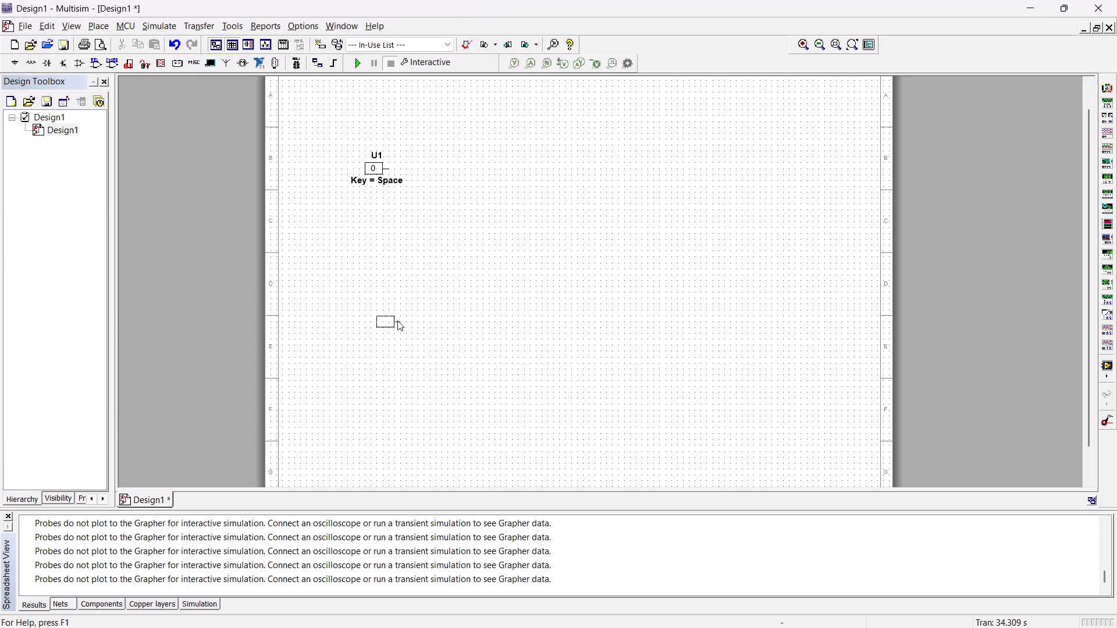
{"action": "left_click", "coordinate": [395, 305]}
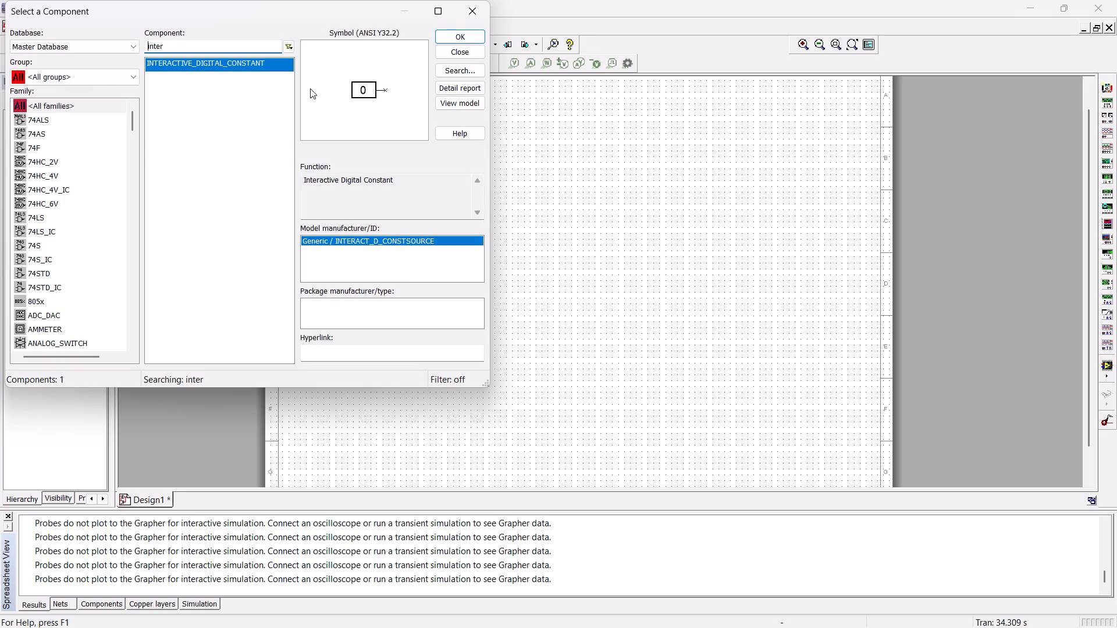
Place section A of a 7486N two-input XOR gate to the right of digital constant U1.
{"action": "left_click", "coordinate": [195, 46]}
{"action": "key", "text": "BackSpace"}
{"action": "key", "text": "BackSpace"}
{"action": "key", "text": "BackSpace"}
{"action": "key", "text": "BackSpace"}
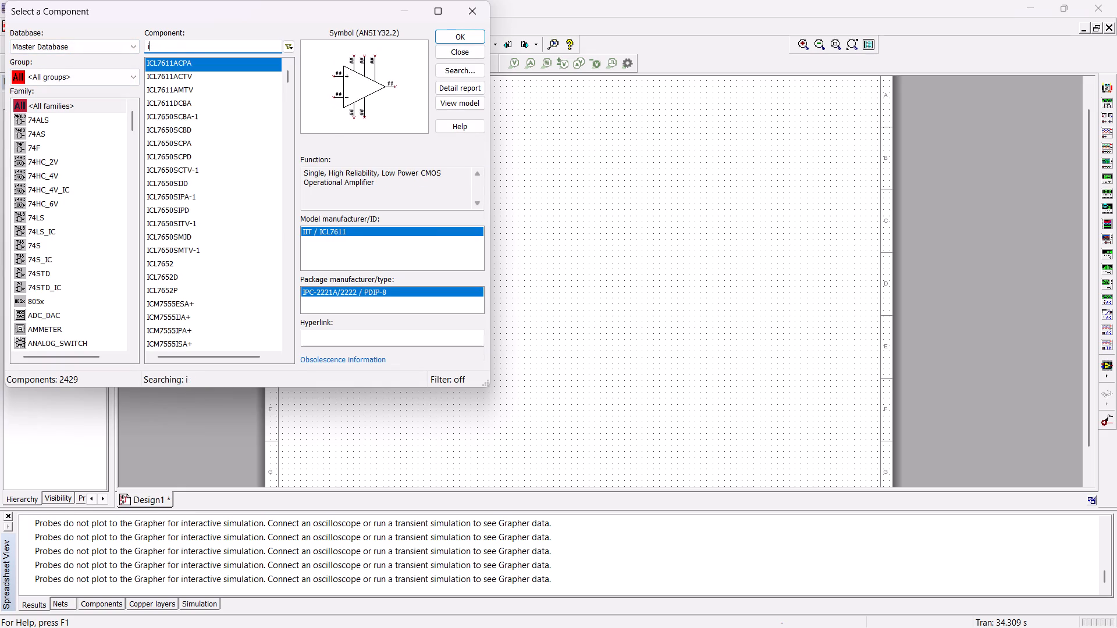
{"action": "key", "text": "7"}
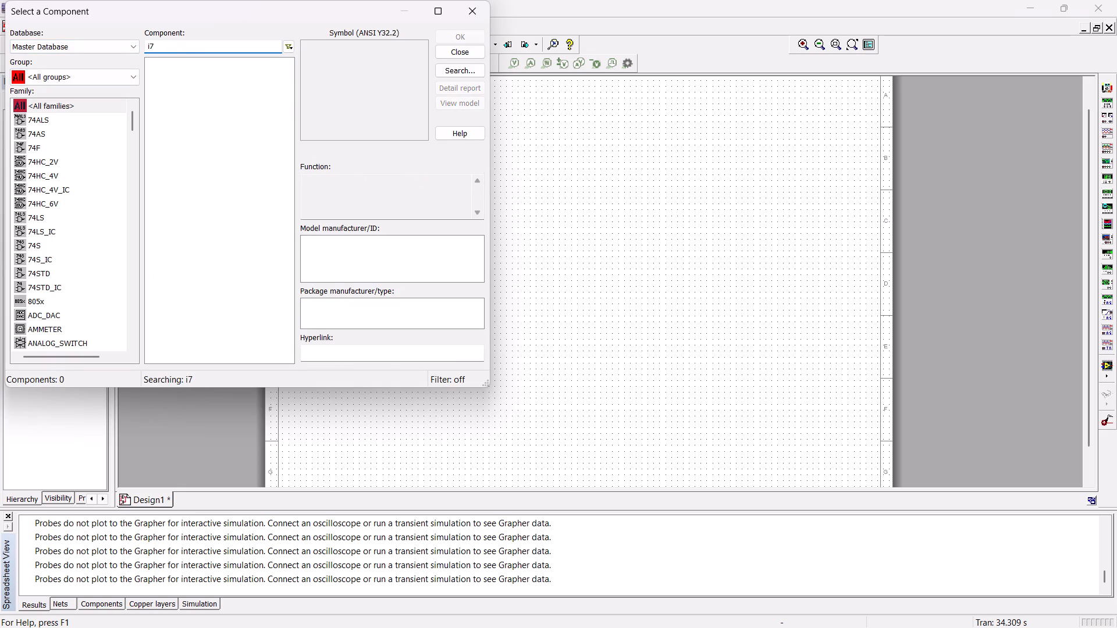
{"action": "key", "text": "BackSpace"}
{"action": "key", "text": "BackSpace"}
{"action": "key", "text": "7"}
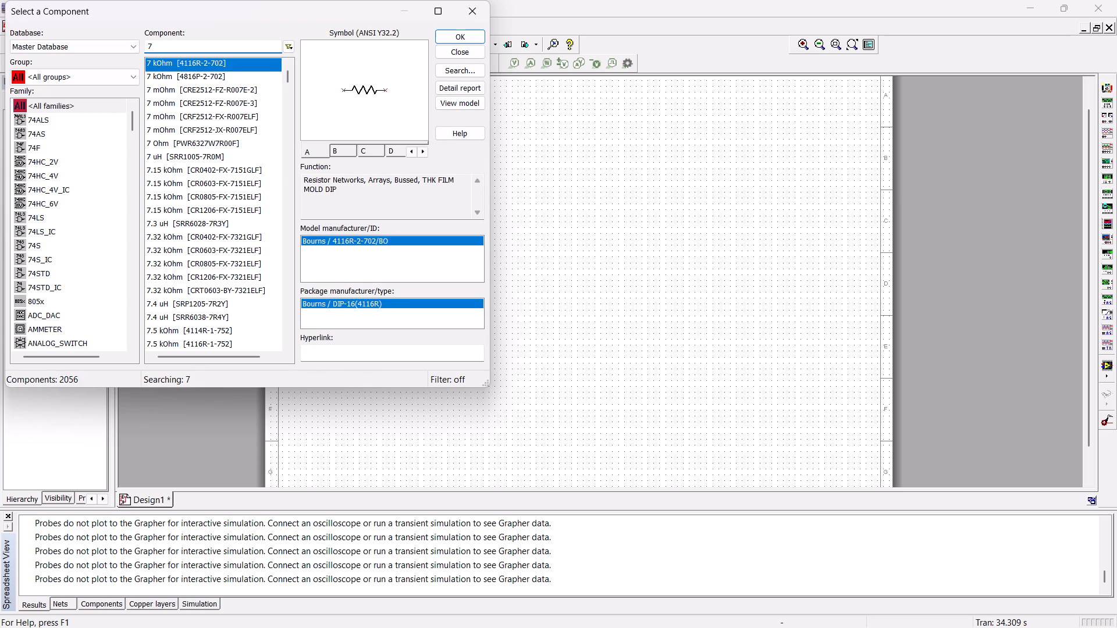
{"action": "key", "text": "4"}
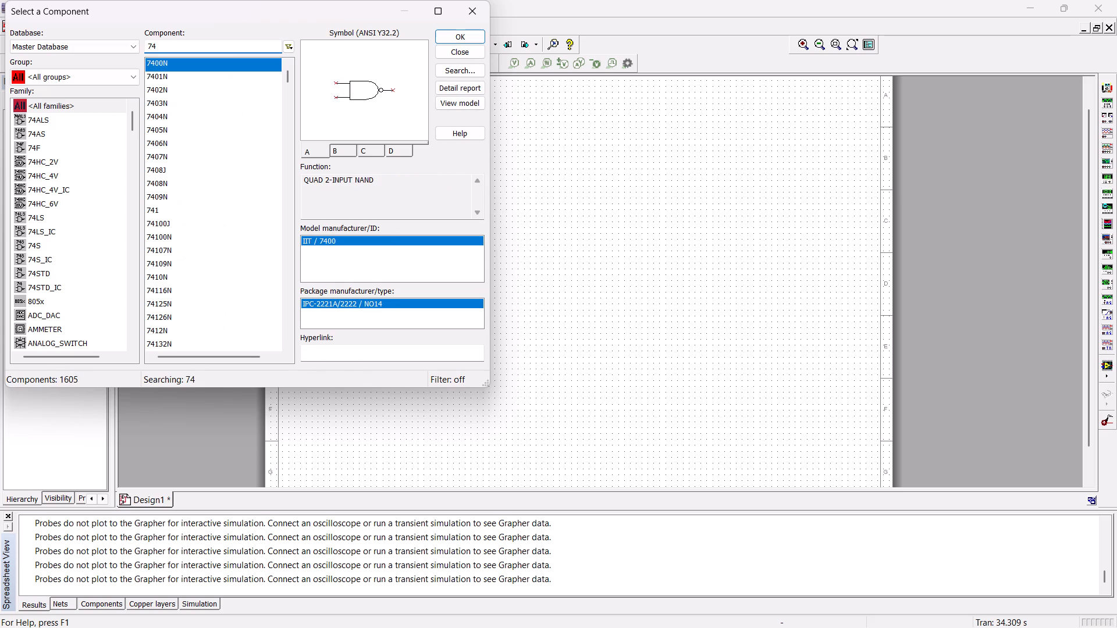
{"action": "type", "text": "86"}
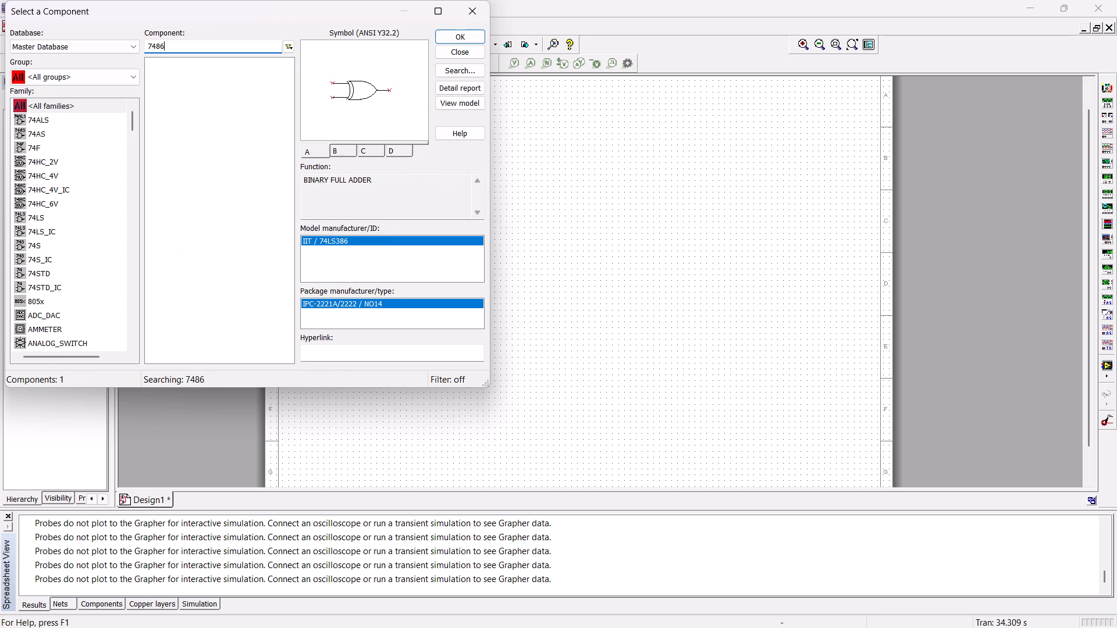
{"action": "left_click", "coordinate": [452, 38]}
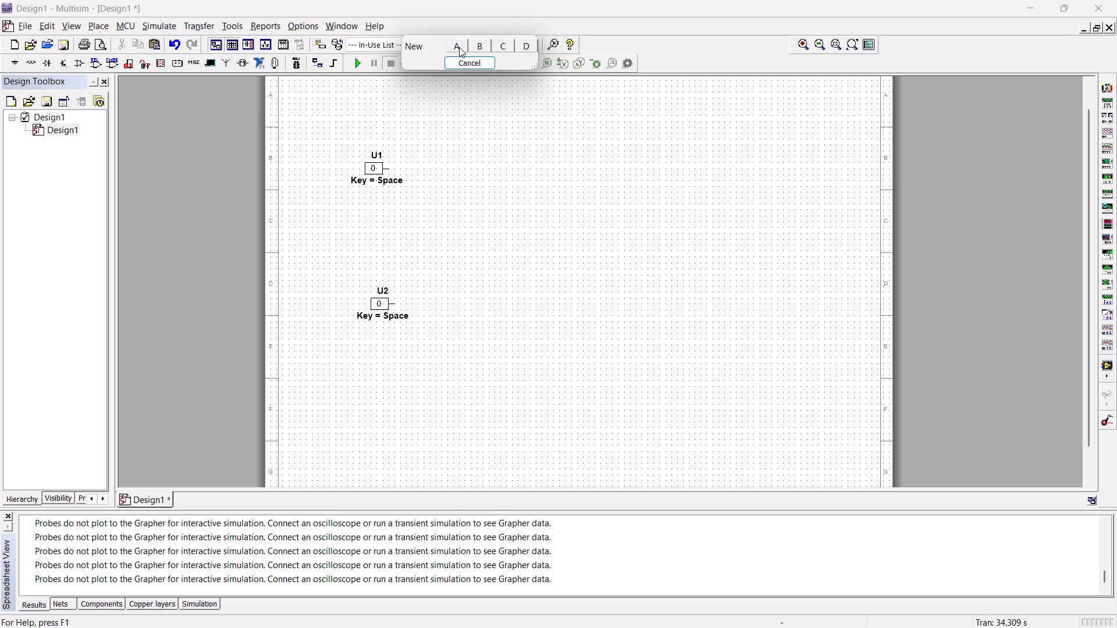
{"action": "left_click_drag", "start_coordinate": [459, 47], "coordinate": [465, 53]}
{"action": "left_click", "coordinate": [513, 192]}
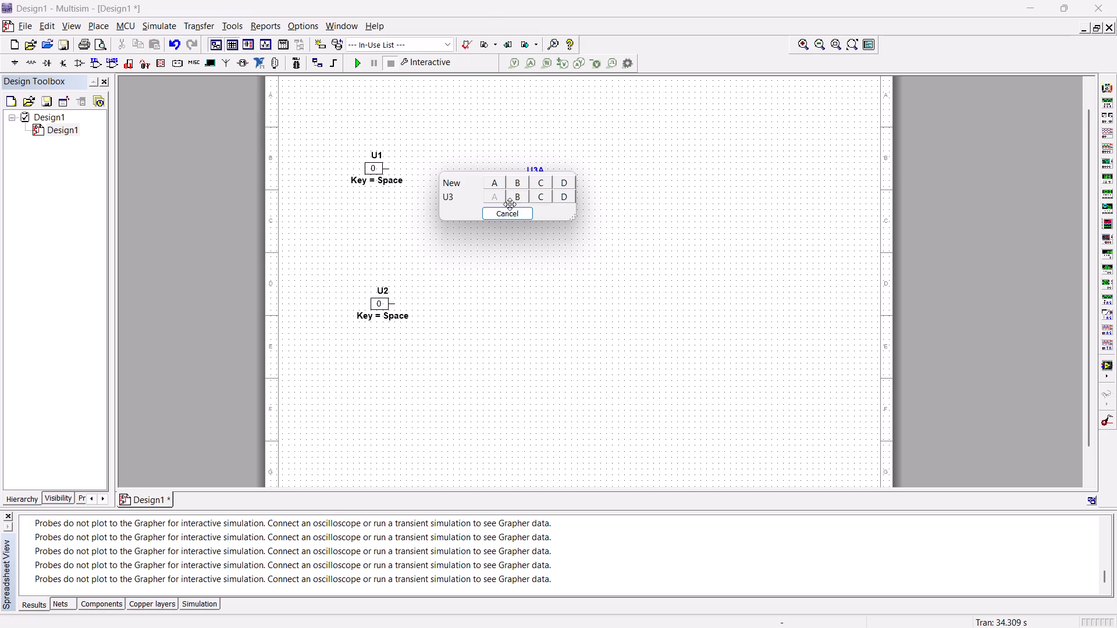
{"action": "left_click", "coordinate": [501, 212]}
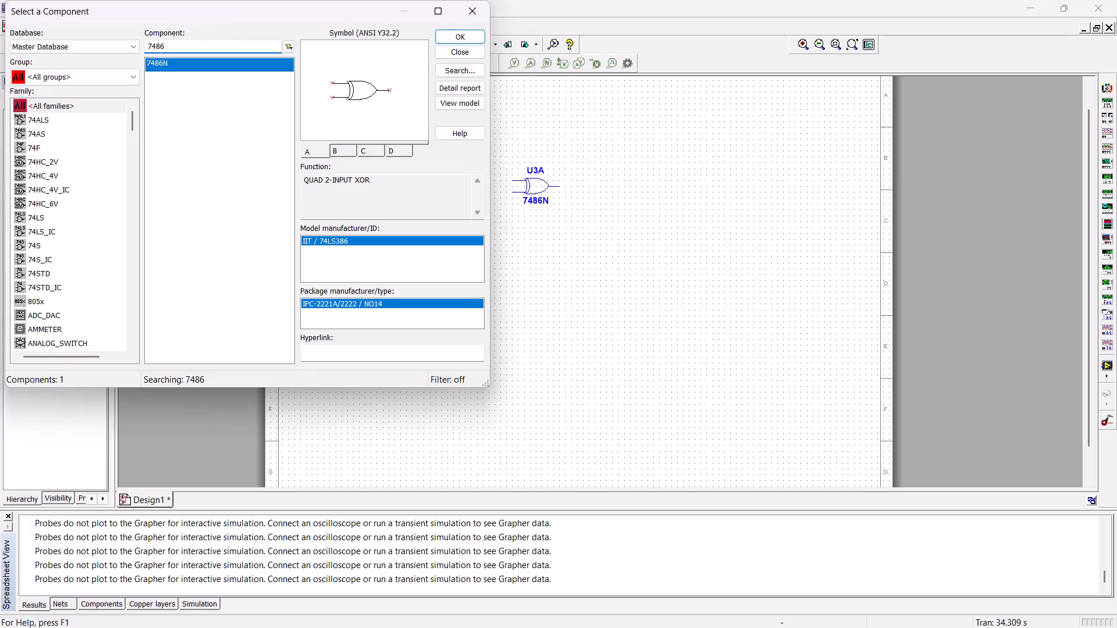
Place section A of a 7408J two-input AND gate below the XOR gate.
{"action": "left_click", "coordinate": [200, 42]}
{"action": "key", "text": "BackSpace"}
{"action": "key", "text": "BackSpace"}
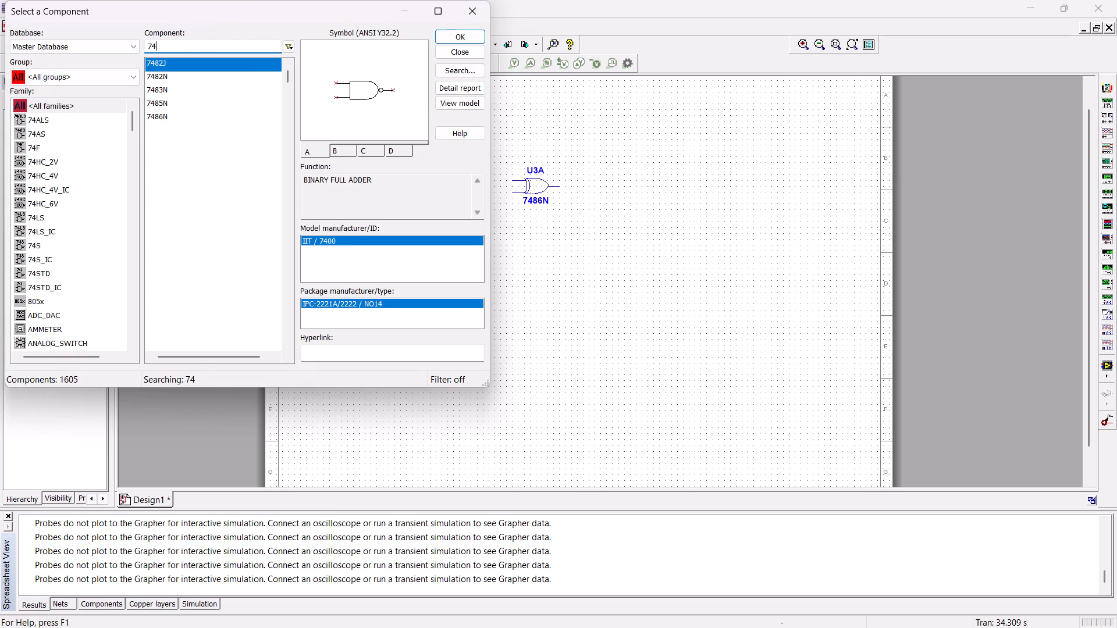
{"action": "type", "text": "08"}
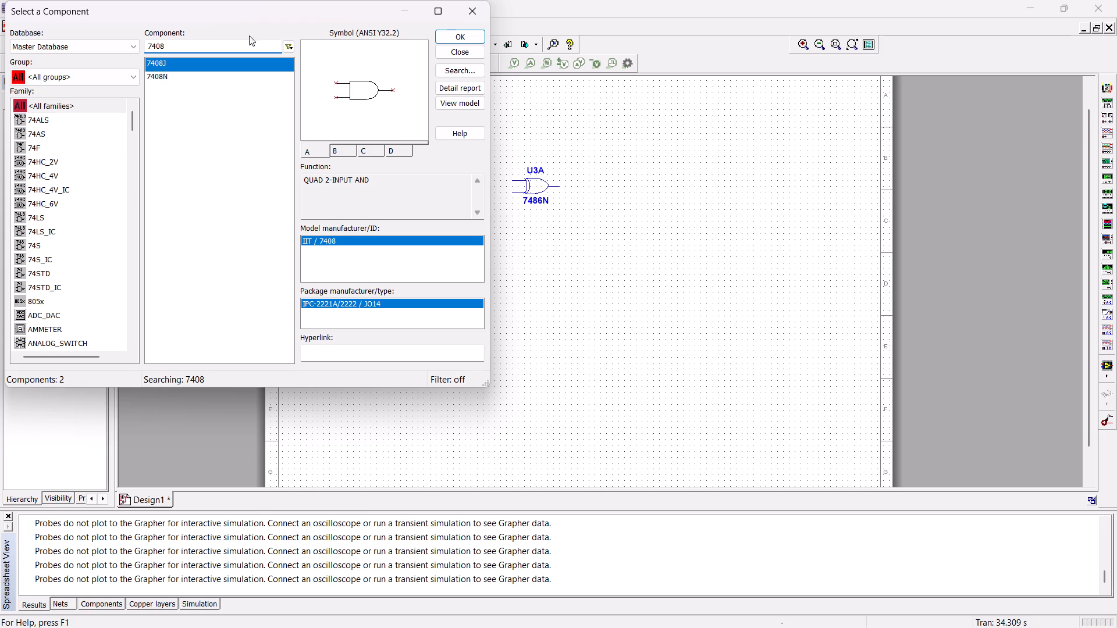
{"action": "left_click", "coordinate": [446, 34]}
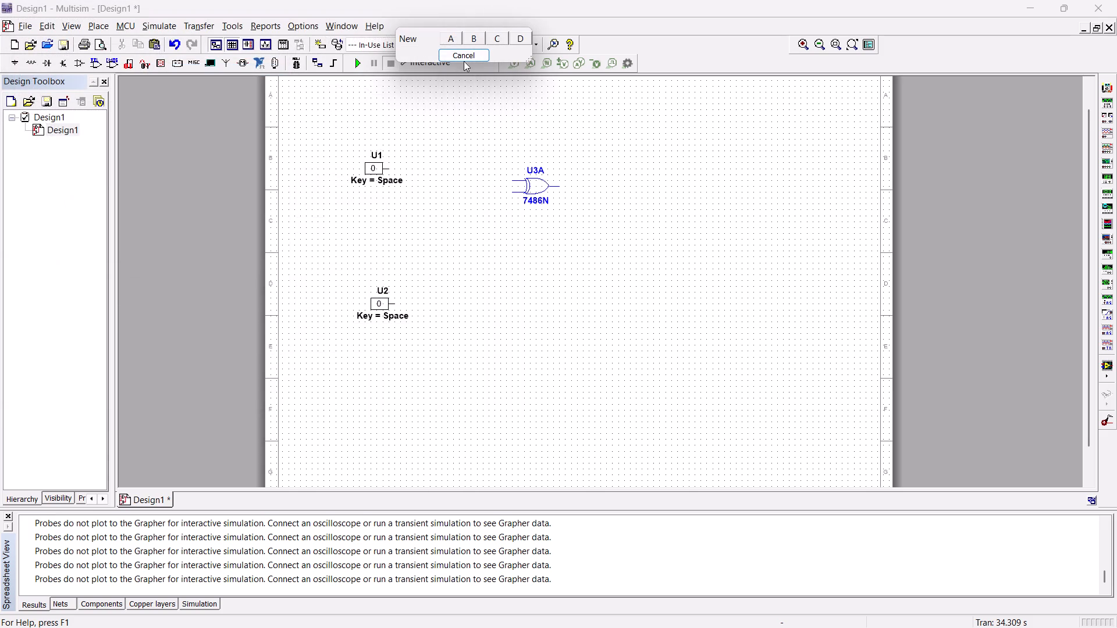
{"action": "left_click_drag", "start_coordinate": [453, 41], "coordinate": [459, 46]}
{"action": "left_click", "coordinate": [542, 274]}
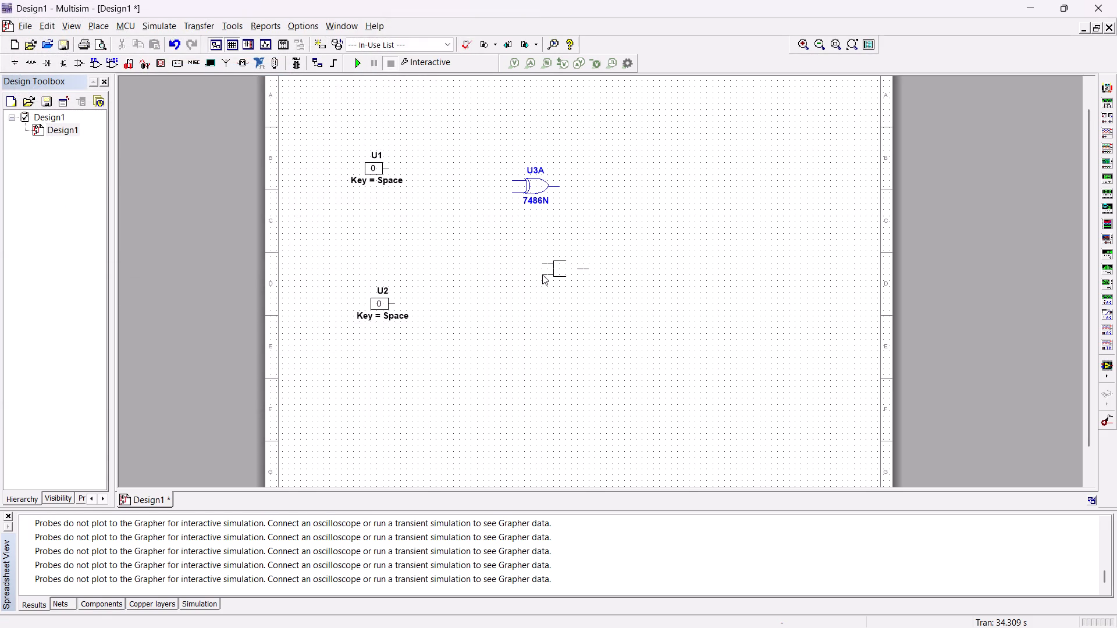
{"action": "left_click", "coordinate": [542, 299]}
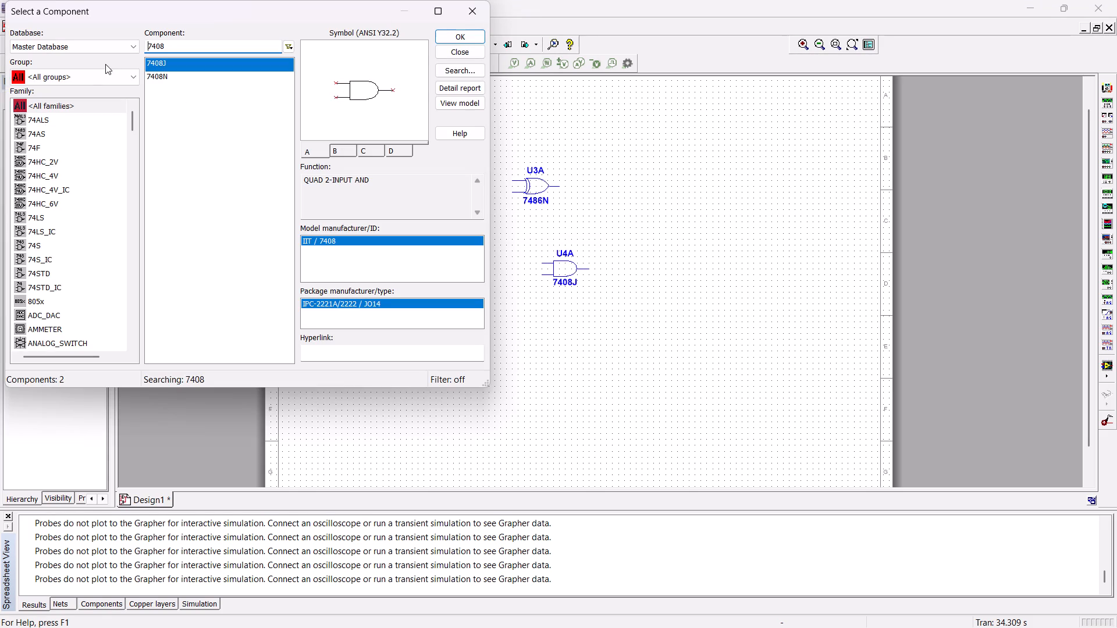
Place two PROBE_DIG_GREEN indicators, one on XOR gate U3A's output and one on AND gate U4A's output.
{"action": "left_click", "coordinate": [90, 79]}
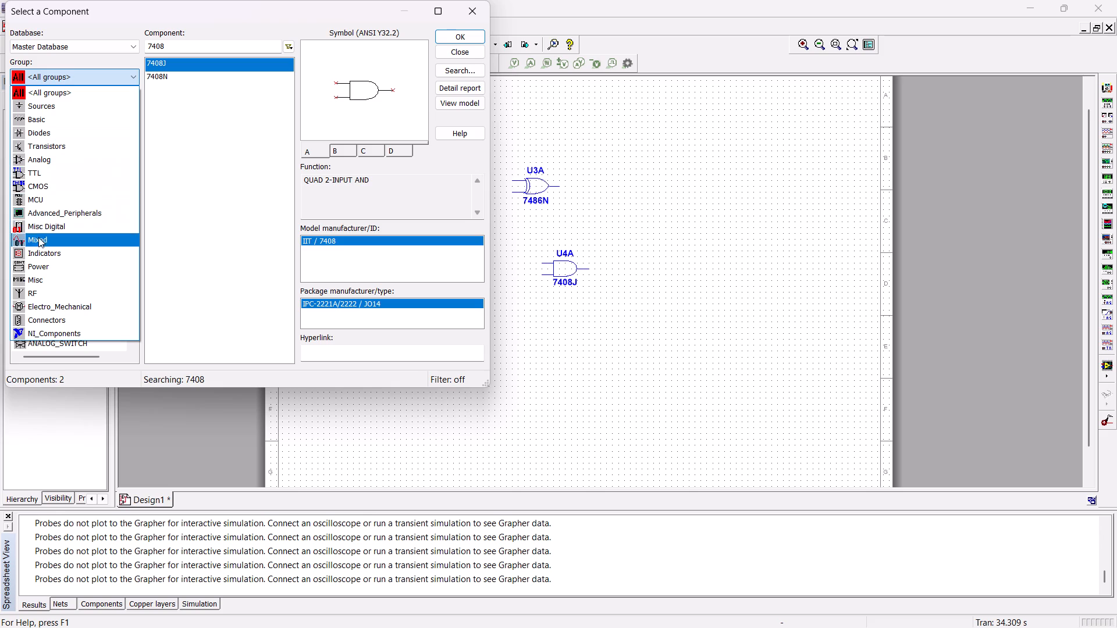
{"action": "left_click", "coordinate": [40, 251]}
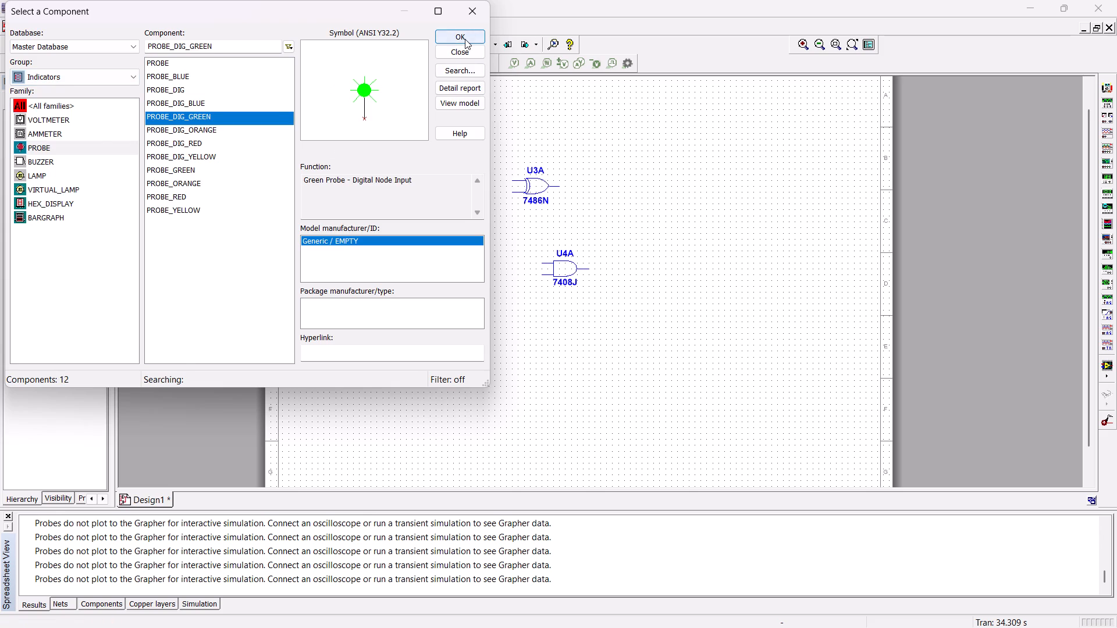
{"action": "left_click", "coordinate": [465, 39]}
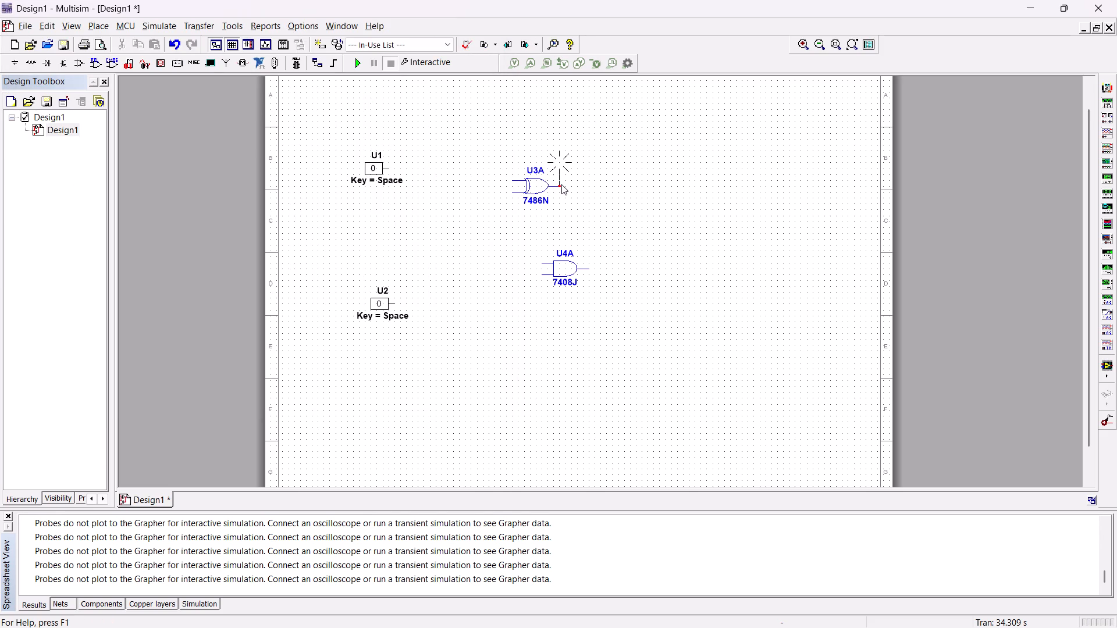
{"action": "left_click", "coordinate": [561, 184]}
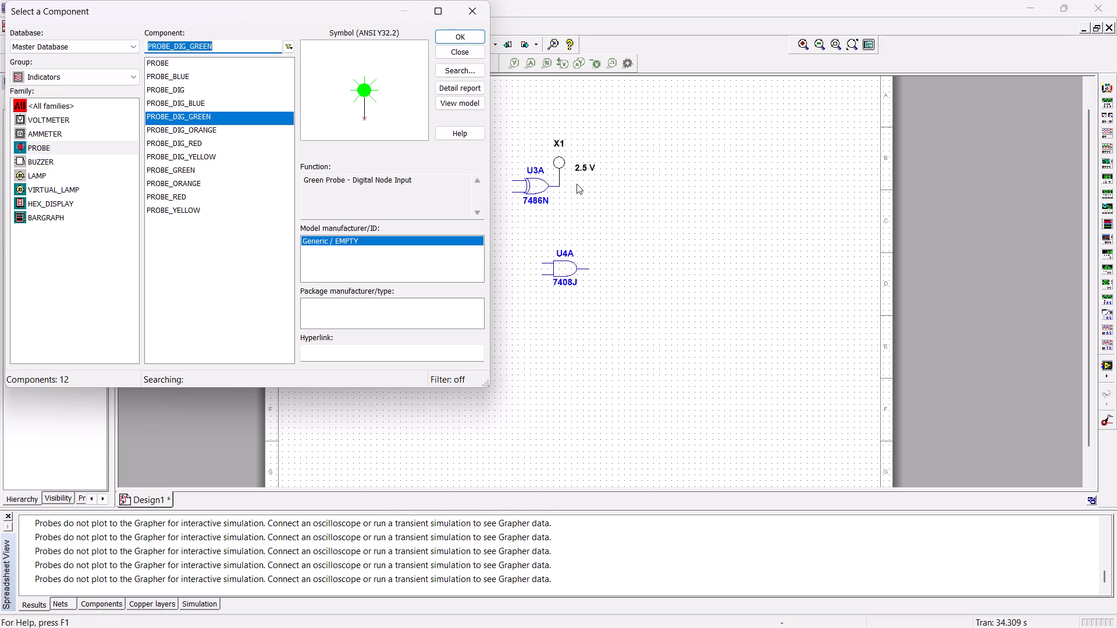
{"action": "left_click", "coordinate": [464, 36]}
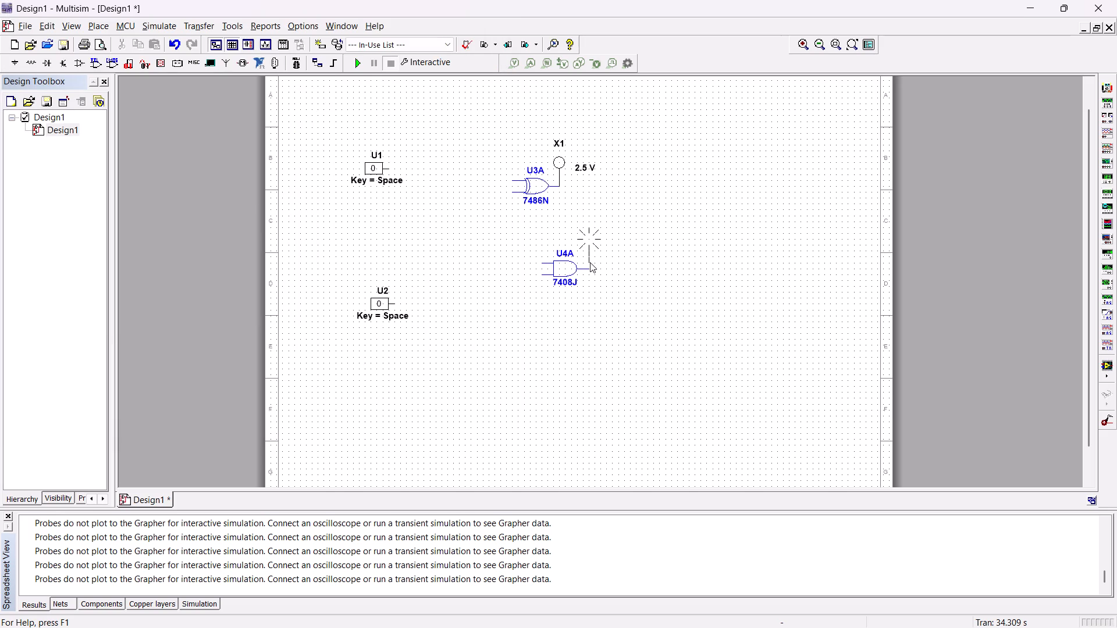
{"action": "left_click", "coordinate": [590, 266]}
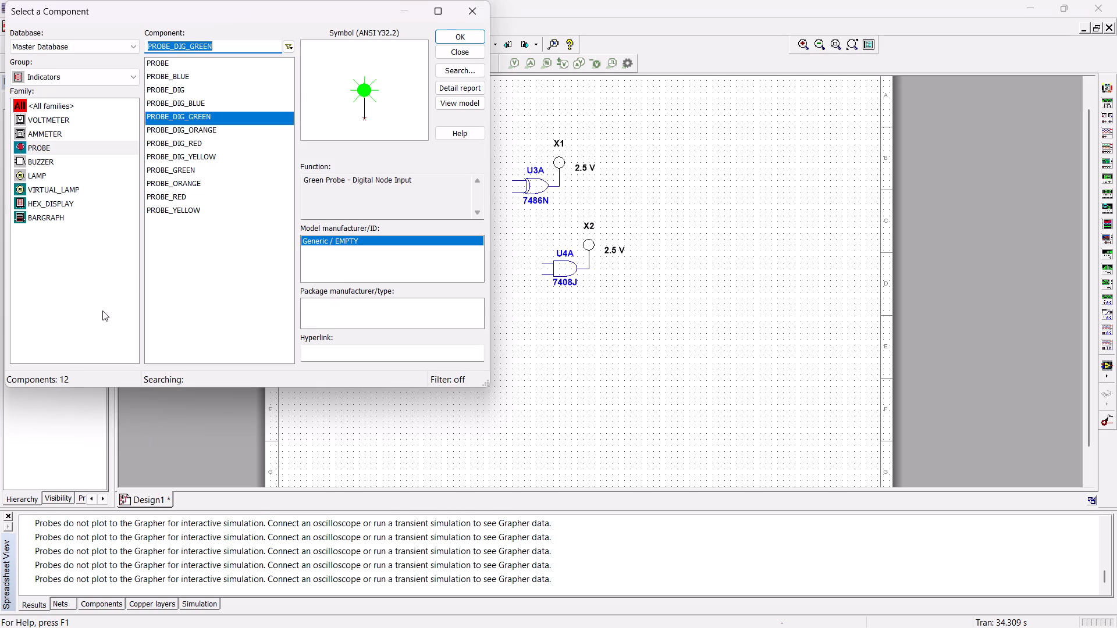
{"action": "left_click", "coordinate": [469, 10]}
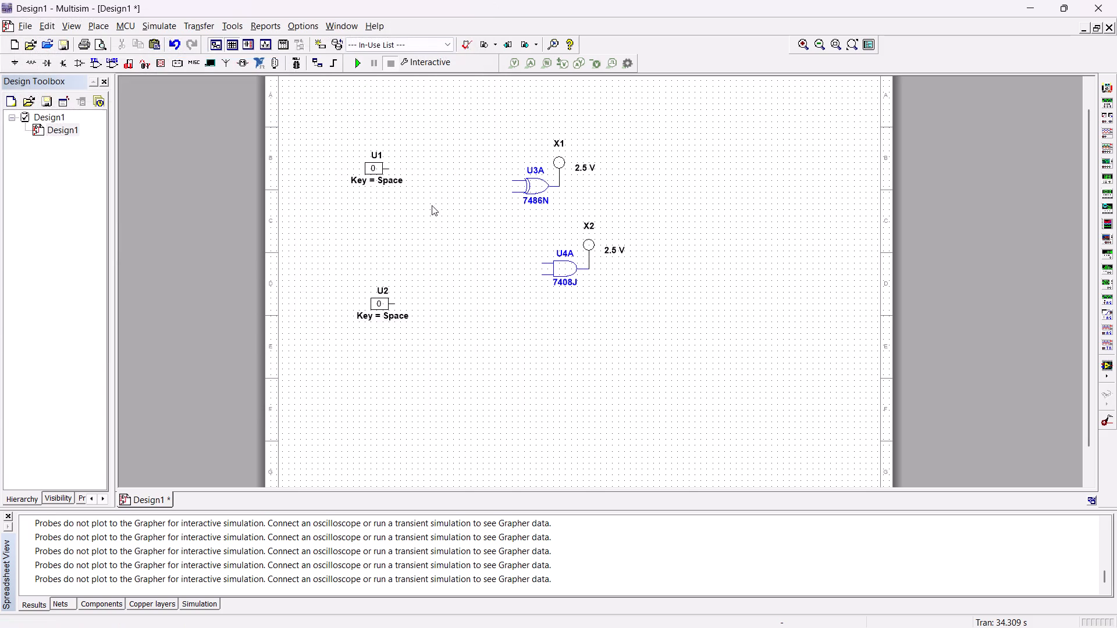
Wire constant U1 to the upper inputs and constant U2 to the lower inputs of both XOR gate U3A and AND gate U4A.
{"action": "left_click", "coordinate": [390, 169]}
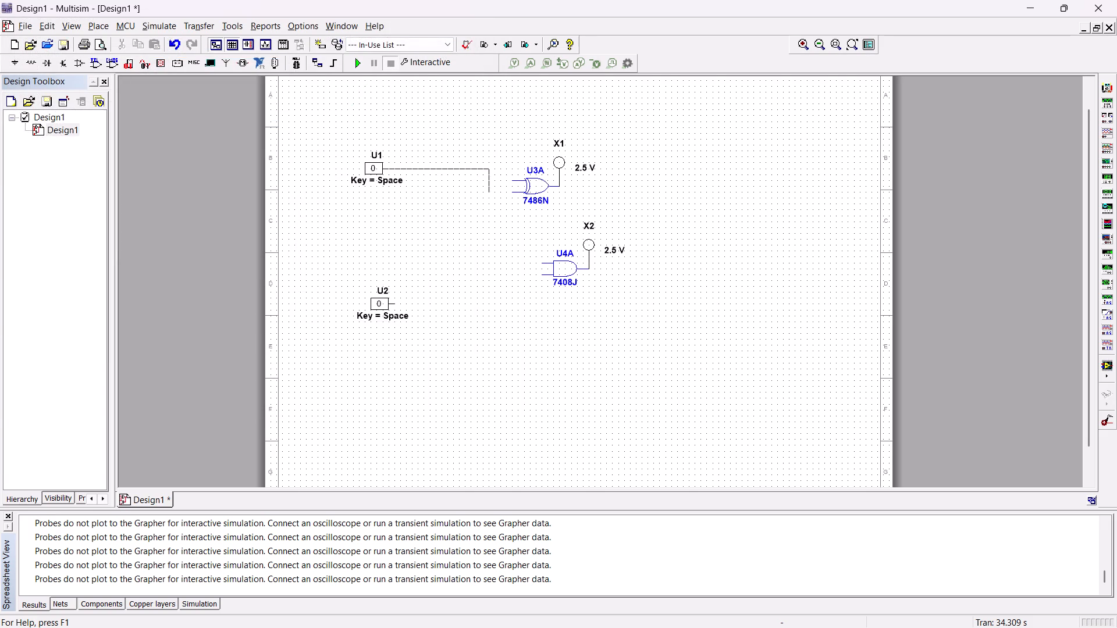
{"action": "left_click", "coordinate": [512, 181]}
{"action": "left_click", "coordinate": [511, 191]}
{"action": "left_click", "coordinate": [392, 303]}
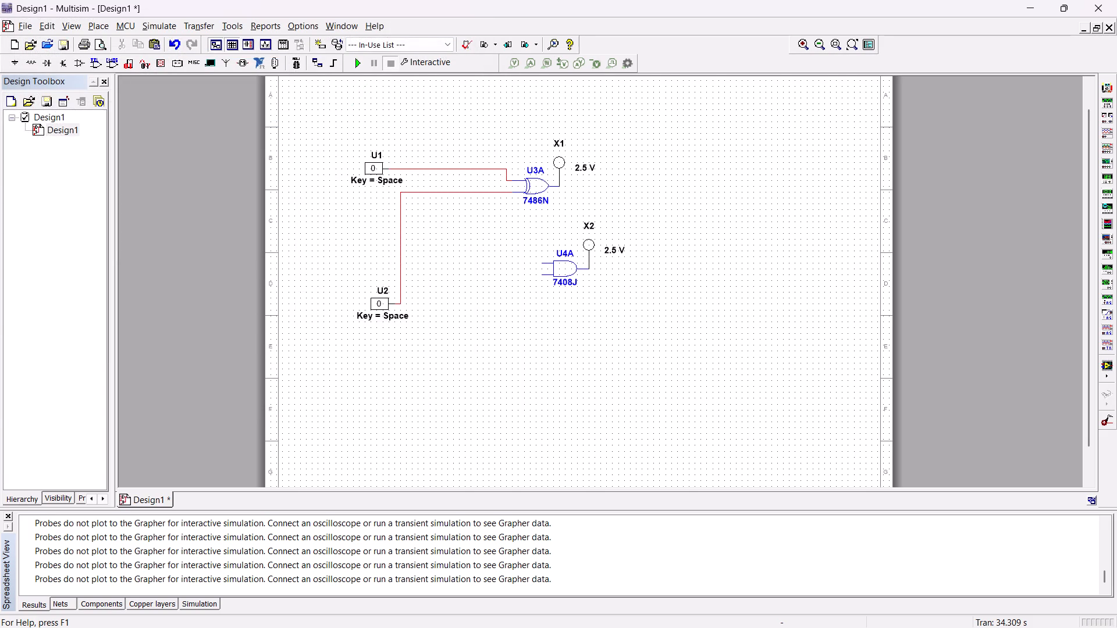
{"action": "left_click", "coordinate": [542, 264]}
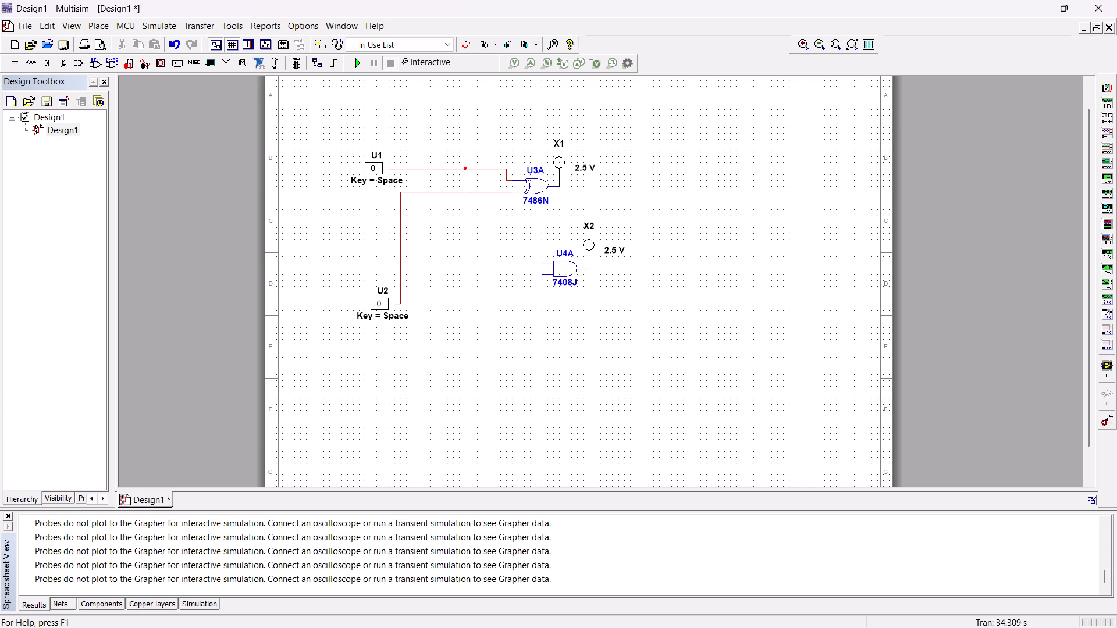
{"action": "left_click", "coordinate": [468, 169]}
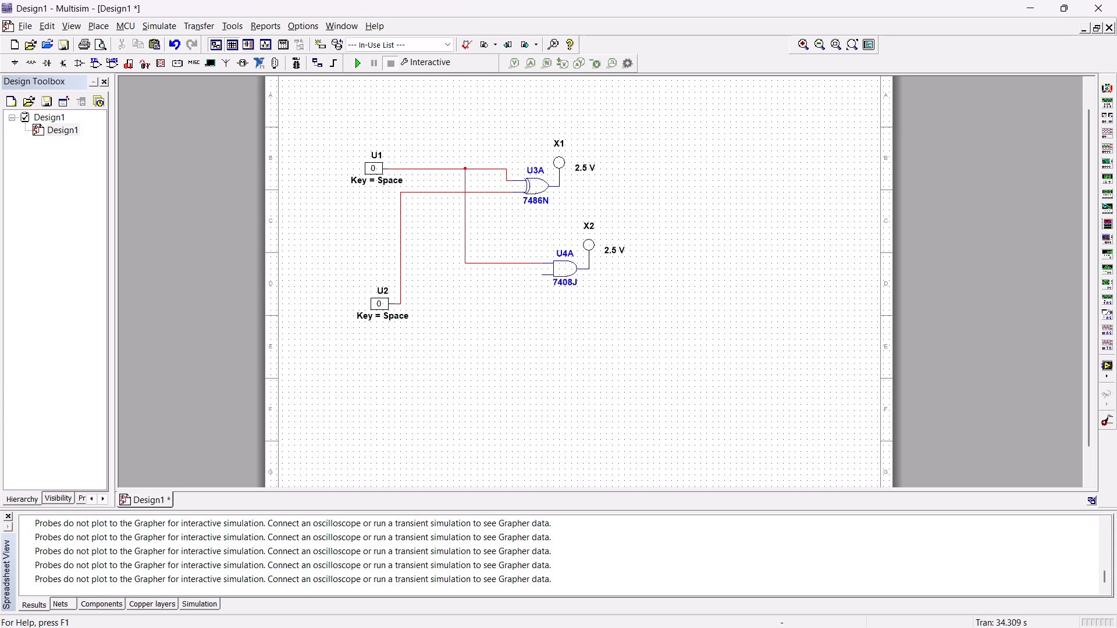
{"action": "left_click", "coordinate": [539, 275]}
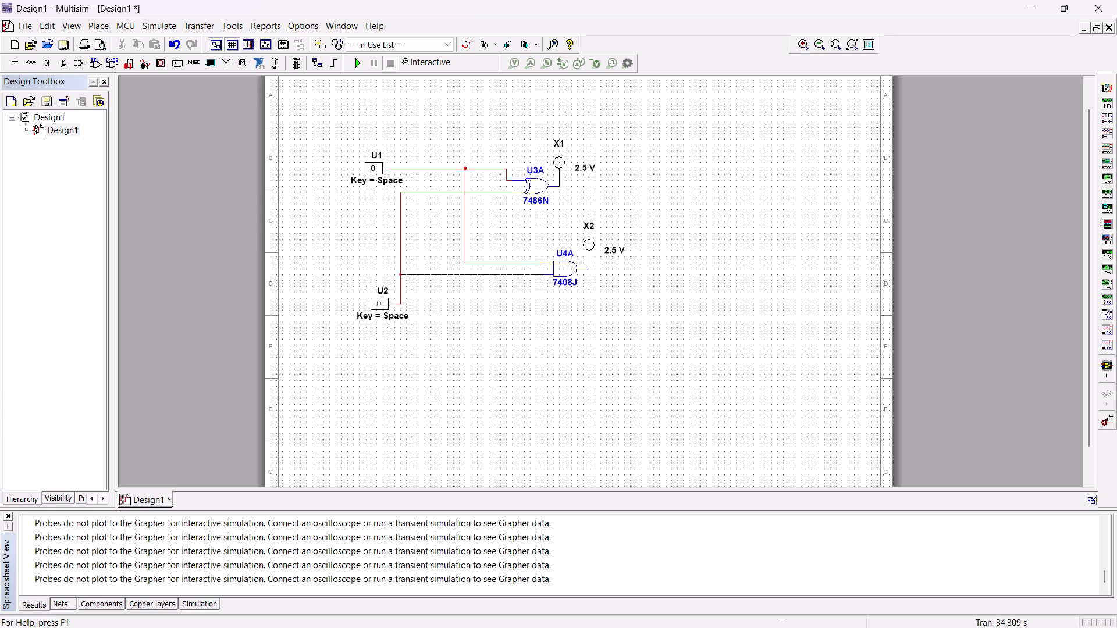
{"action": "left_click", "coordinate": [399, 272]}
Simulate the half adder, switching U2 to 1, U1 to 1, U2 to 0 and back to 1 to check both probes, and stop the simulation.
{"action": "scroll", "coordinate": [172, 17], "scroll_direction": "down", "scroll_amount": 1}
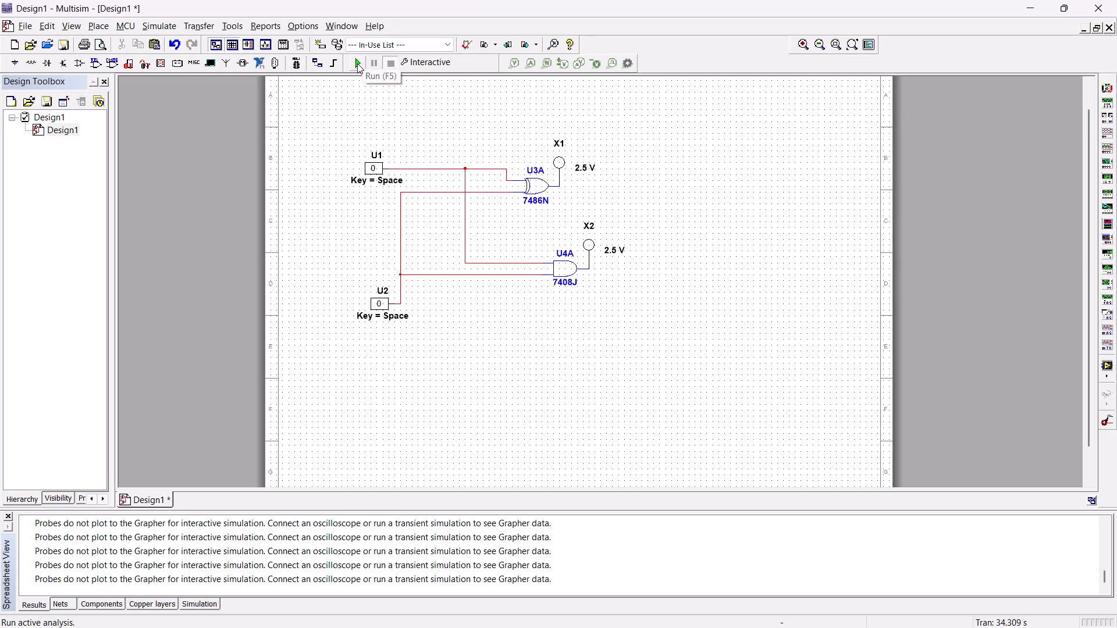
{"action": "left_click", "coordinate": [357, 63]}
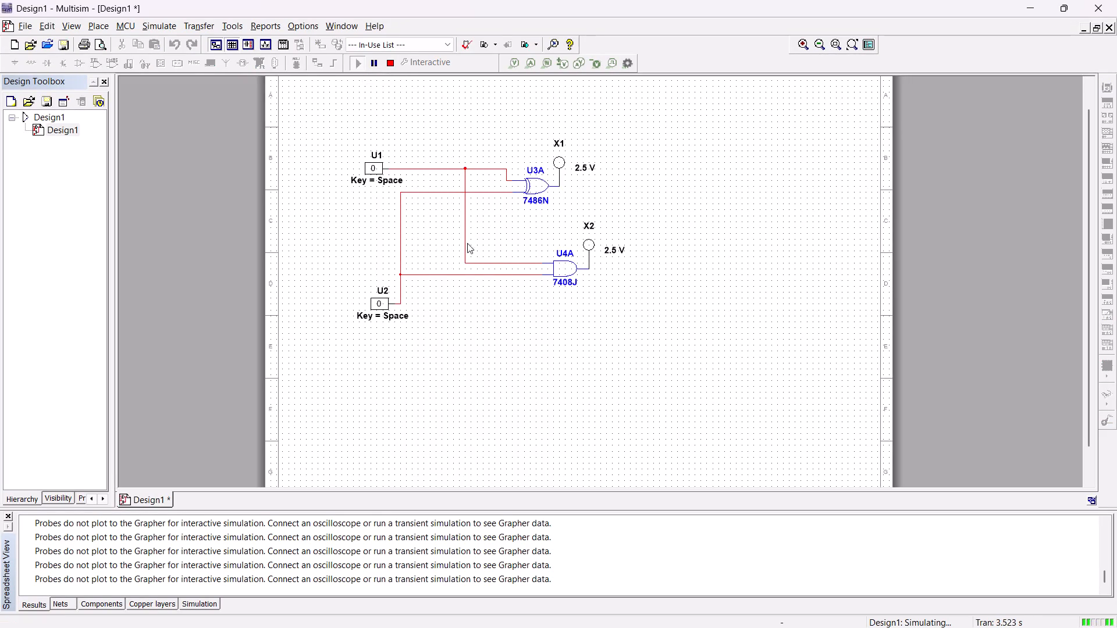
{"action": "left_click", "coordinate": [380, 304]}
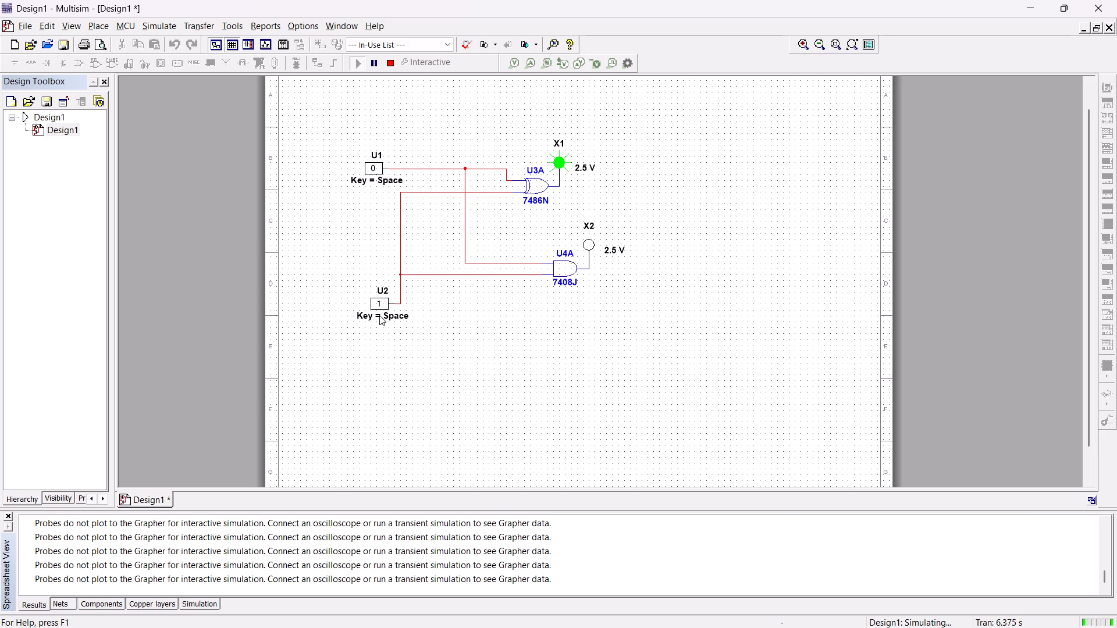
{"action": "left_click", "coordinate": [372, 170]}
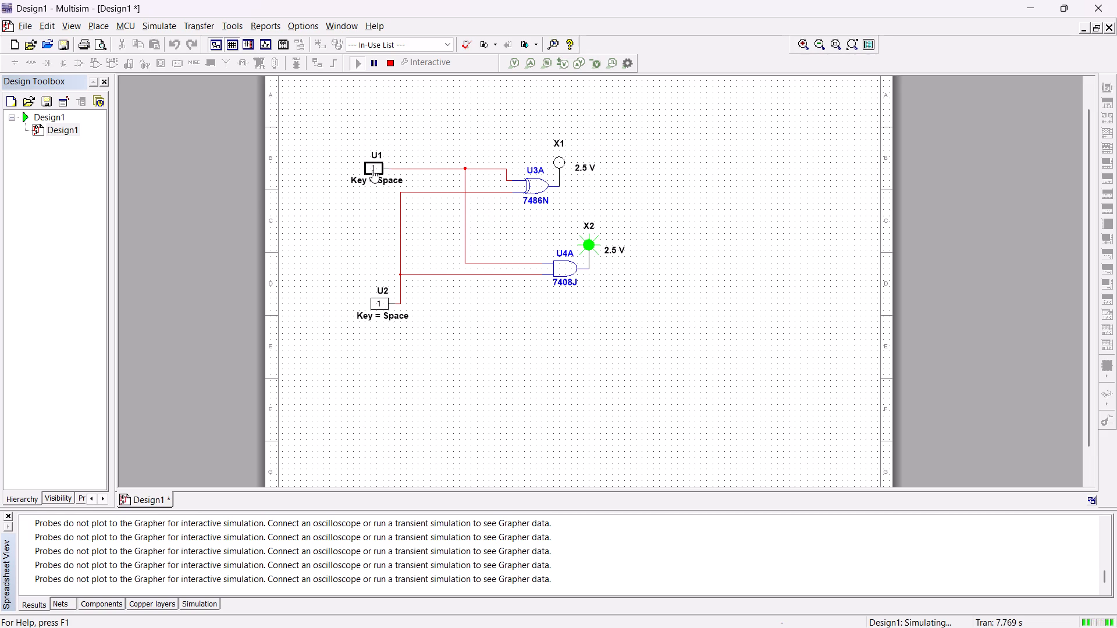
{"action": "left_click", "coordinate": [379, 301]}
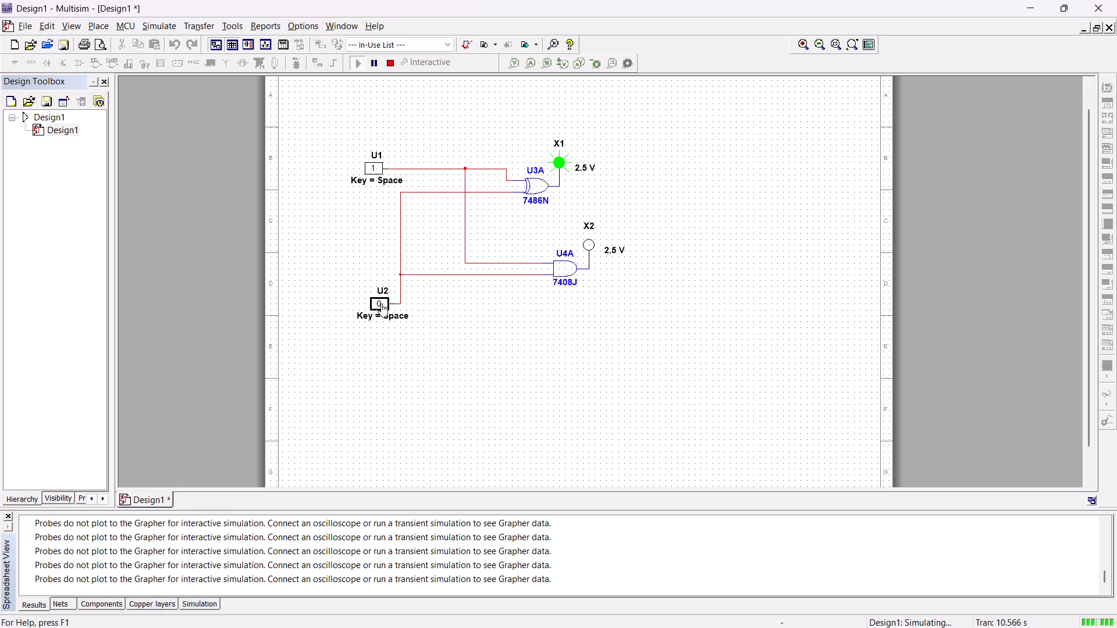
{"action": "left_click", "coordinate": [379, 304]}
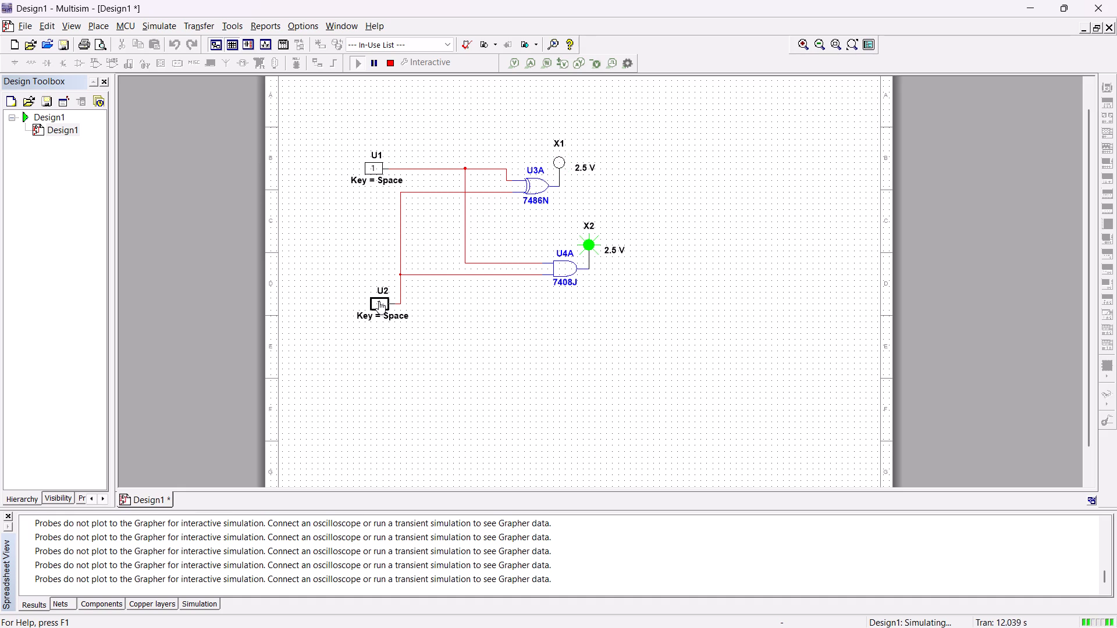
{"action": "left_click", "coordinate": [387, 59]}
Delete the whole half adder circuit, including constants, gates, probes and wires, from the sheet.
{"action": "left_click_drag", "start_coordinate": [336, 114], "coordinate": [638, 384]}
{"action": "key", "text": "Delete"}
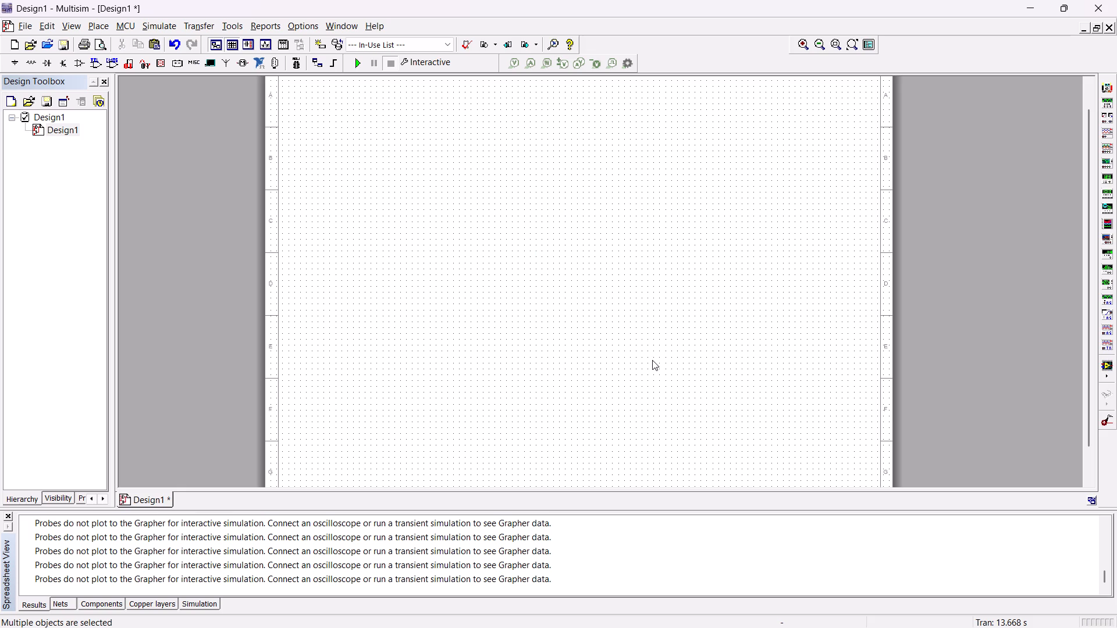